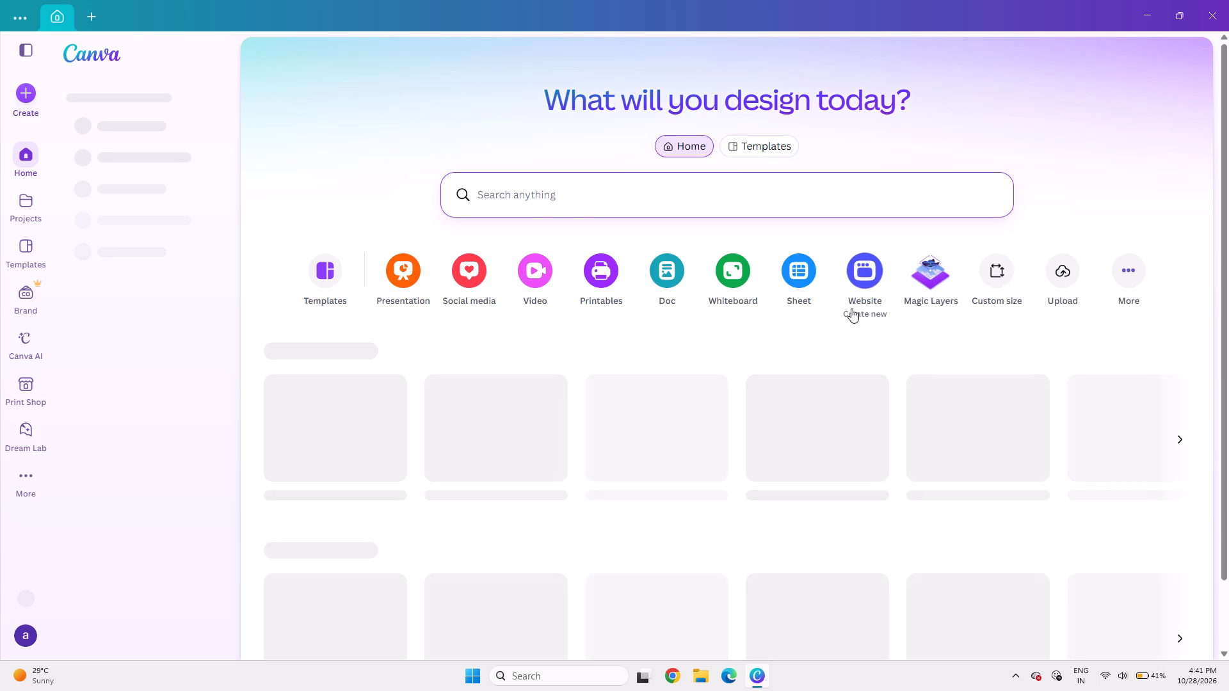
Open the template library to browse design templates.
click(332, 290)
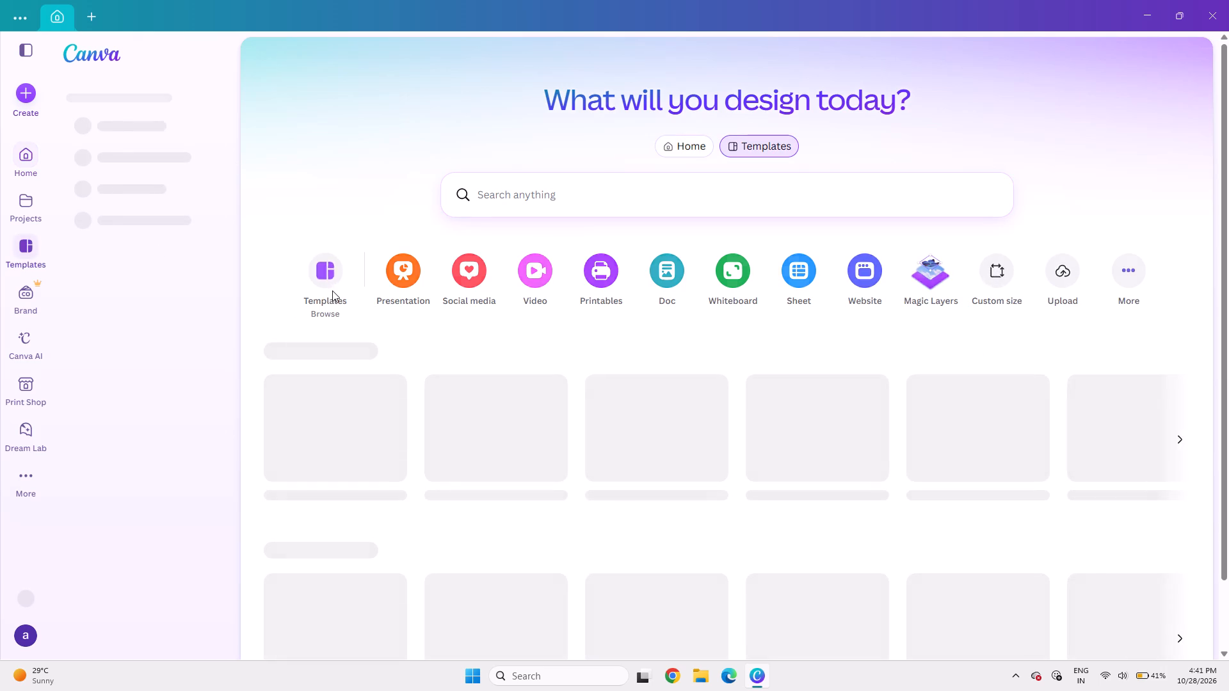
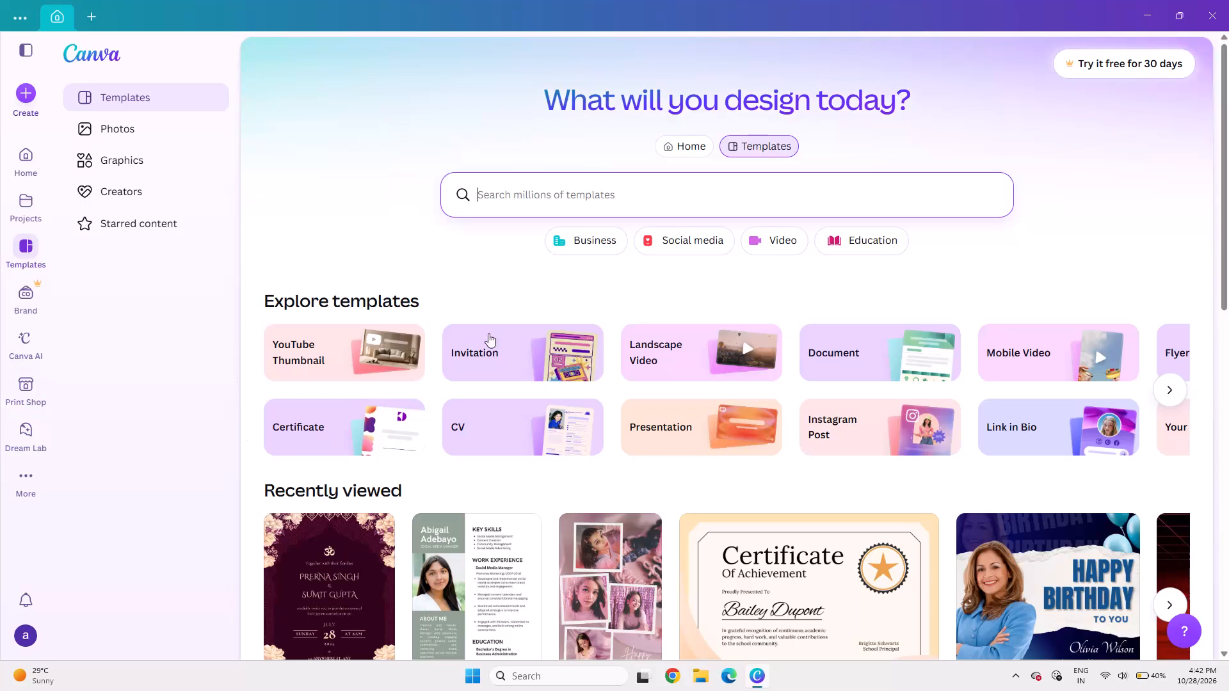
Start a blank design from the Invitation template category.
click(511, 358)
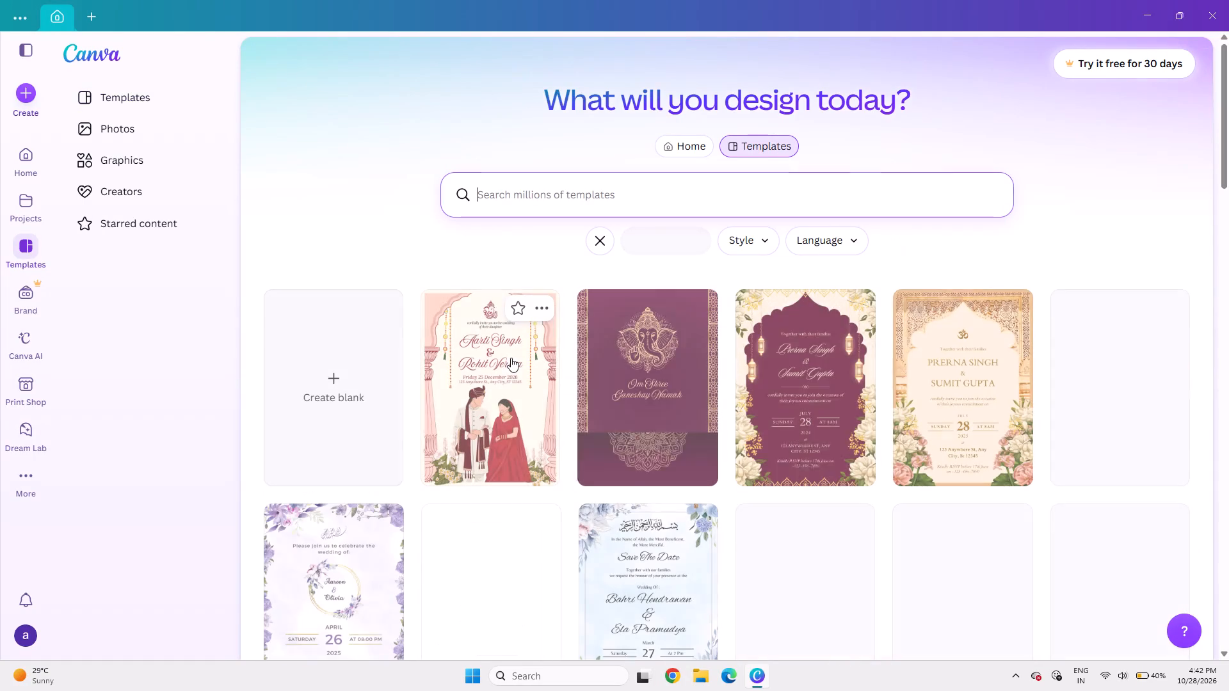
click(294, 428)
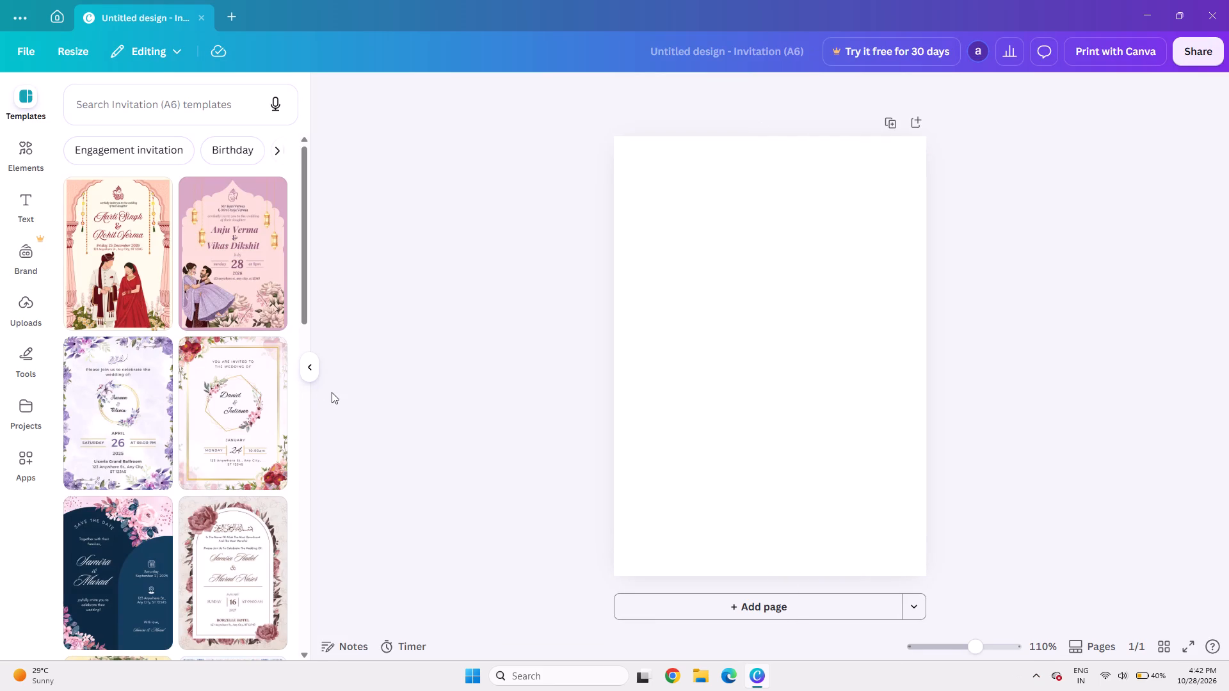
Filter the invitation templates by the Birthday category.
click(237, 157)
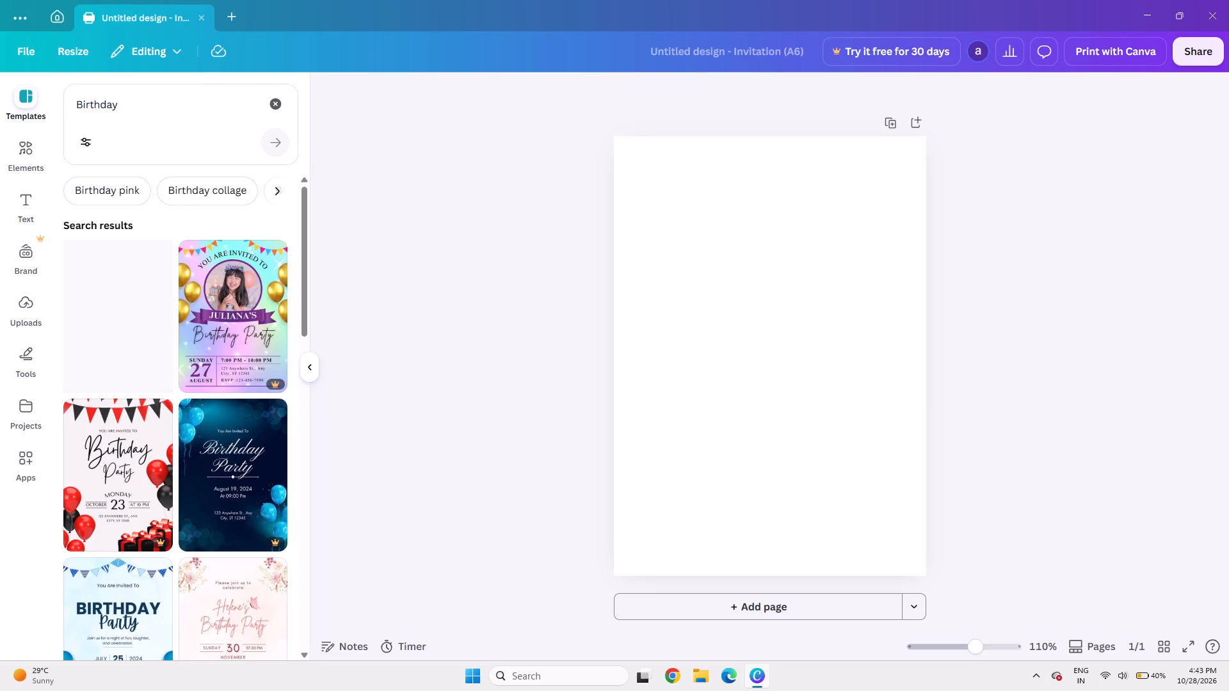
Search the elements for "birthday background" and add the blue watercolour graphic to the page.
click(22, 149)
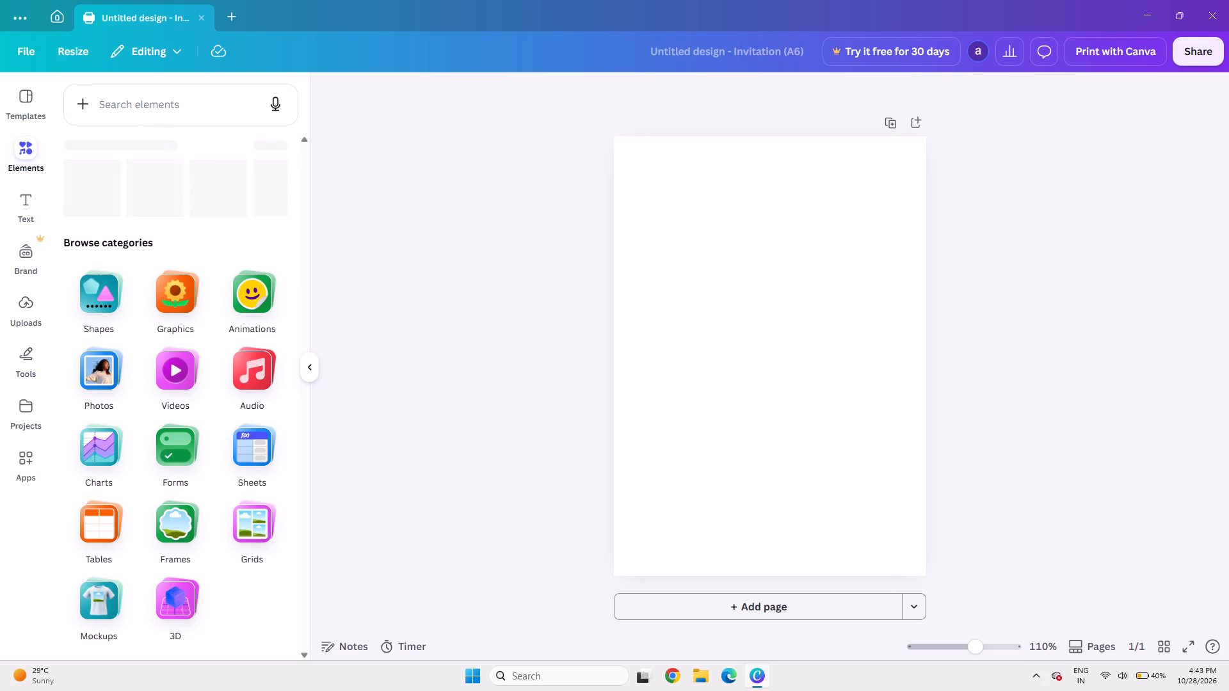
click(158, 106)
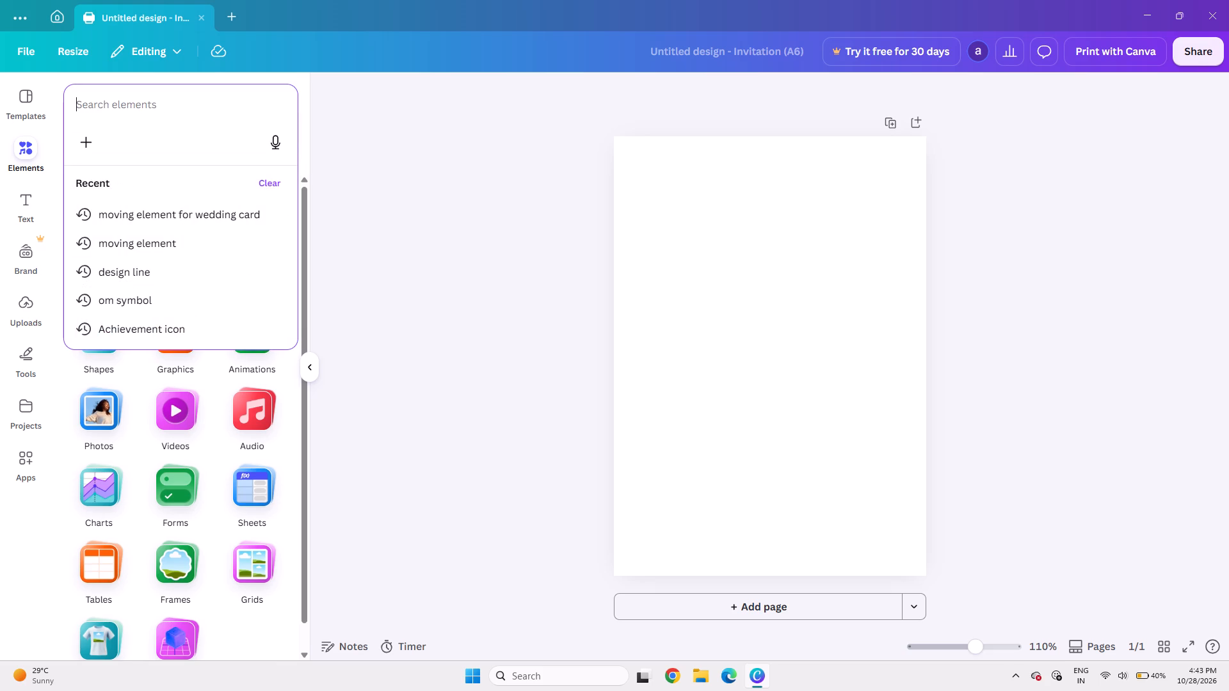
key(b)
text(irthday back)
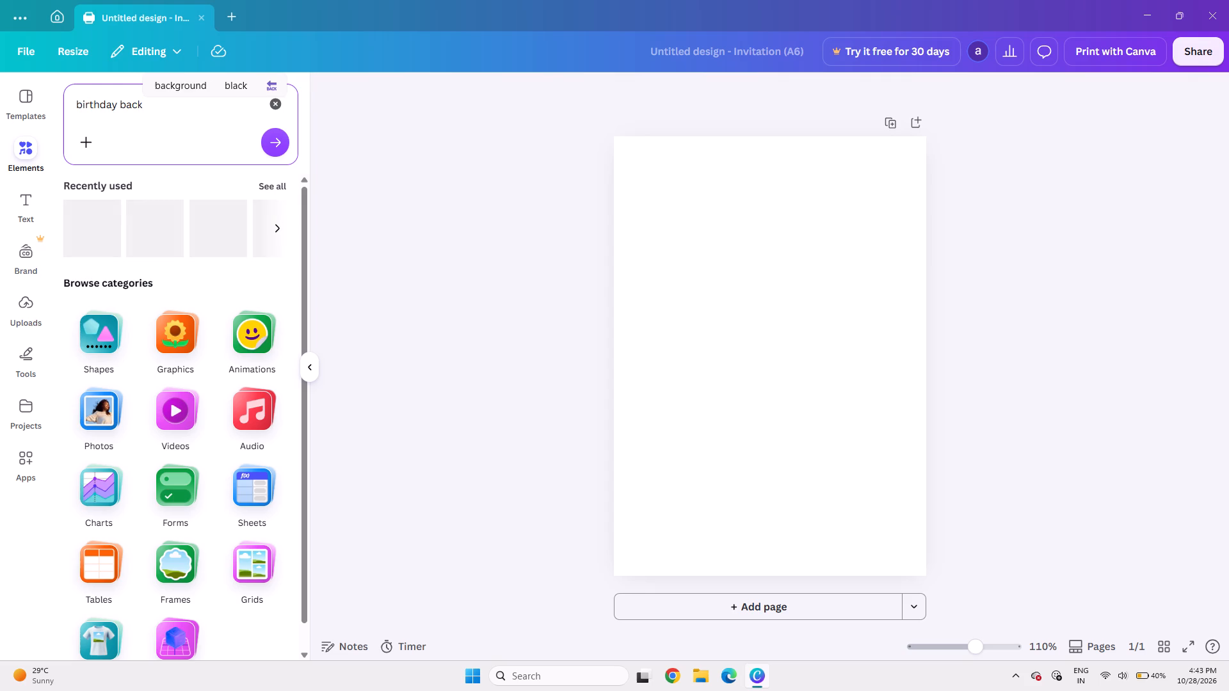
key(g)
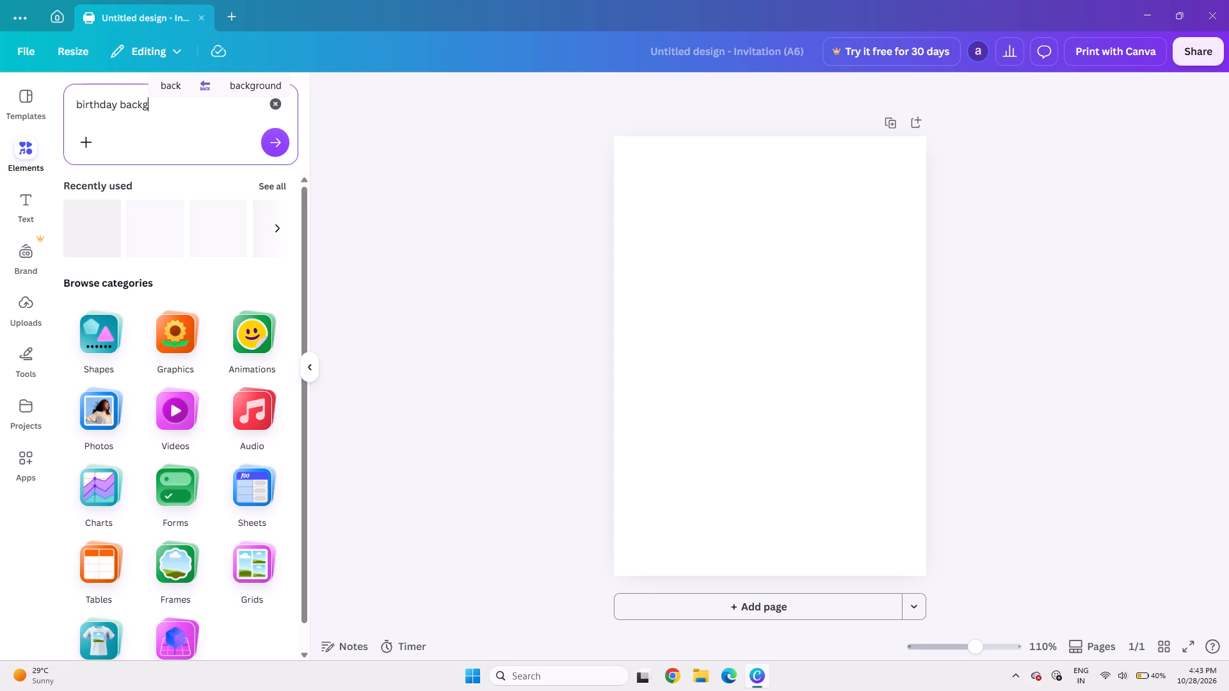
text(round)
key(Return)
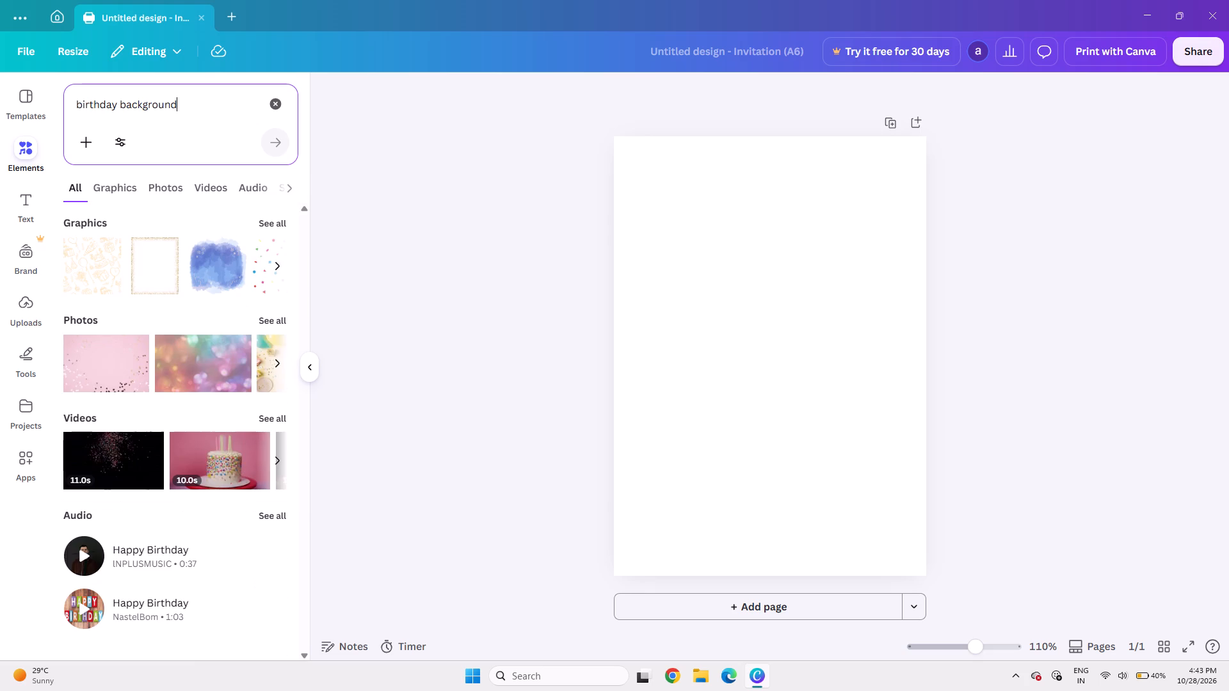
click(222, 282)
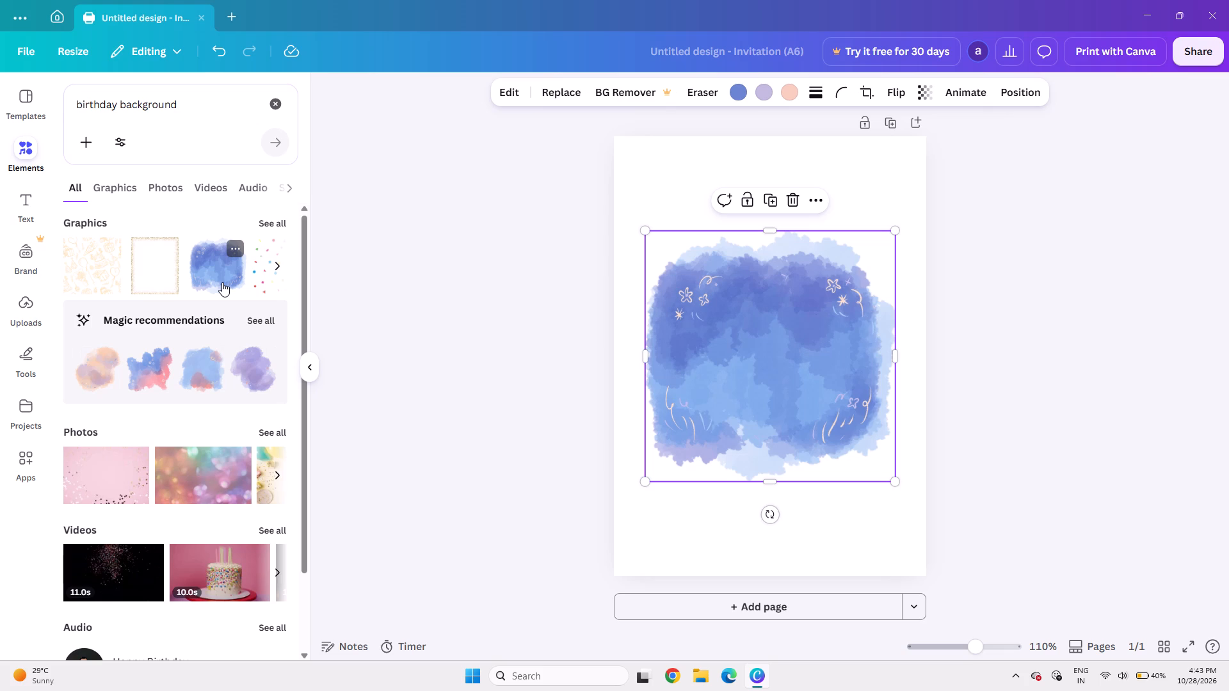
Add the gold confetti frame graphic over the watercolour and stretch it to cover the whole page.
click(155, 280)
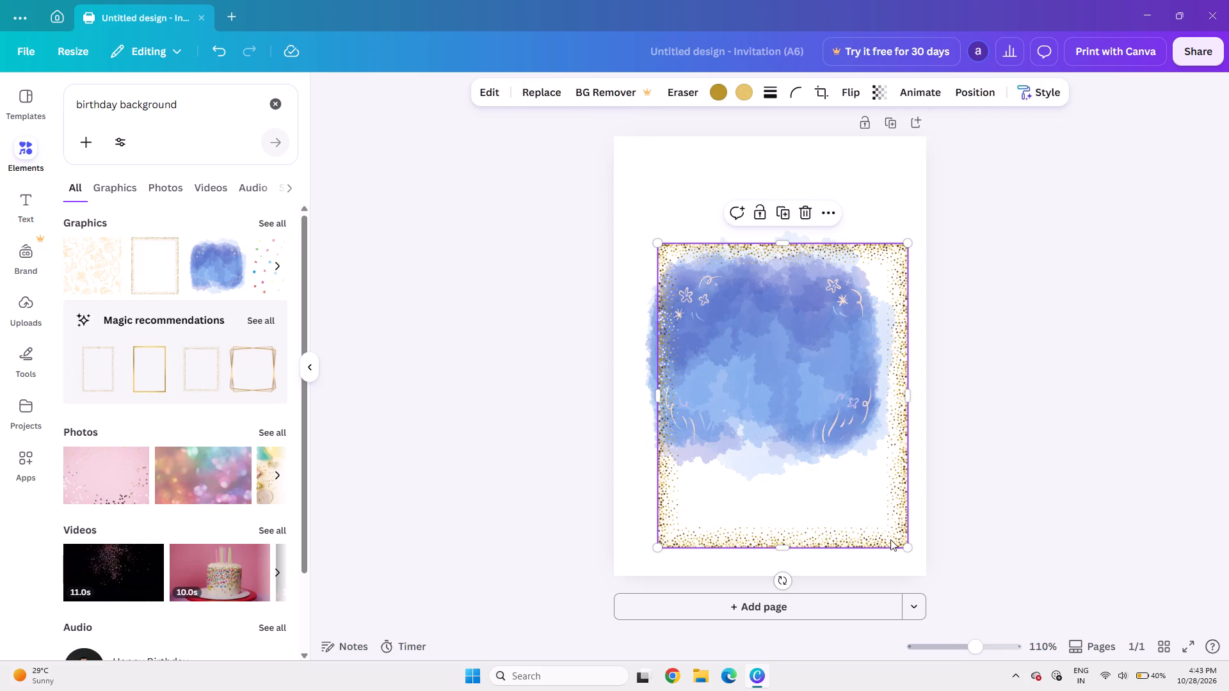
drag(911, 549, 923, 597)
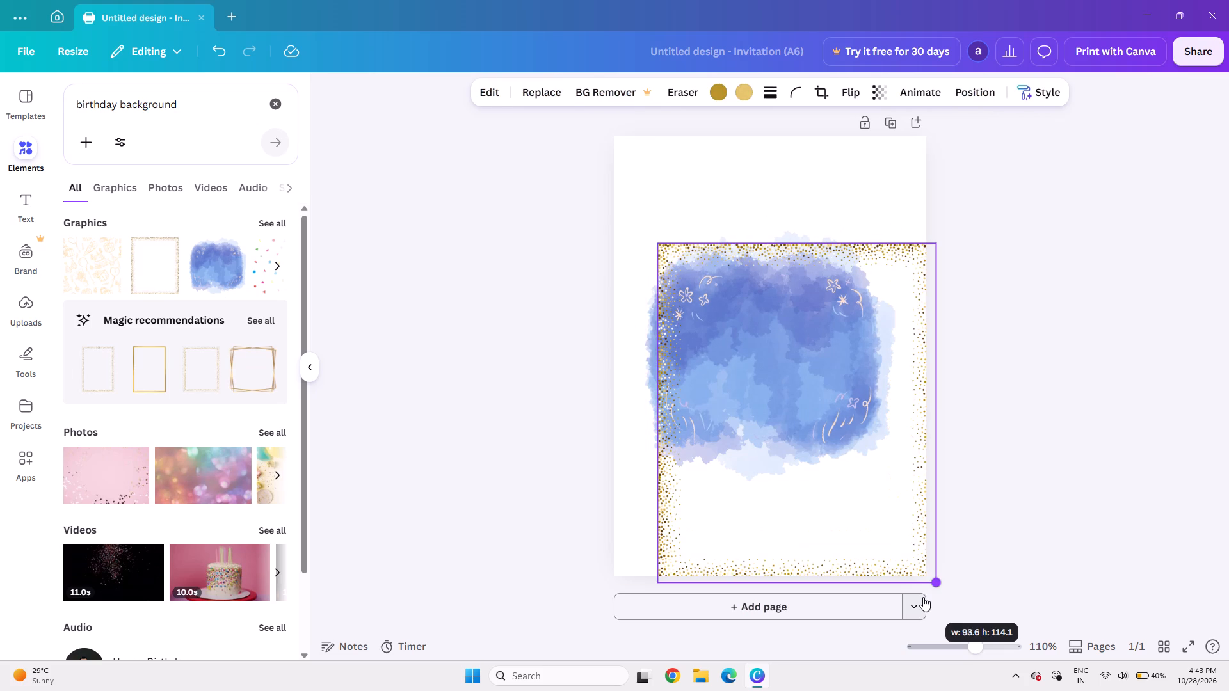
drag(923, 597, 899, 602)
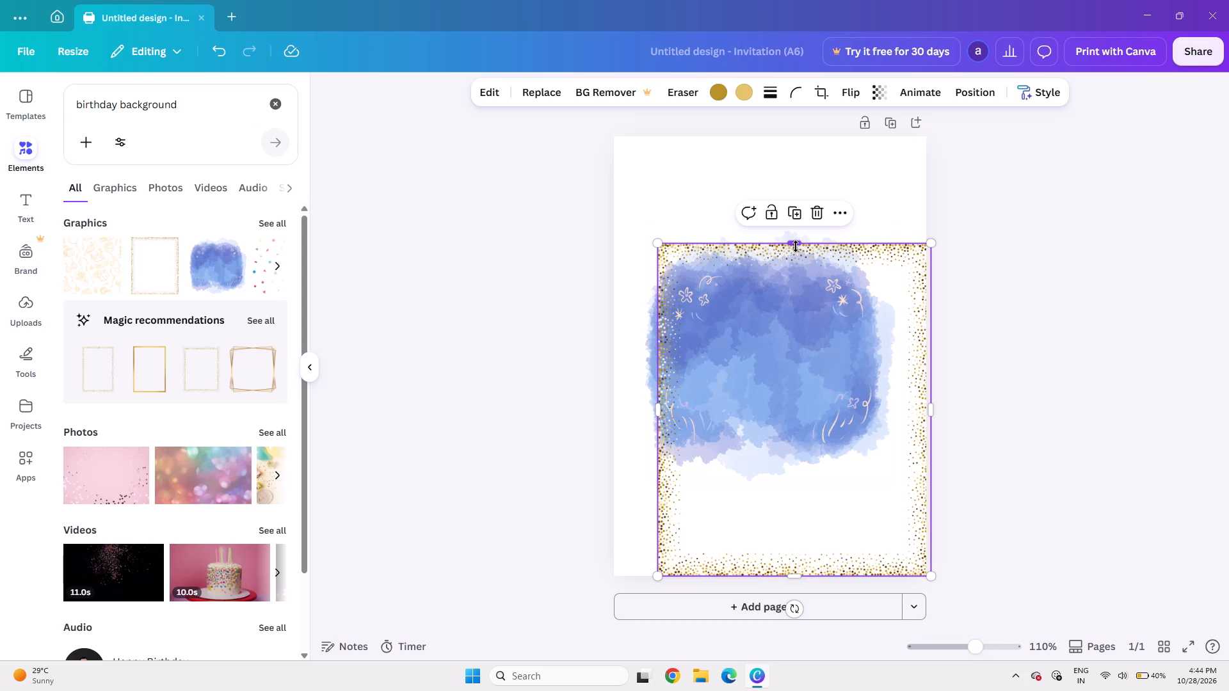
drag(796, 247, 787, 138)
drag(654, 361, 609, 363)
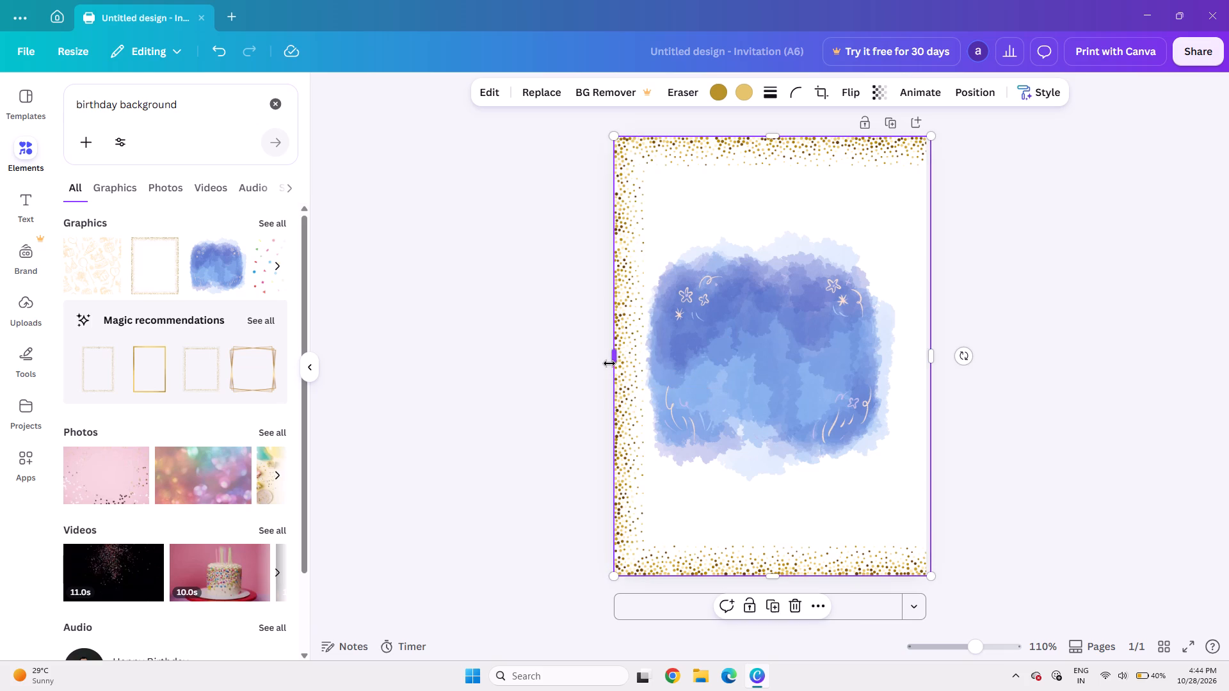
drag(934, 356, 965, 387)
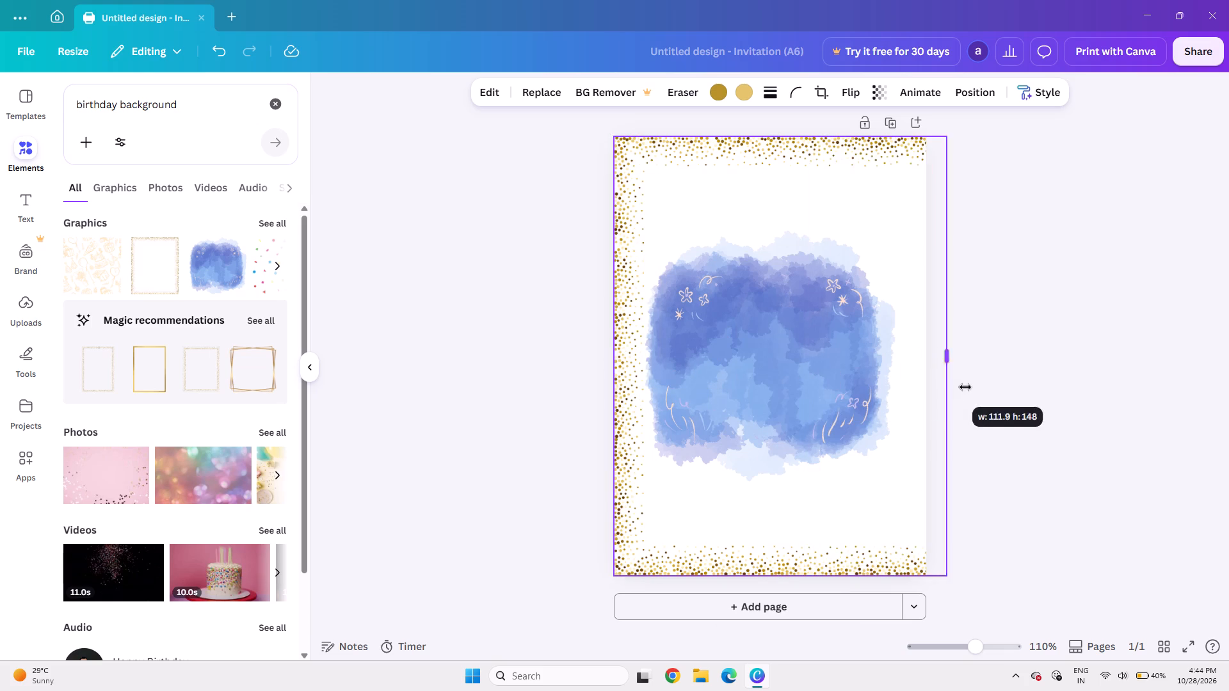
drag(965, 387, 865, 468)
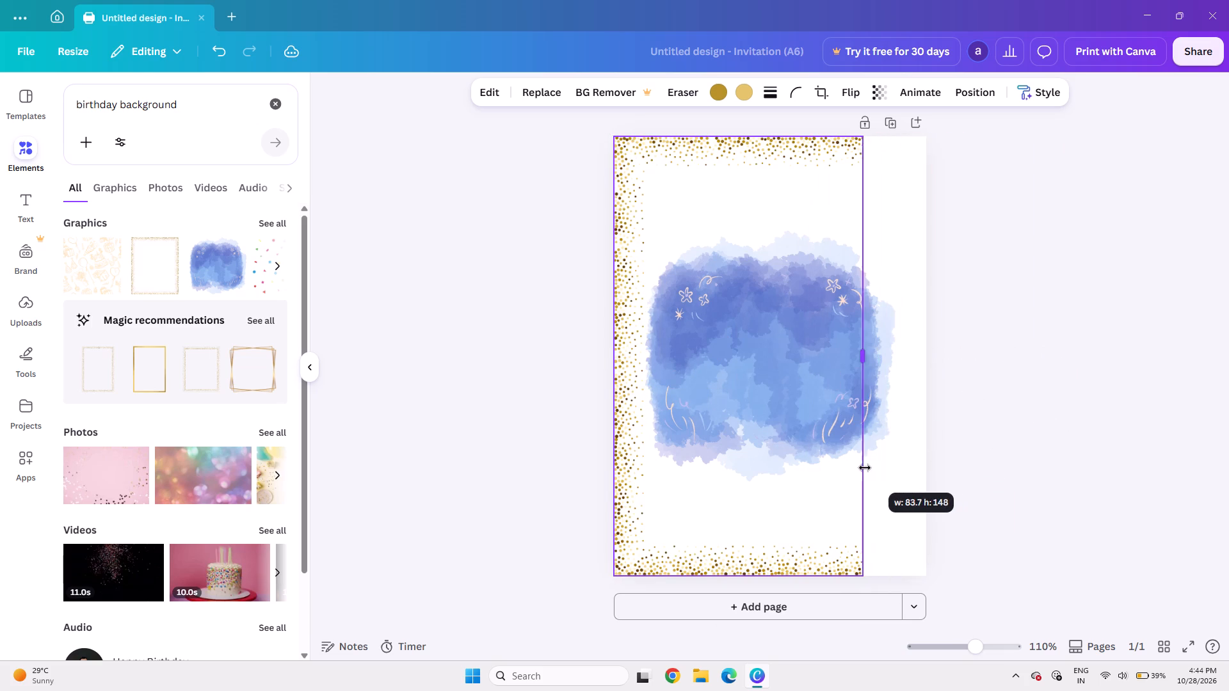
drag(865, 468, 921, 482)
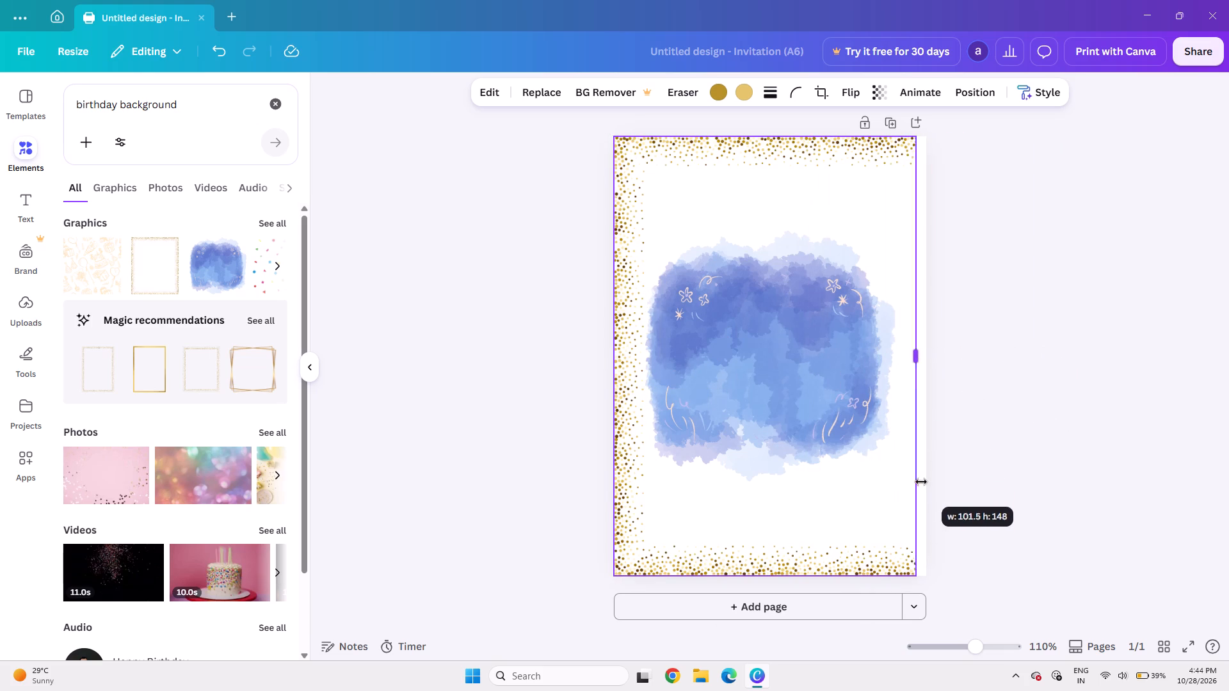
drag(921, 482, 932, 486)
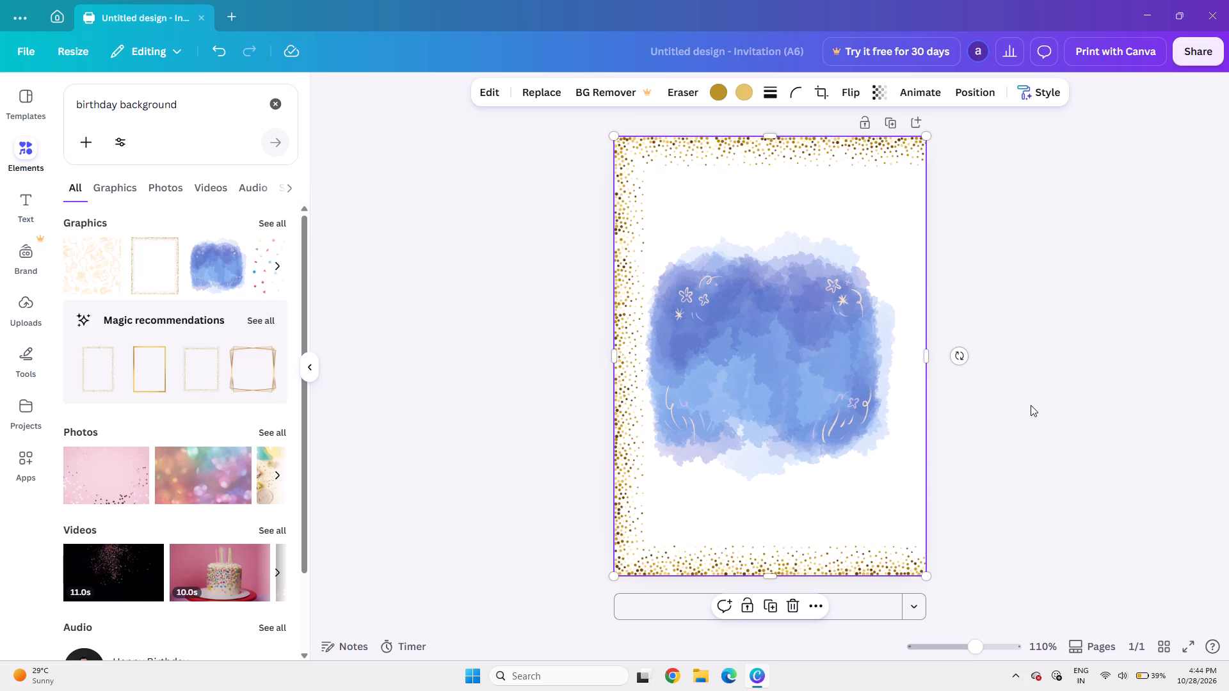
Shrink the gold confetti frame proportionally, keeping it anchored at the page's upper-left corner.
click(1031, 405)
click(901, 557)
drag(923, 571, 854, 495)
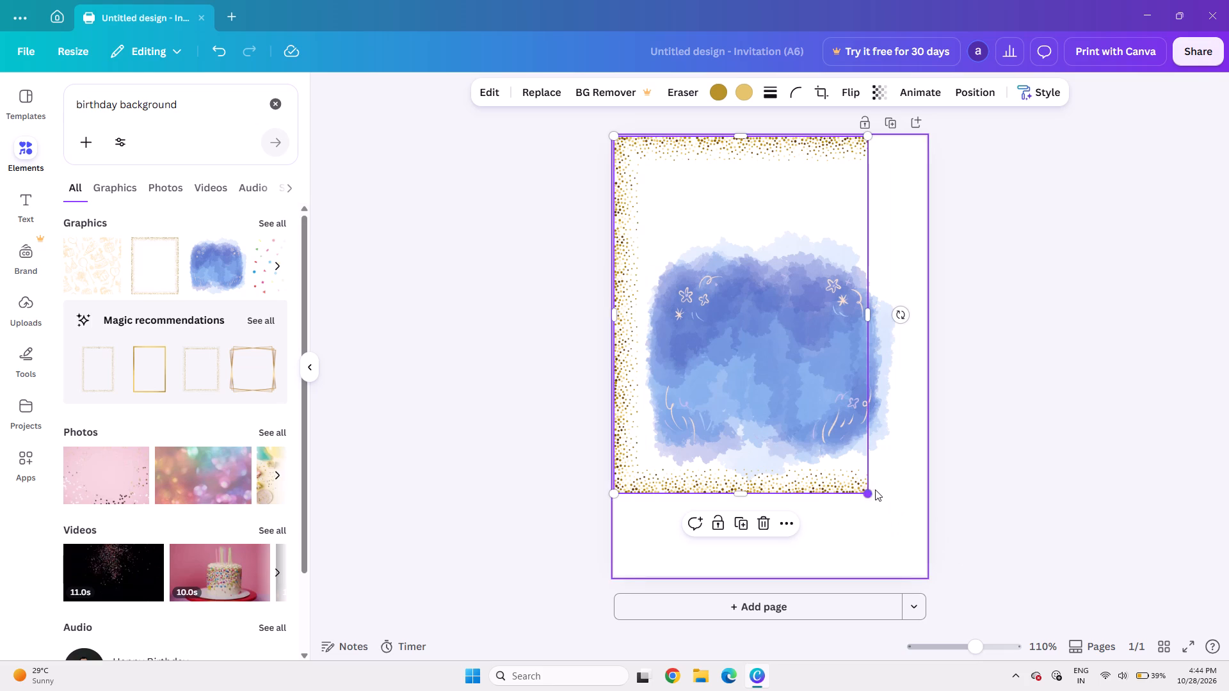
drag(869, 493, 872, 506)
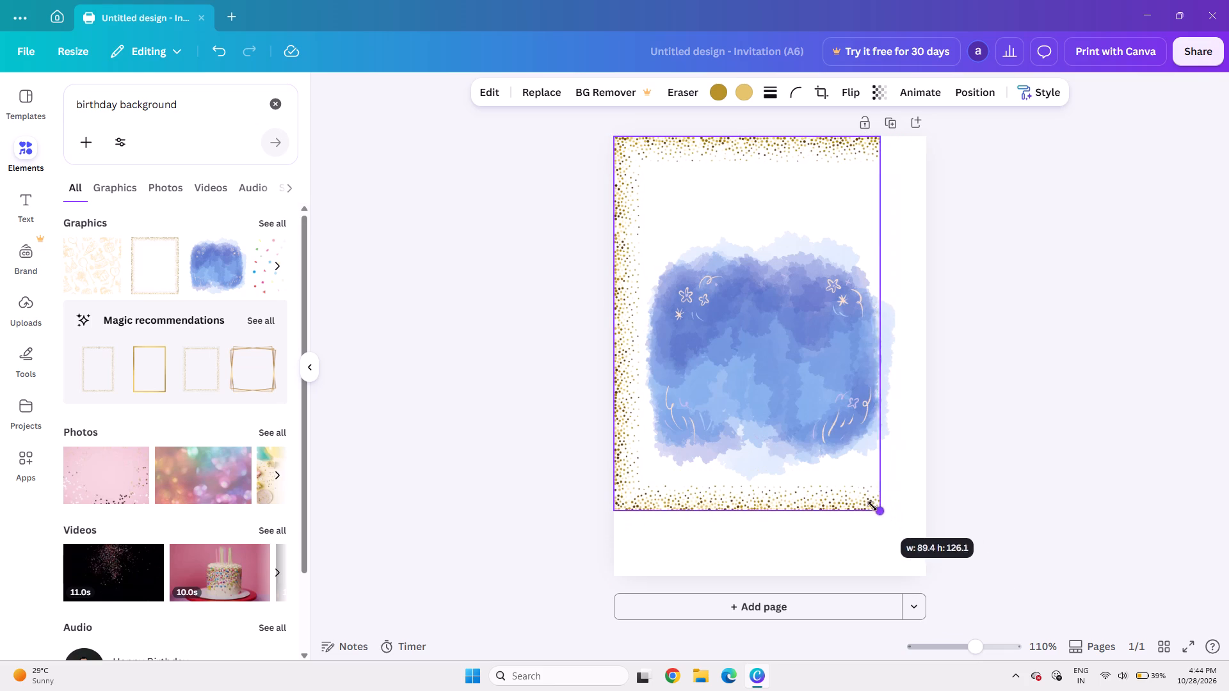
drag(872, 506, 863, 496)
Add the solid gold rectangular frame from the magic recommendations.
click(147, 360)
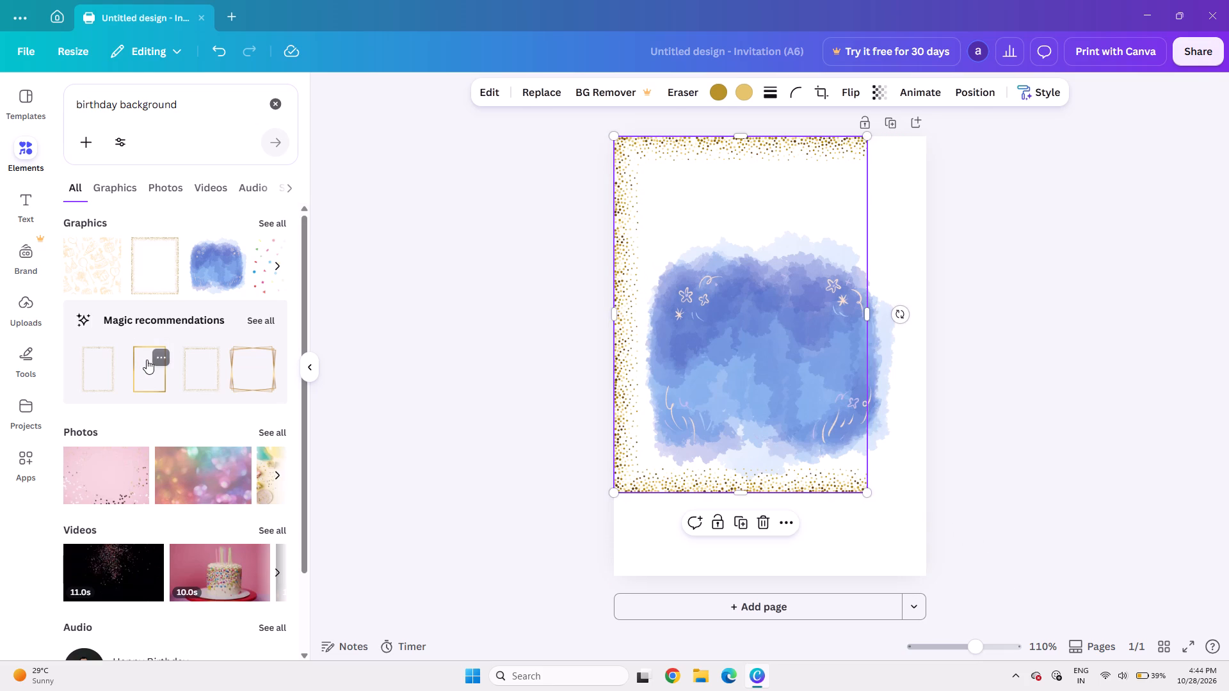
Add the recommended dotted gold border frame and move it aside towards the page's lower-right corner.
click(96, 353)
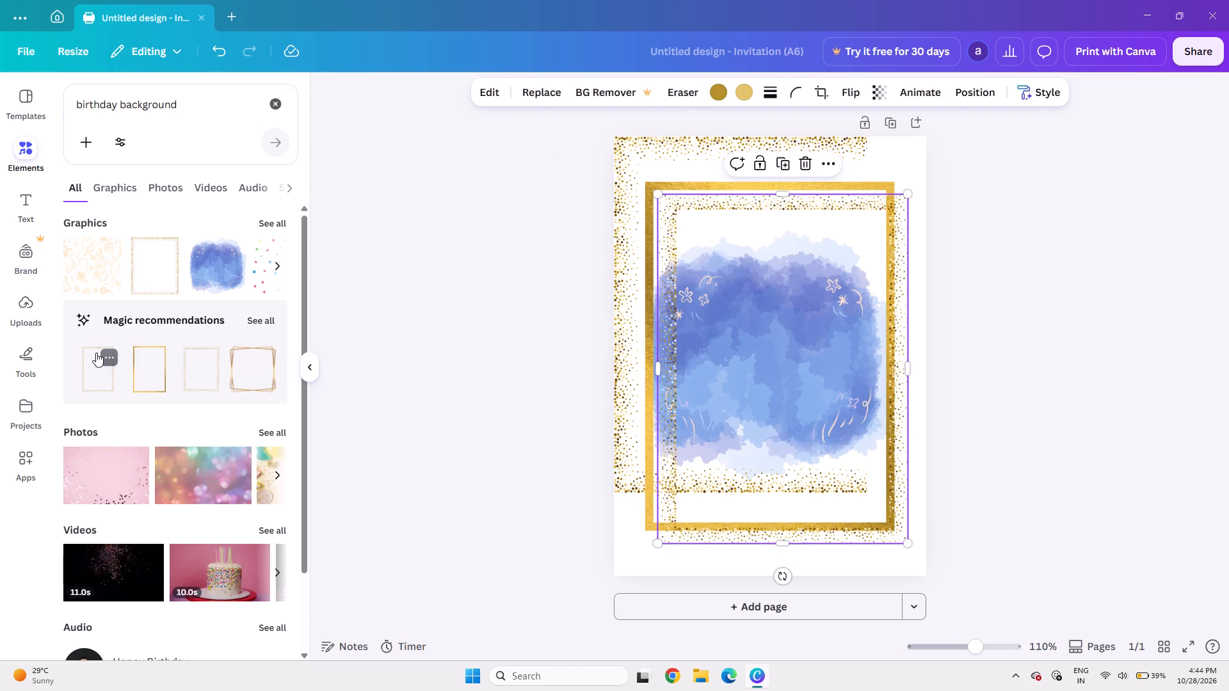
drag(760, 278, 871, 319)
drag(871, 319, 762, 294)
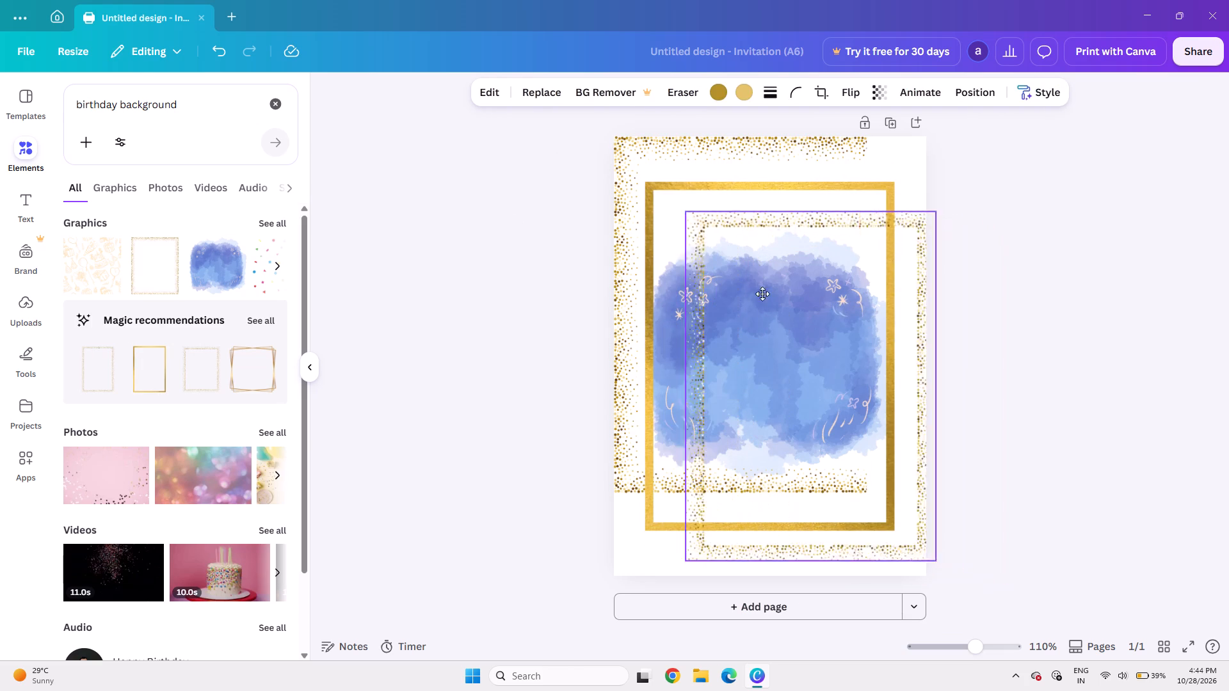
drag(762, 294, 915, 367)
Delete the solid gold rectangular frame from the page.
click(747, 271)
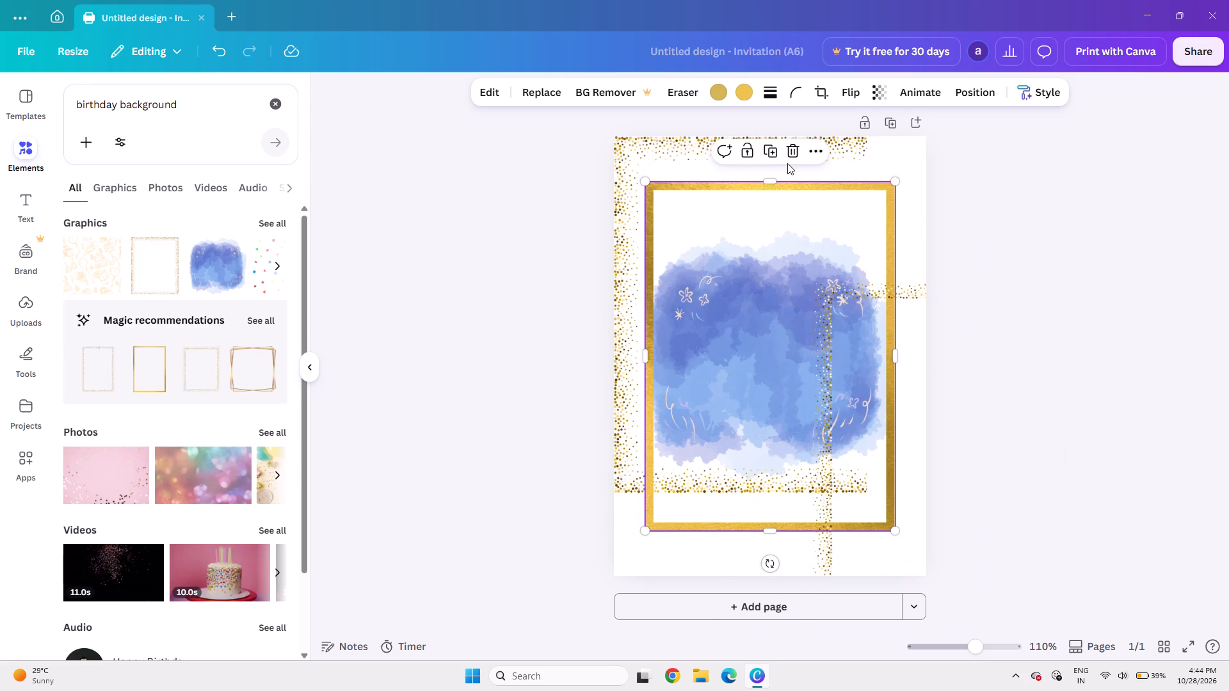
click(794, 150)
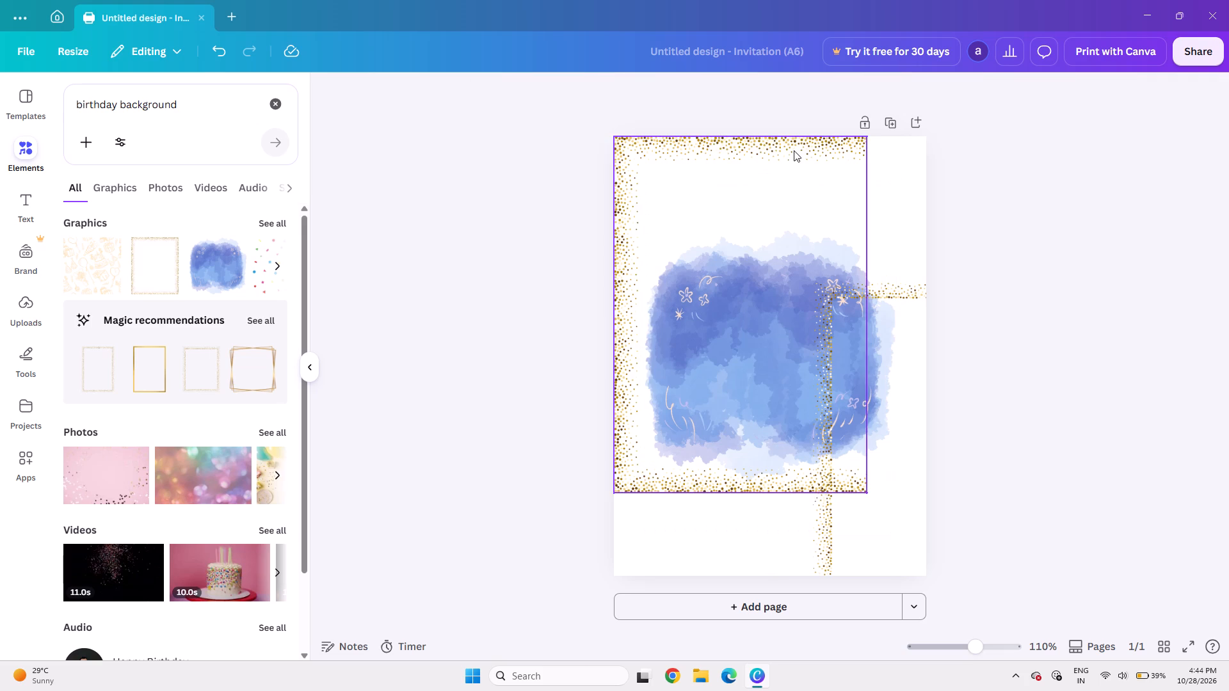
Delete the first gold confetti frame, leaving the dotted gold border frame and the watercolour graphic.
click(755, 195)
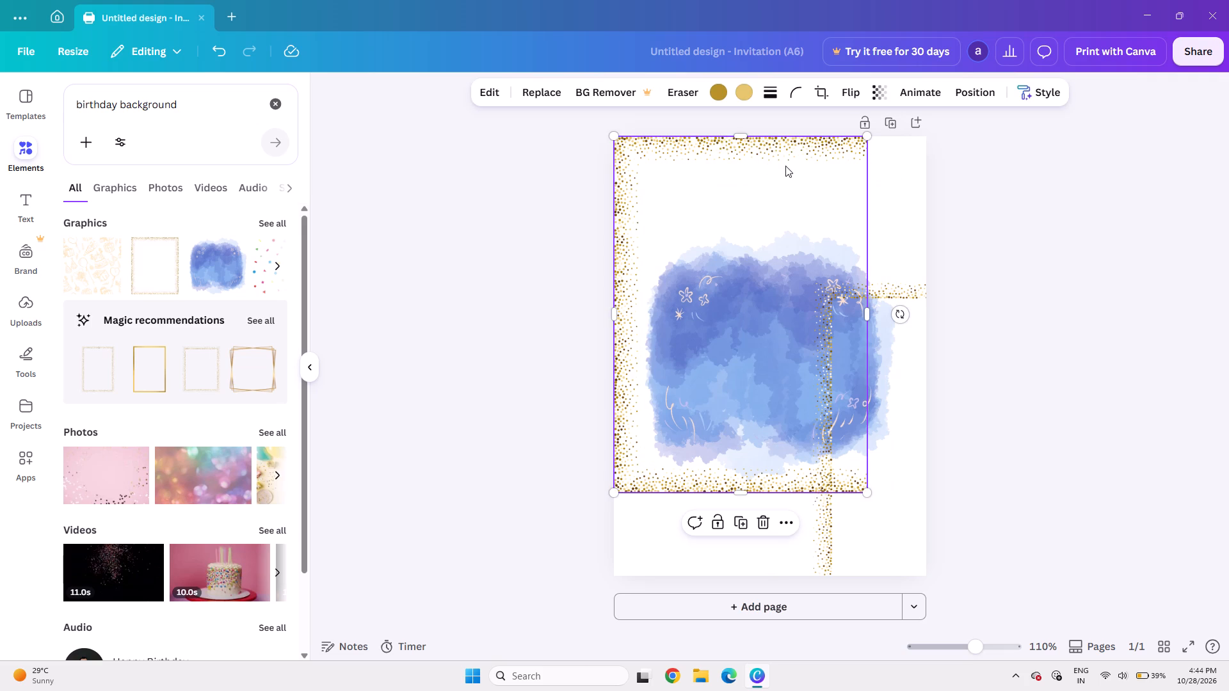
click(810, 195)
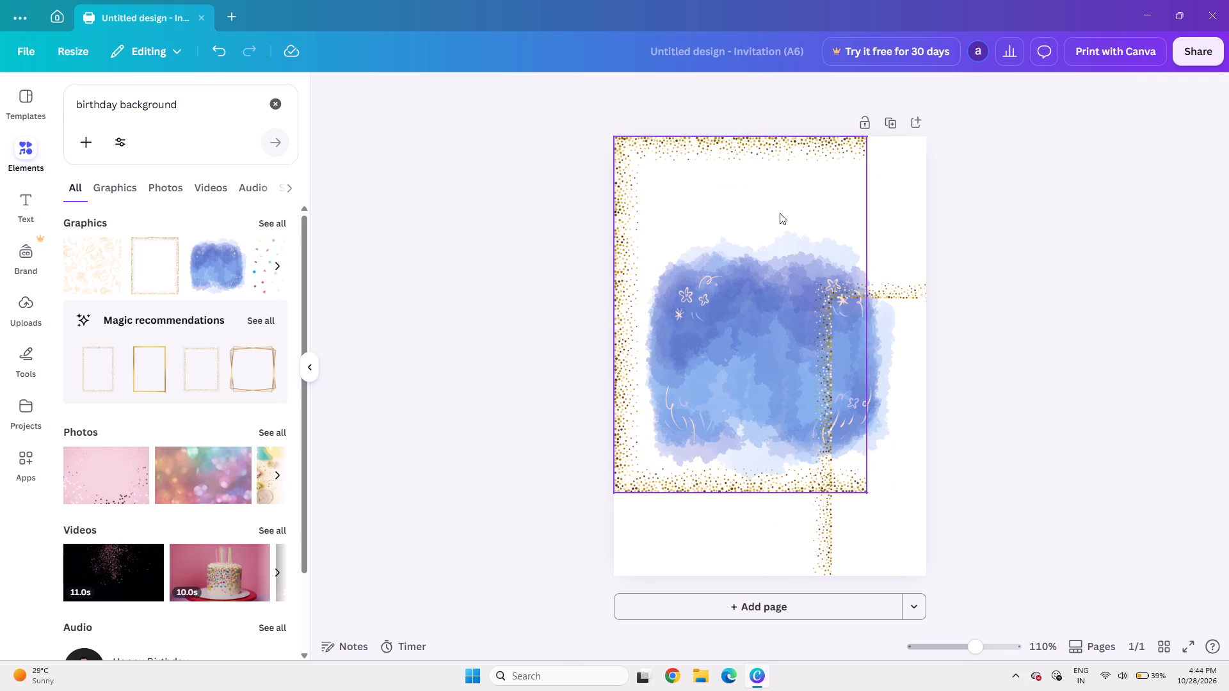
click(782, 216)
drag(782, 216, 794, 304)
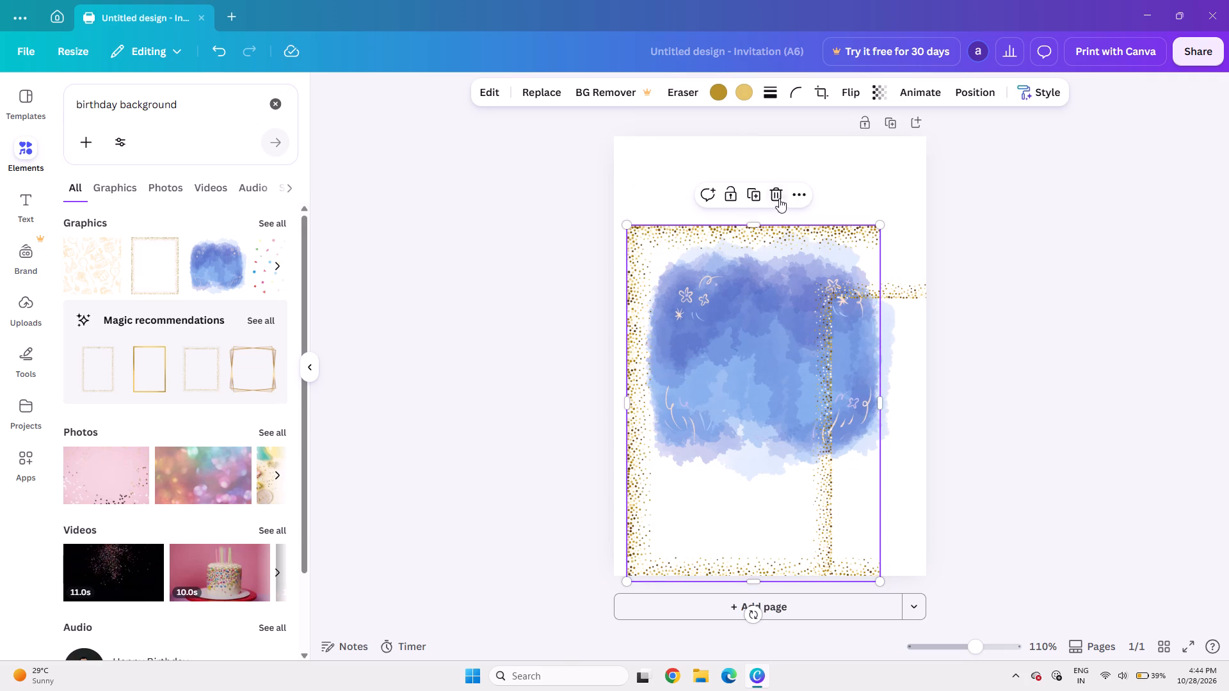
click(779, 198)
Move the dotted gold border frame to the page's left edge and enlarge it proportionally to about 98 × 138 mm.
drag(876, 347, 675, 232)
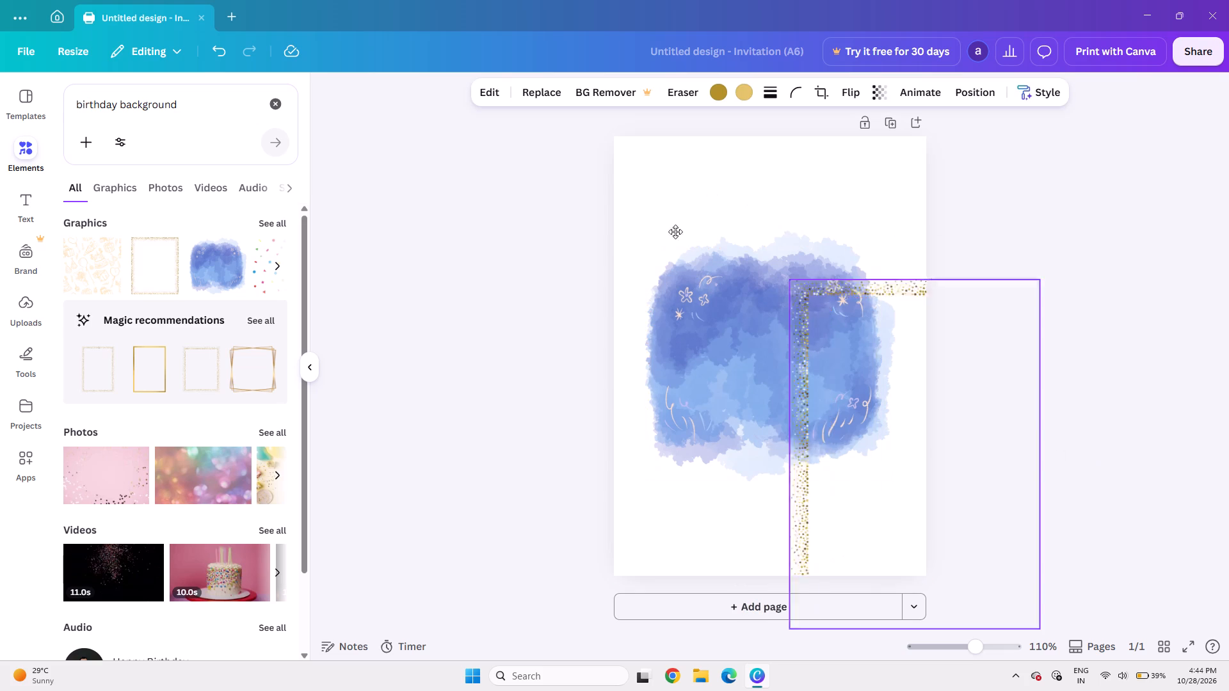
drag(675, 232, 680, 222)
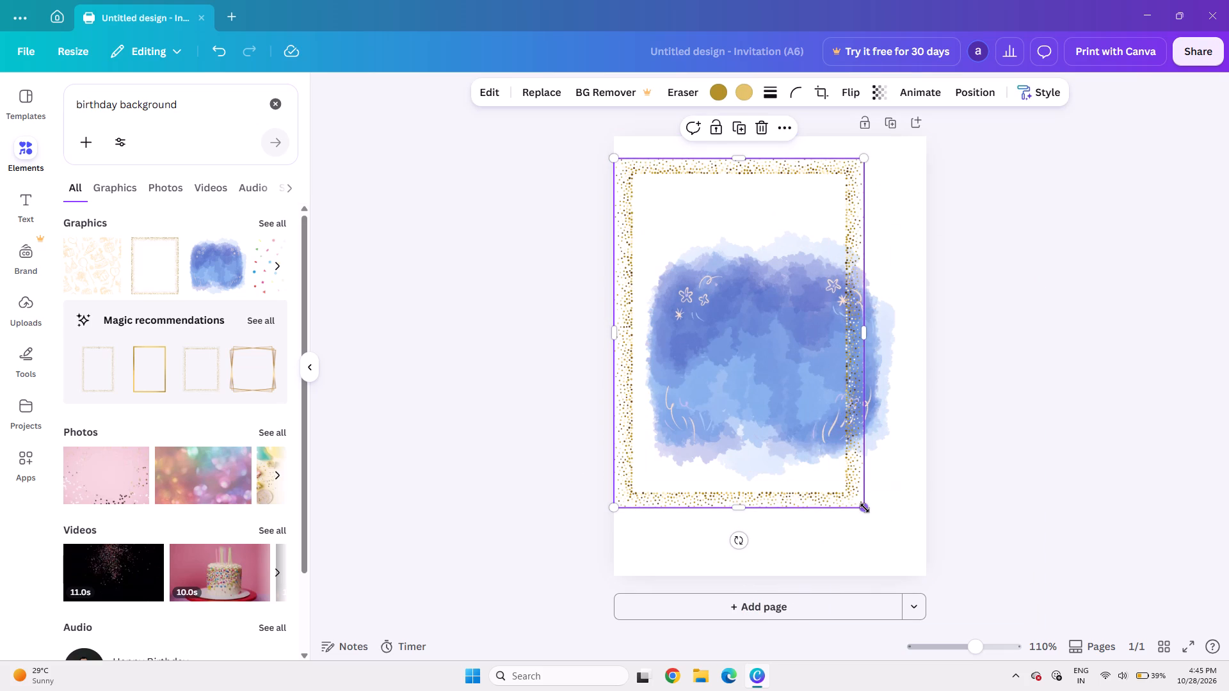
drag(865, 508, 926, 569)
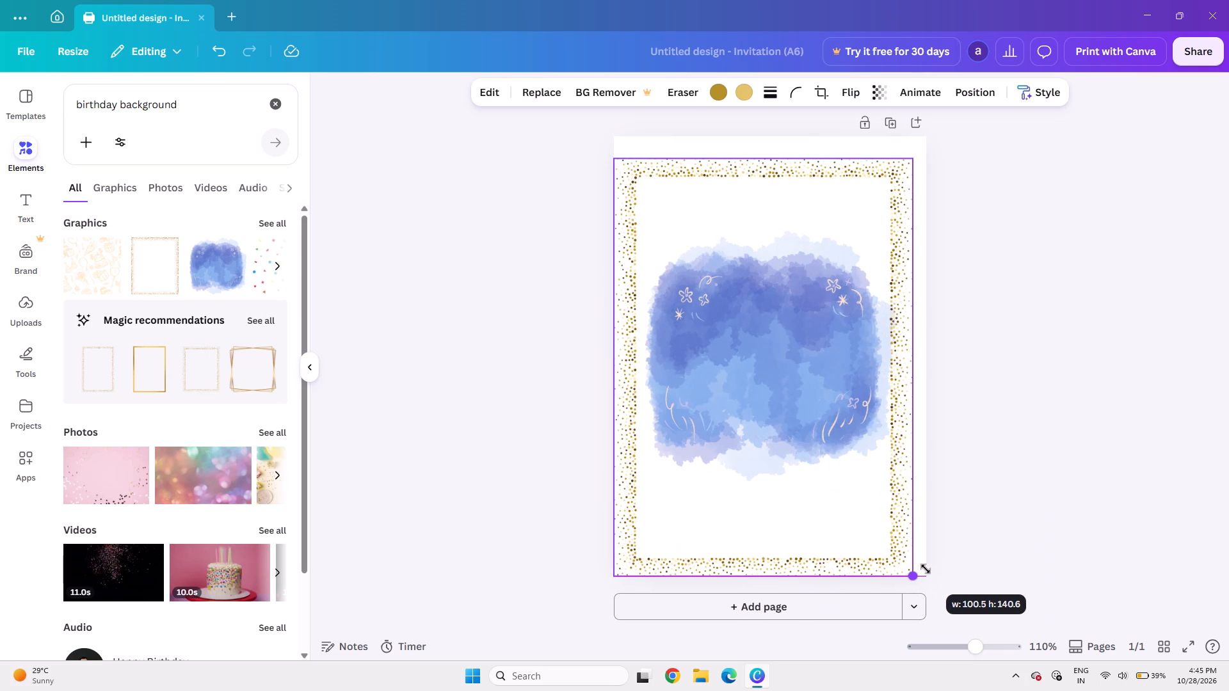
drag(926, 569, 961, 531)
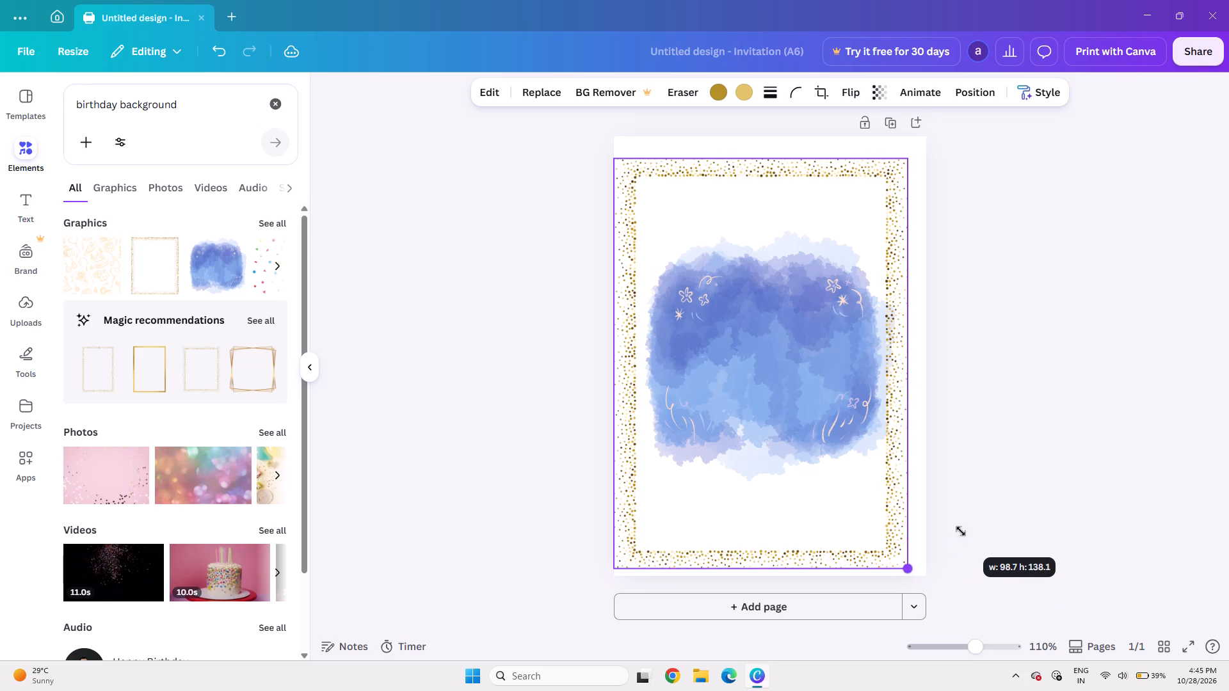
drag(961, 531, 967, 525)
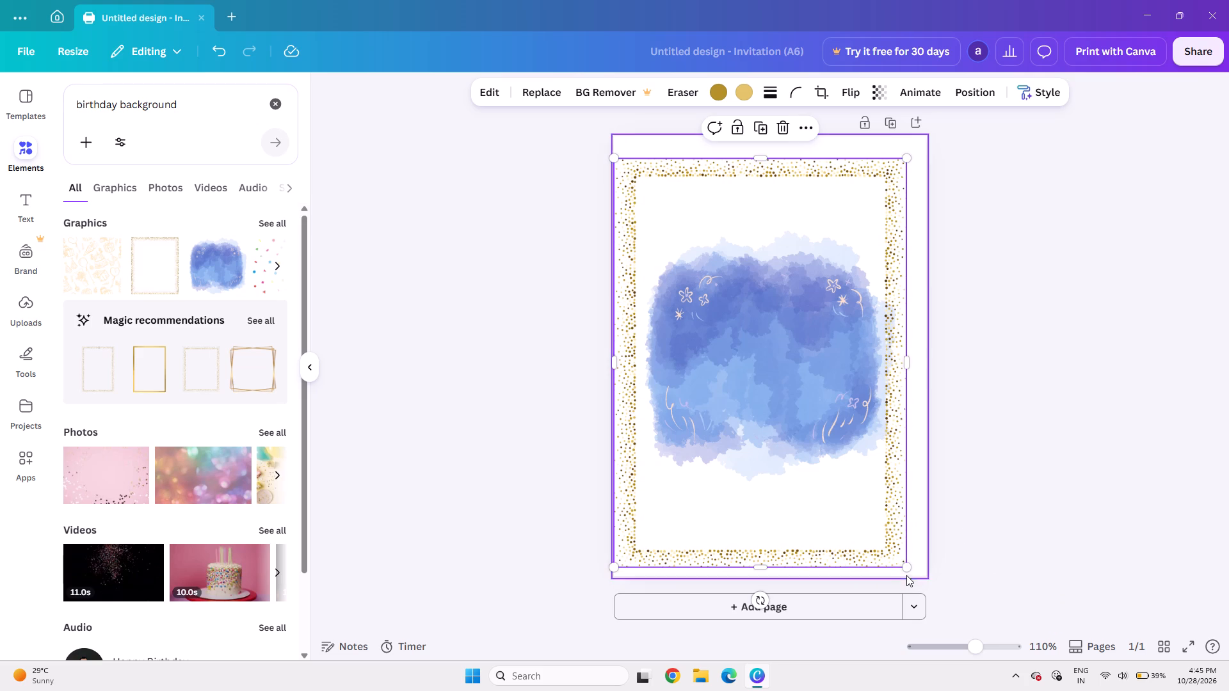
Stretch the dotted gold frame's right, bottom and top sides to the page edges, making it 105 mm wide and covering the whole page.
drag(909, 356, 947, 358)
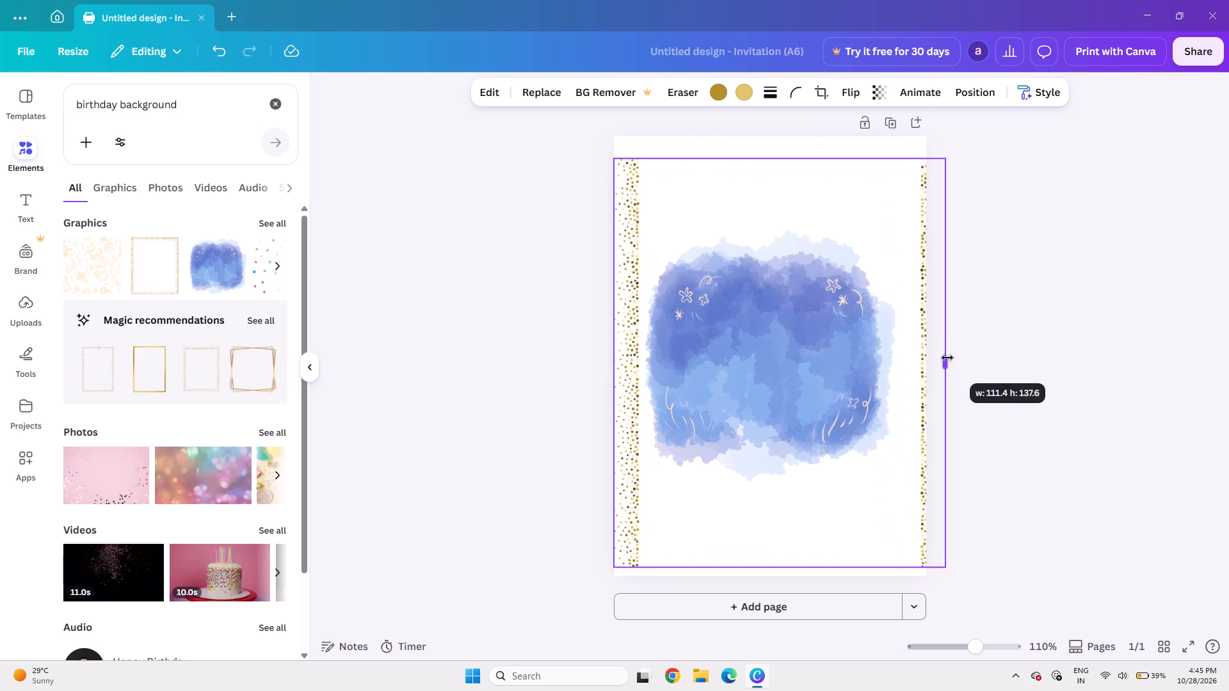
drag(947, 358, 918, 363)
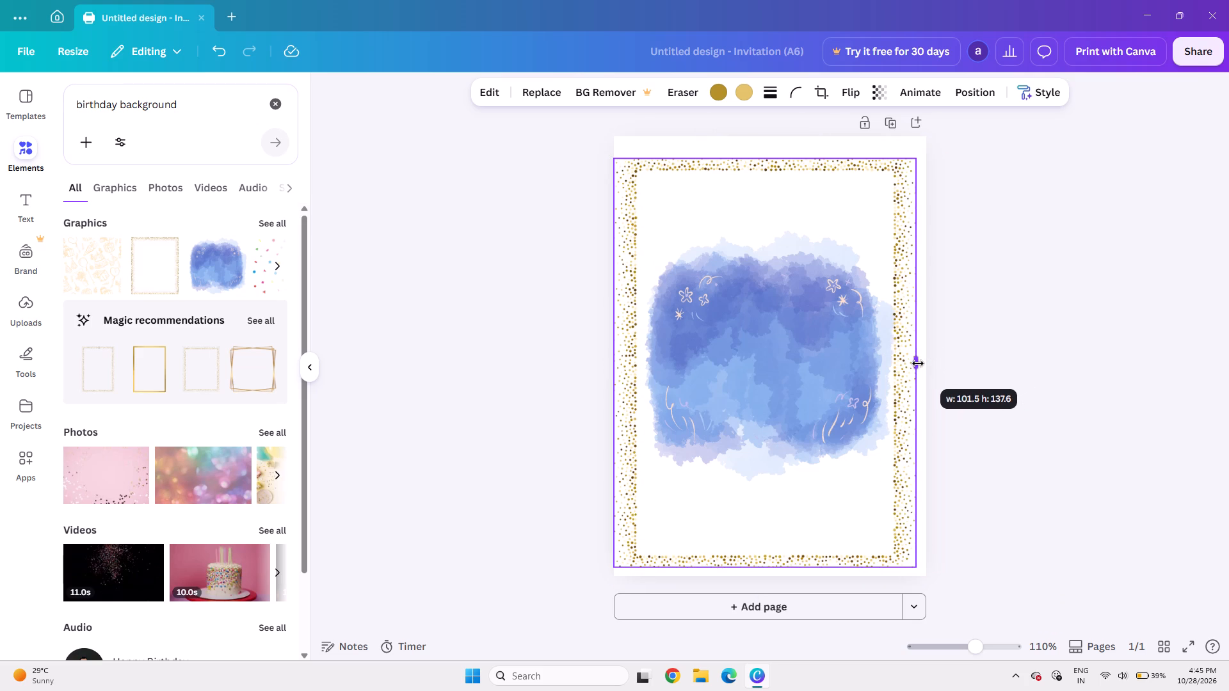
drag(918, 363, 915, 367)
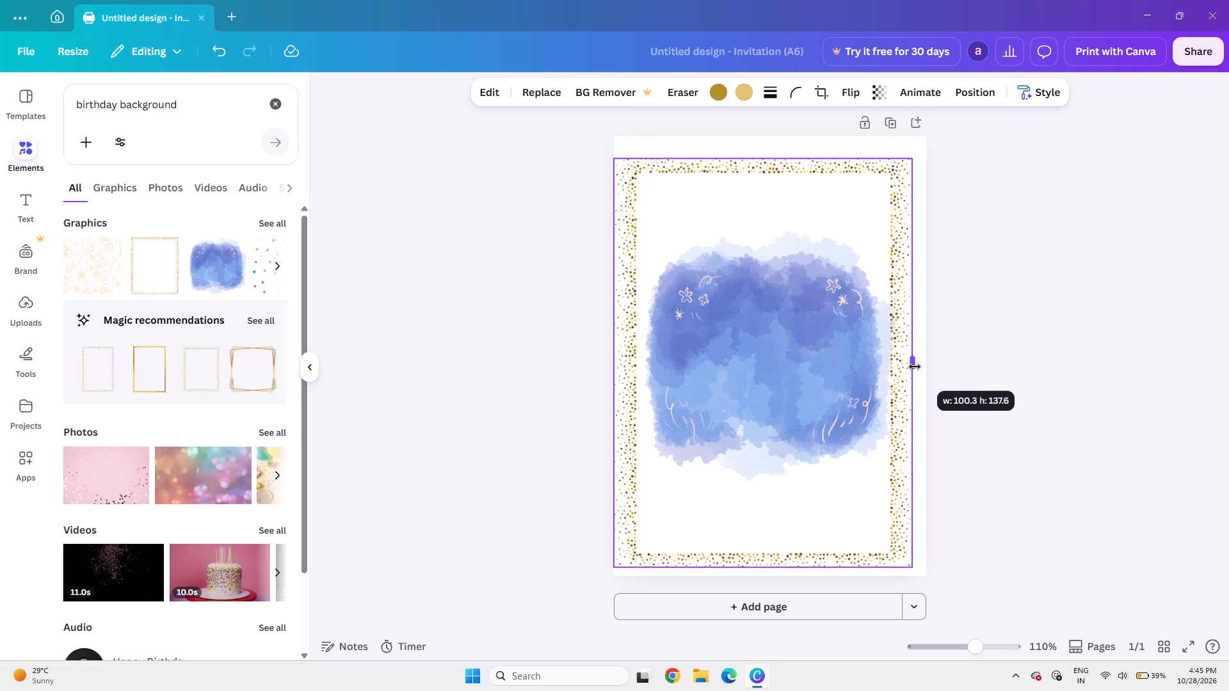
drag(915, 367, 927, 372)
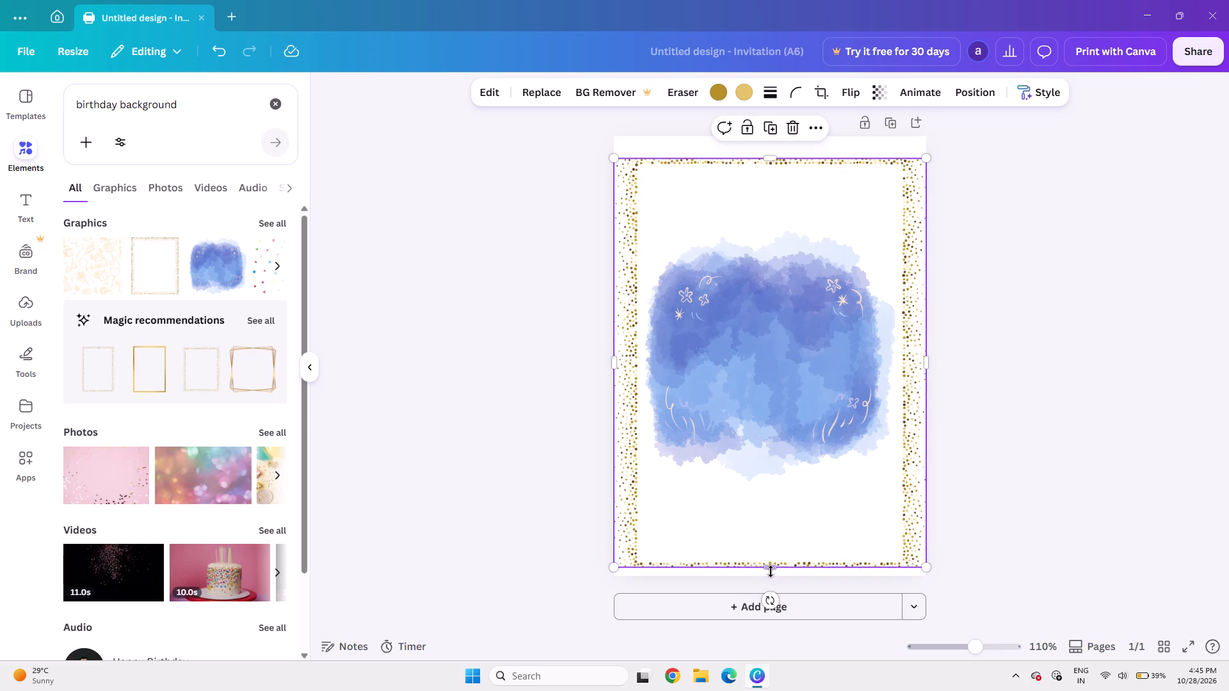
drag(770, 566, 776, 566)
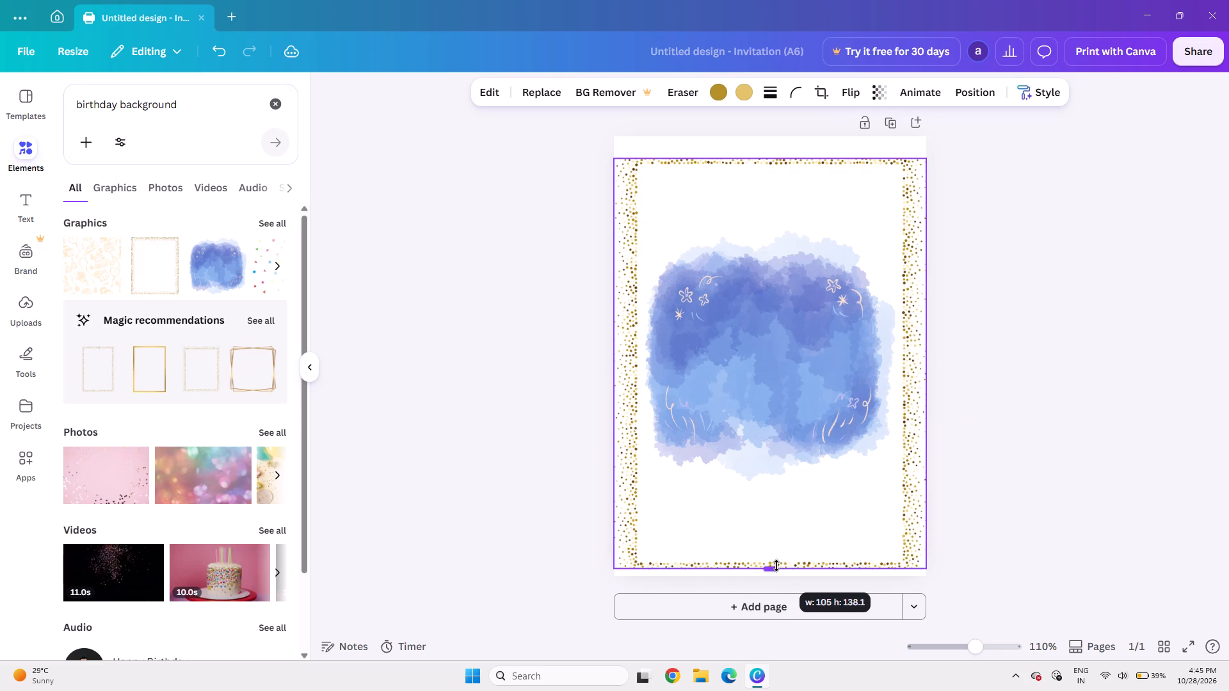
drag(776, 566, 781, 576)
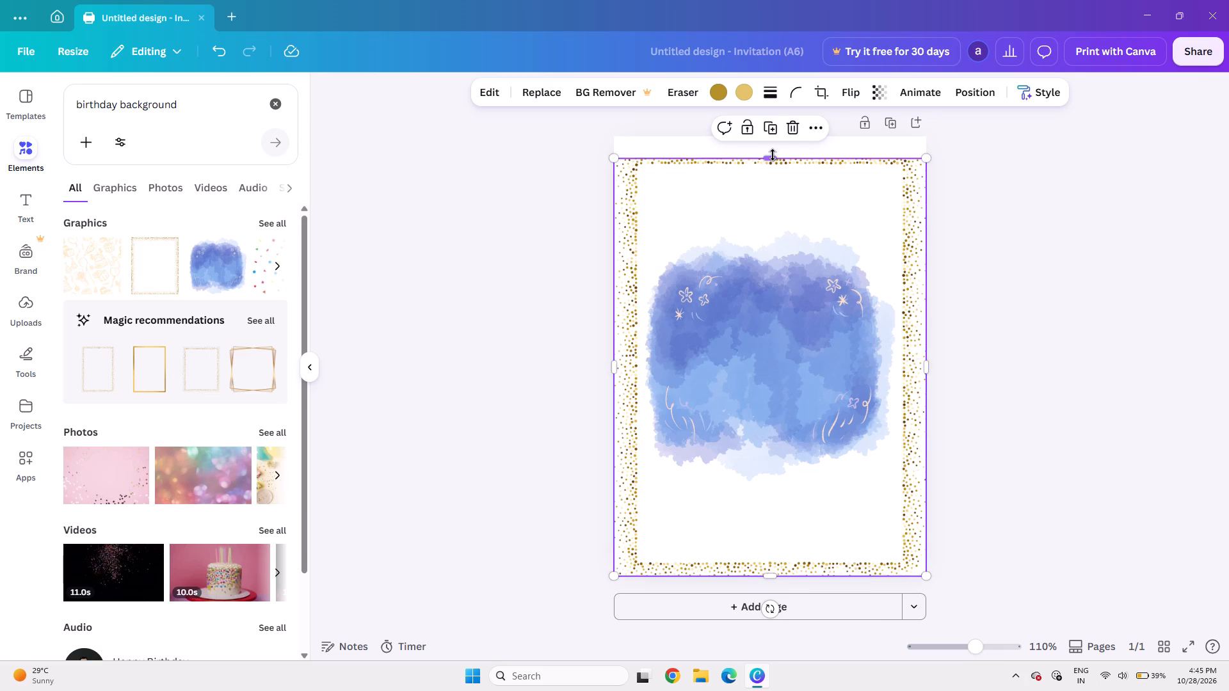
drag(771, 157, 773, 131)
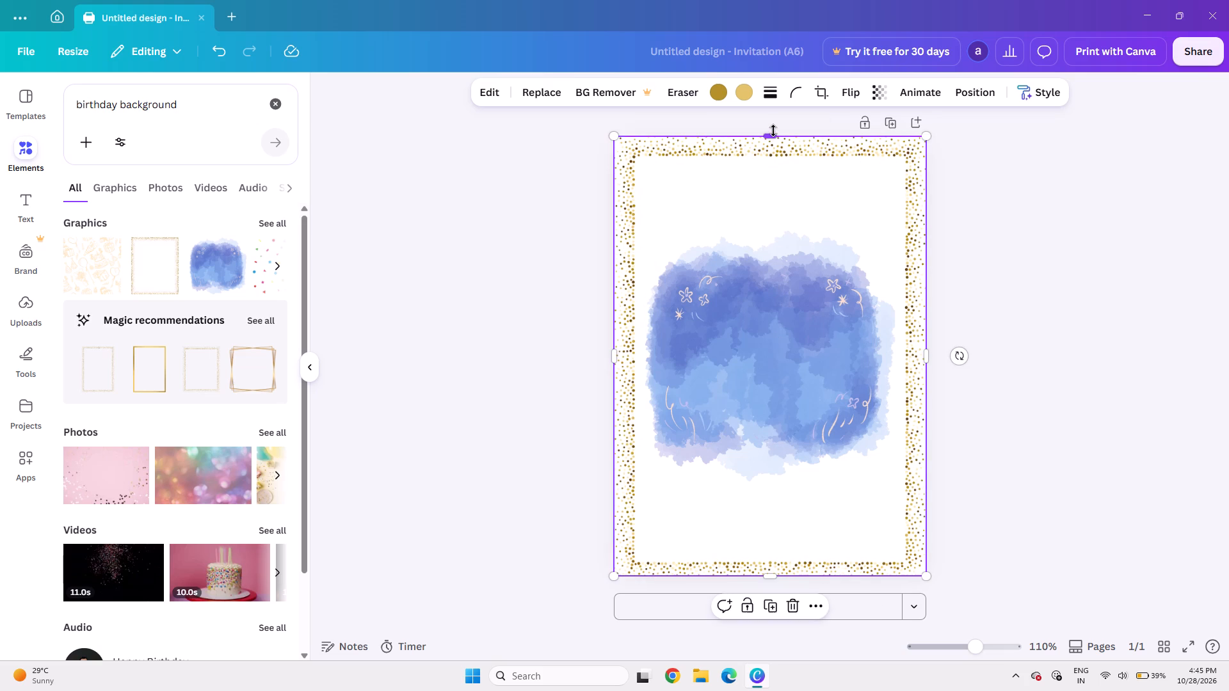
click(1085, 301)
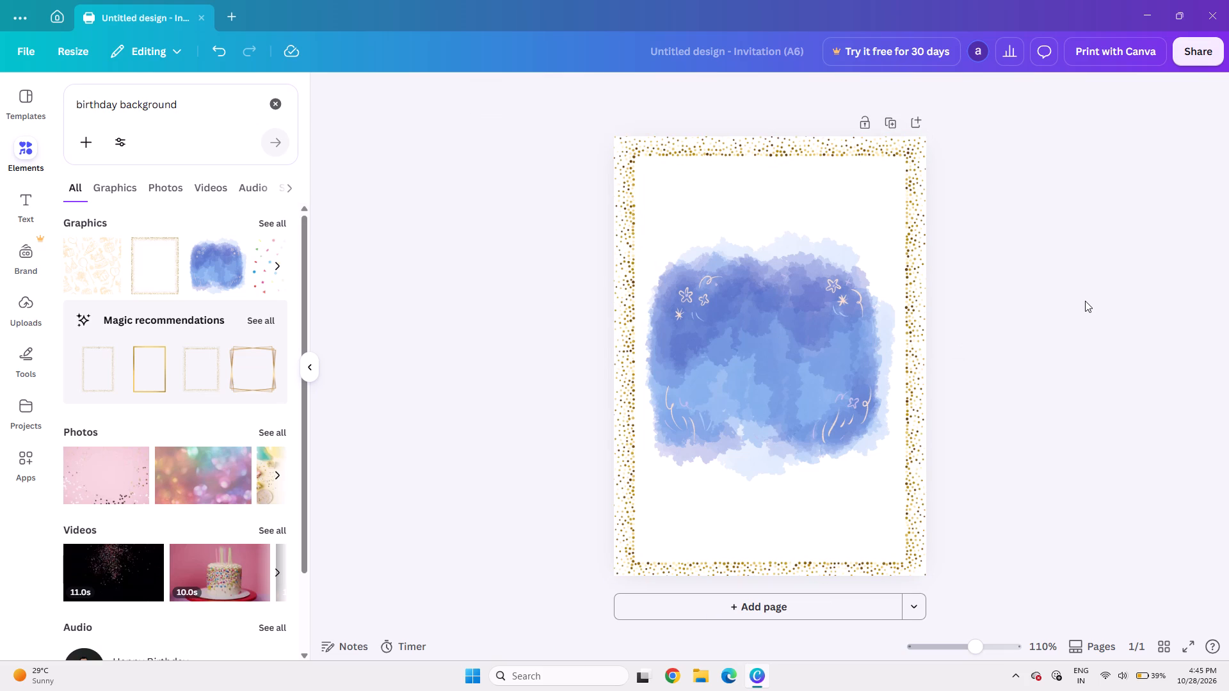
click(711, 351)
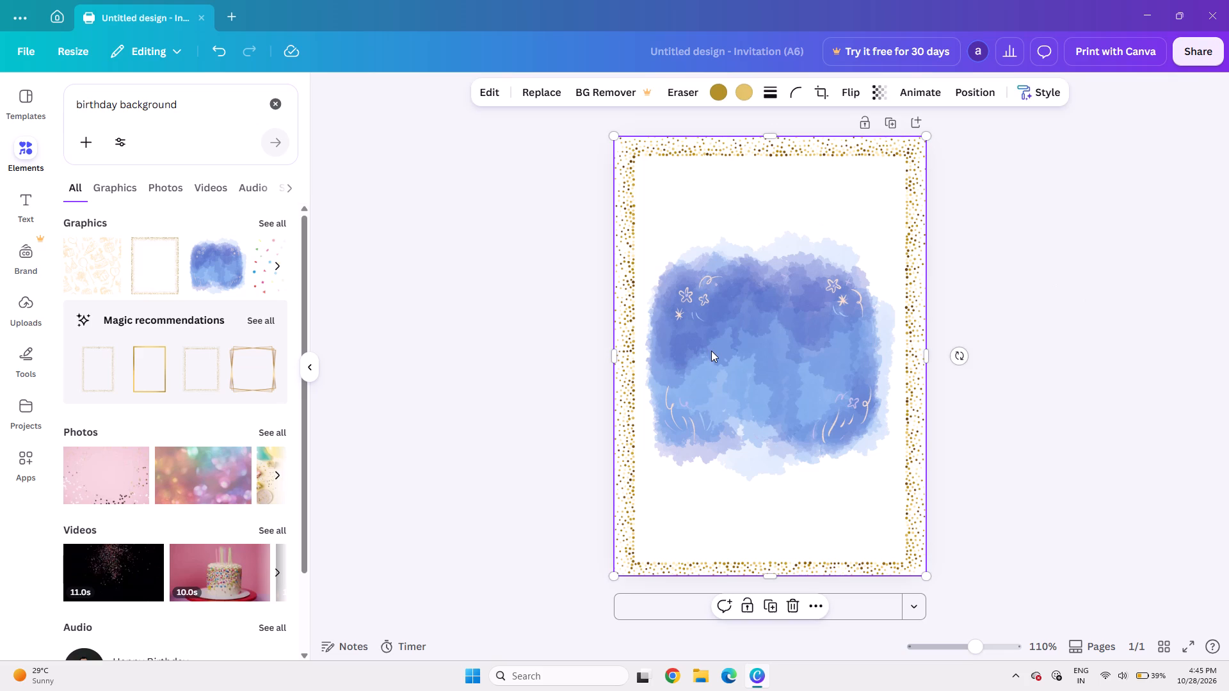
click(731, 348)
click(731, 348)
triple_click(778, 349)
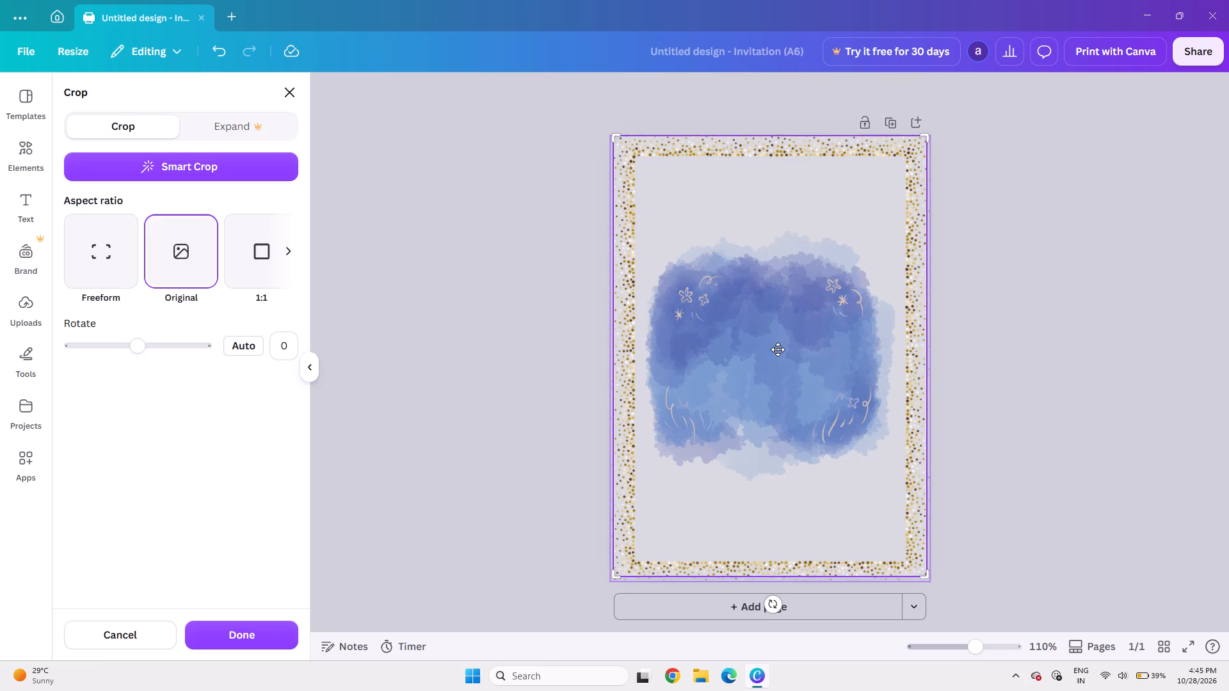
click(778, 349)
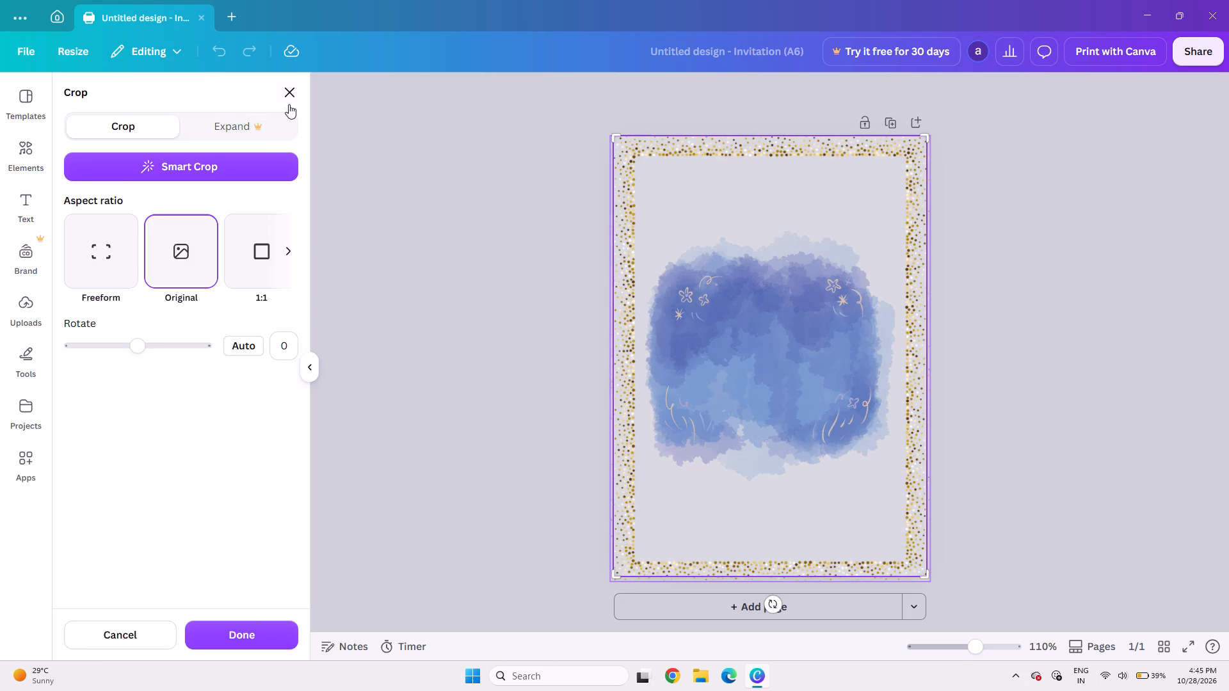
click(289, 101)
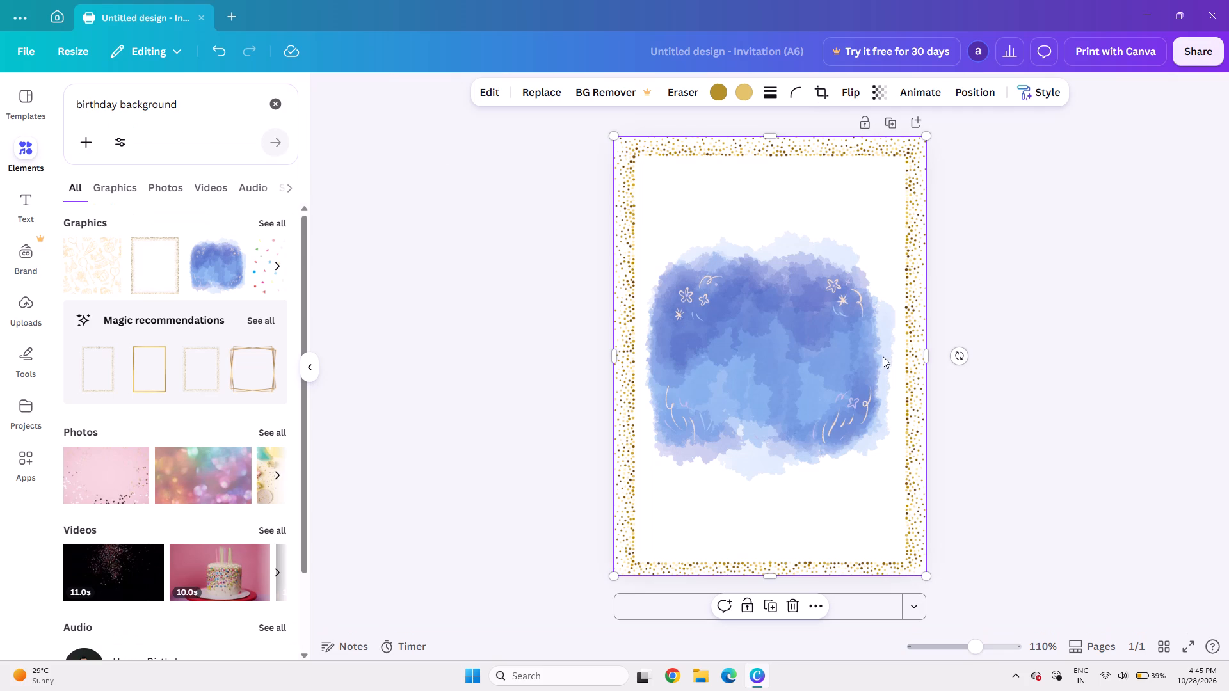
Stretch the blue watercolour graphic downward inside the frame to about 84 × 102 mm.
click(787, 345)
drag(787, 345, 747, 372)
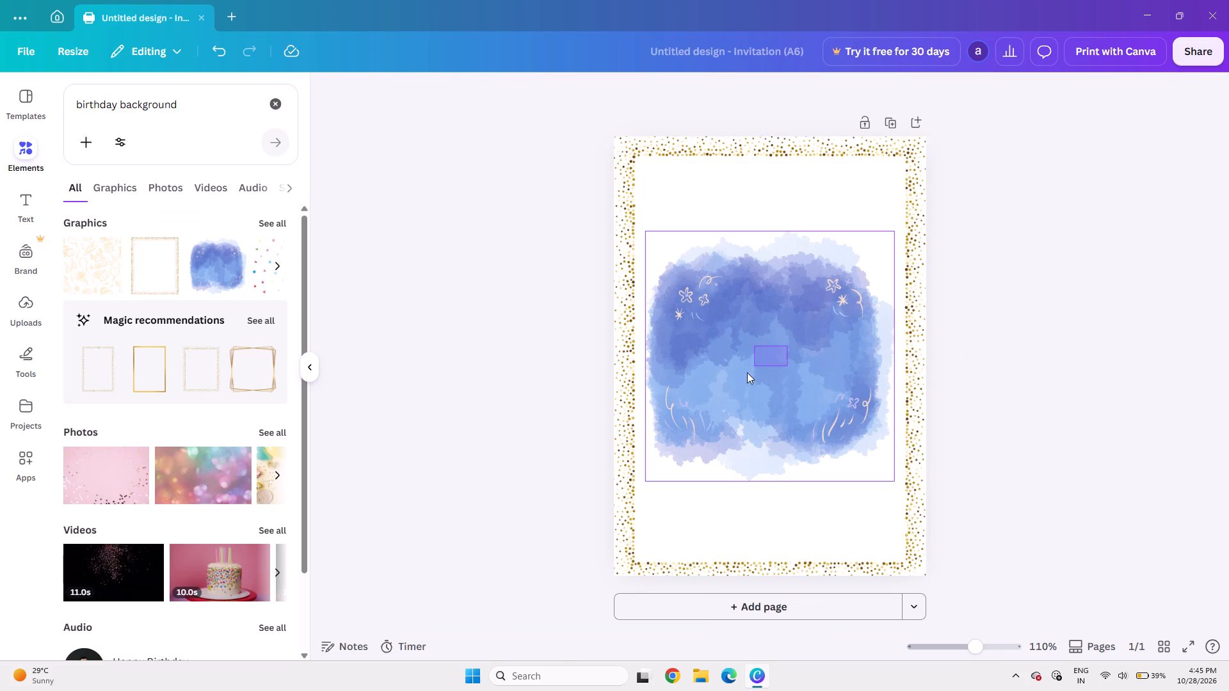
drag(747, 372, 739, 379)
click(739, 379)
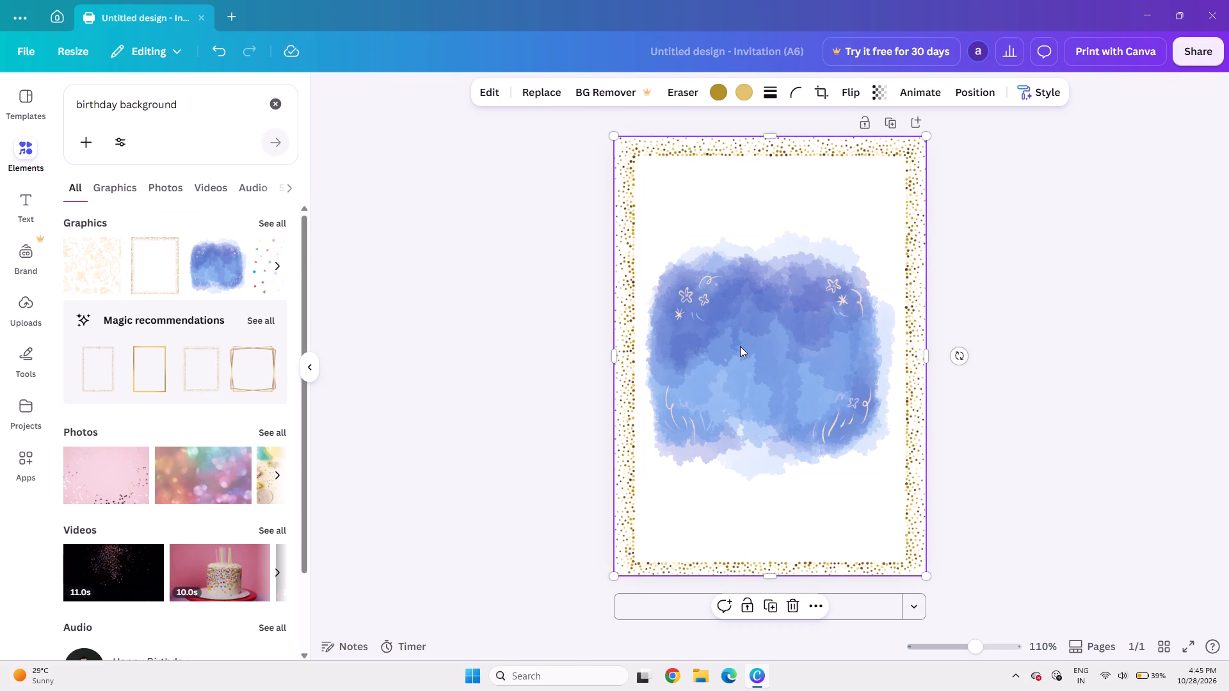
click(740, 344)
drag(740, 344, 714, 365)
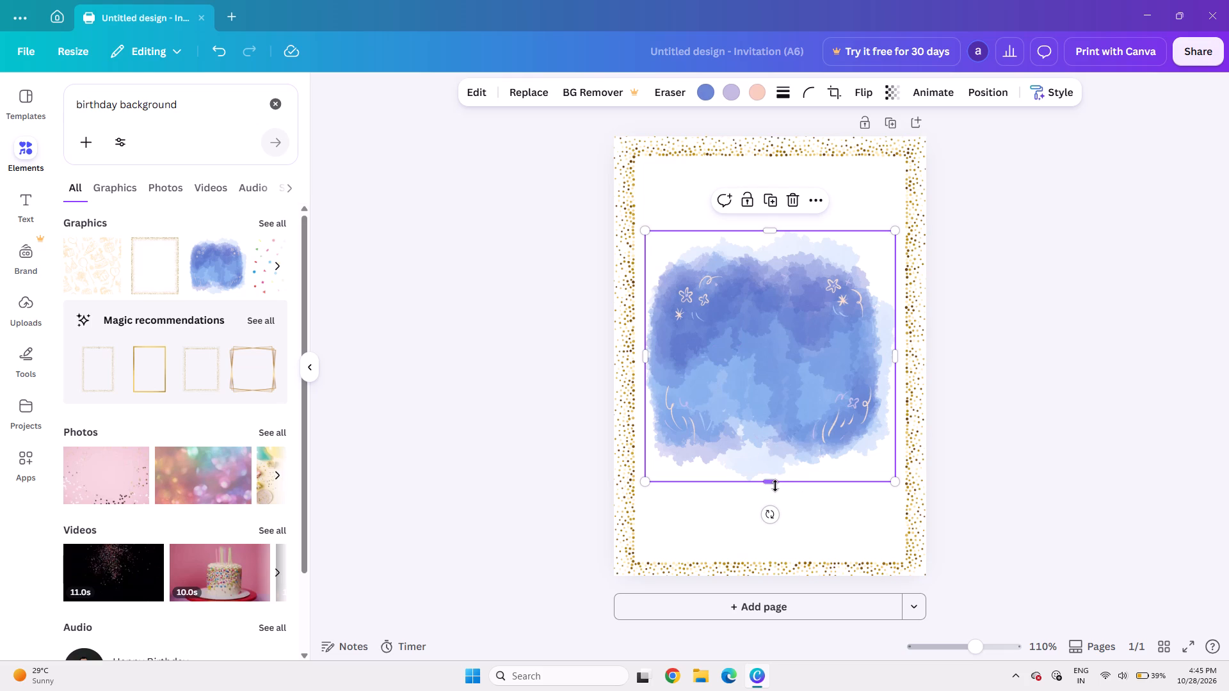
drag(774, 486, 773, 542)
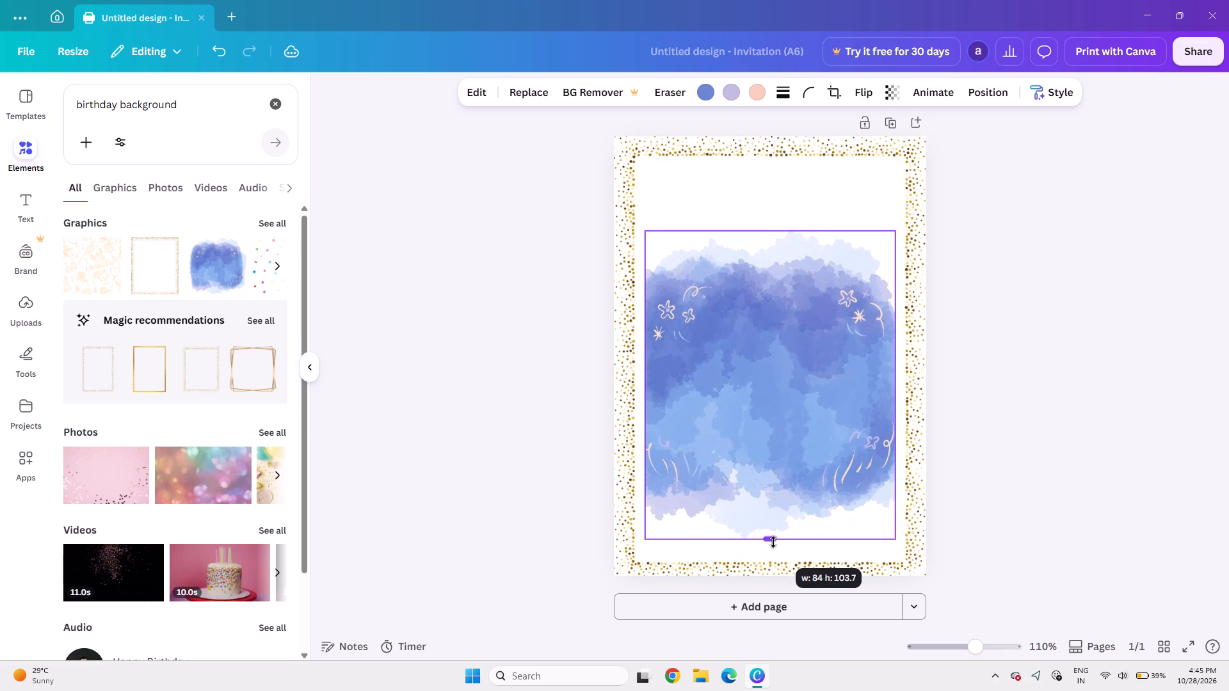
drag(773, 542, 775, 539)
Nudge the blue watercolour graphic up toward the page's vertical centre and slightly left against the frame's inner edge.
key(Up)
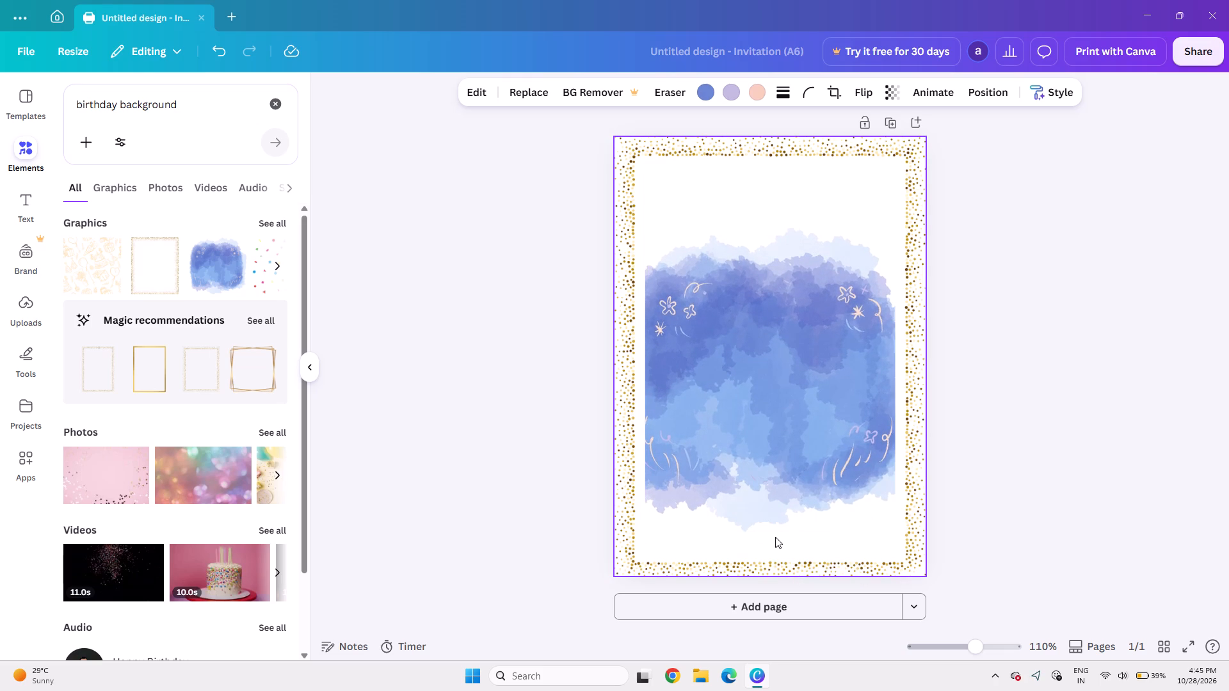
key(Up)
key(Up)
key(Up)
key(Up)
key(Up)
key(Up)
key(Up)
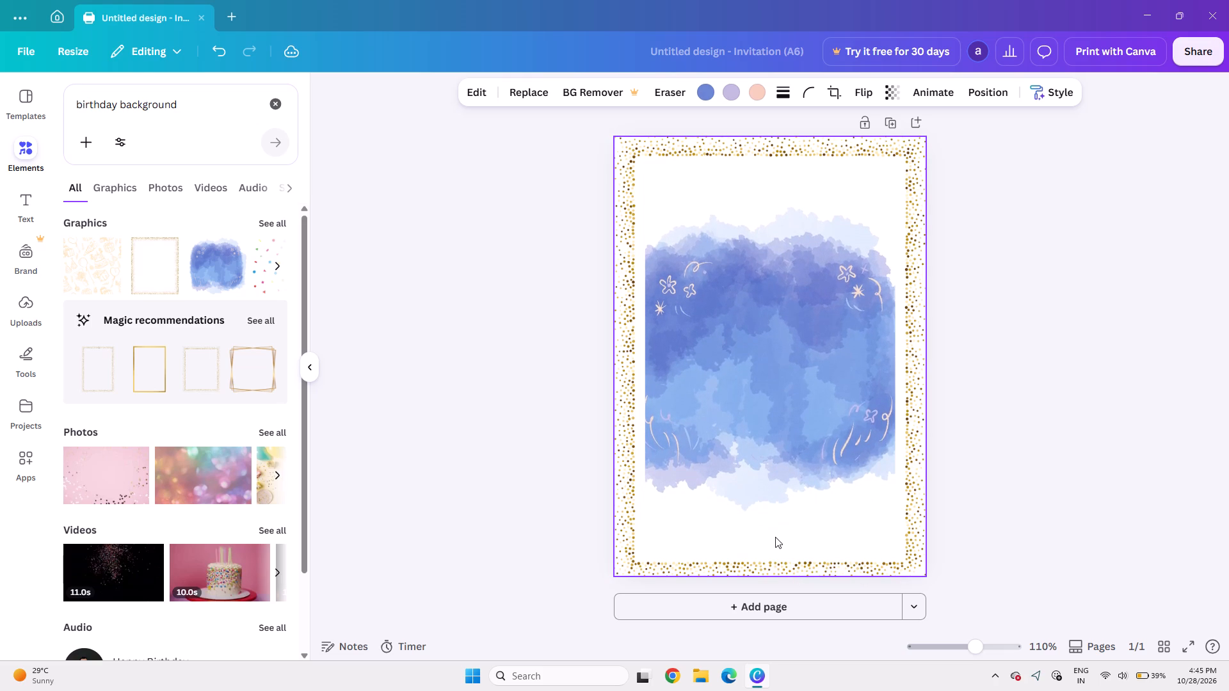
key(Right)
key(Right)
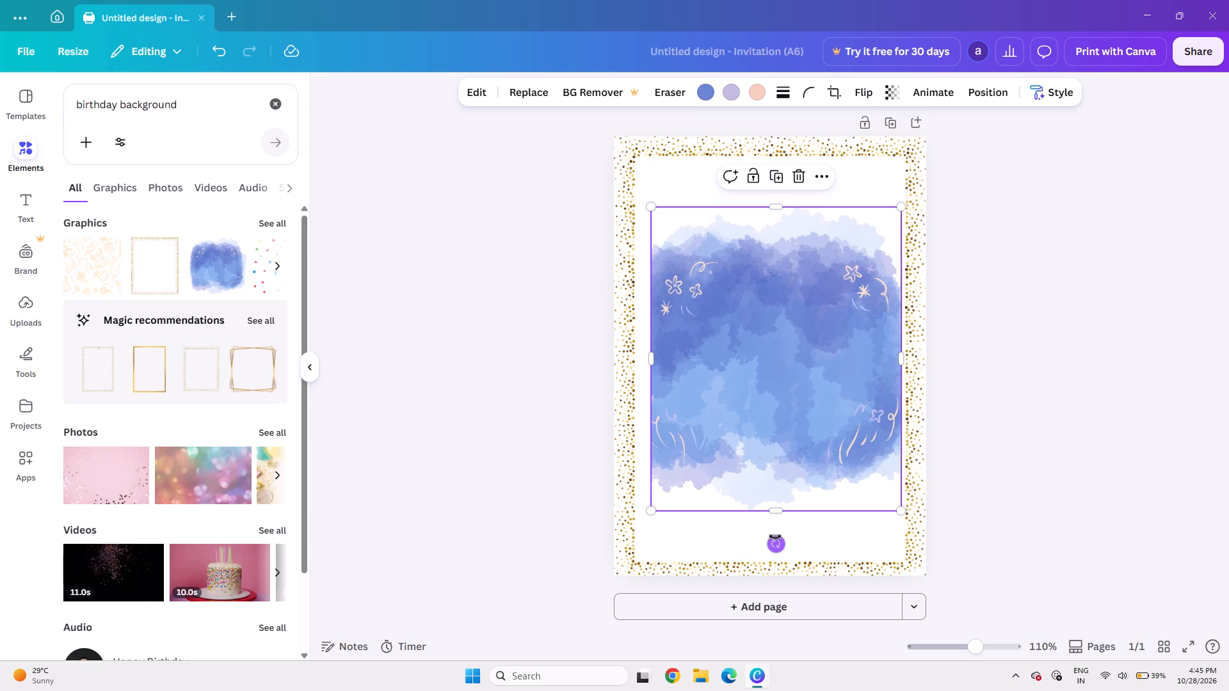
key(Left)
key(Left)
key(Left)
key(Left)
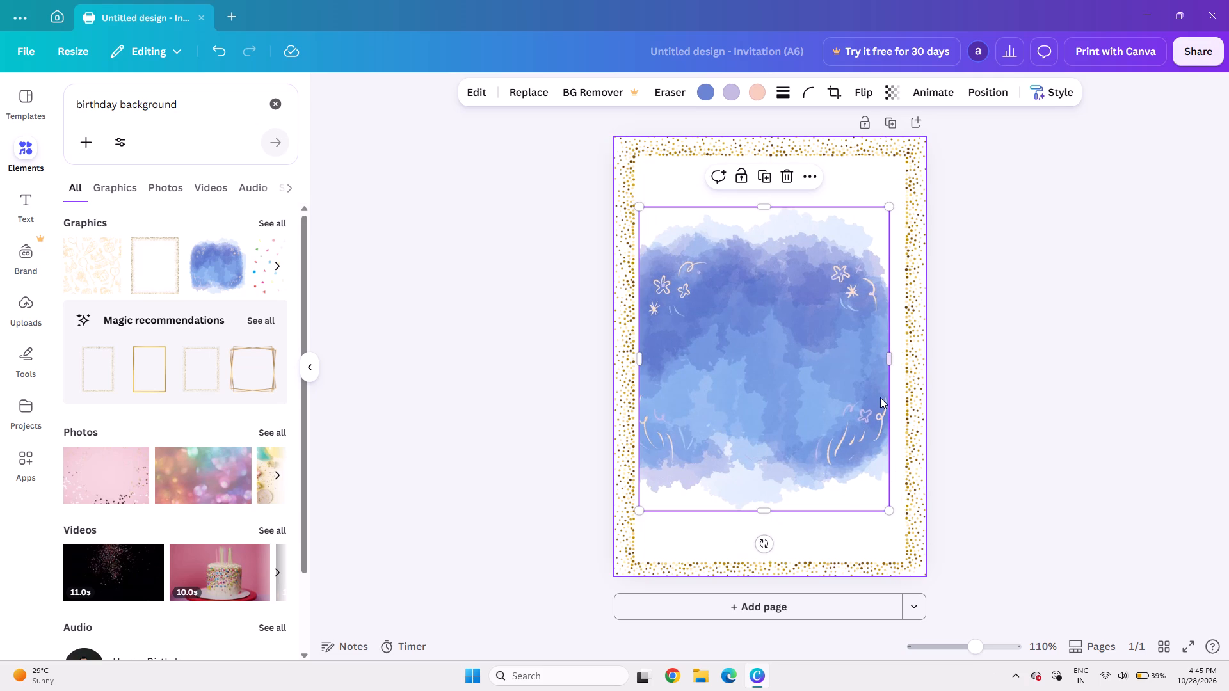
Widen the watercolour graphic on both sides and shift it right so it spans roughly the page width, overlapping both side borders.
drag(885, 367, 899, 367)
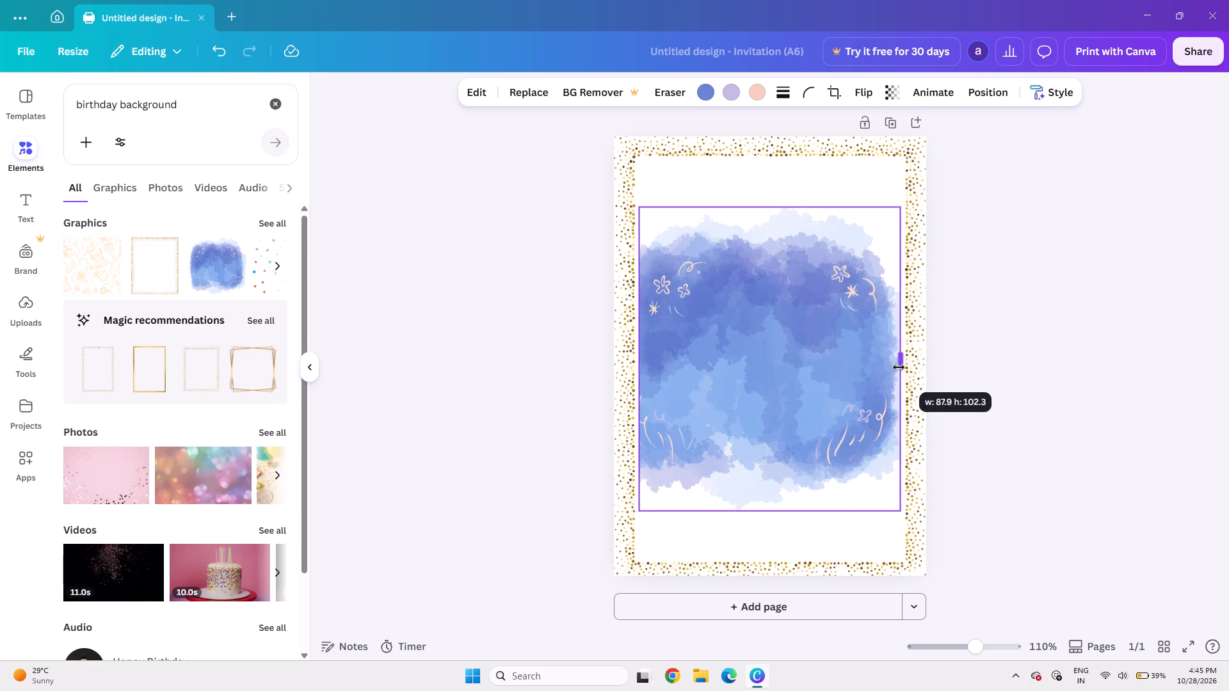
drag(899, 367, 916, 369)
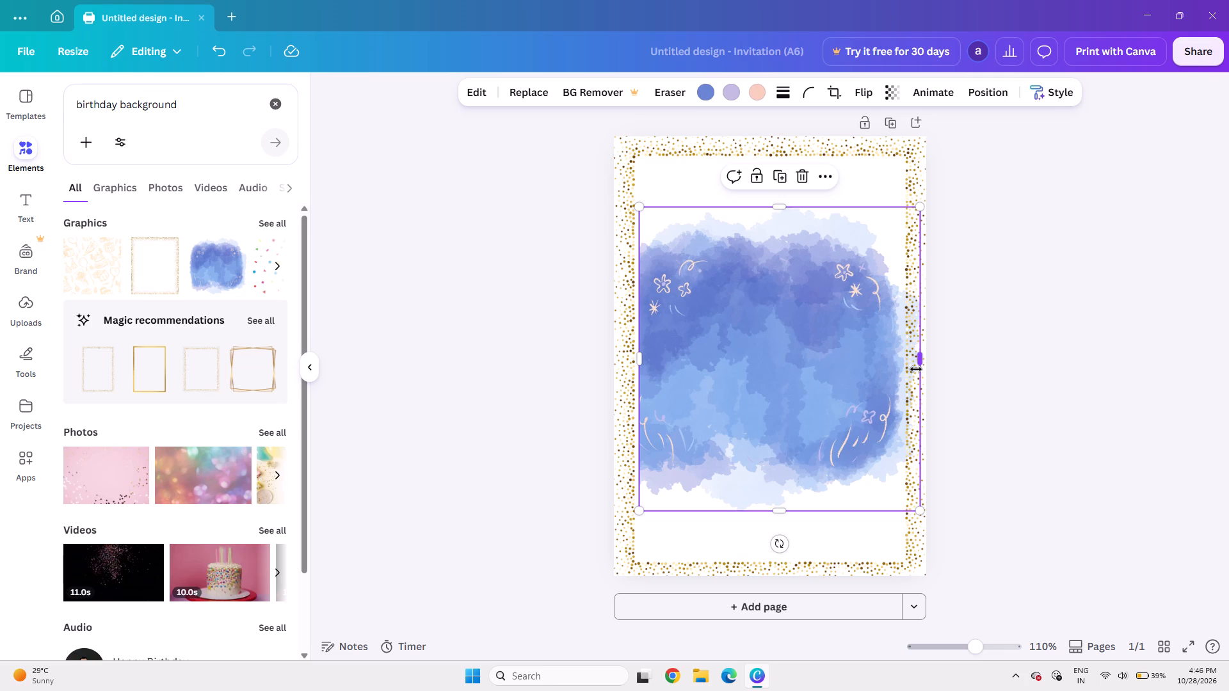
key(Right)
key(Right)
key(Right)
key(Right)
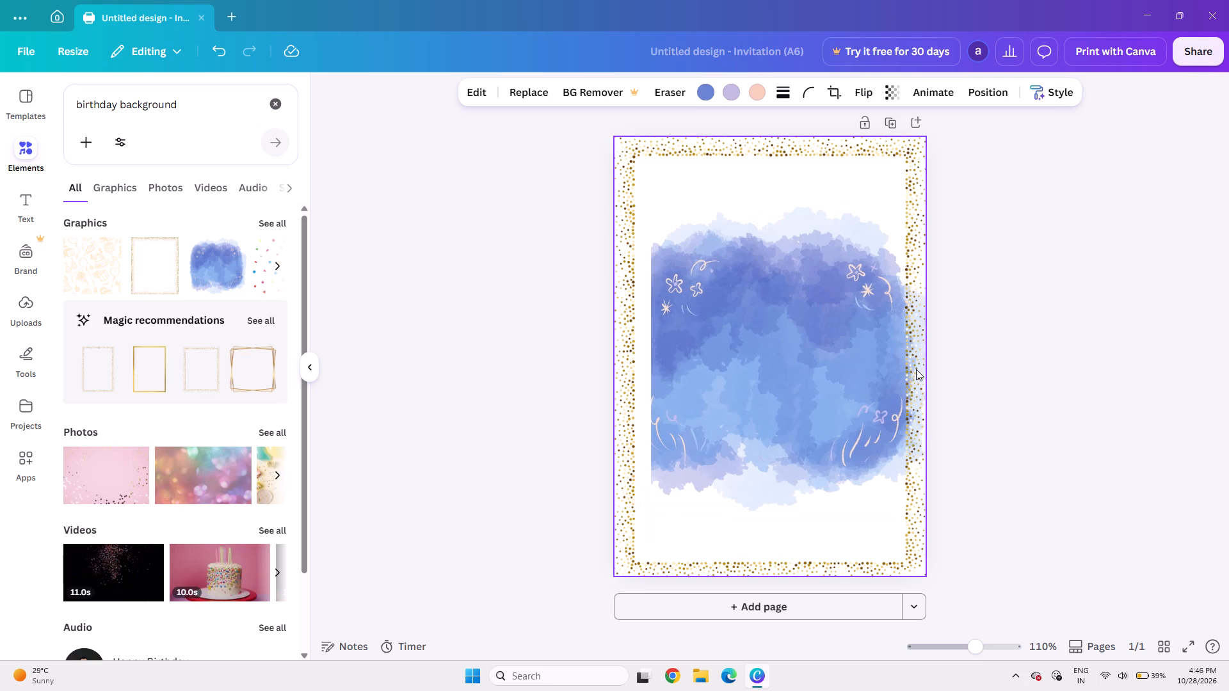
drag(654, 367, 624, 380)
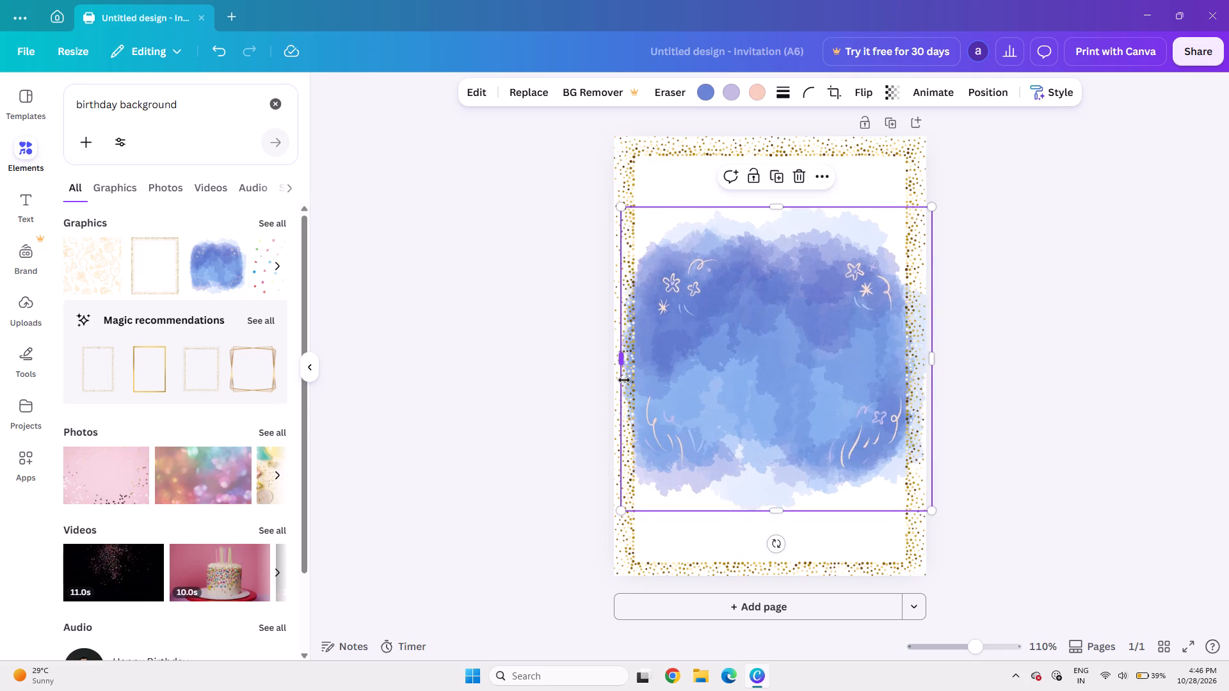
click(1136, 330)
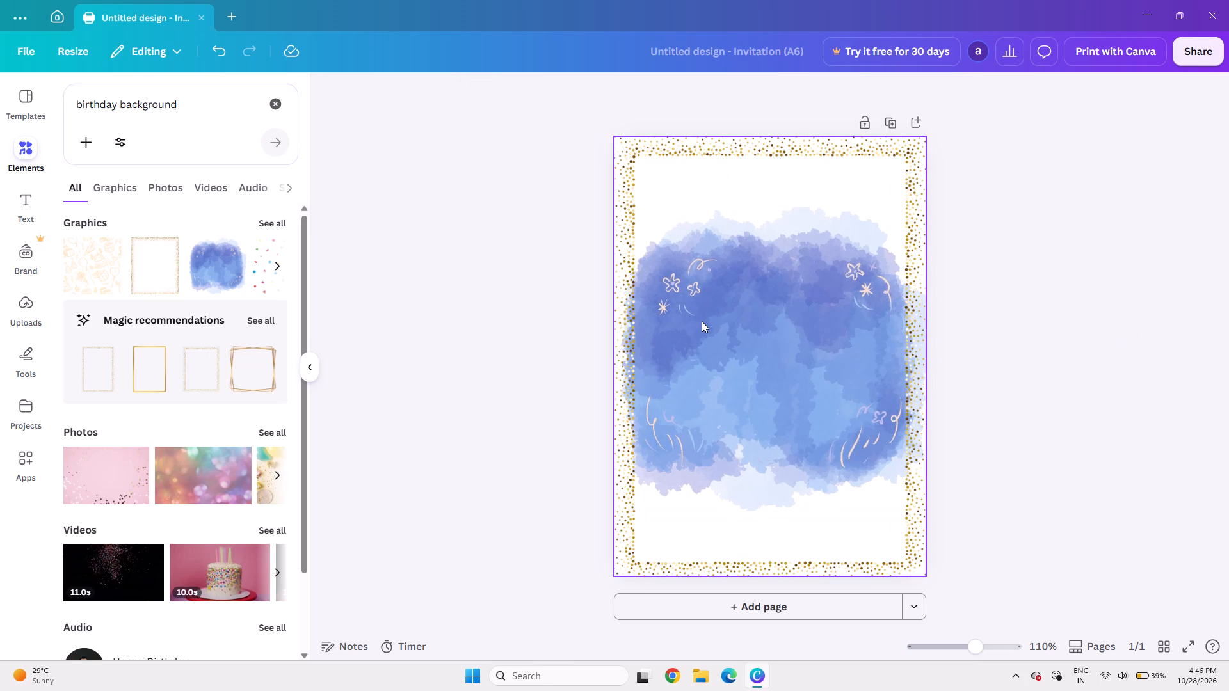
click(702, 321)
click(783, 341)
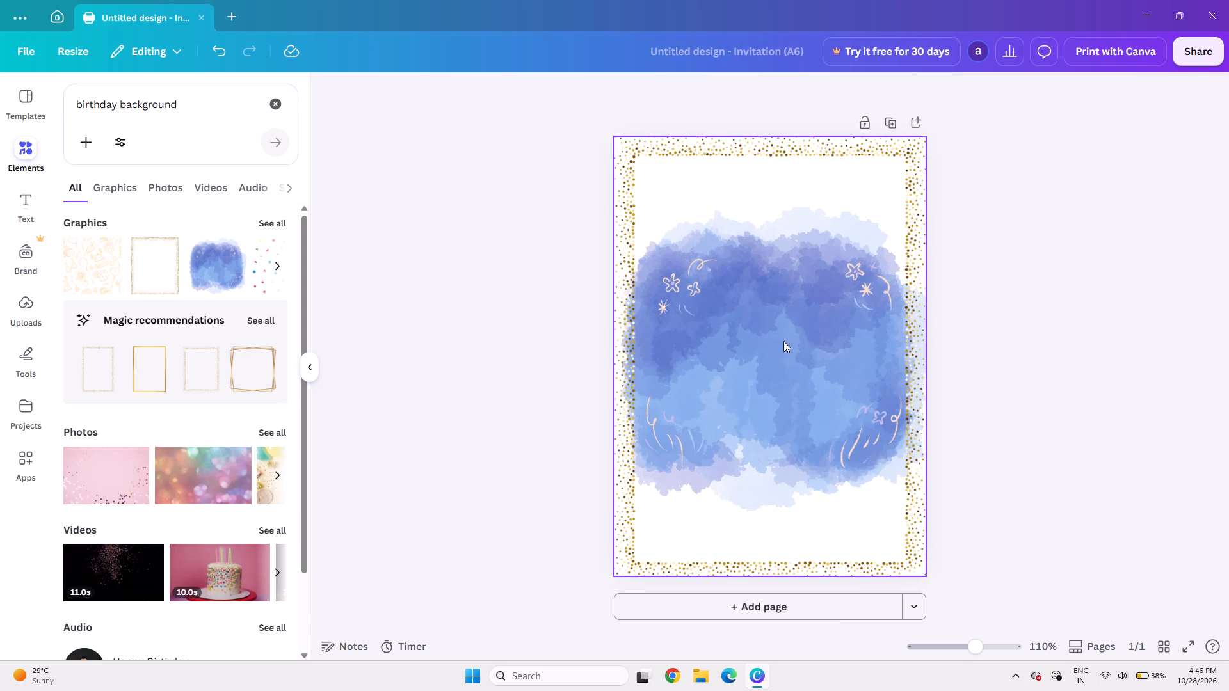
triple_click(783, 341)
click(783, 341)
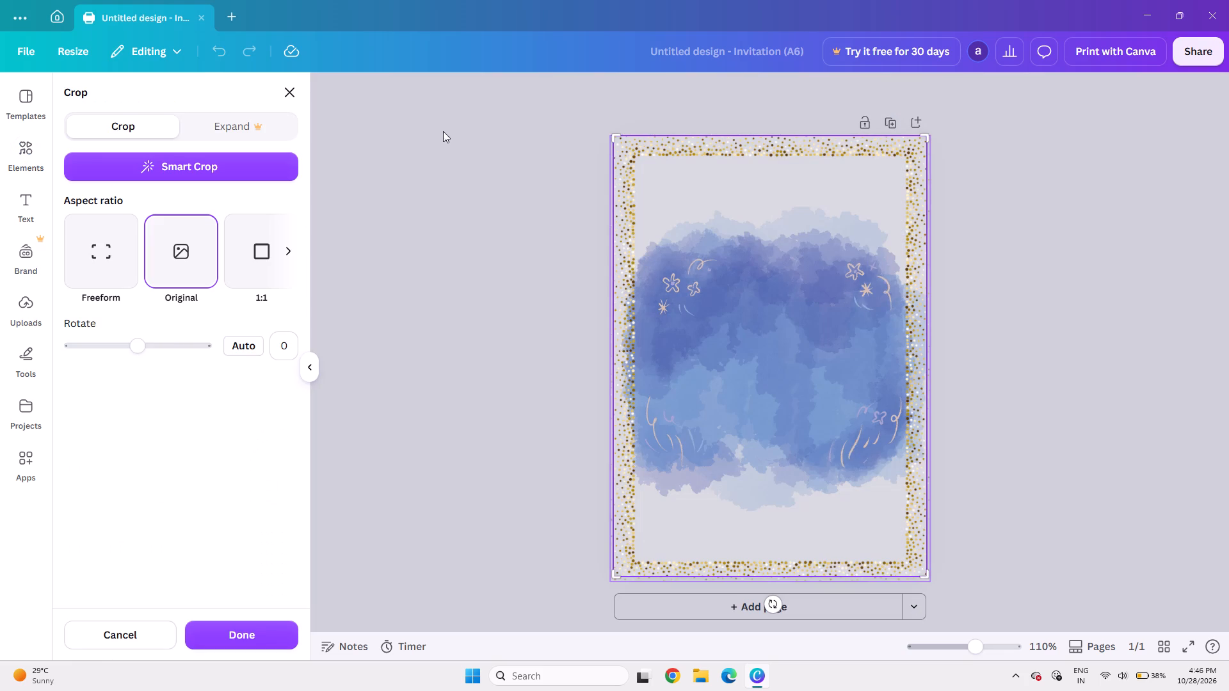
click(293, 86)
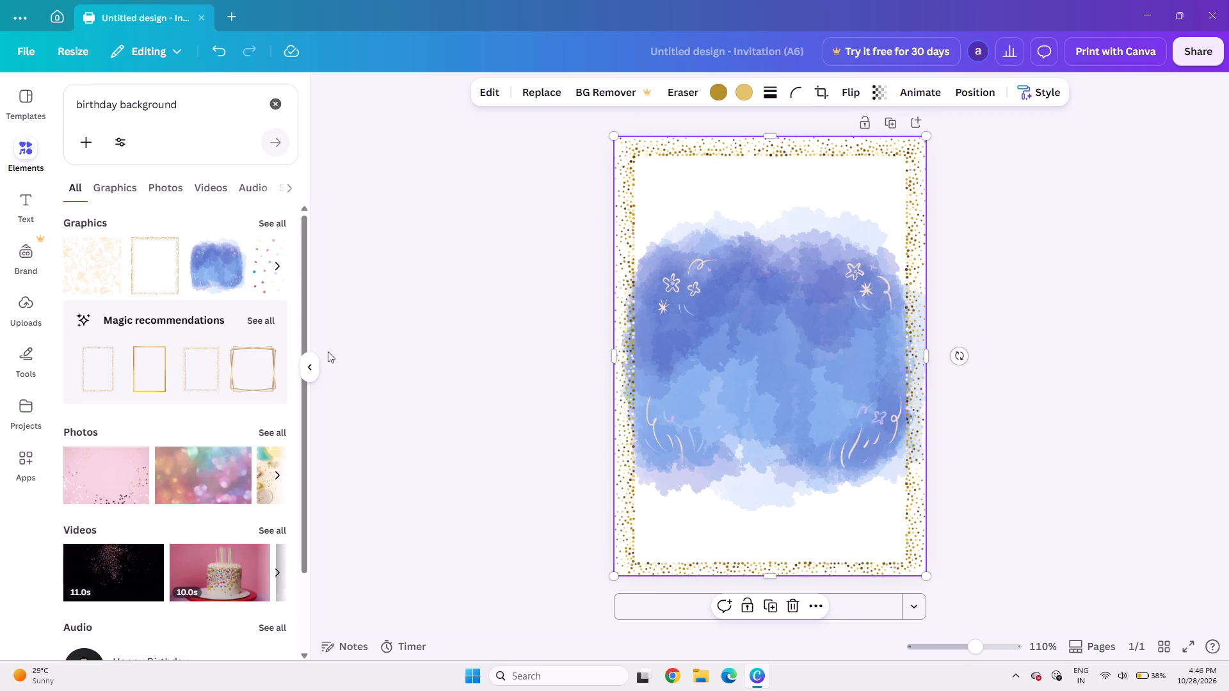
Browse further through the birthday background graphics for another suitable element.
scroll(102, 475, down, 5)
scroll(102, 475, up, 5)
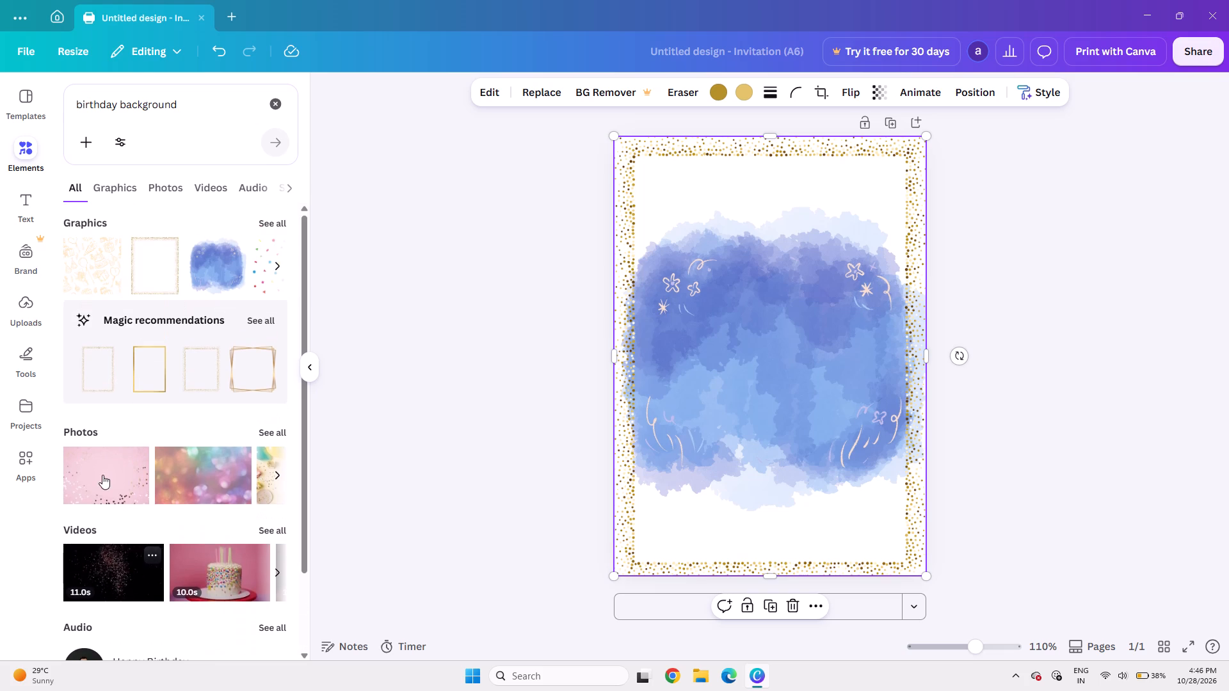
scroll(257, 259, left, 2)
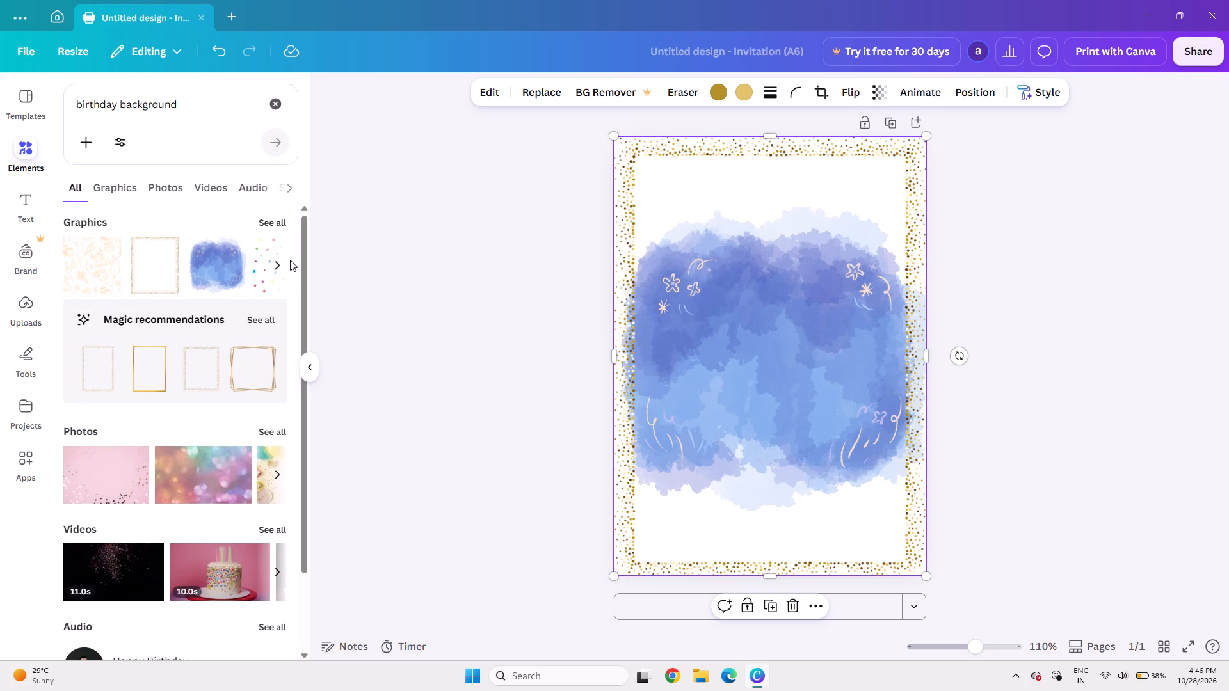
click(273, 264)
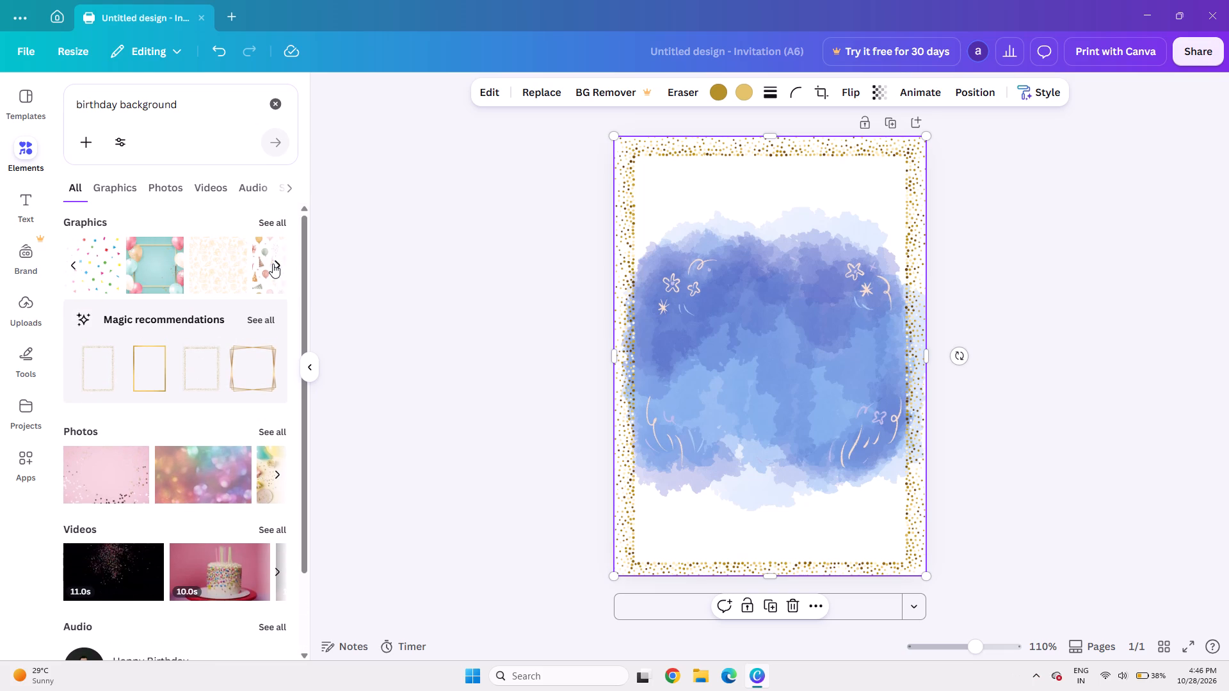
click(273, 264)
click(273, 264)
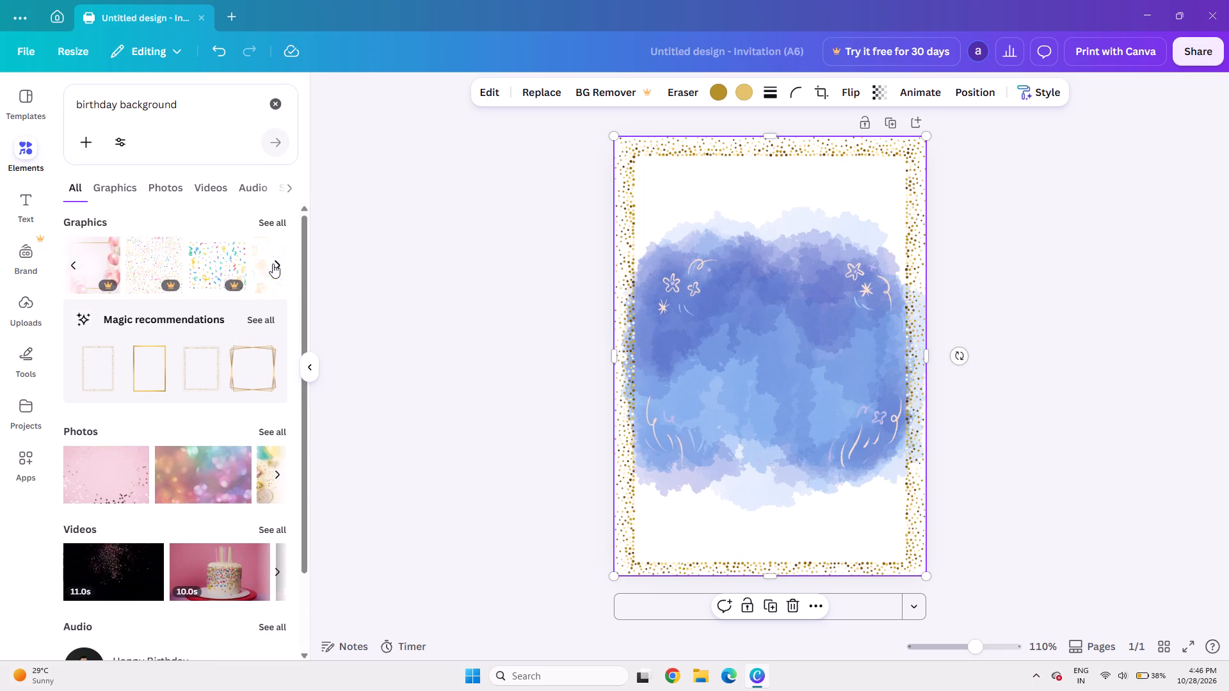
click(273, 264)
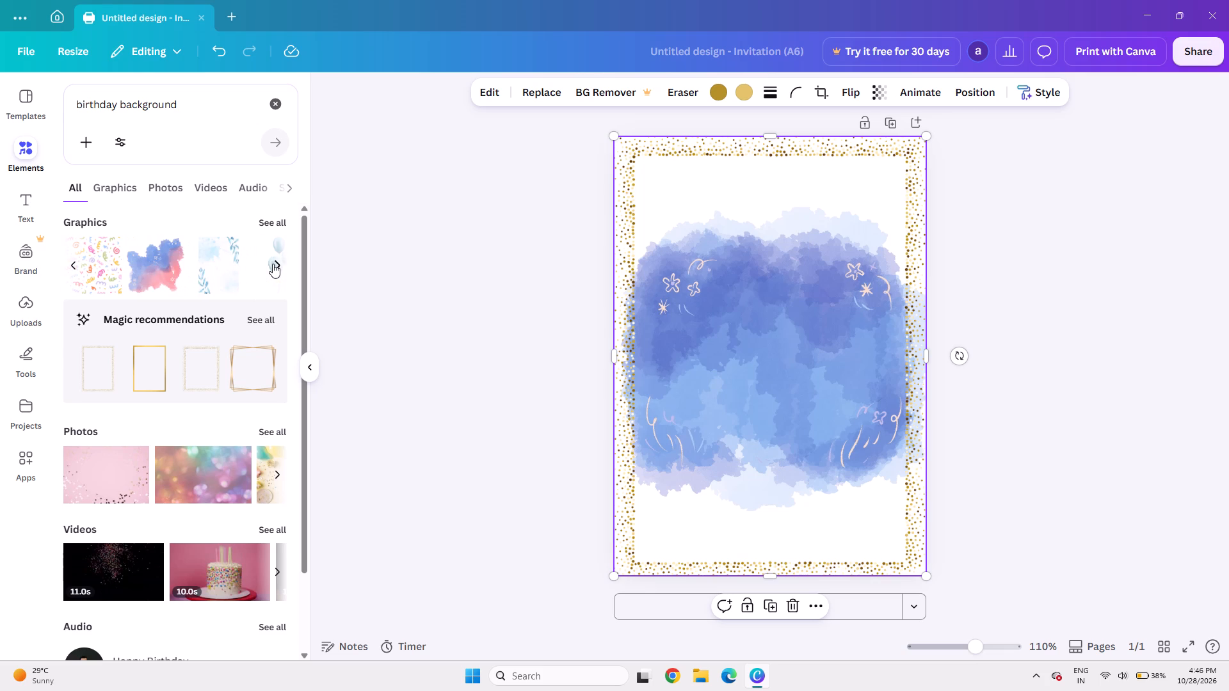
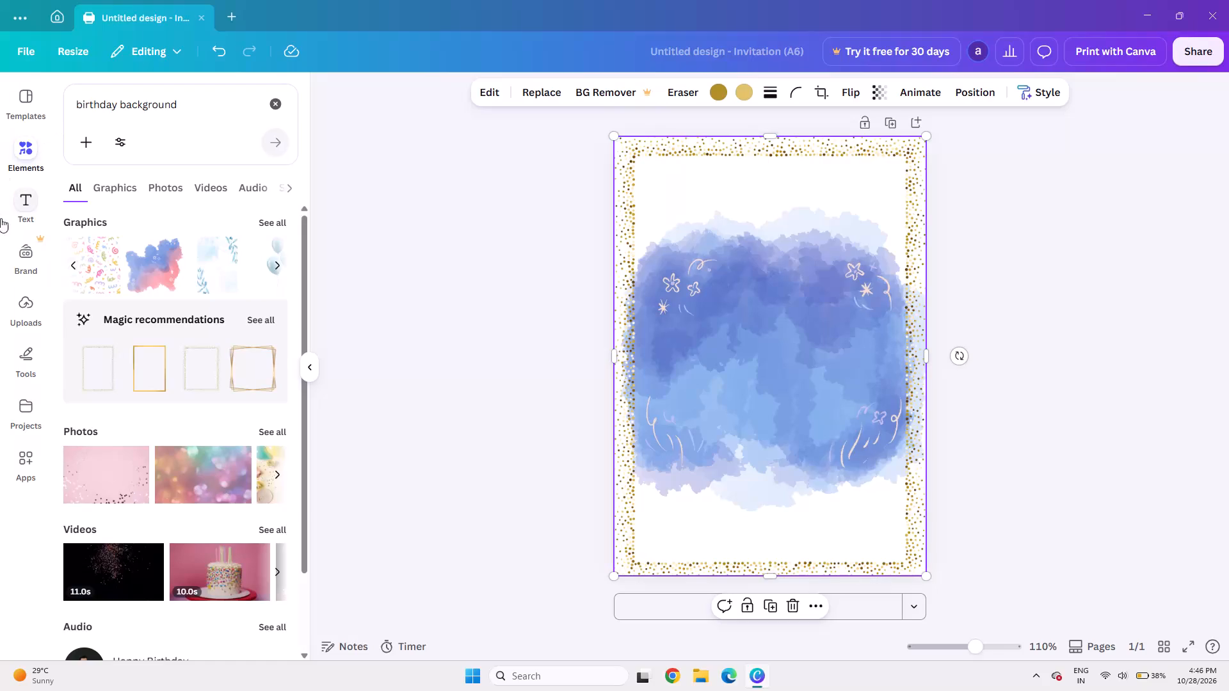
Add a default text box at the centre of the page, over the blue watercolour graphic.
click(15, 213)
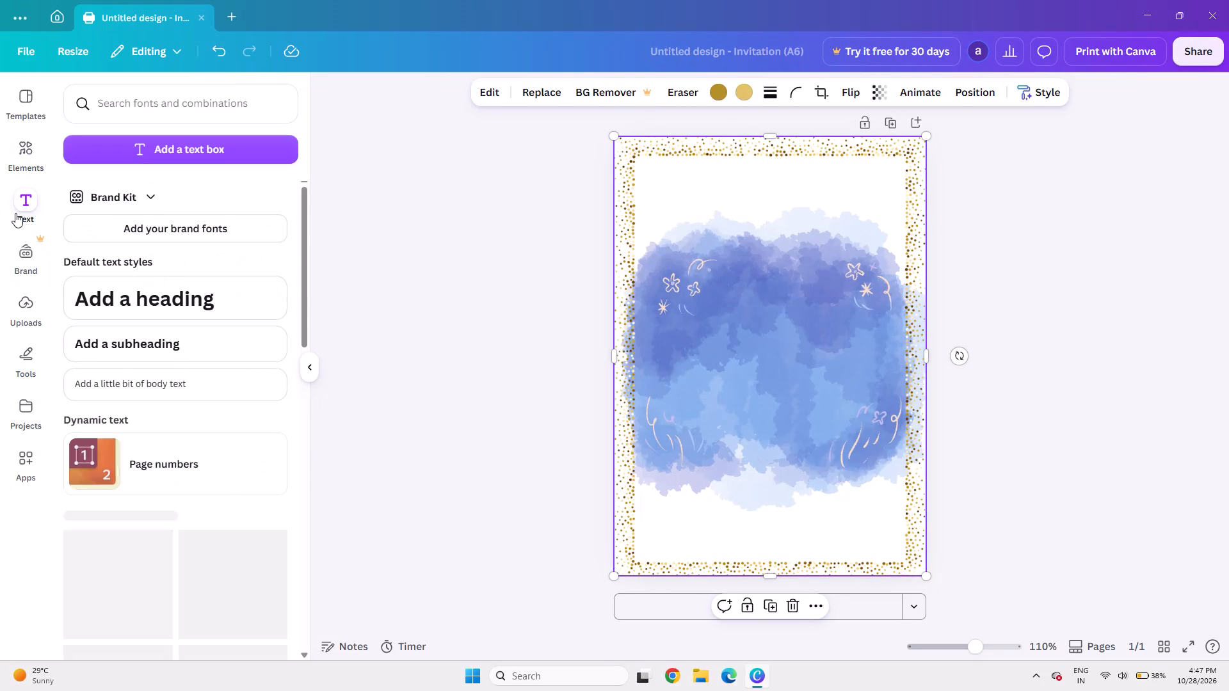
click(116, 152)
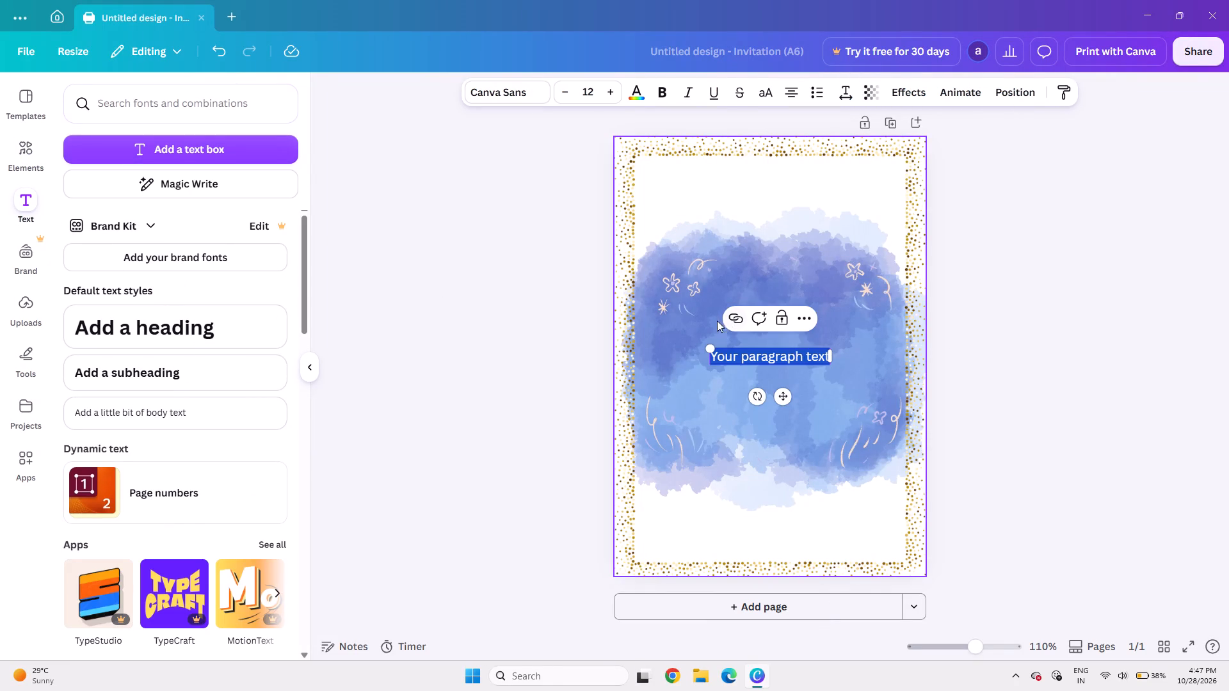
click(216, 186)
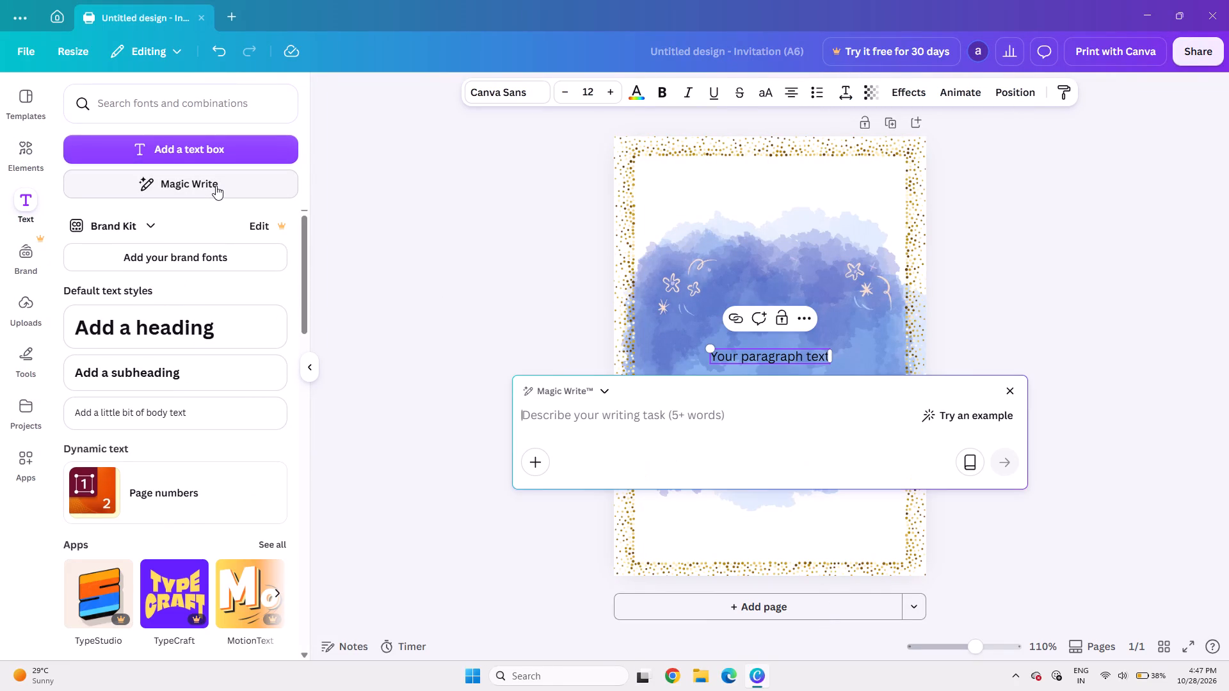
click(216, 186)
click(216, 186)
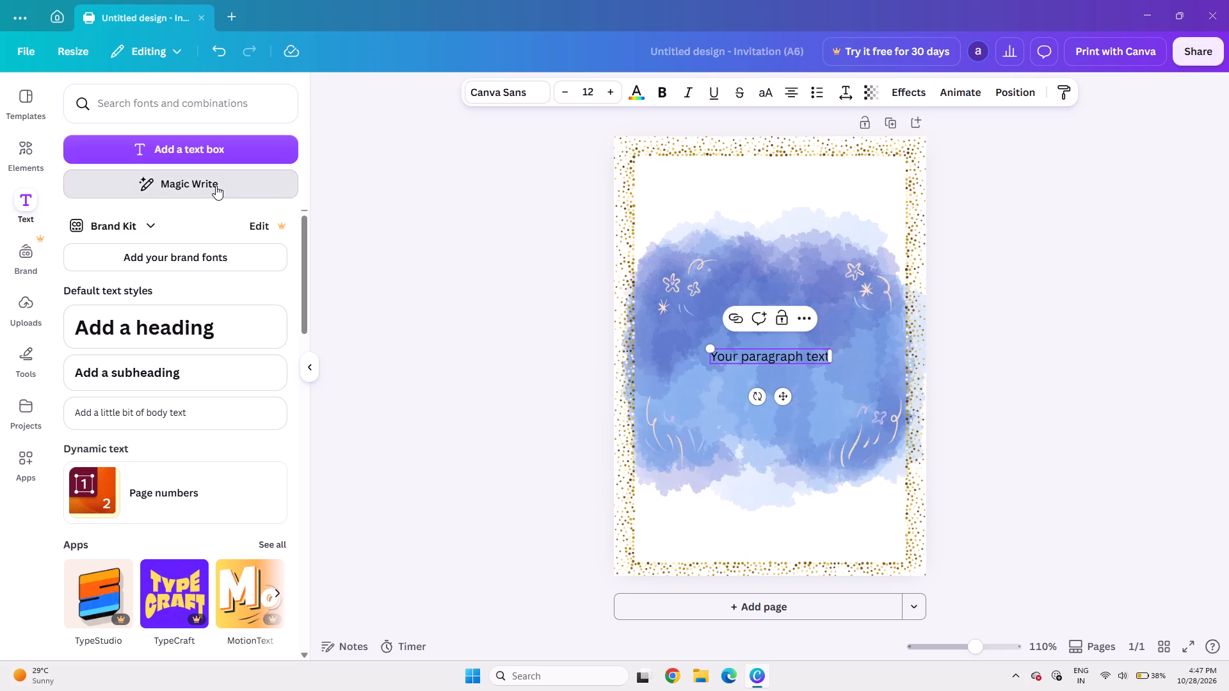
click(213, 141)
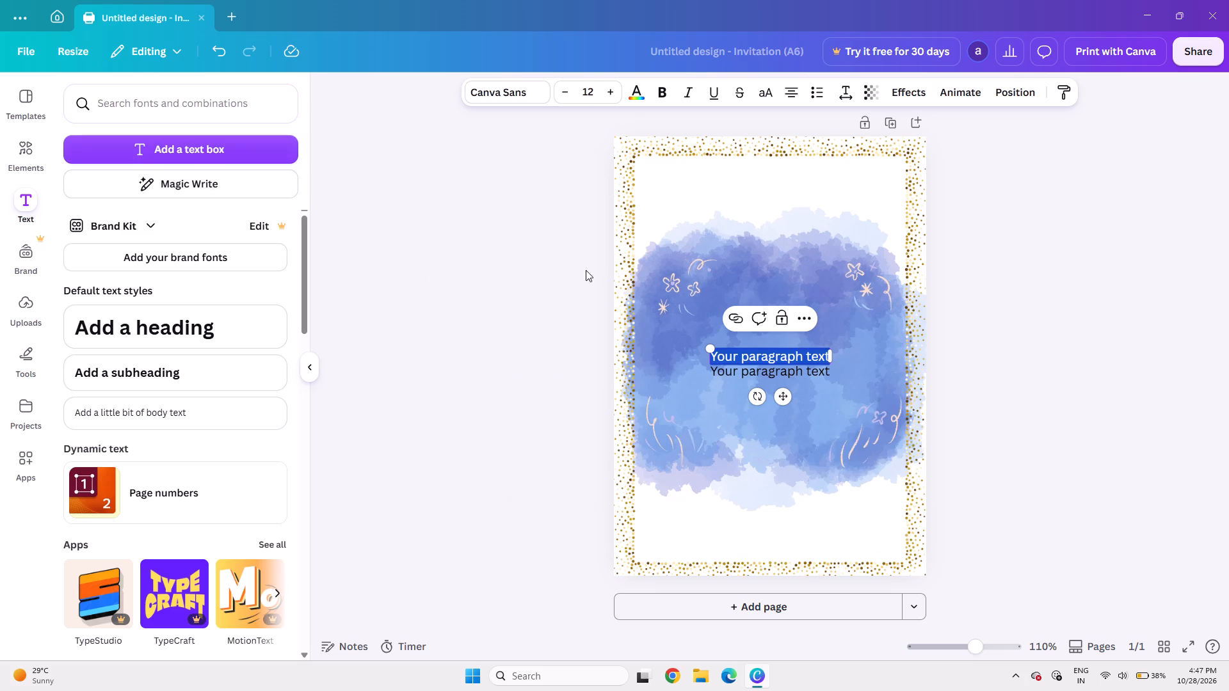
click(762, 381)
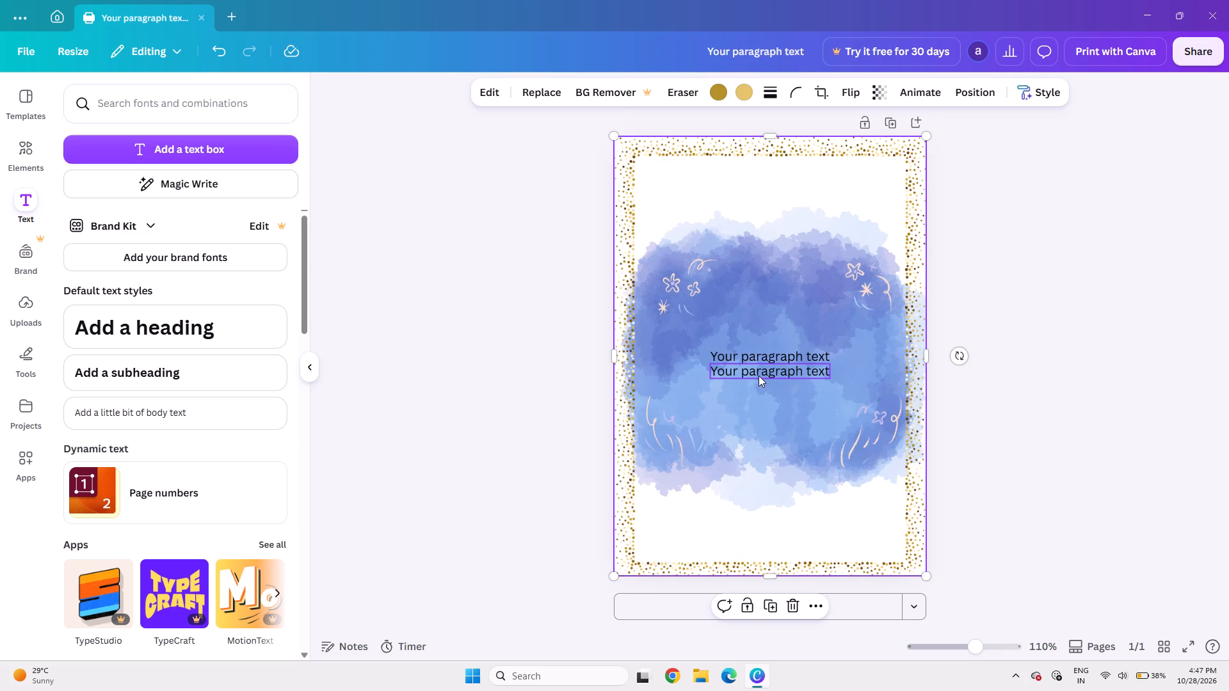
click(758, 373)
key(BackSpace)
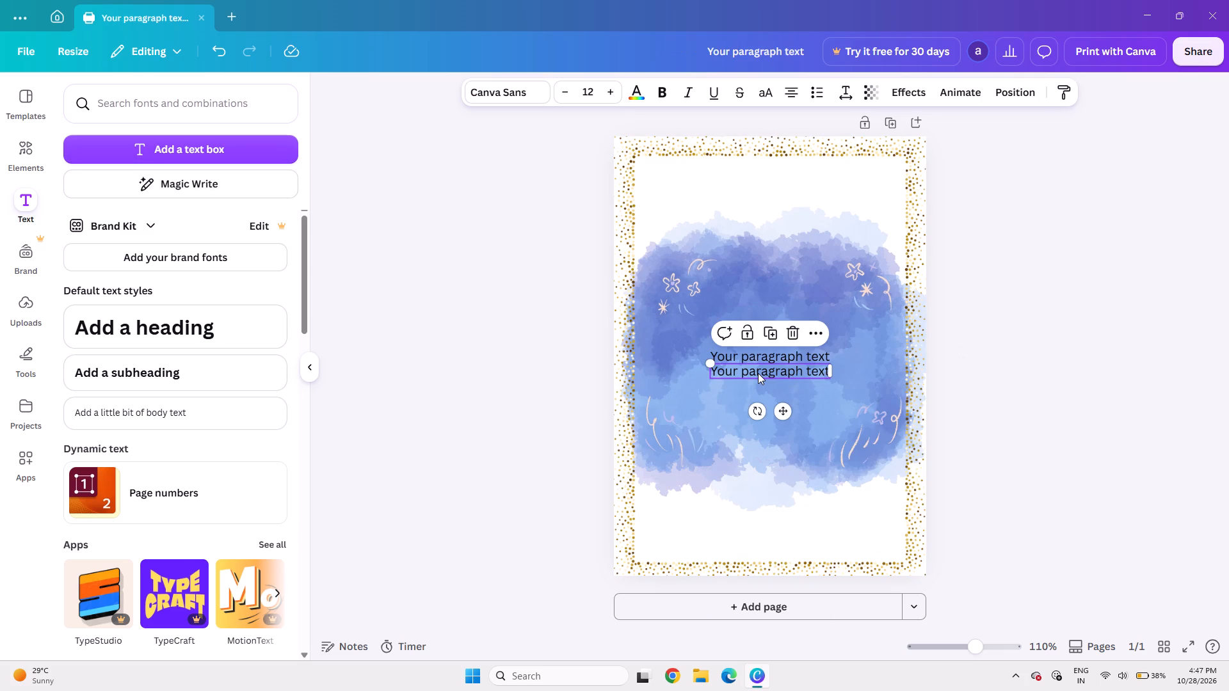
Scale the placeholder text up to font size 16.8 and centre it horizontally on the page, just above the middle.
click(782, 356)
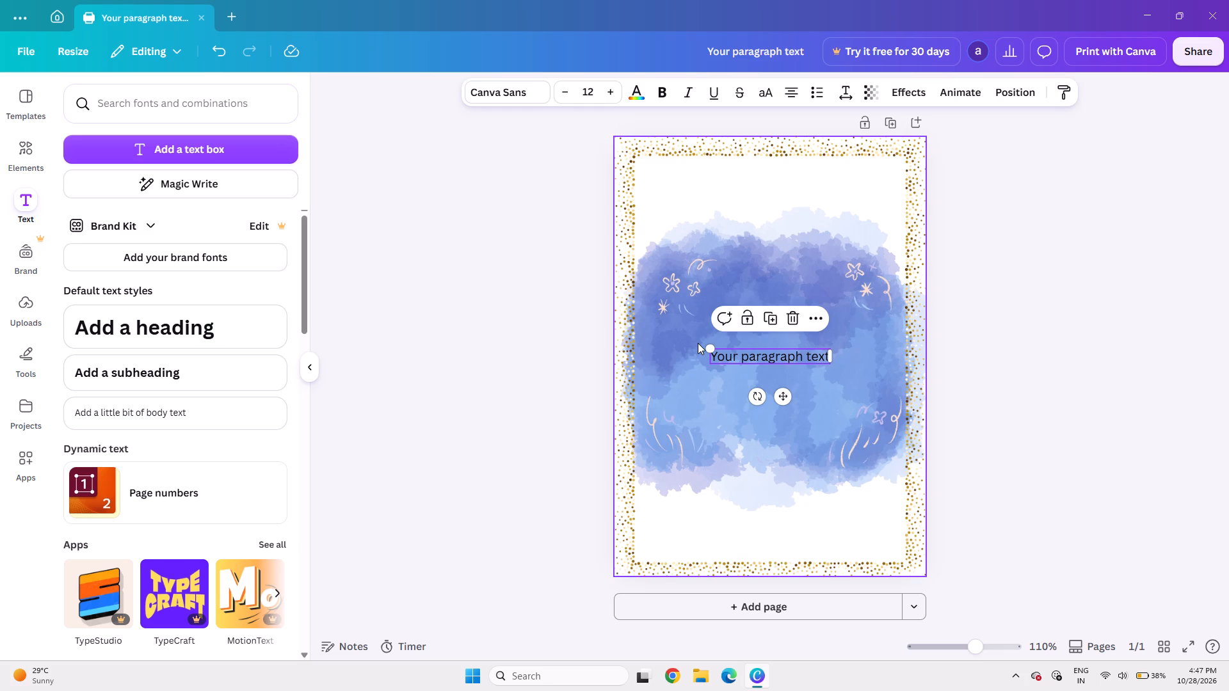
drag(705, 349, 692, 323)
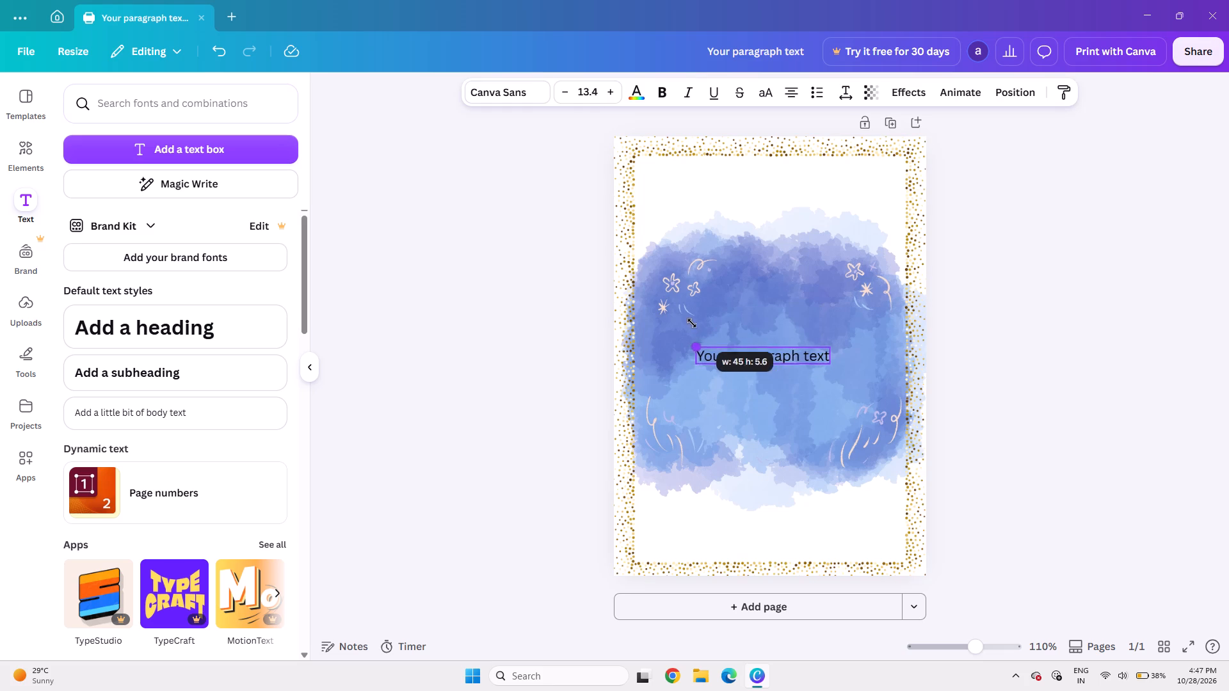
drag(692, 323, 635, 237)
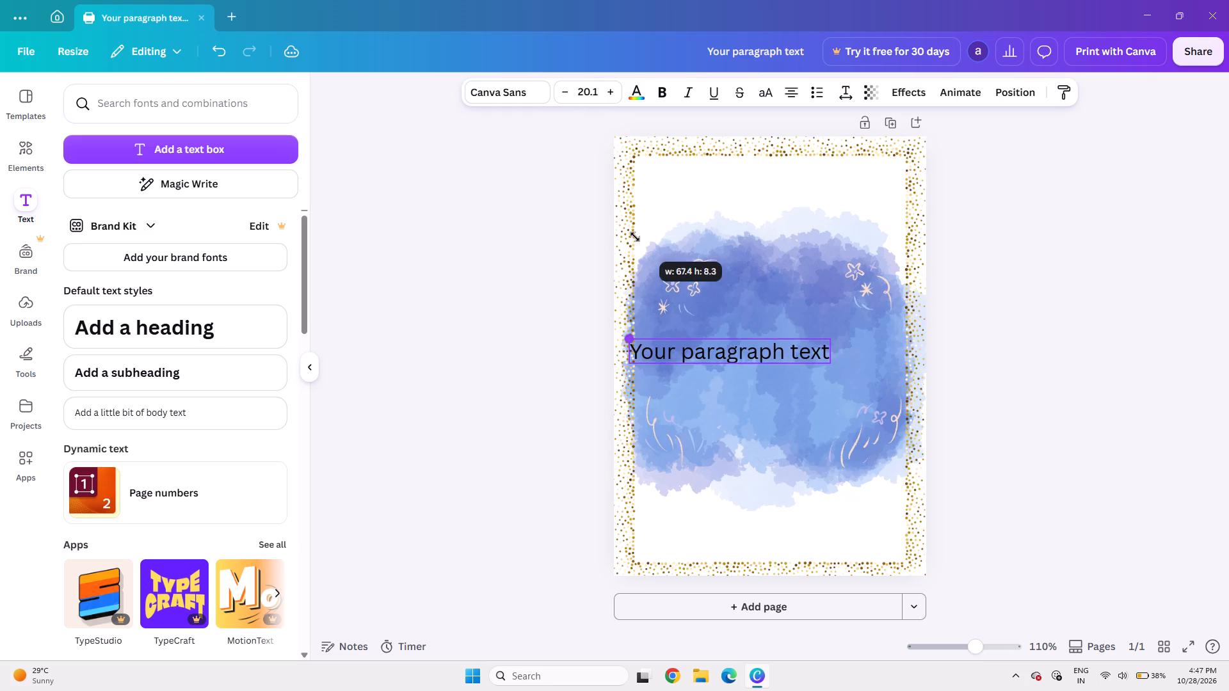
drag(635, 237, 666, 278)
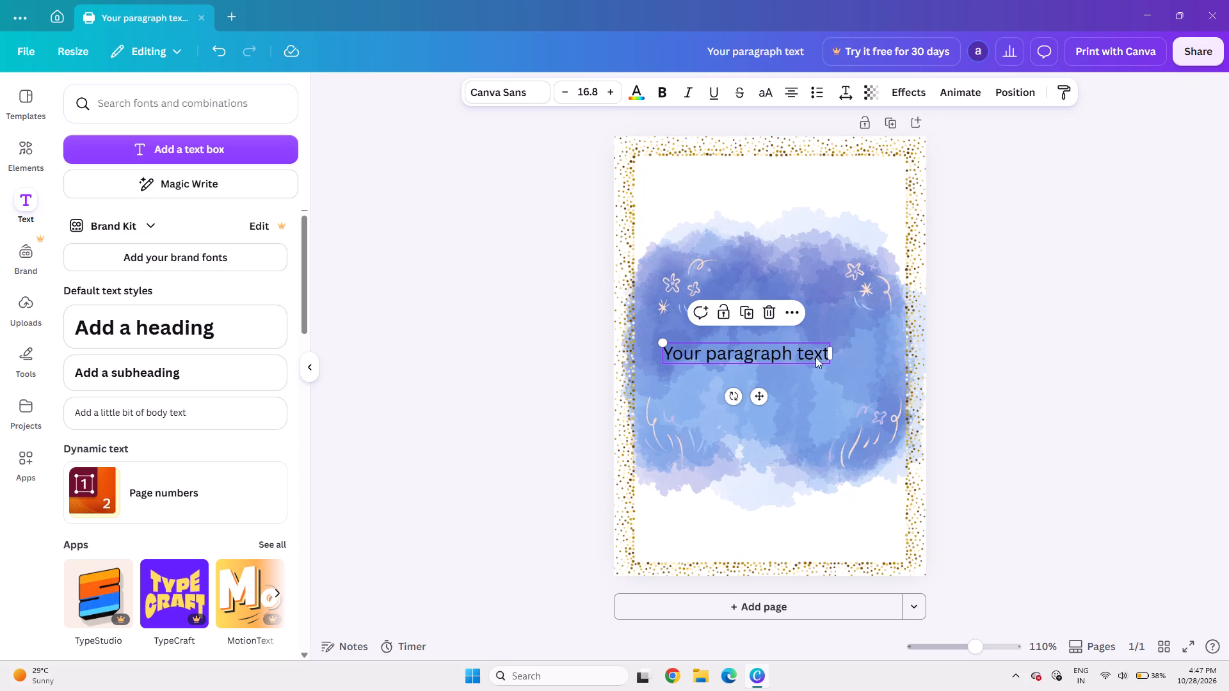
drag(757, 393, 782, 390)
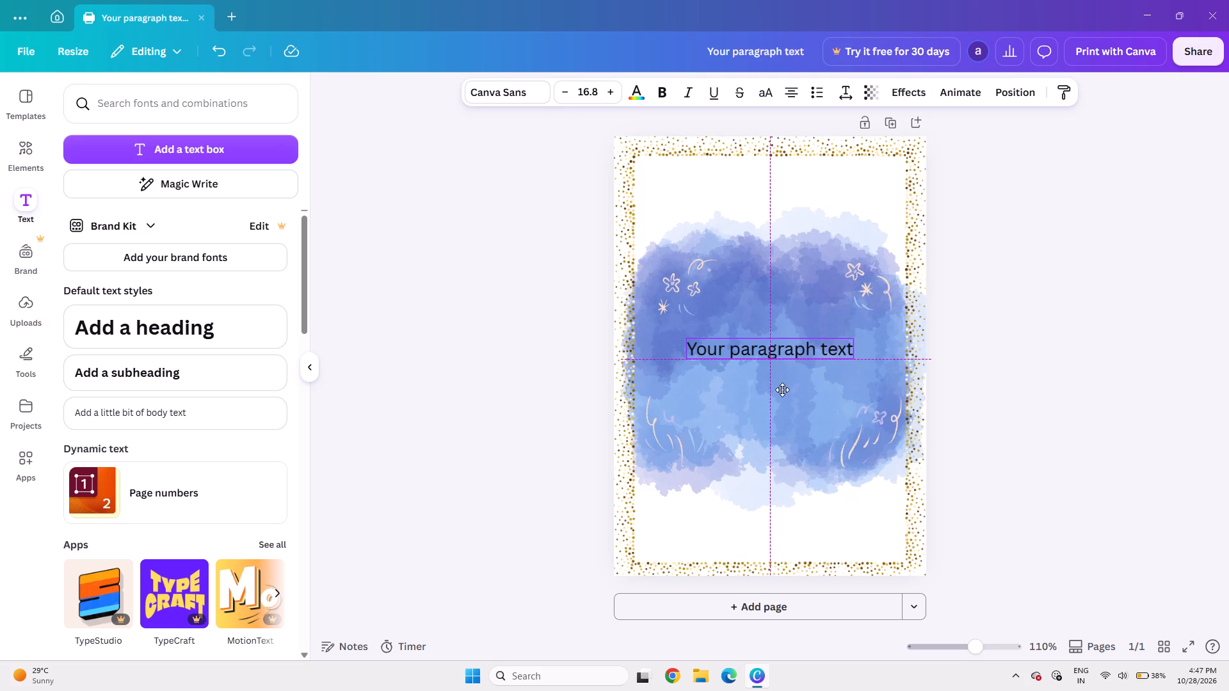
drag(782, 390, 786, 390)
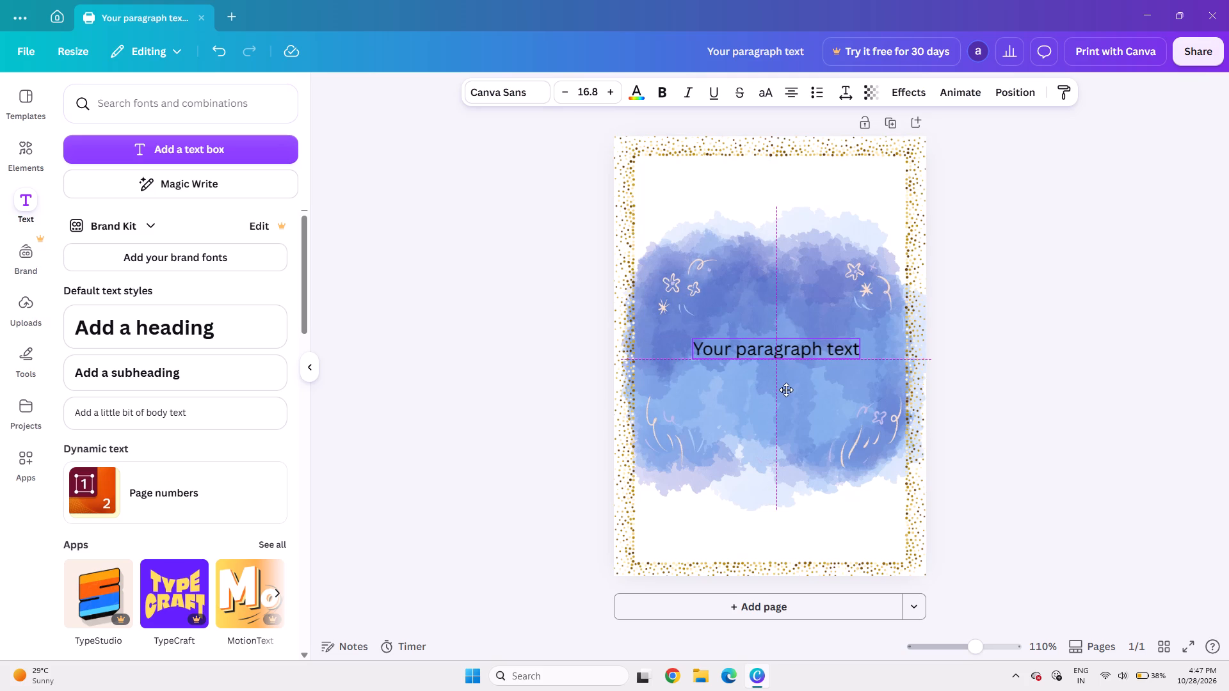
drag(786, 390, 780, 393)
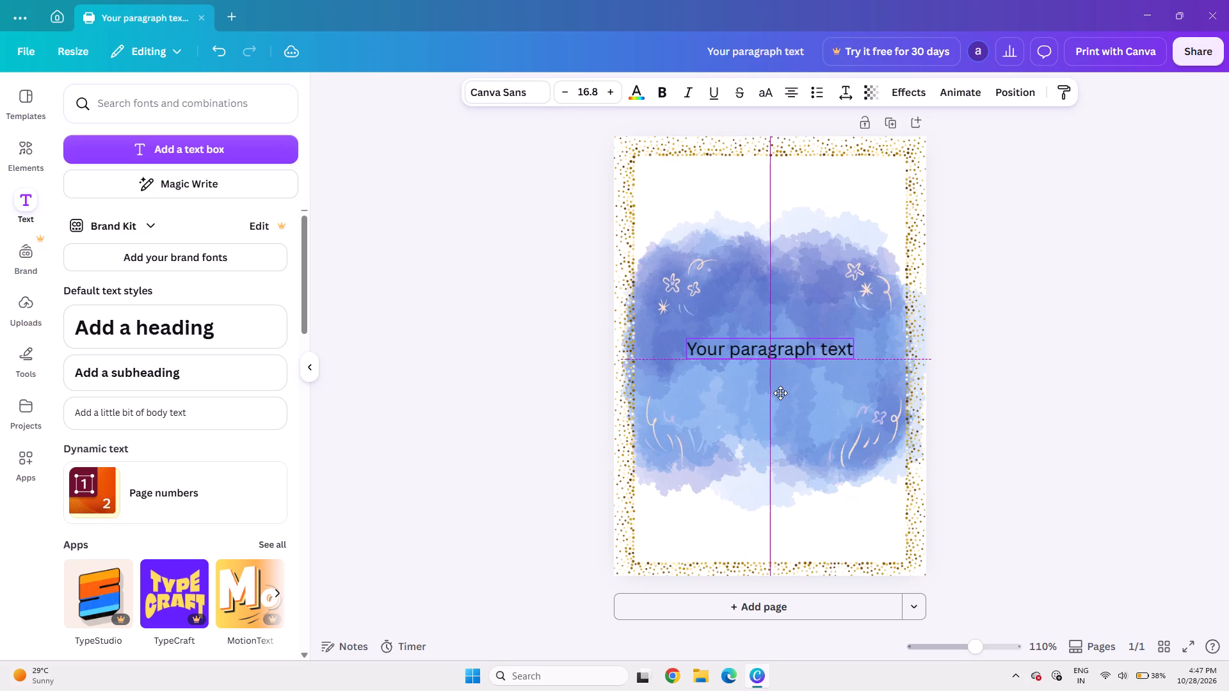
drag(780, 393, 783, 388)
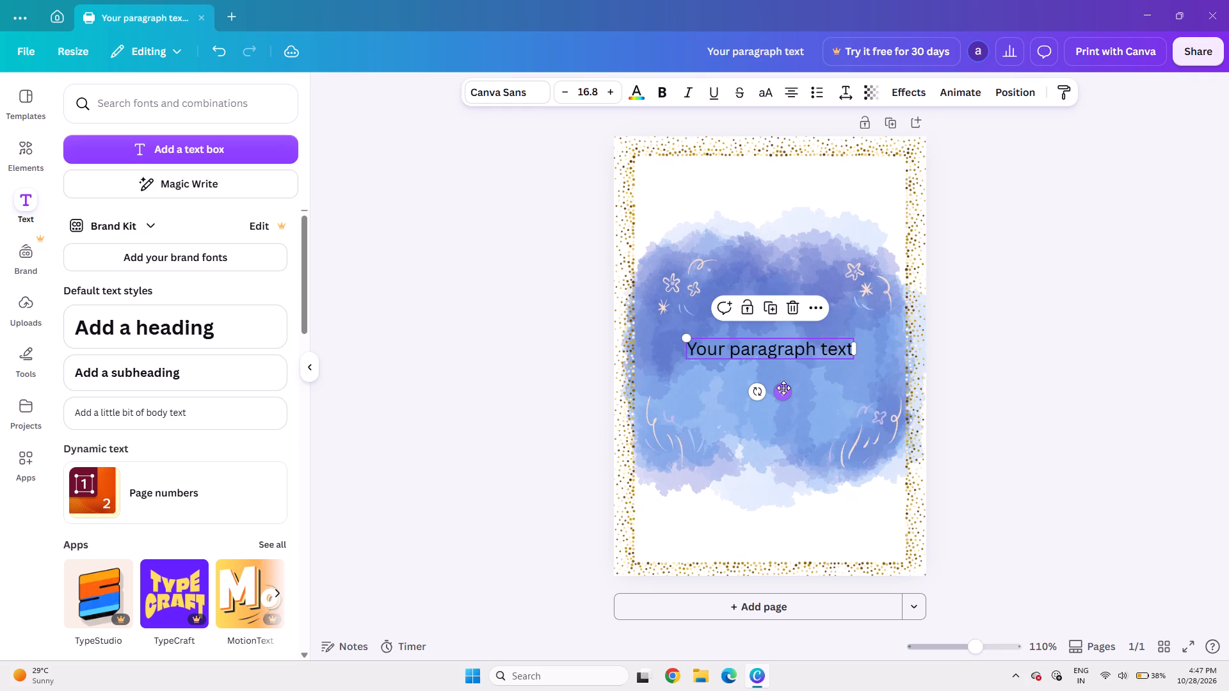
Replace the placeholder text with "Birthday", starting with a capital B.
double_click(790, 338)
key(BackSpace)
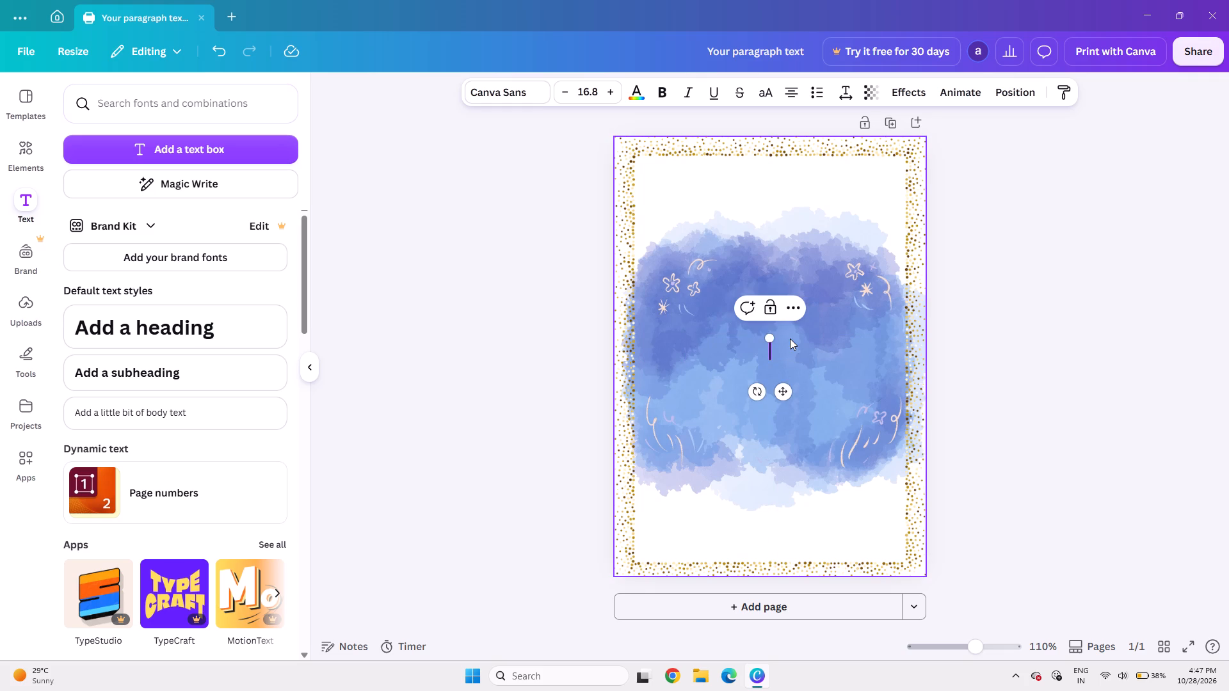
text(birt)
text(hdat)
key(BackSpace)
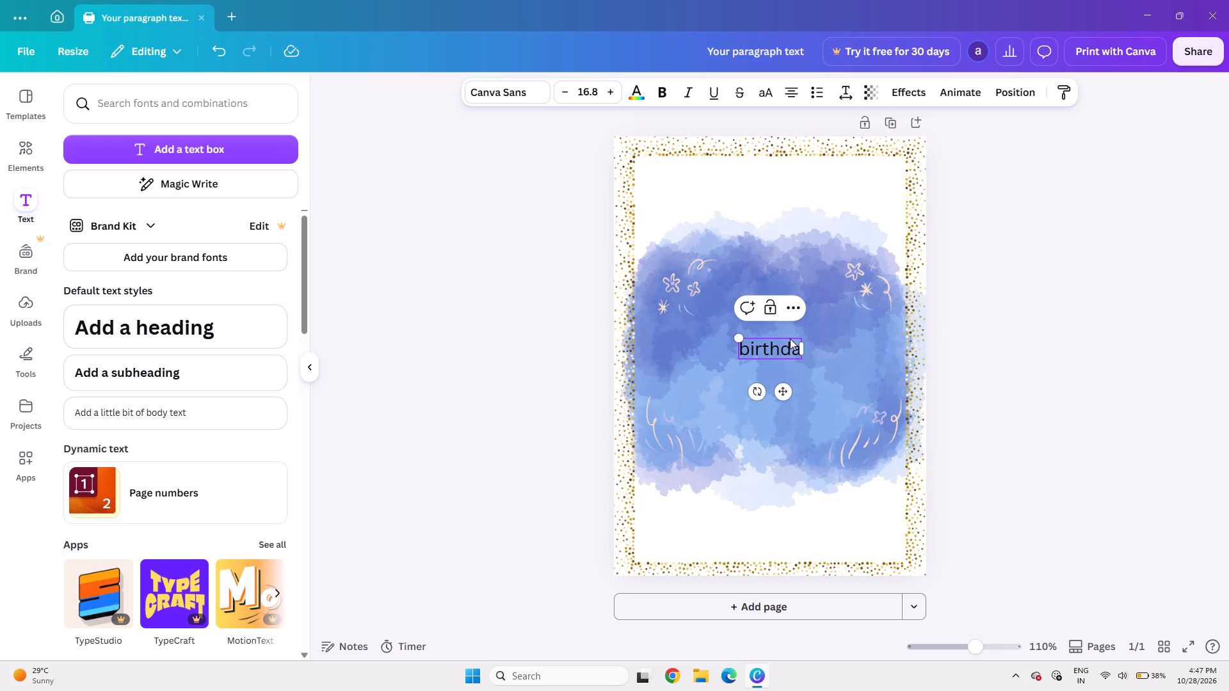
key(y)
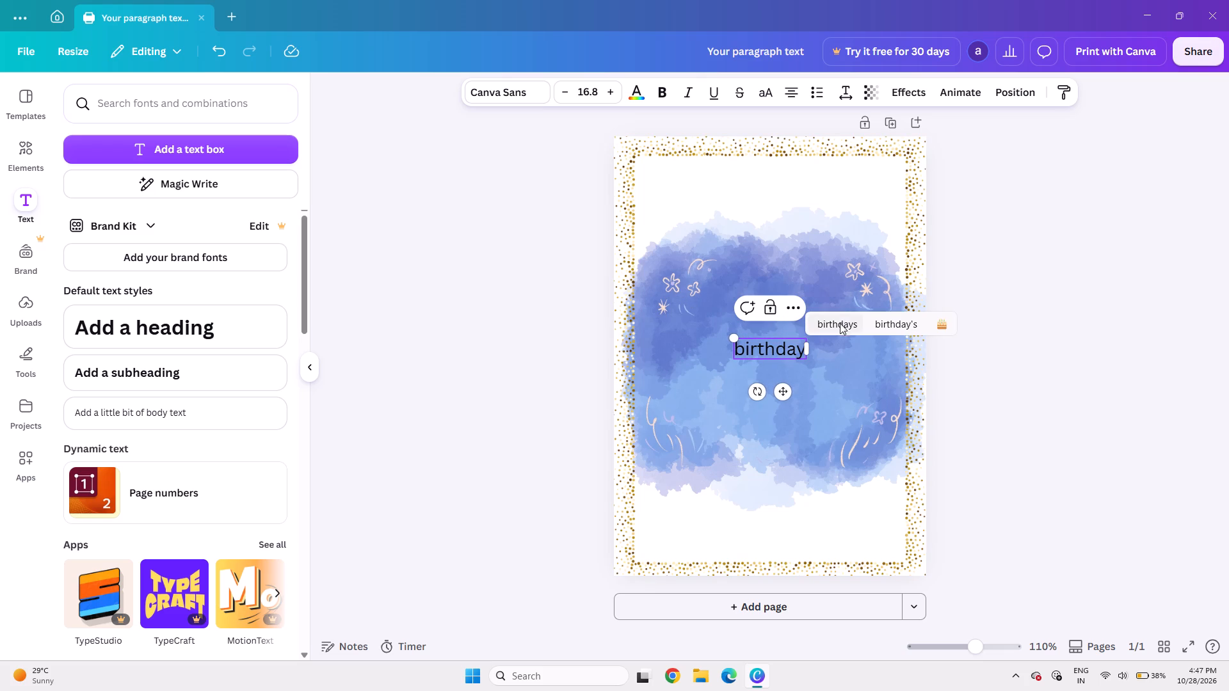
key(Left)
key(Left)
key(Left)
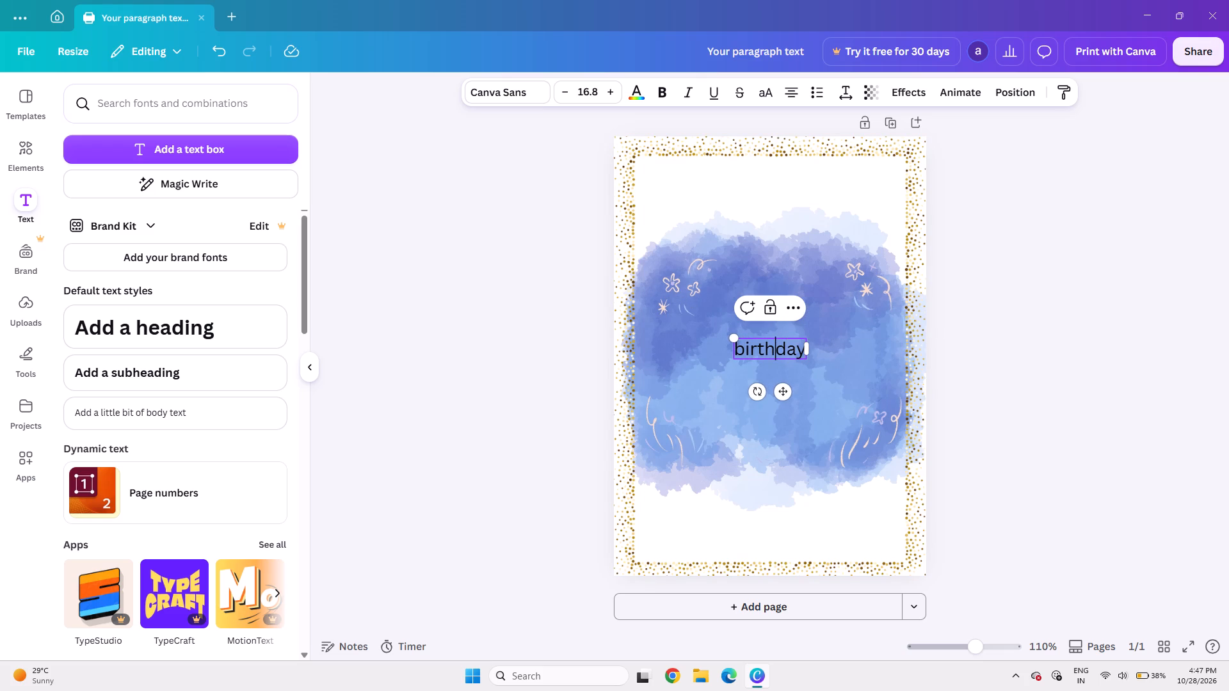
key(Left)
key(Left)
key(Left)
key(Left)
key(BackSpace)
key(b)
Search the fonts for "birth" and apply Birthstone Bounce to the "Birthday" text.
click(524, 93)
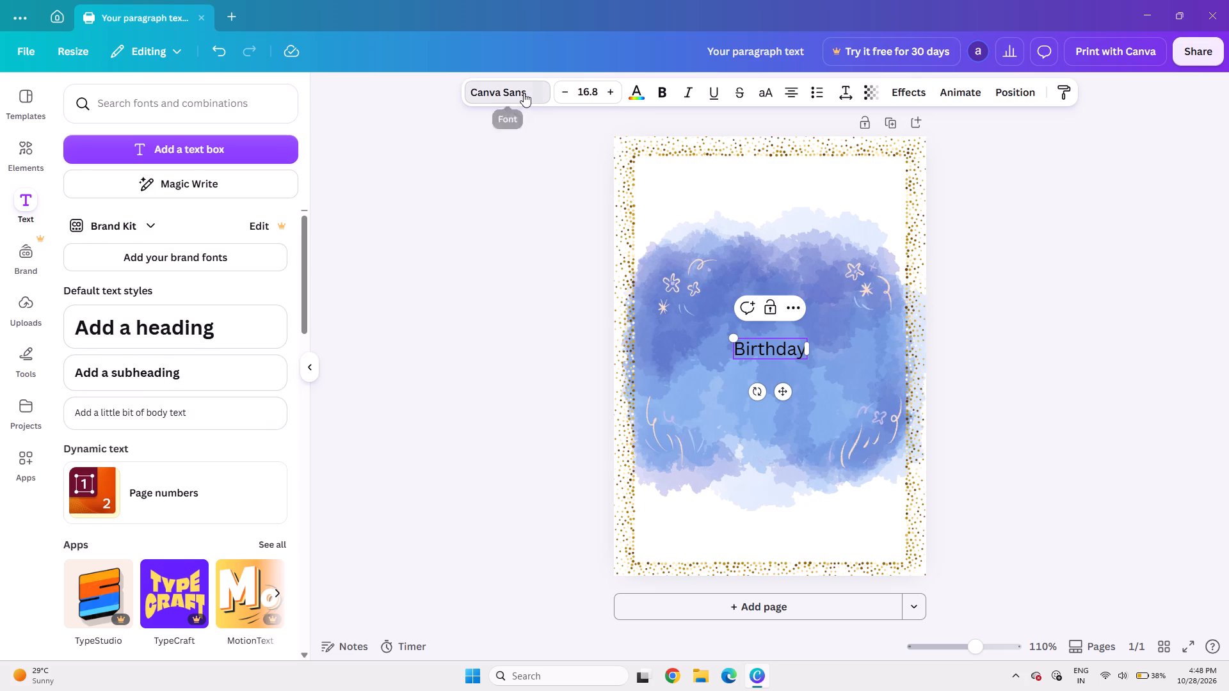
scroll(175, 475, down, 1)
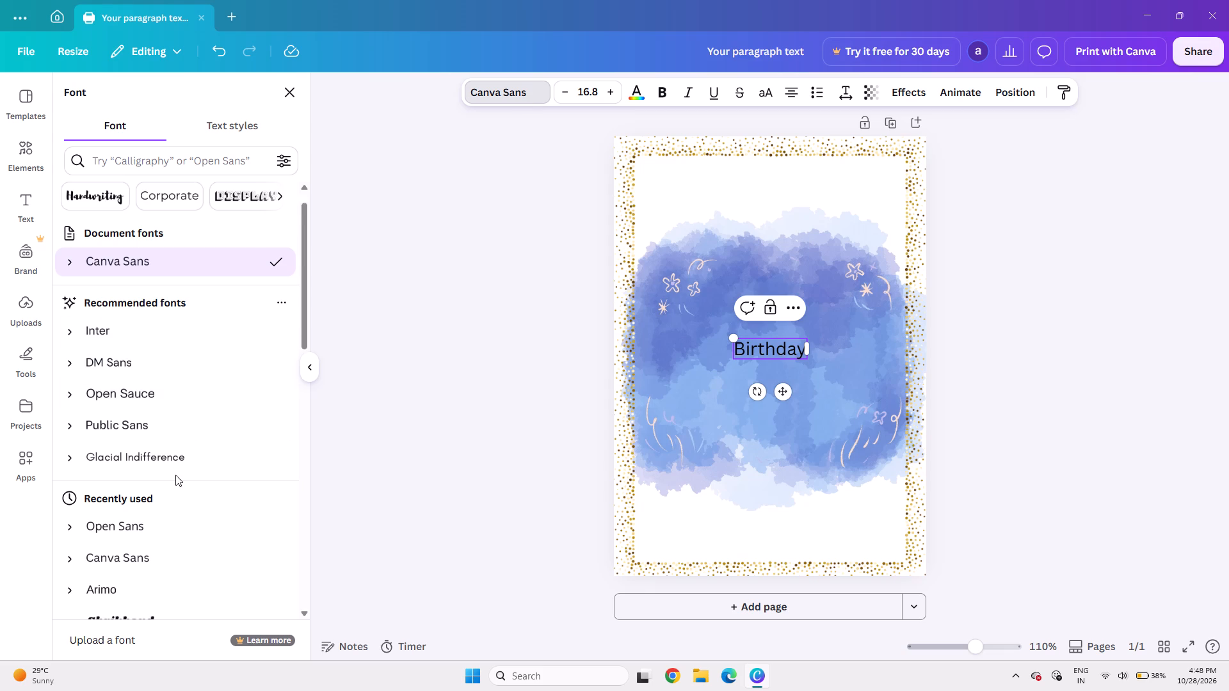
scroll(175, 475, down, 2)
click(180, 157)
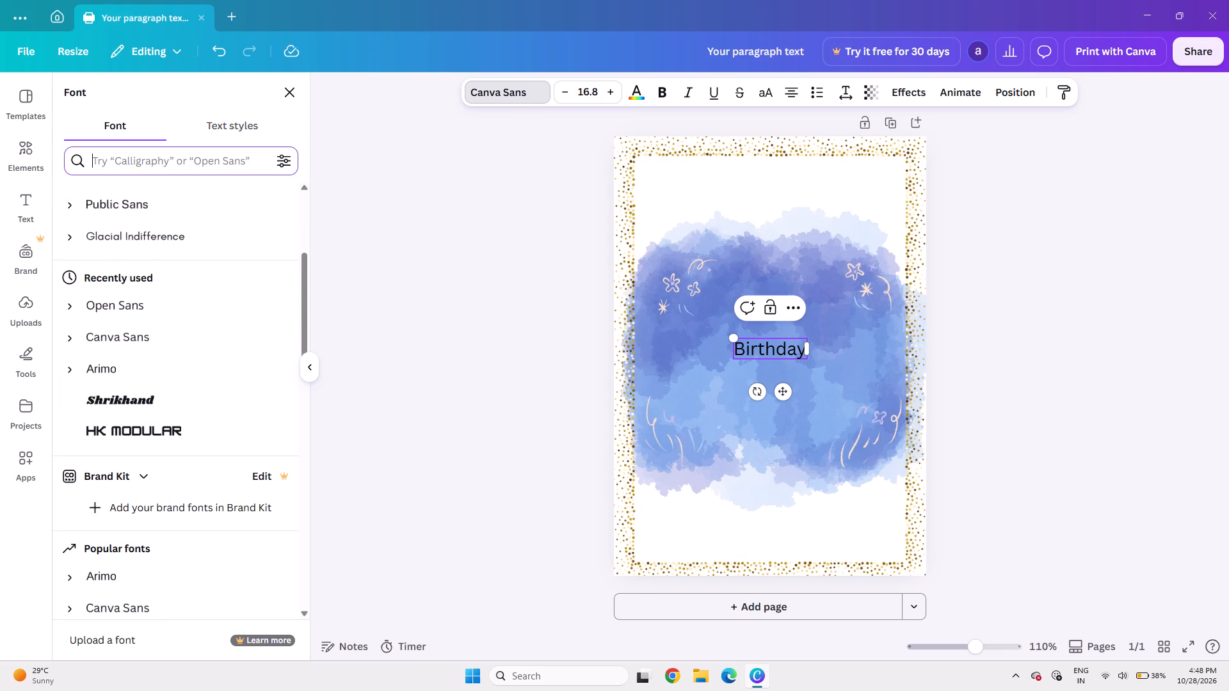
text(birth)
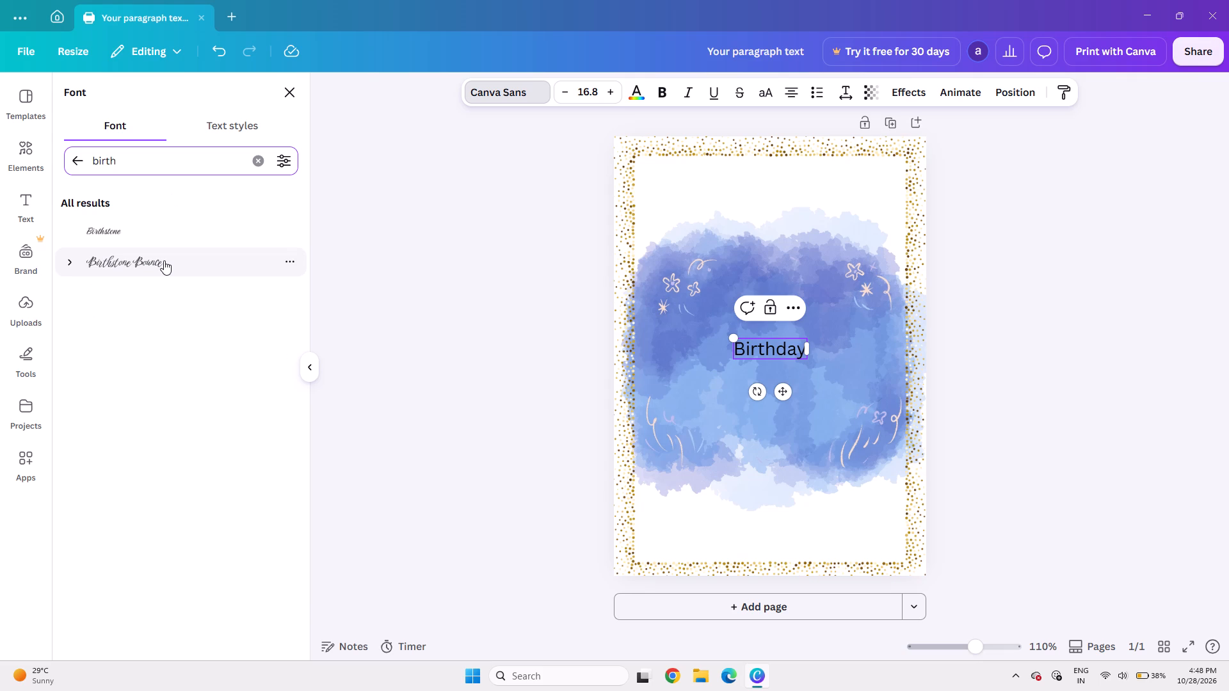
click(164, 260)
click(164, 260)
click(164, 260)
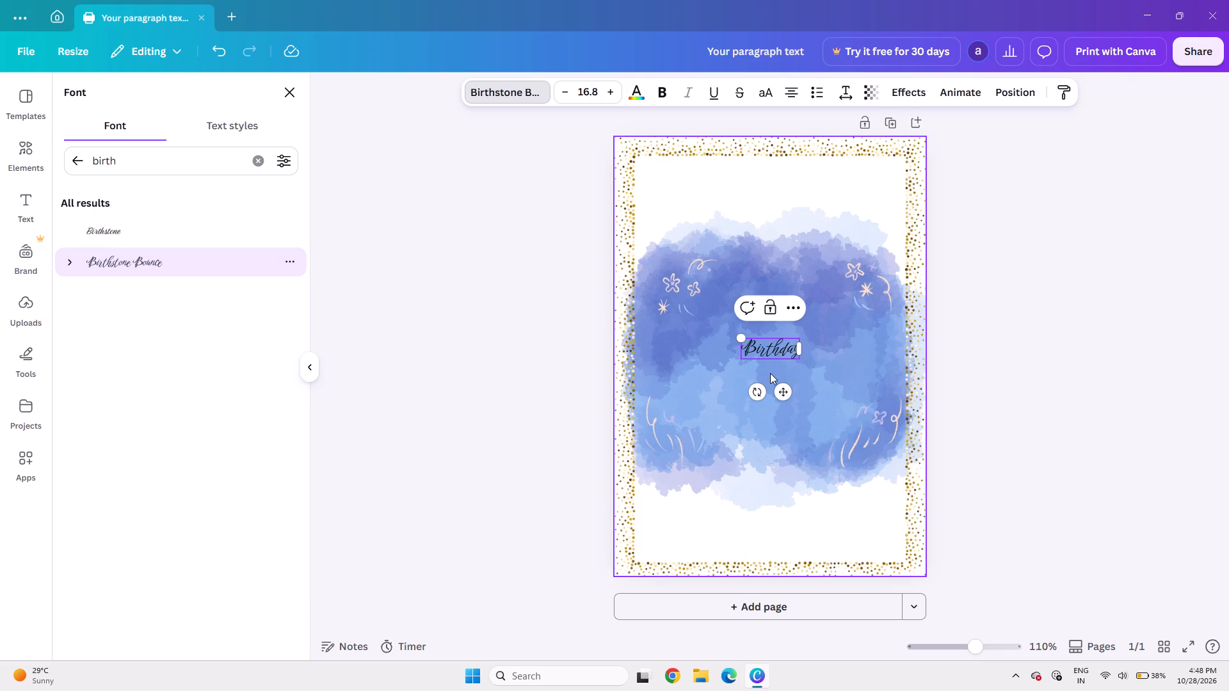
Widen the "Birthday" text box slightly and increase its font size to 30.8.
click(801, 347)
drag(801, 347, 839, 356)
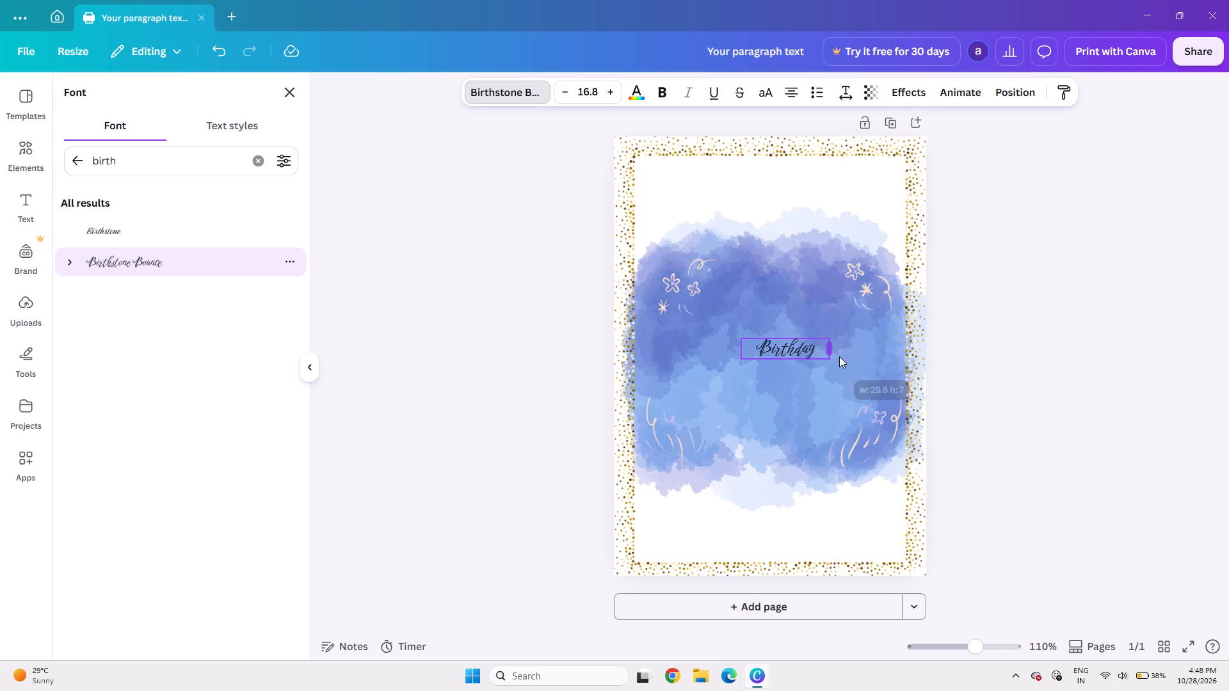
drag(839, 356, 823, 356)
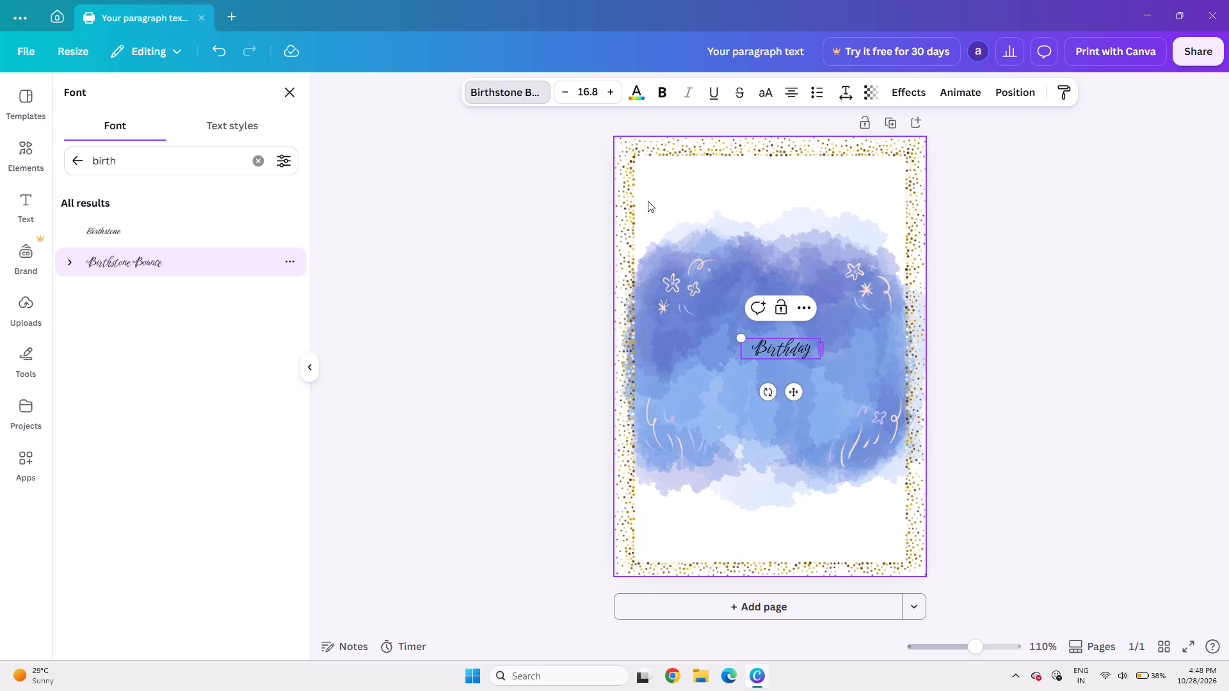
triple_click(607, 100)
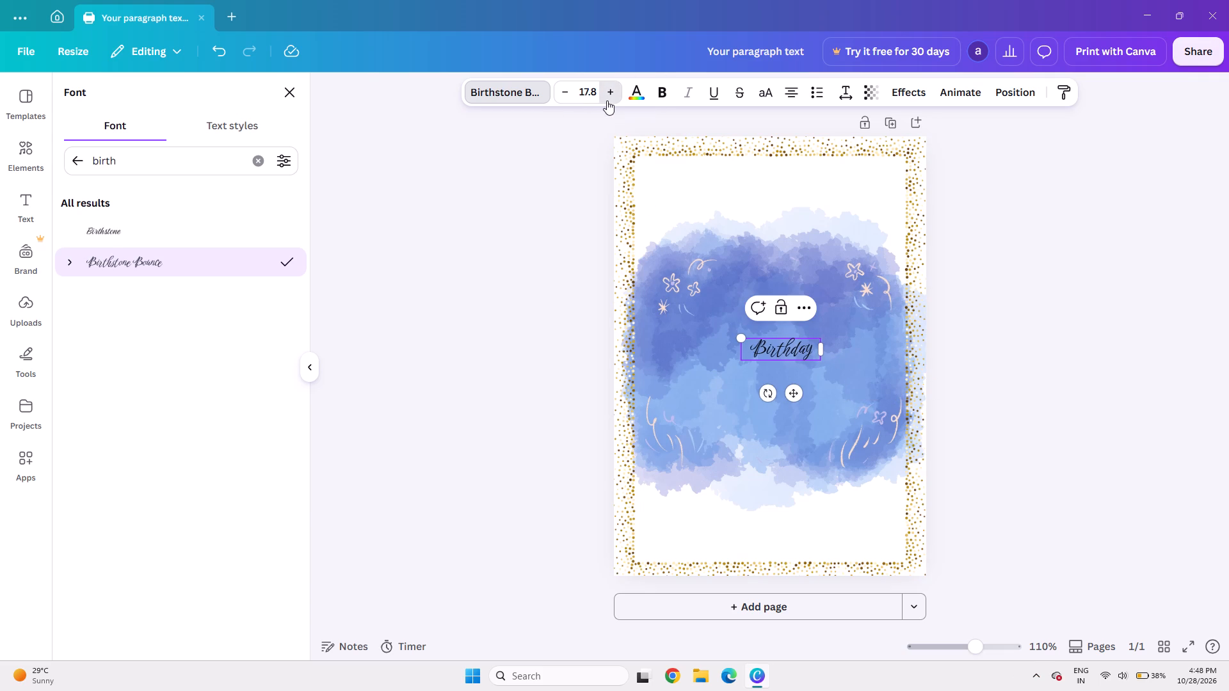
triple_click(607, 100)
triple_click(607, 100)
triple_click(607, 100)
double_click(607, 100)
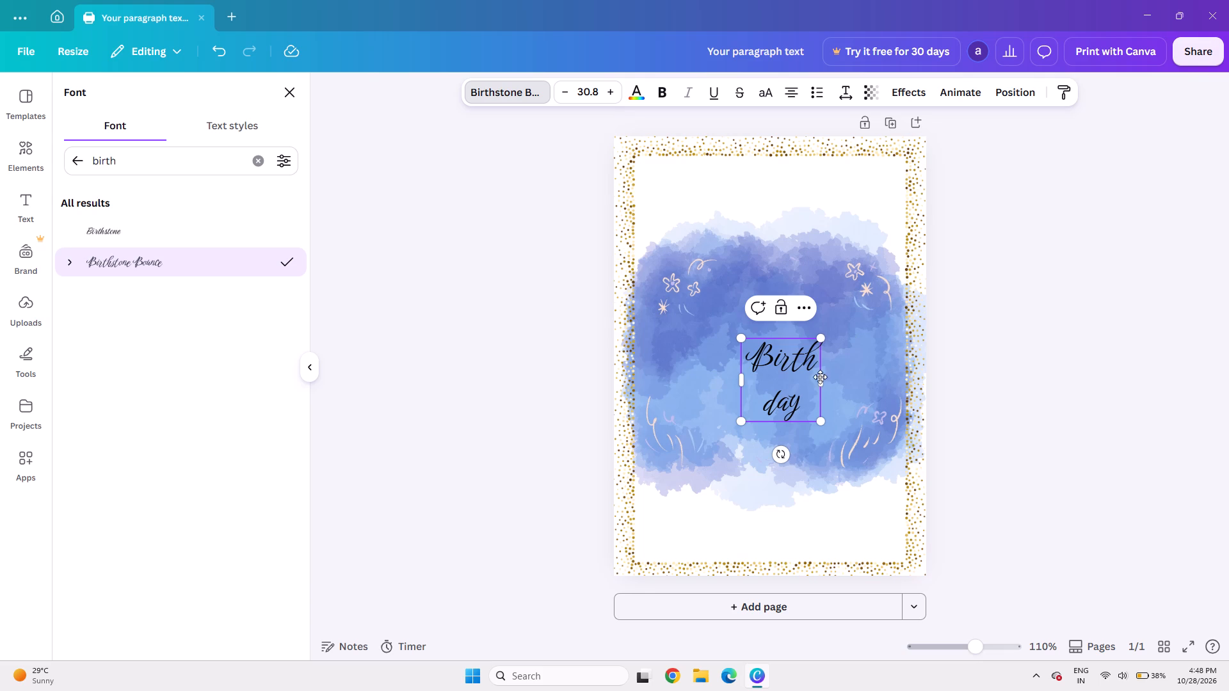
Widen the "Birthday" text box to the frame's right border so the word fits on one line.
drag(830, 376, 881, 373)
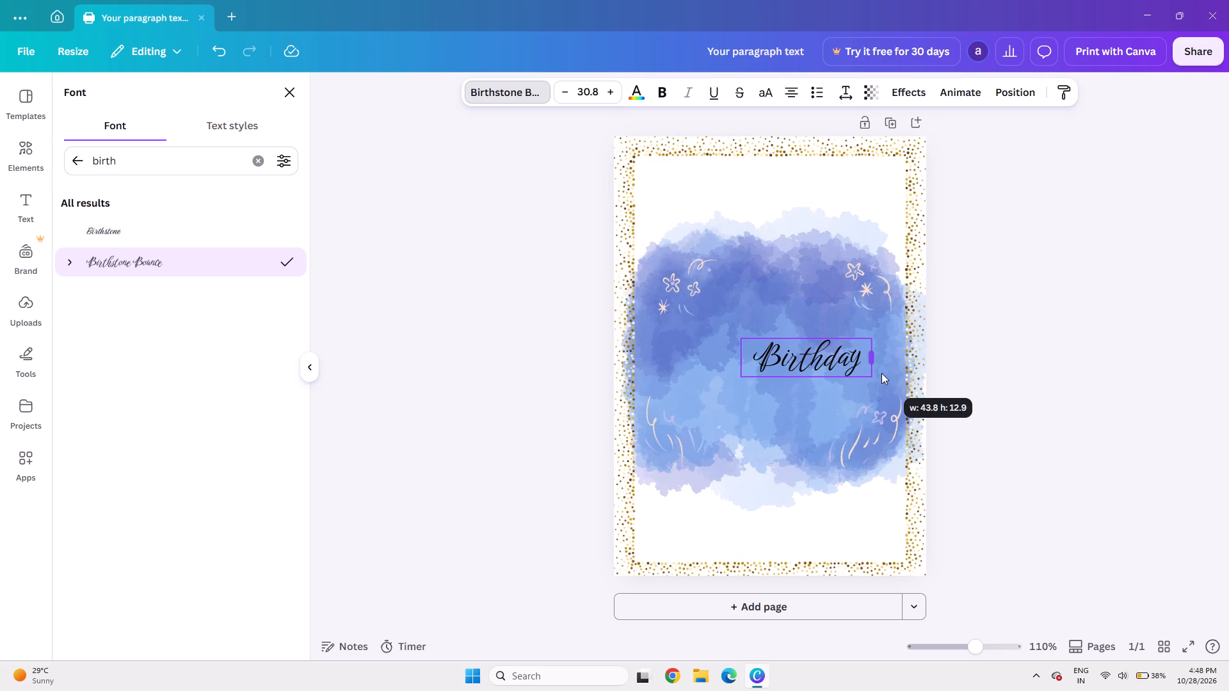
drag(881, 373, 887, 373)
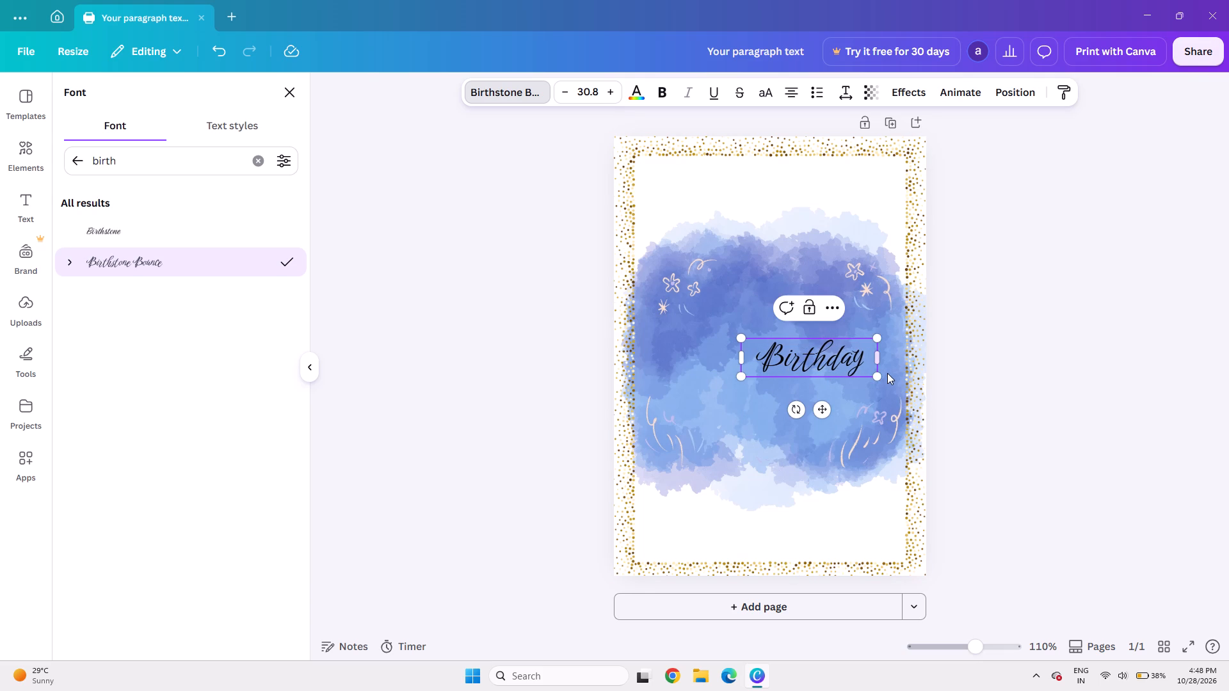
drag(883, 357, 926, 361)
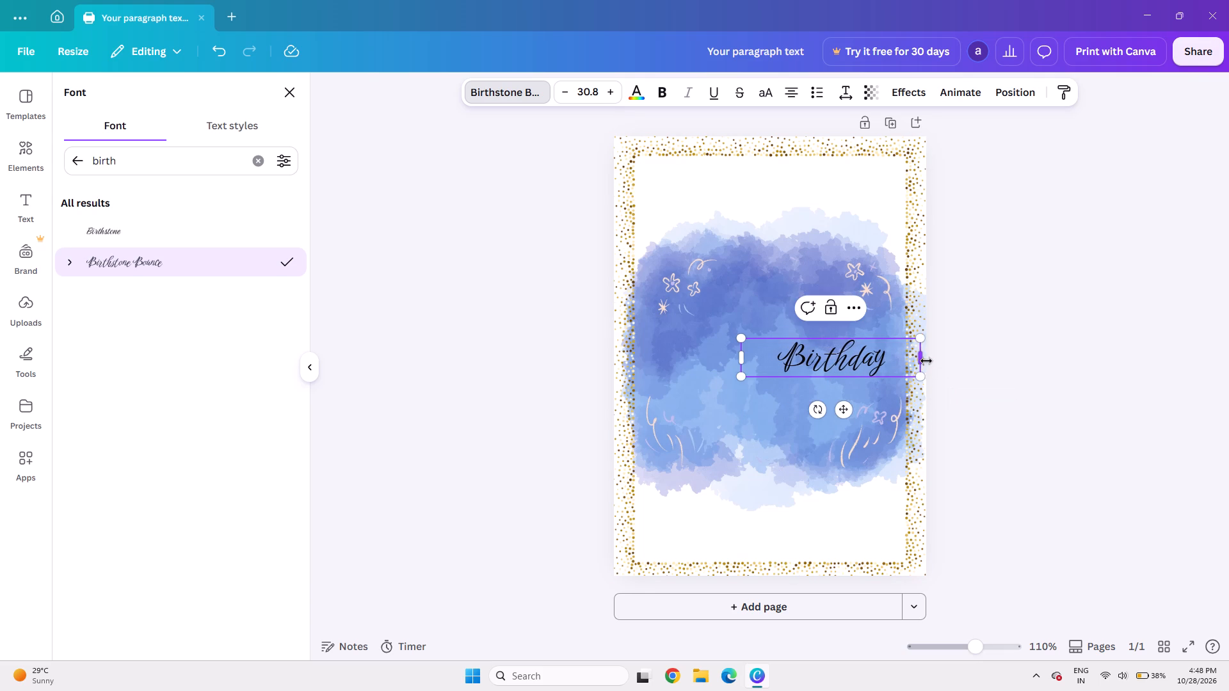
Increase the font size of the "Birthday" text to 43.8.
triple_click(617, 96)
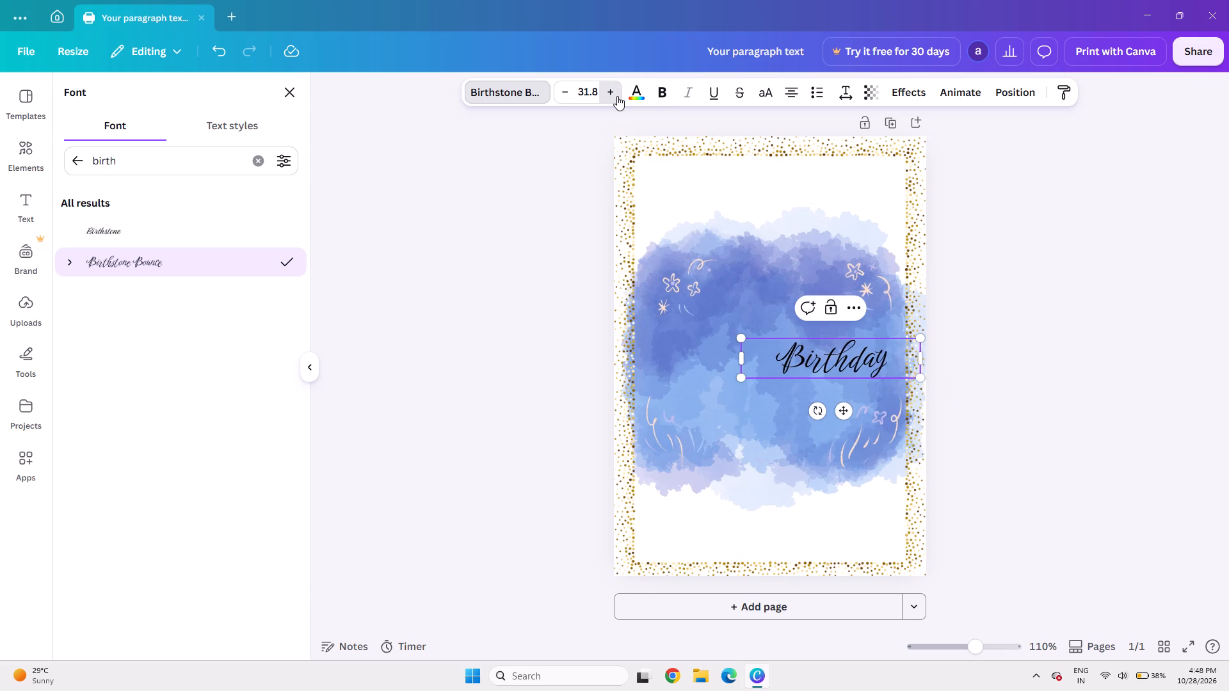
triple_click(617, 96)
triple_click(617, 96)
triple_click(617, 96)
click(617, 96)
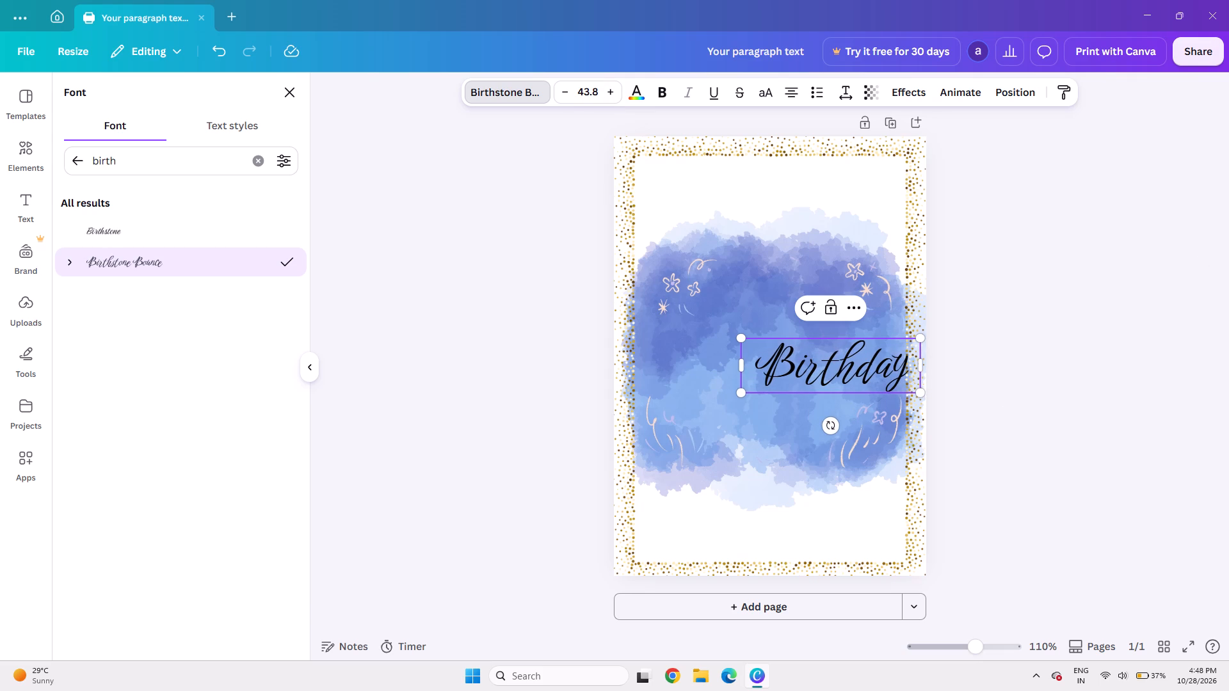
Recolour the whole "Birthday" word with the deep violet from the default solid colours.
click(634, 89)
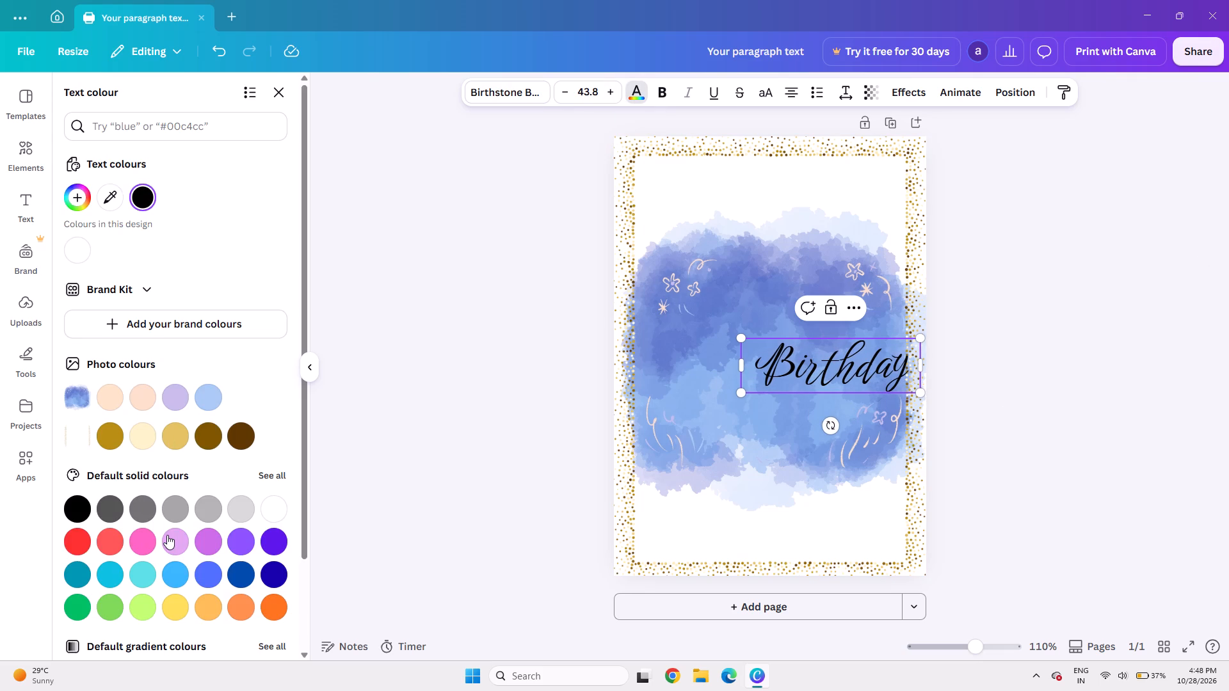
click(167, 535)
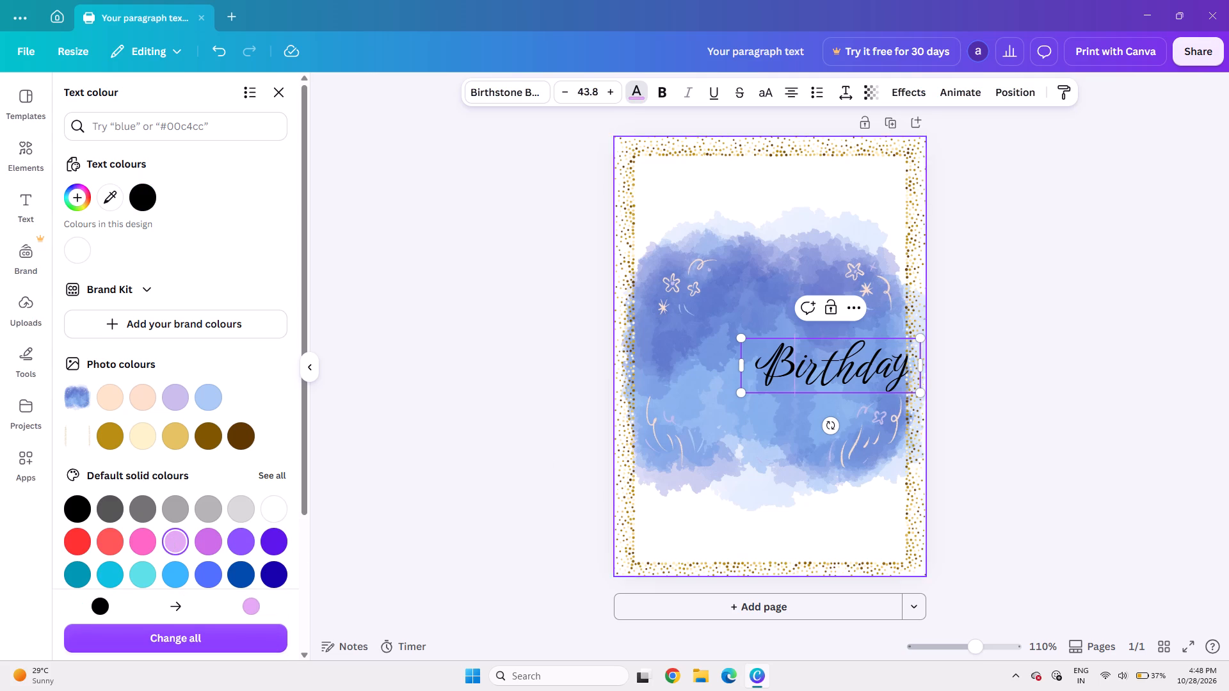
double_click(835, 350)
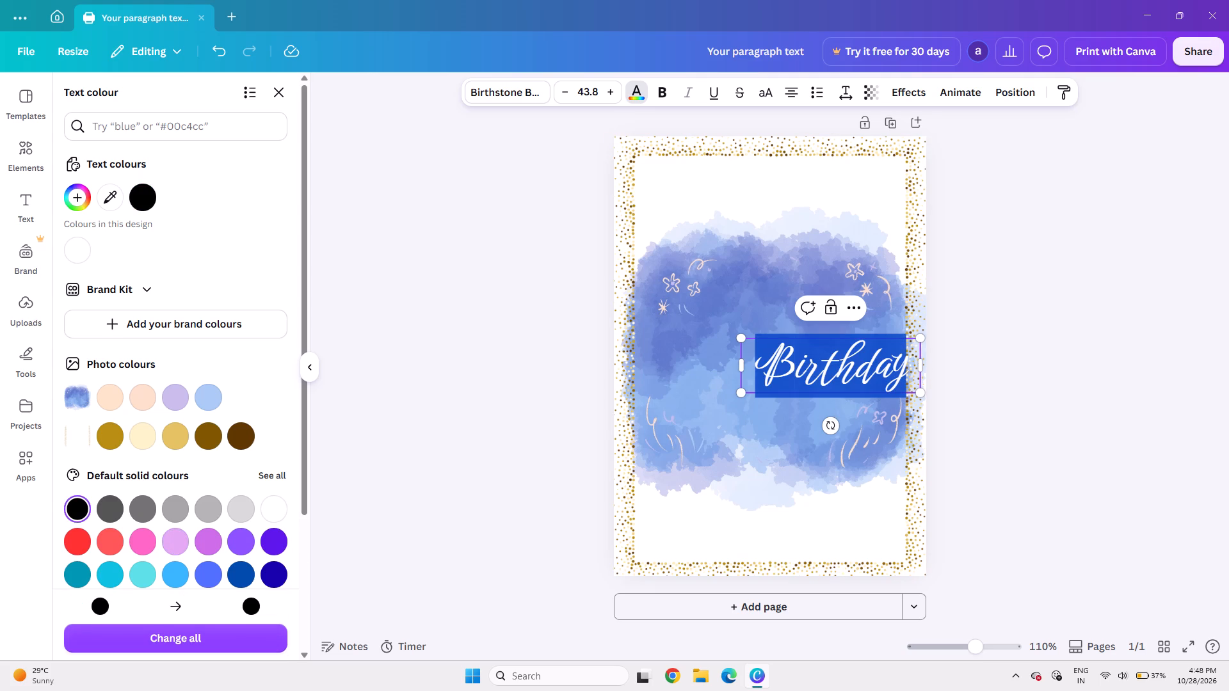
click(259, 548)
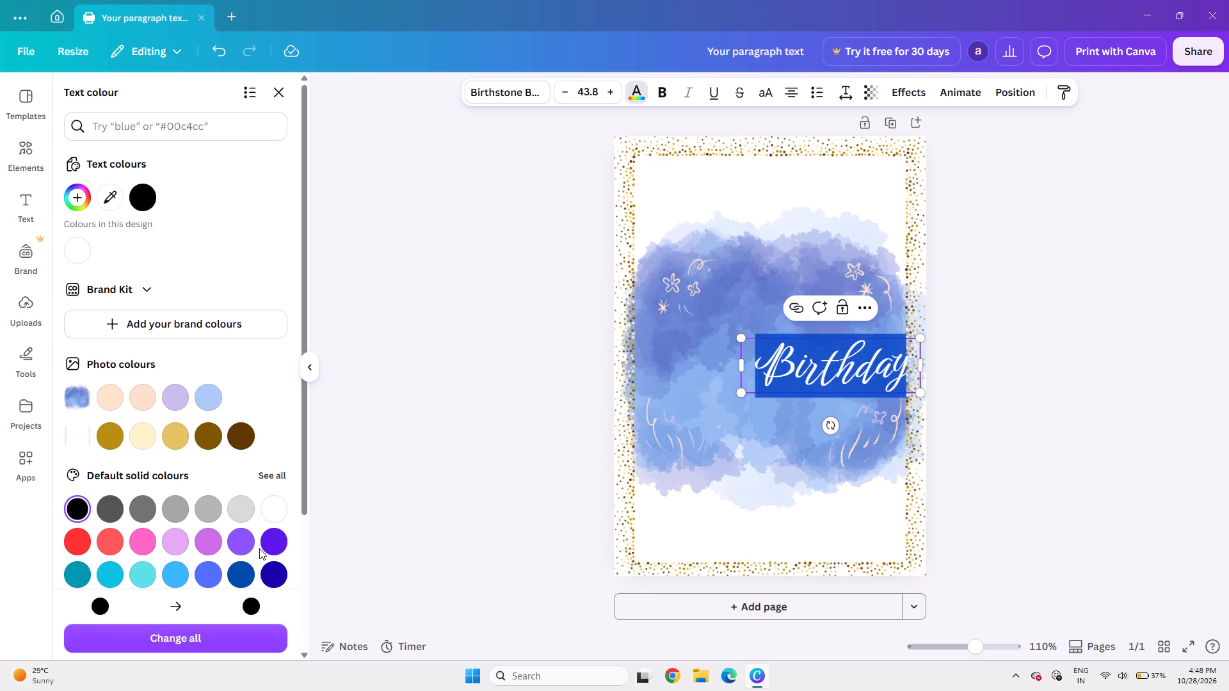
click(271, 547)
click(508, 424)
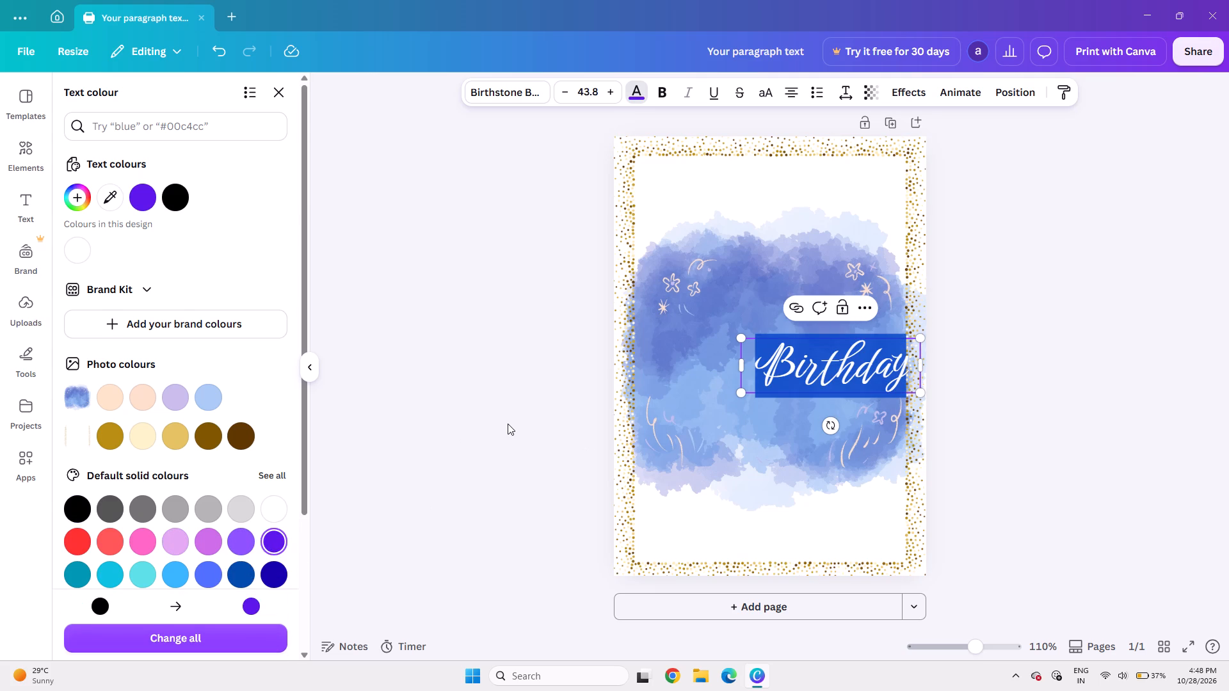
click(988, 370)
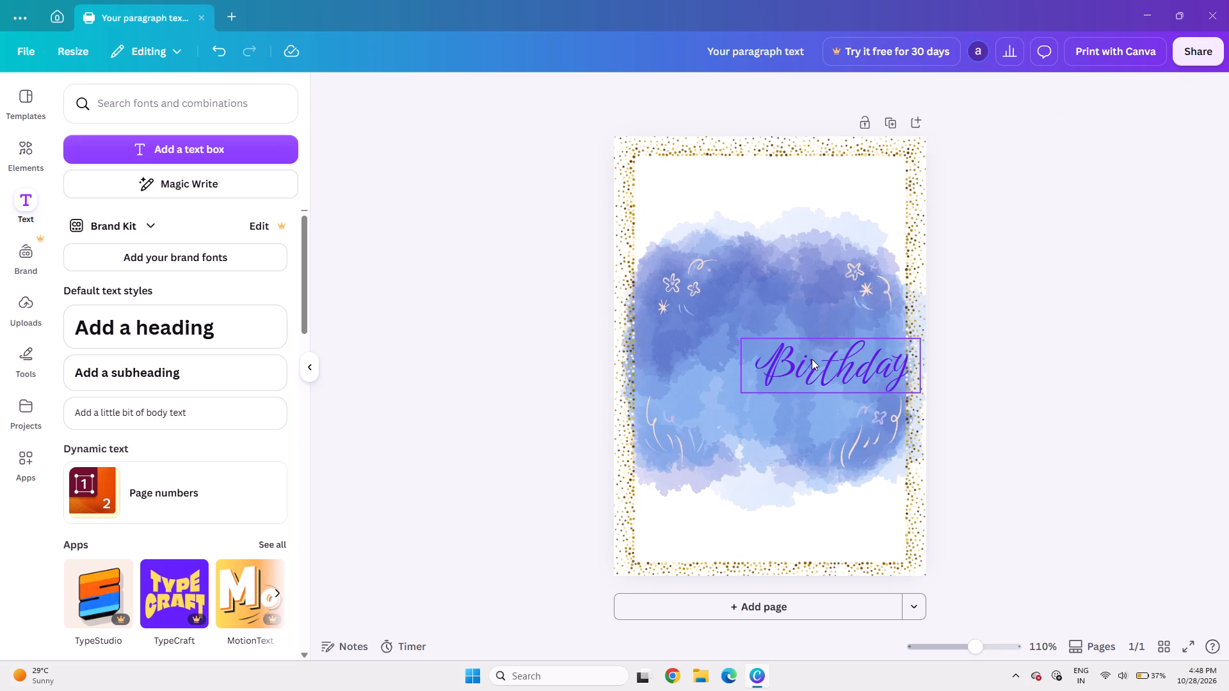
Nudge the "Birthday" text box left until it is horizontally centred on the blue watercolour shape.
click(829, 365)
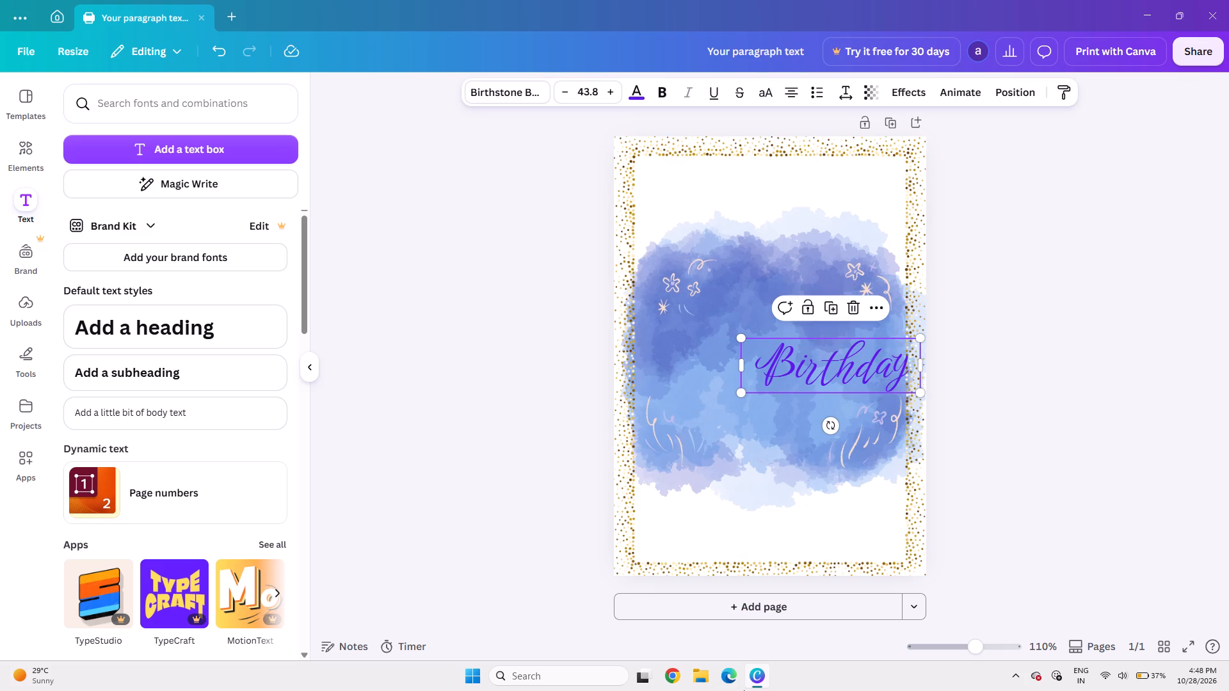
key(Left)
key(Left)
key(Left)
key(Left)
key(Left)
key(Left)
key(Left)
key(Left)
key(Left)
key(Left)
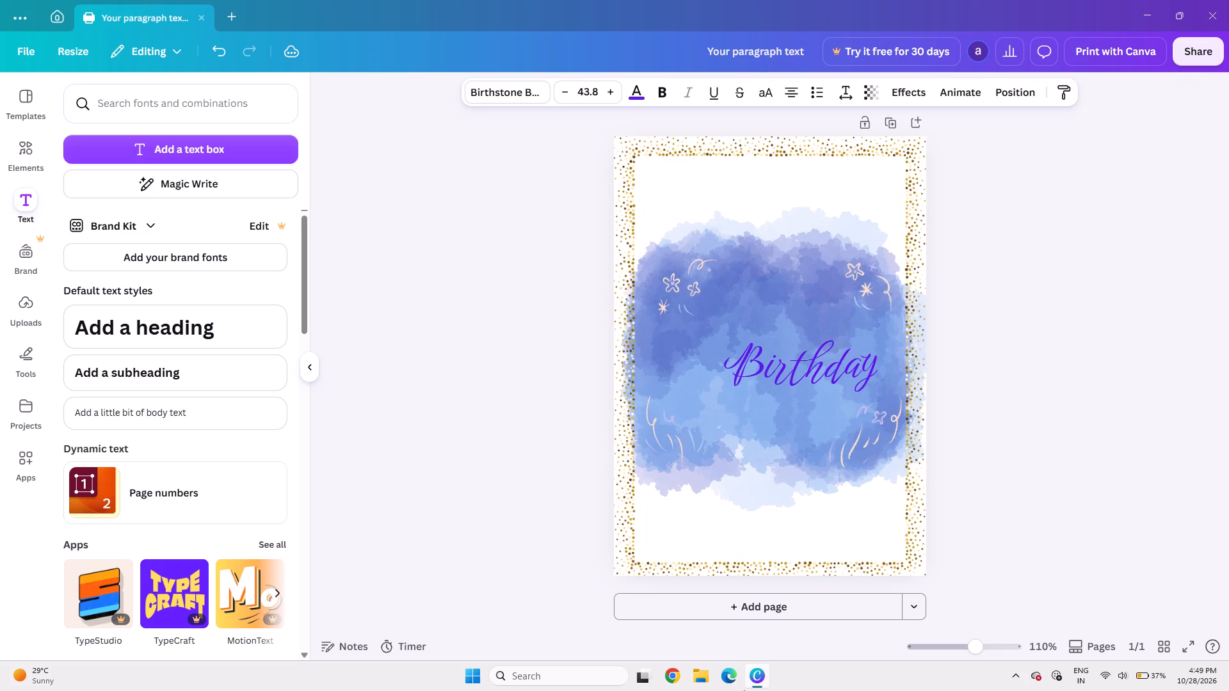
key(Left)
key(Left)
key(Left)
key(Left)
key(Left)
key(Left)
key(Left)
key(Left)
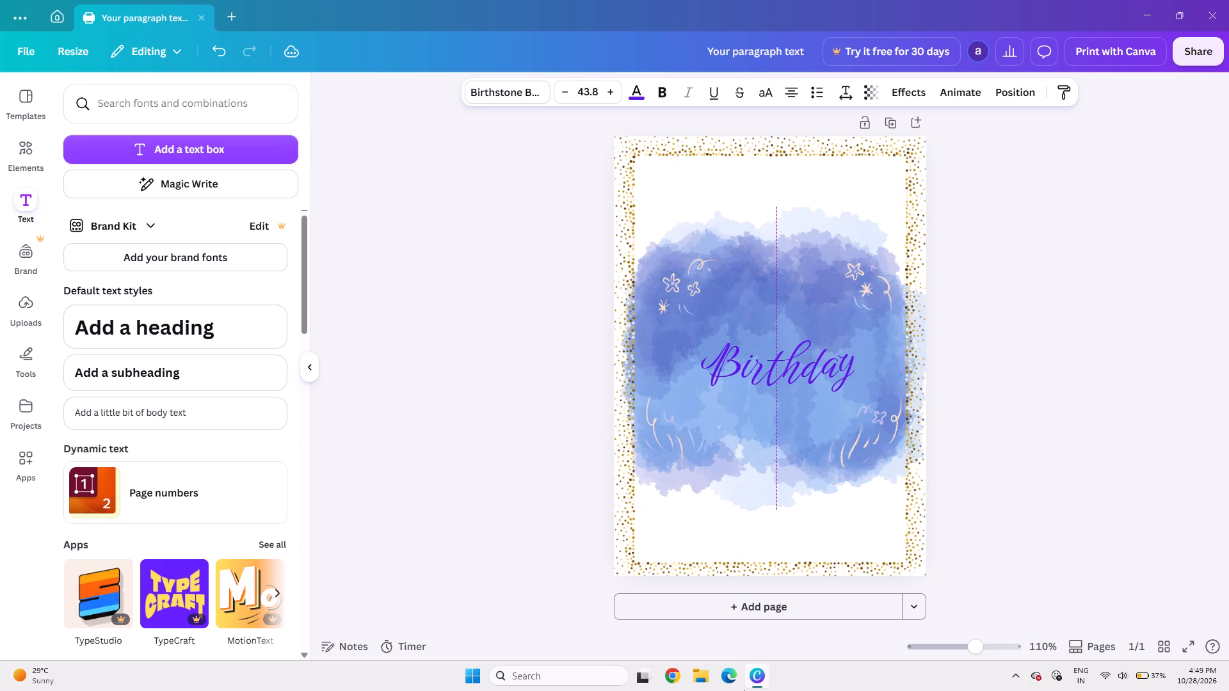
key(Left)
key(Right)
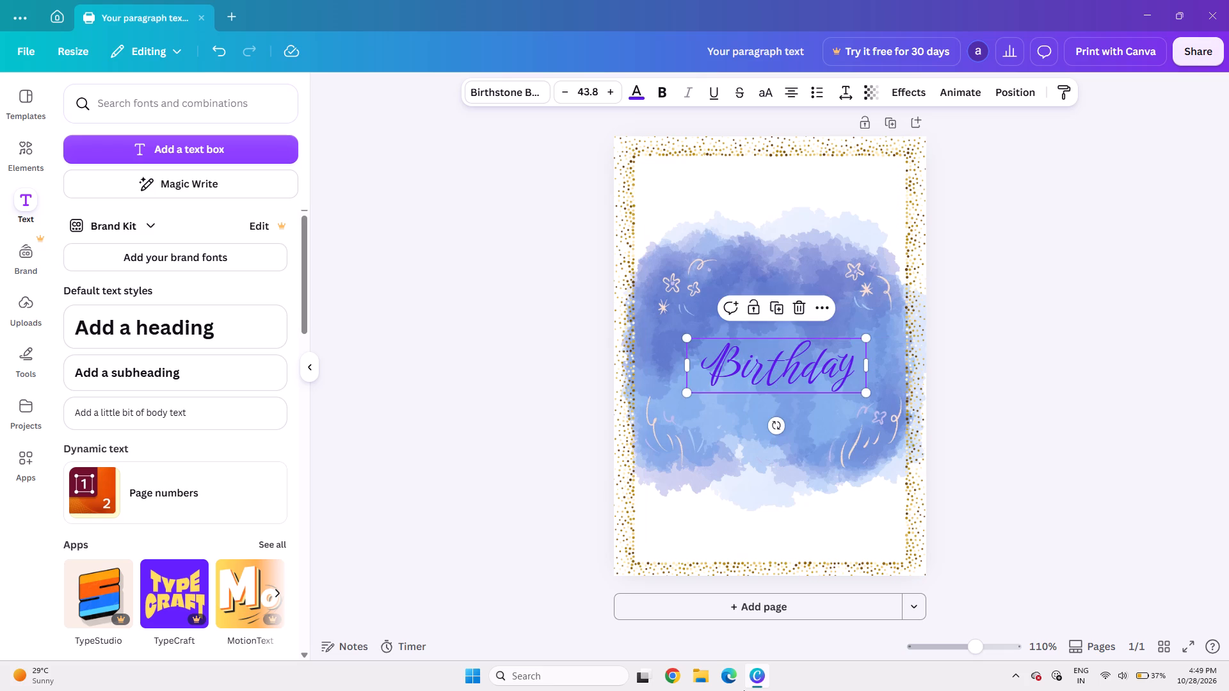
Nudge the "Birthday" text box slightly upward on the watercolour shape.
key(Up)
key(Up)
key(Up)
key(Up)
key(Up)
key(Up)
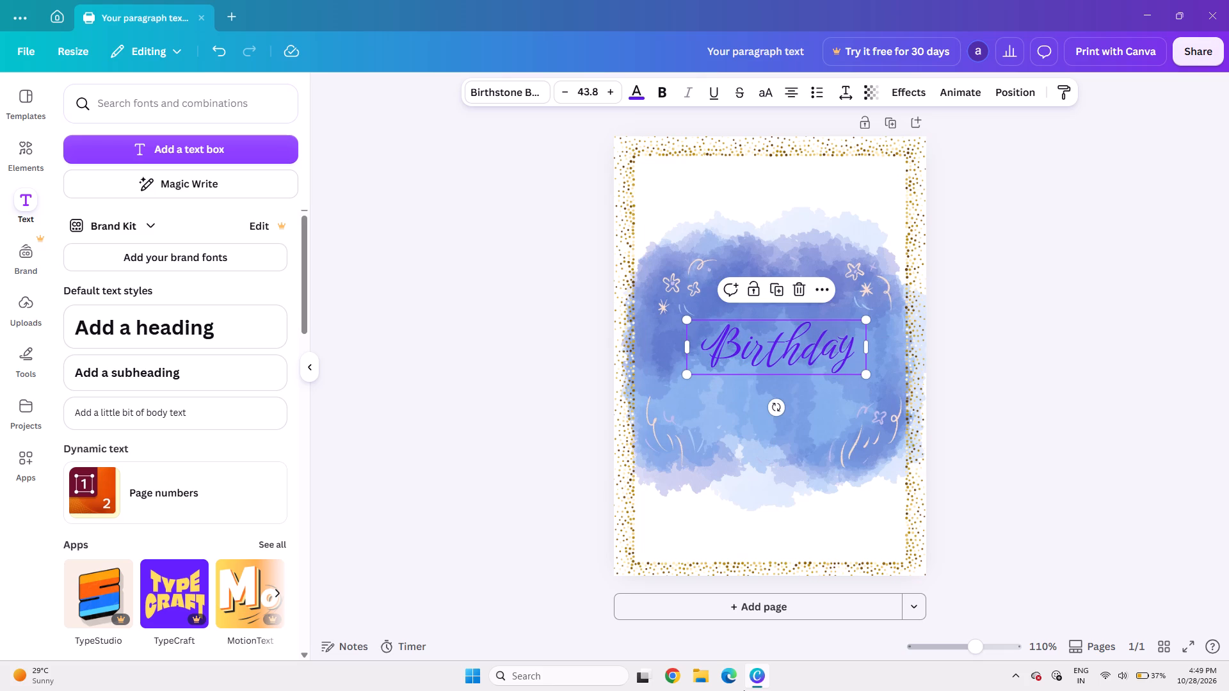
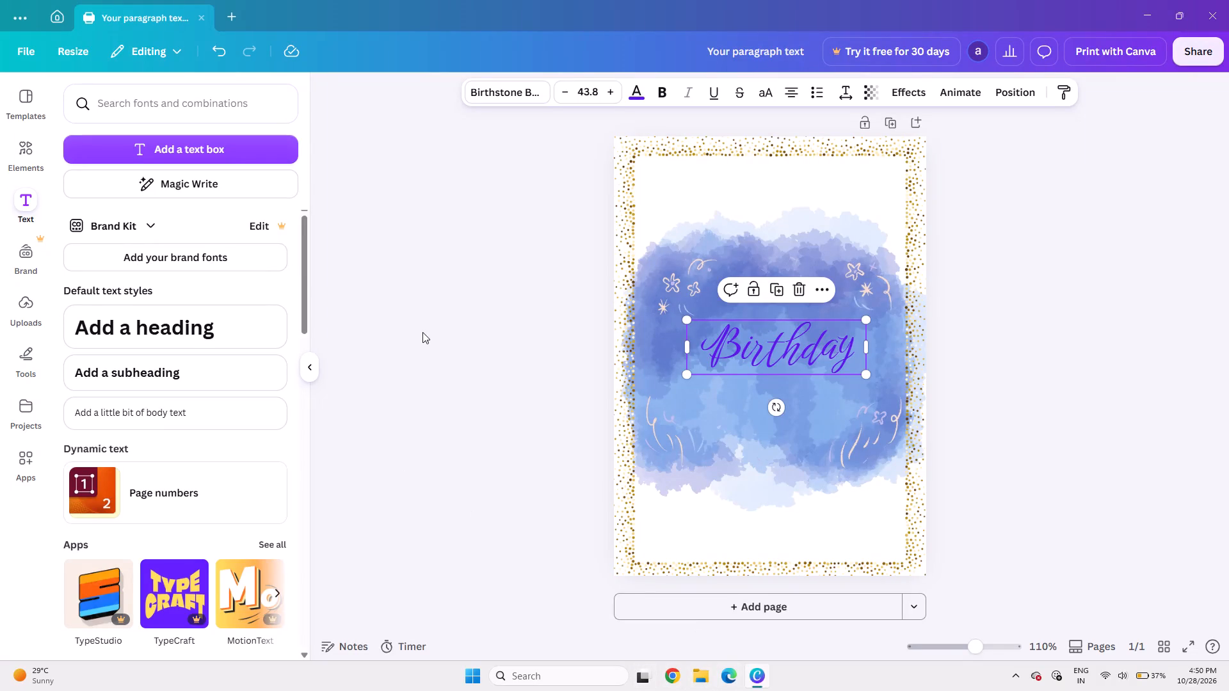
Recolour the "Birthday" text with the dark cobalt blue from the default solid colours.
click(636, 94)
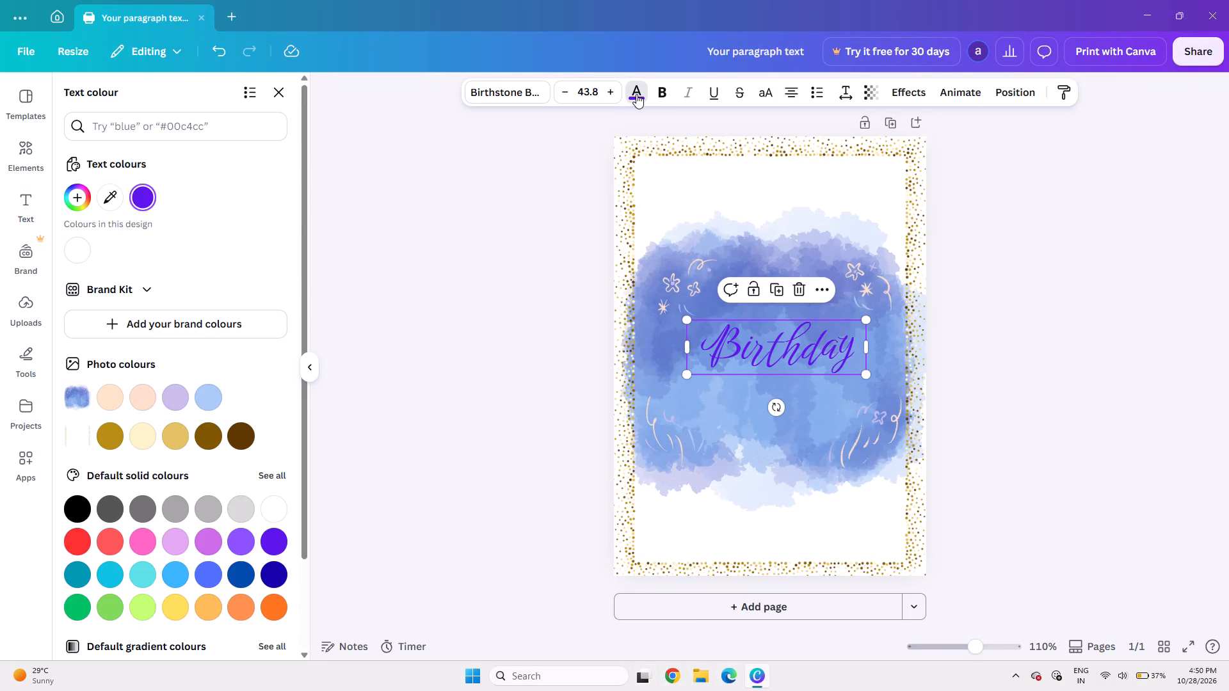
click(205, 580)
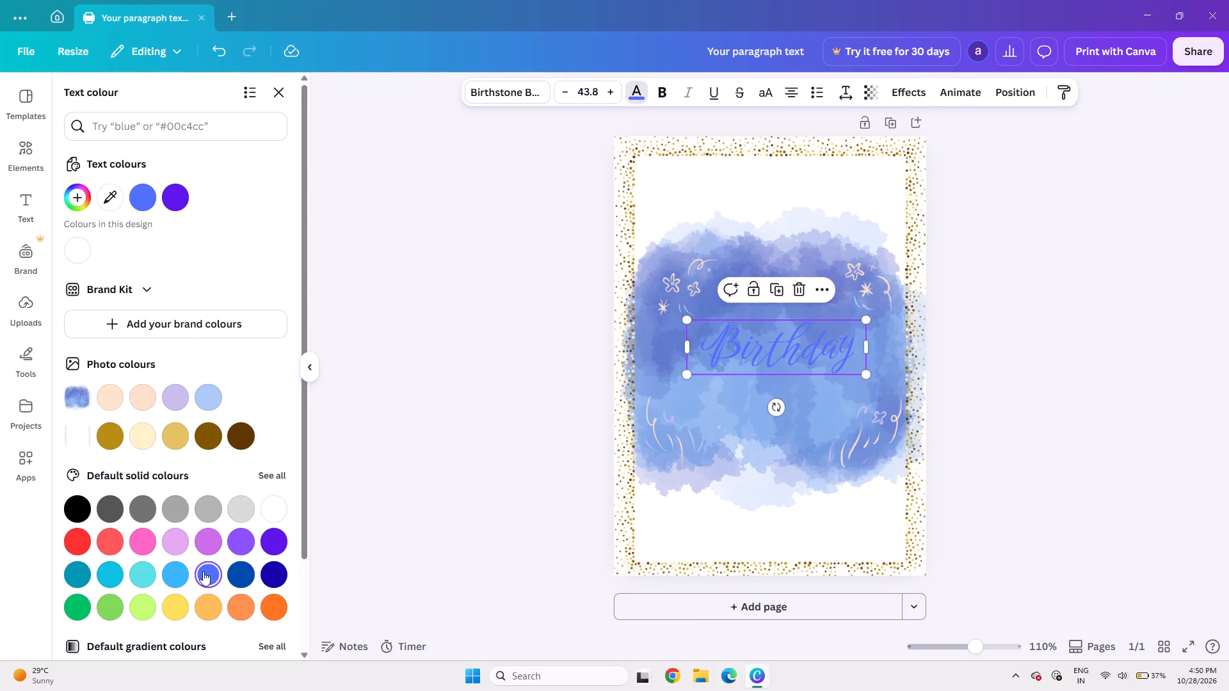
click(235, 569)
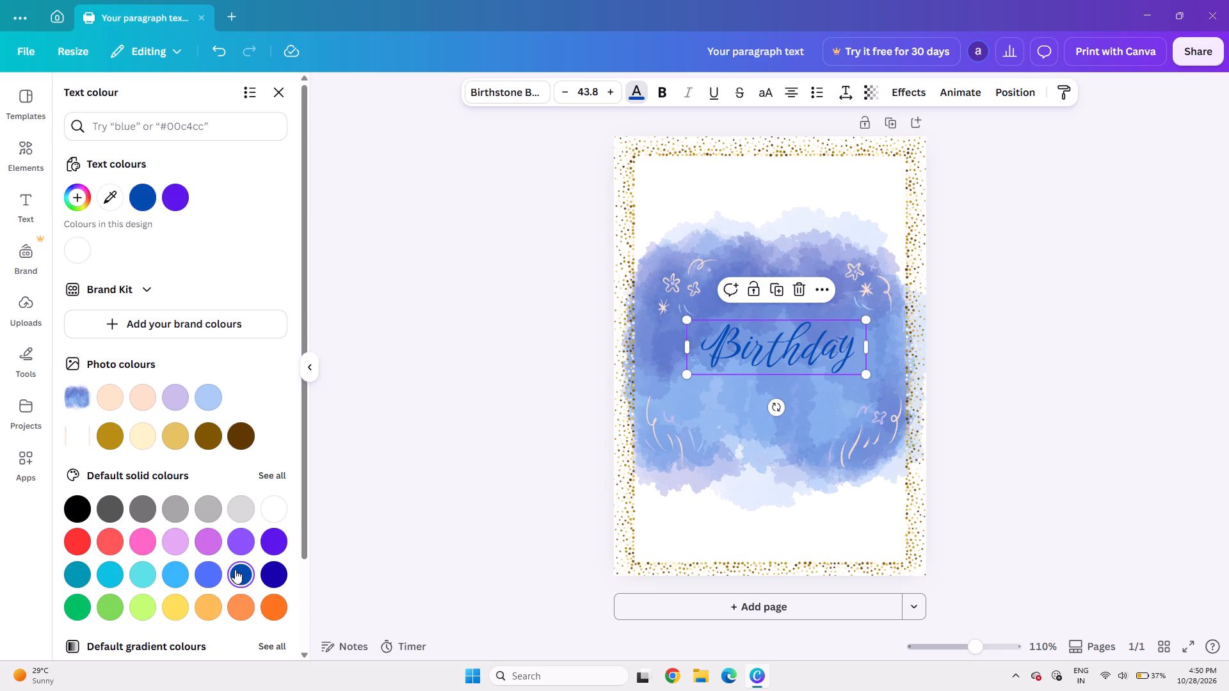
click(469, 392)
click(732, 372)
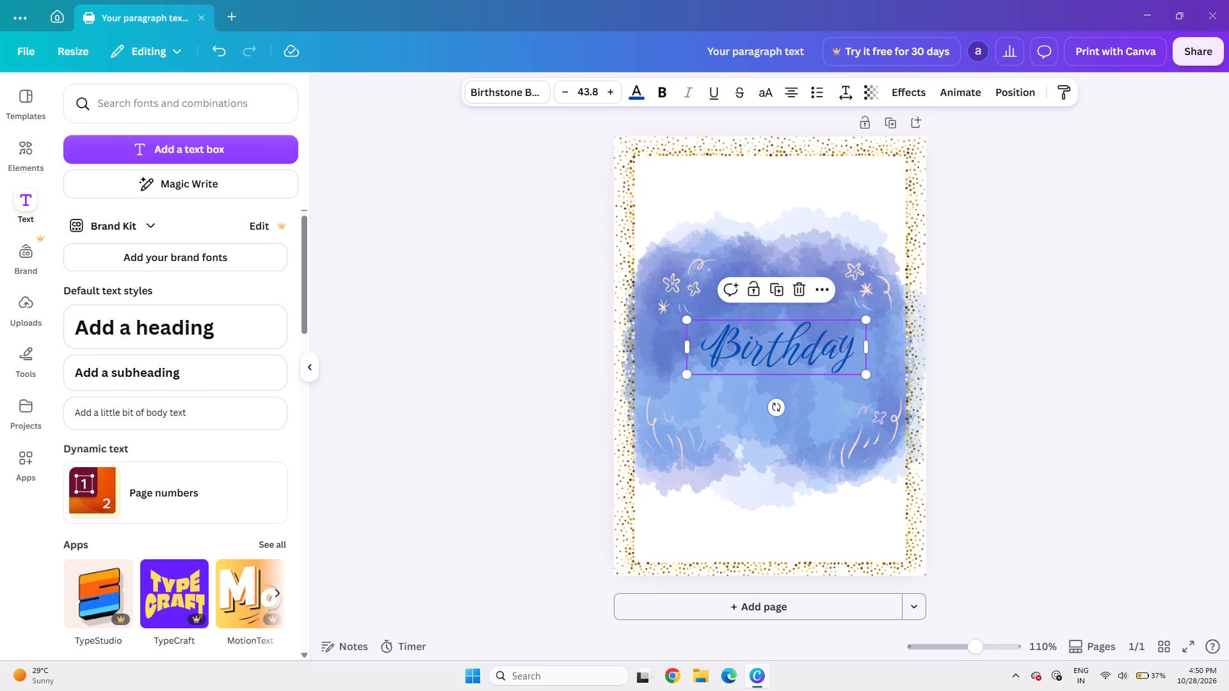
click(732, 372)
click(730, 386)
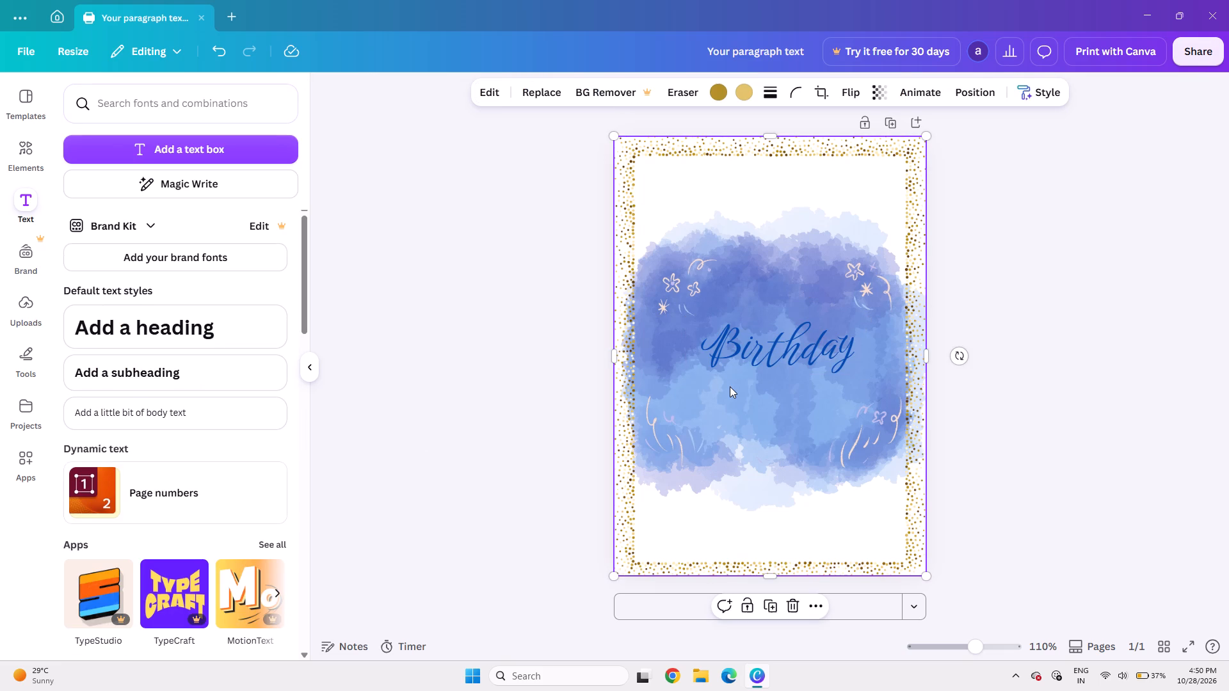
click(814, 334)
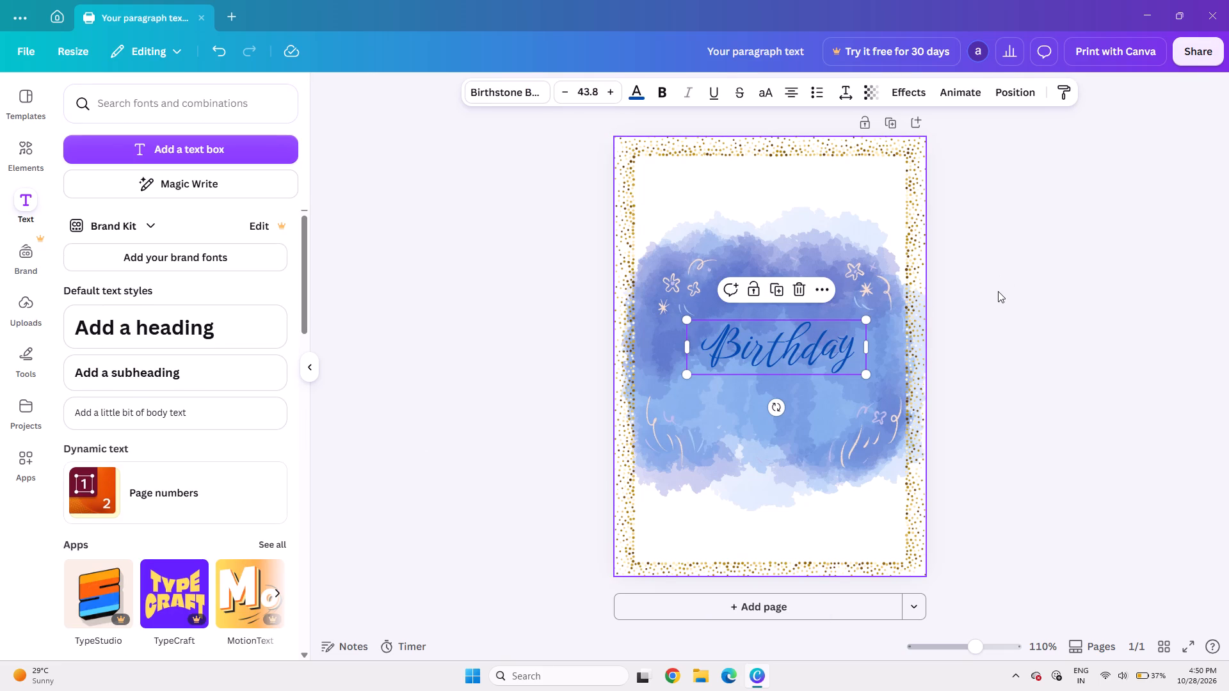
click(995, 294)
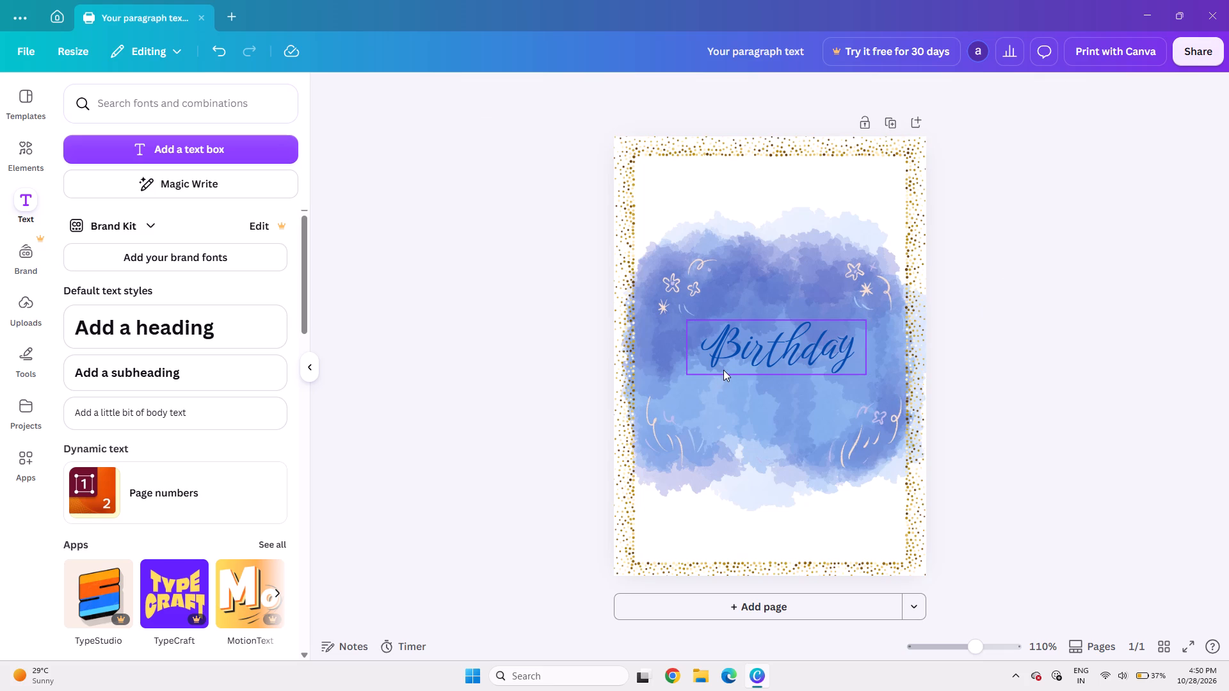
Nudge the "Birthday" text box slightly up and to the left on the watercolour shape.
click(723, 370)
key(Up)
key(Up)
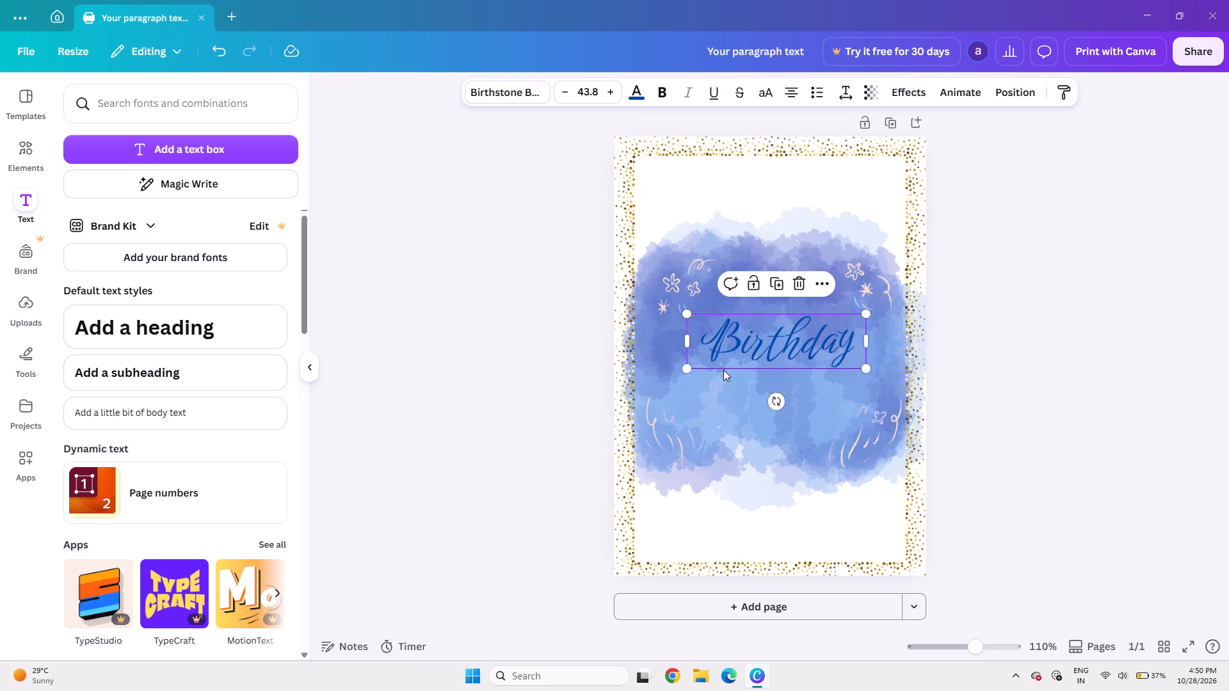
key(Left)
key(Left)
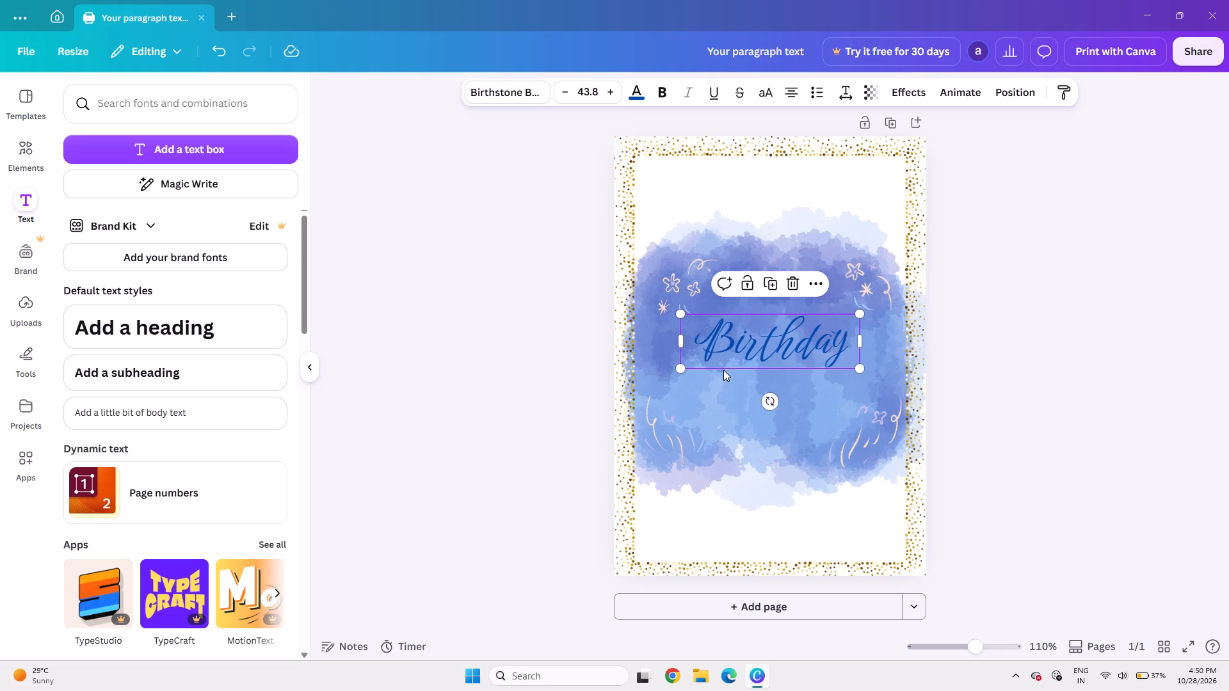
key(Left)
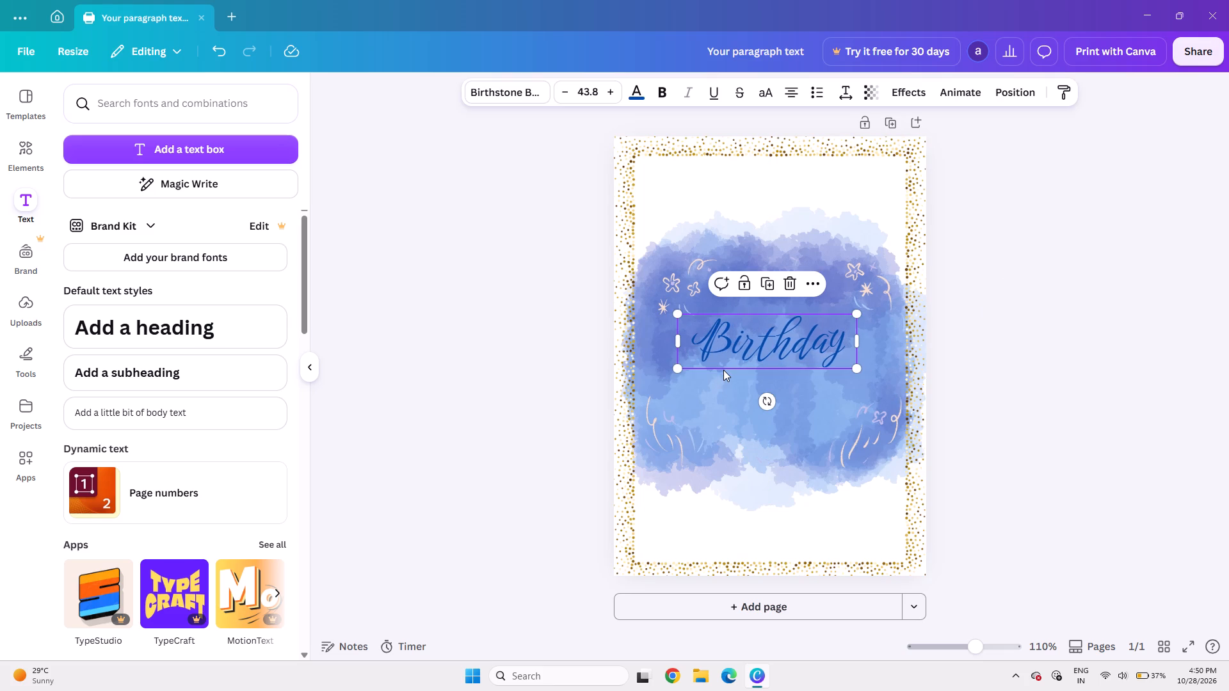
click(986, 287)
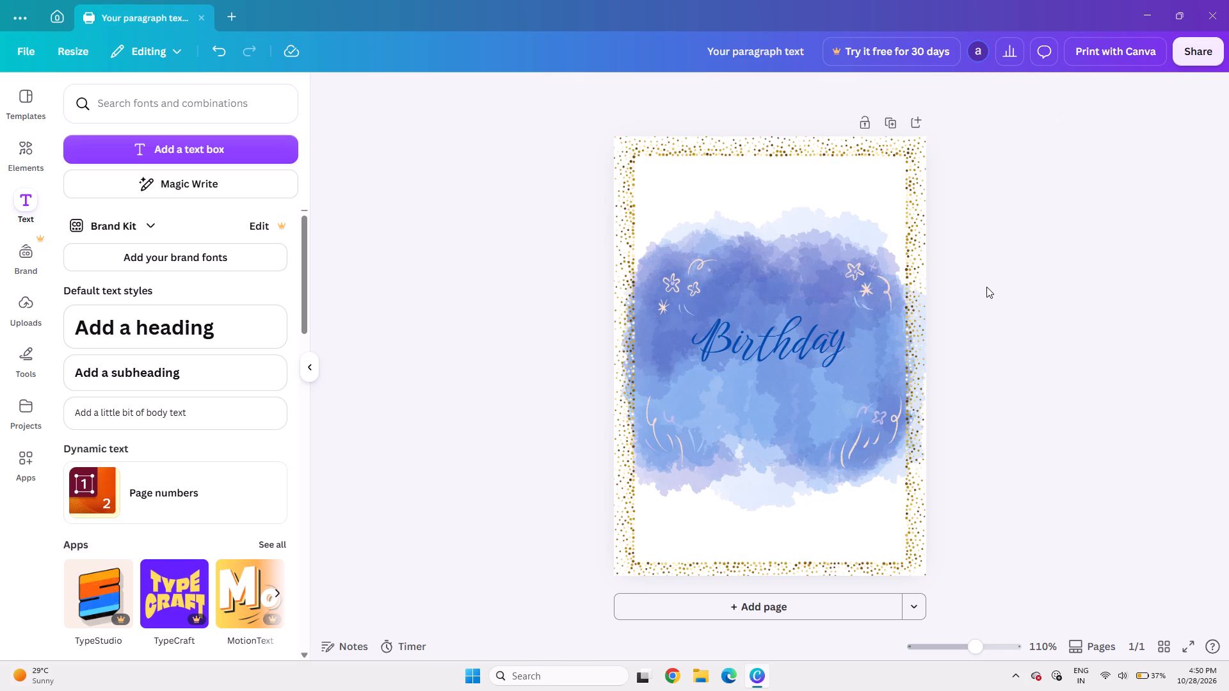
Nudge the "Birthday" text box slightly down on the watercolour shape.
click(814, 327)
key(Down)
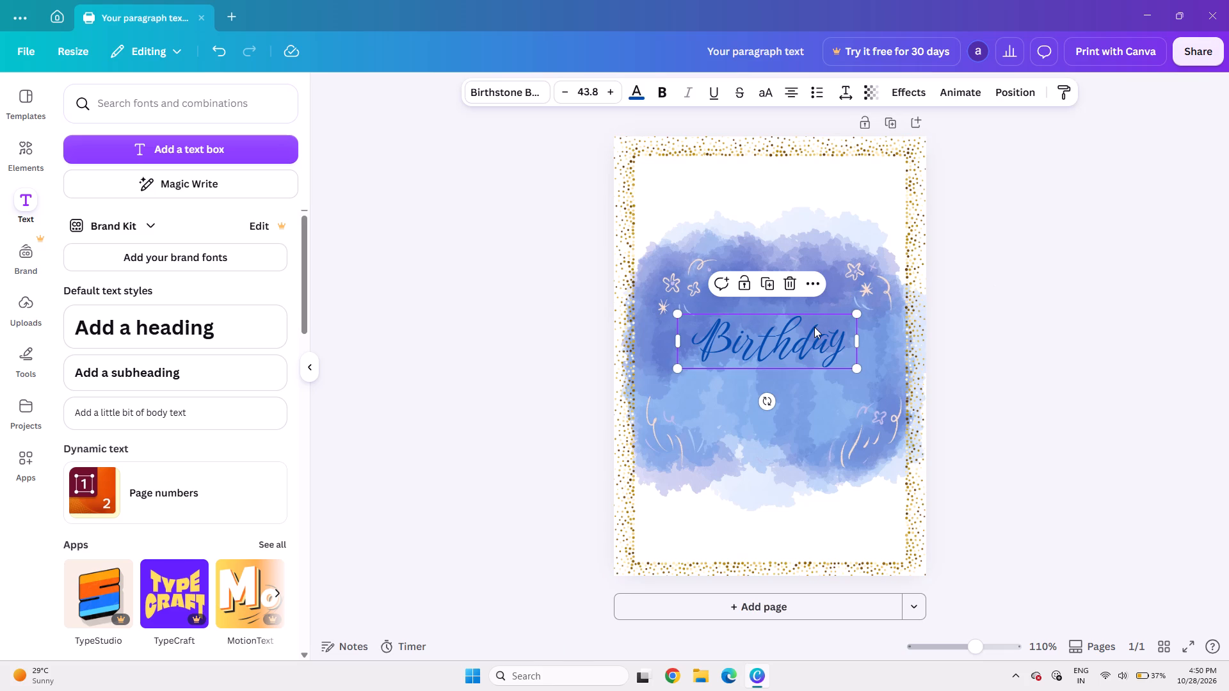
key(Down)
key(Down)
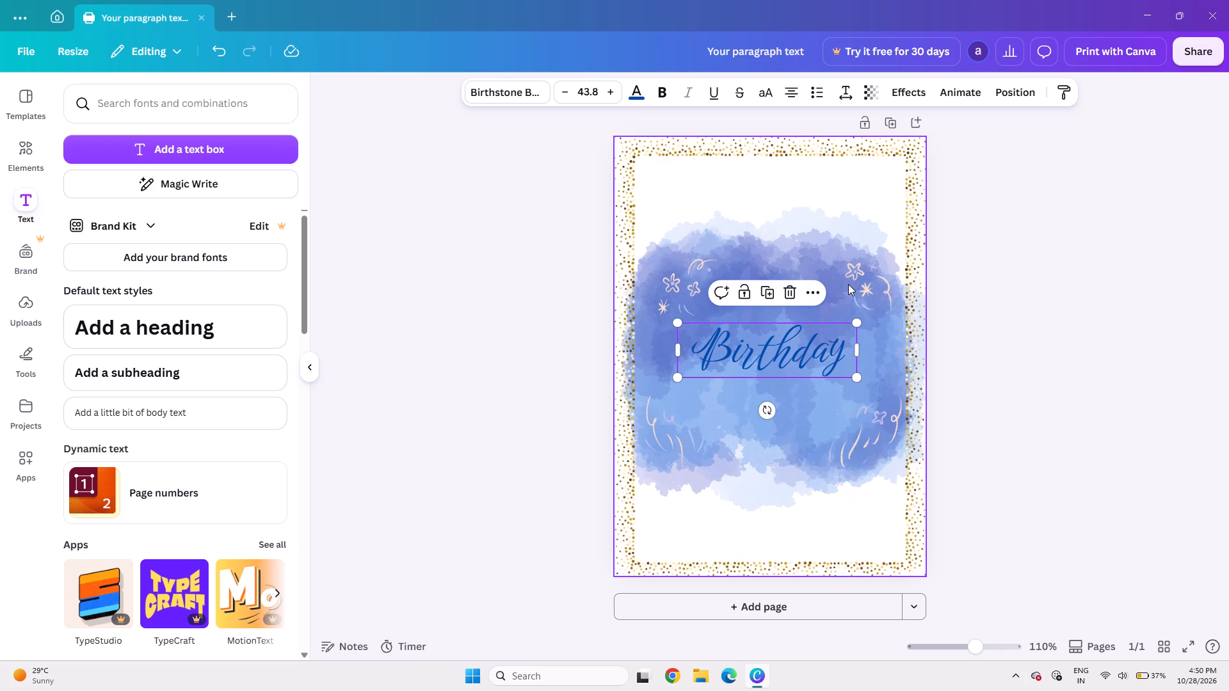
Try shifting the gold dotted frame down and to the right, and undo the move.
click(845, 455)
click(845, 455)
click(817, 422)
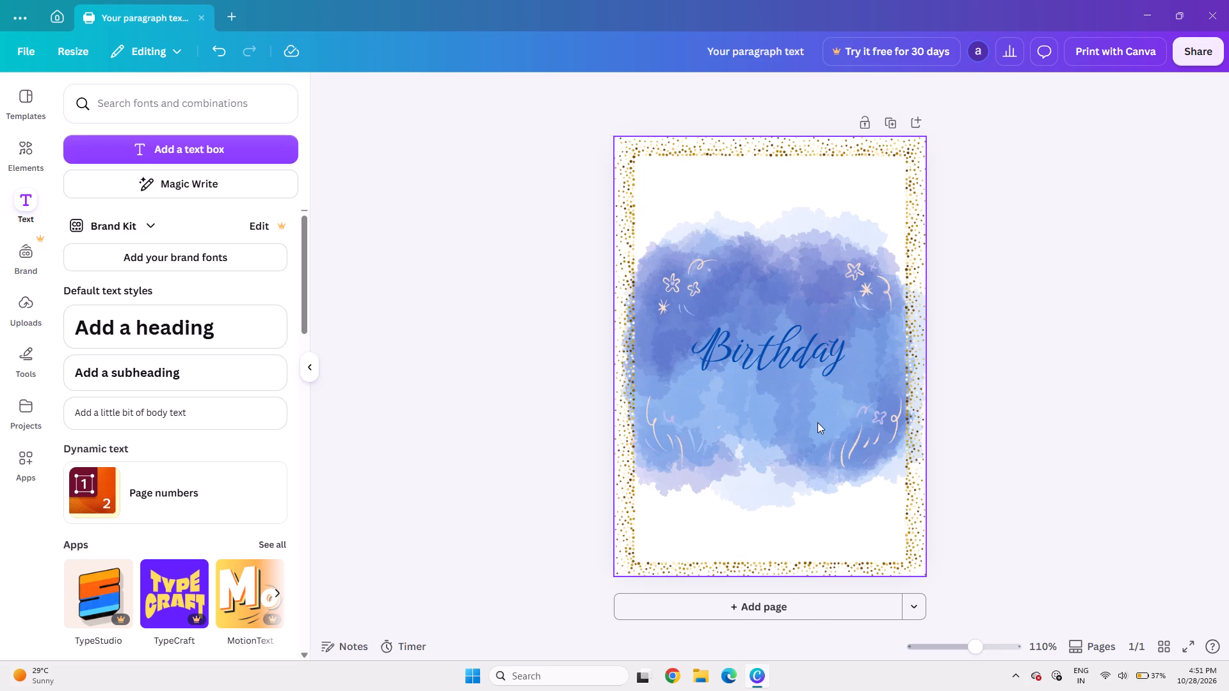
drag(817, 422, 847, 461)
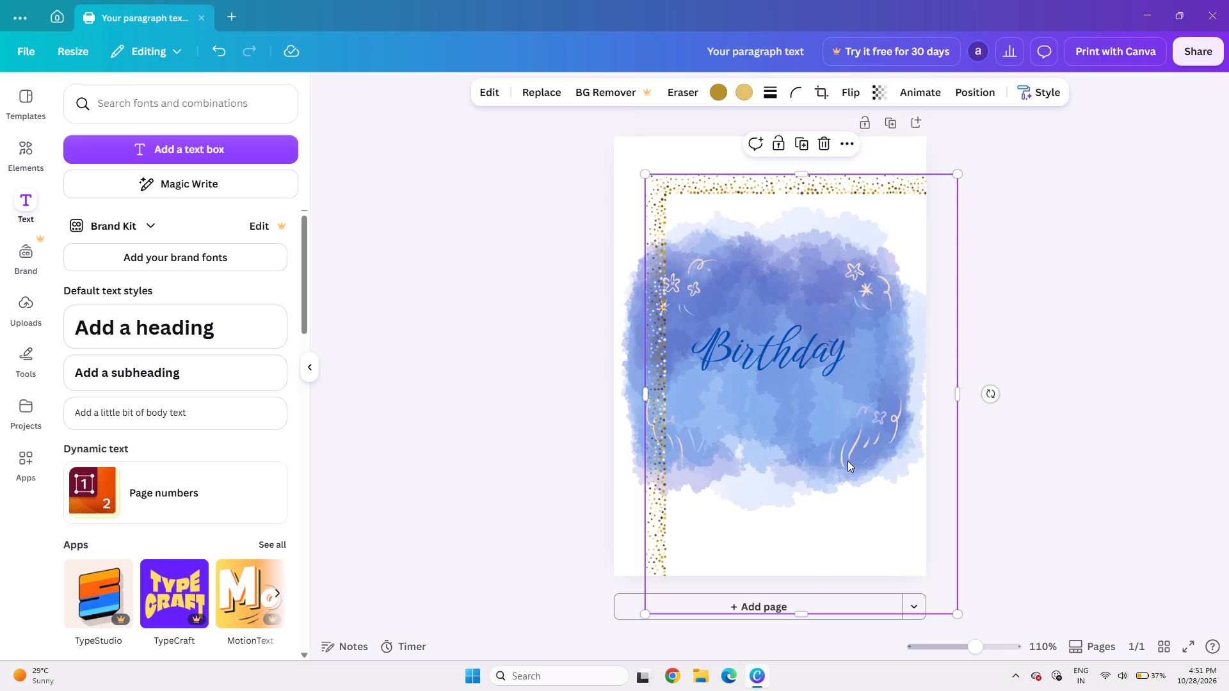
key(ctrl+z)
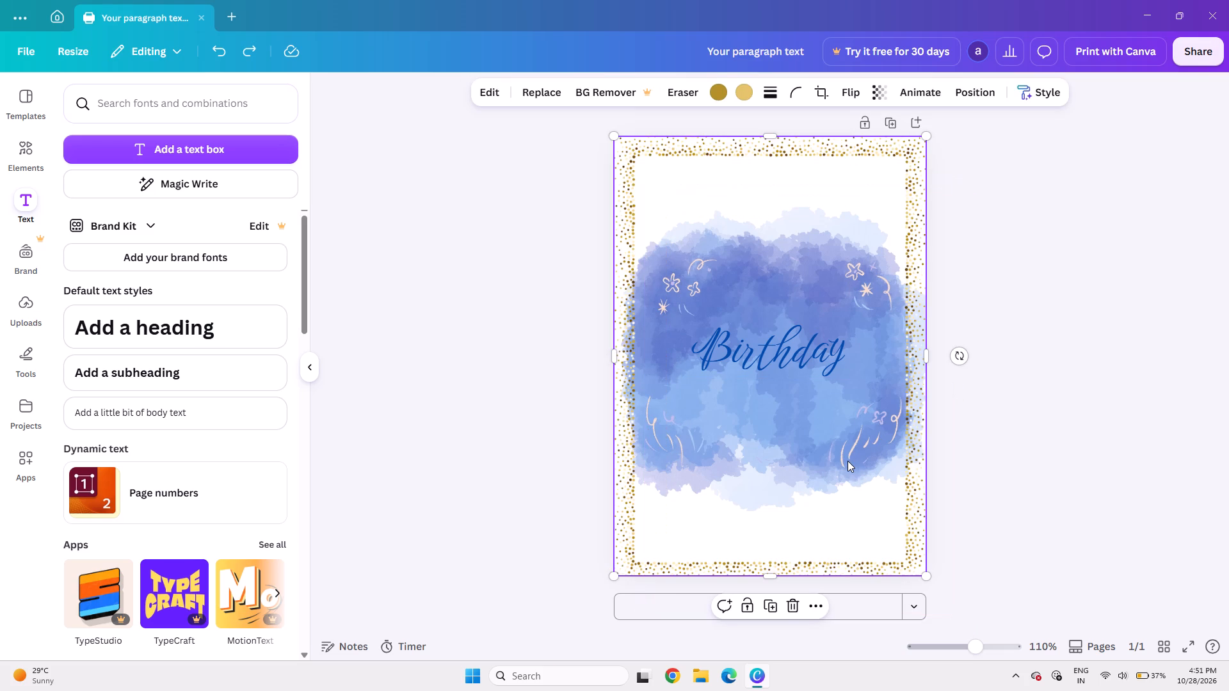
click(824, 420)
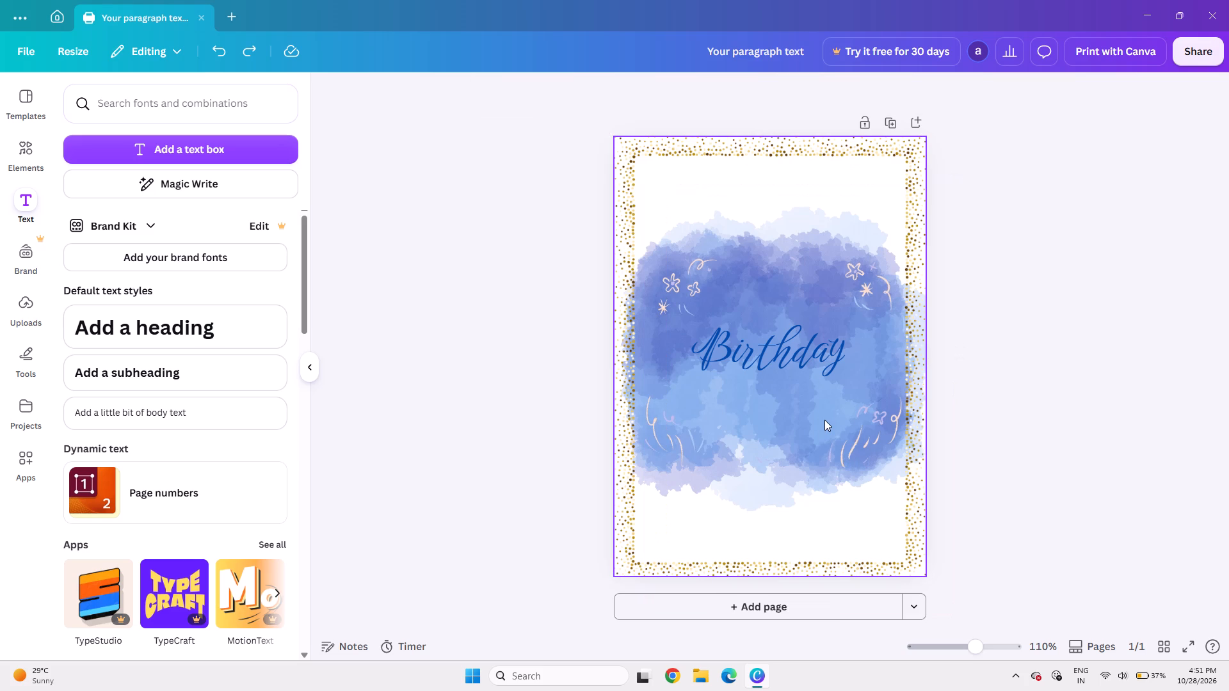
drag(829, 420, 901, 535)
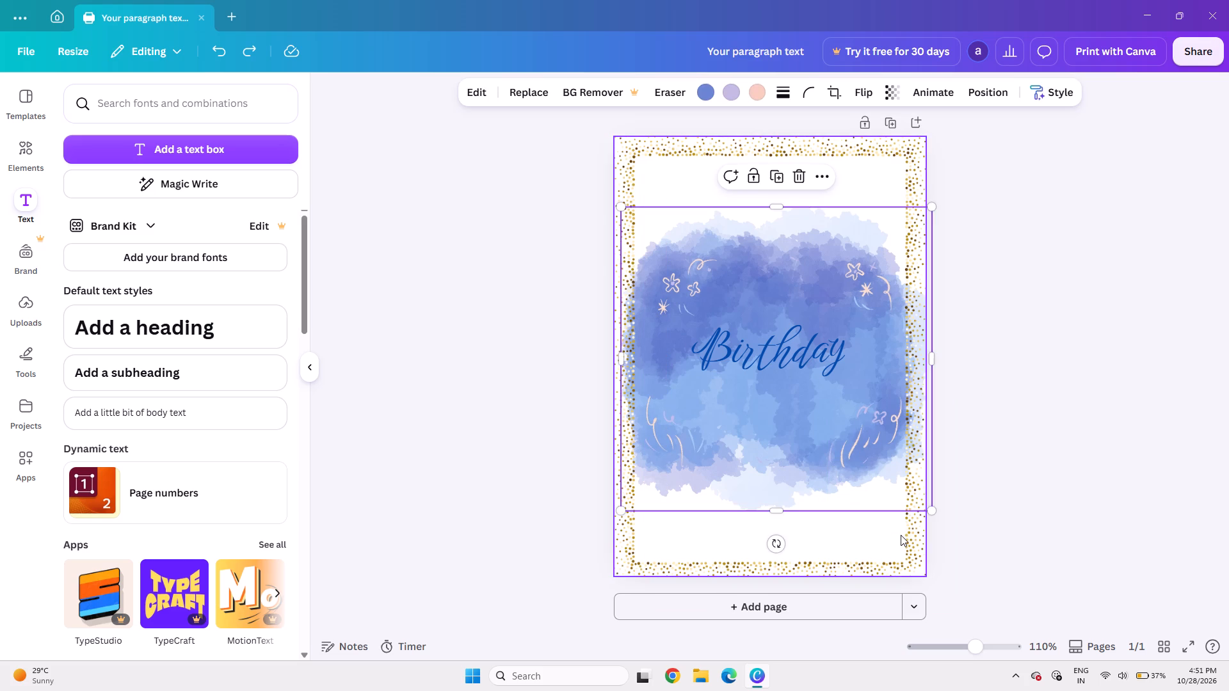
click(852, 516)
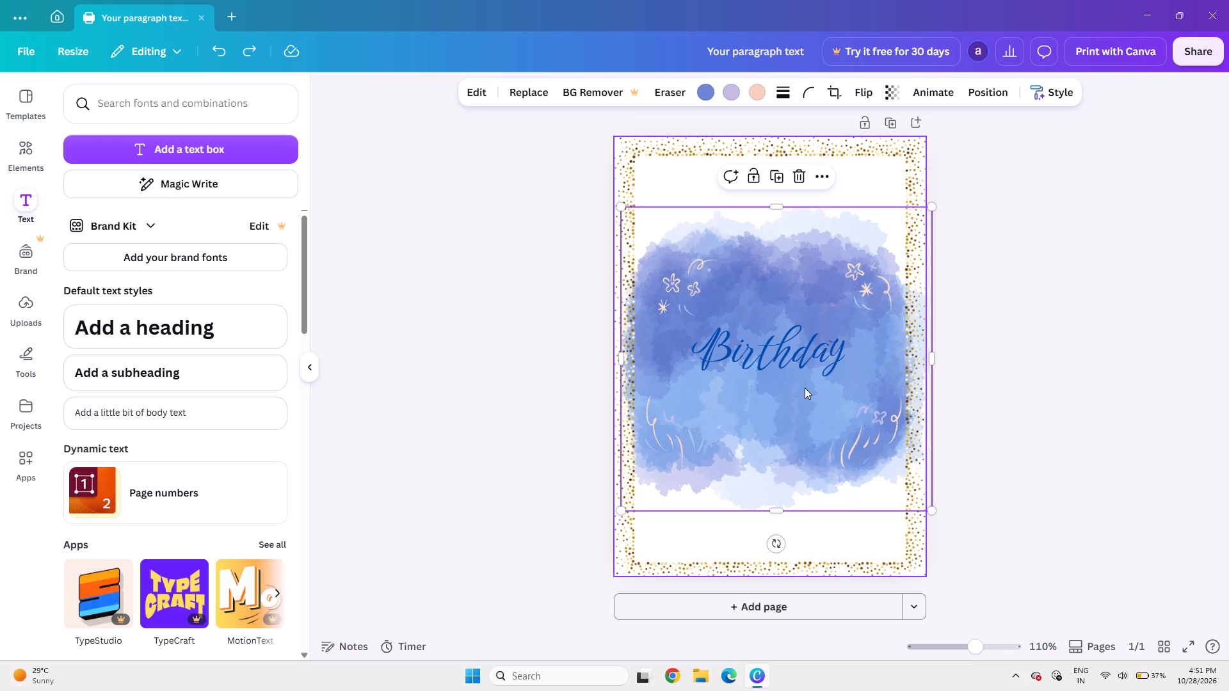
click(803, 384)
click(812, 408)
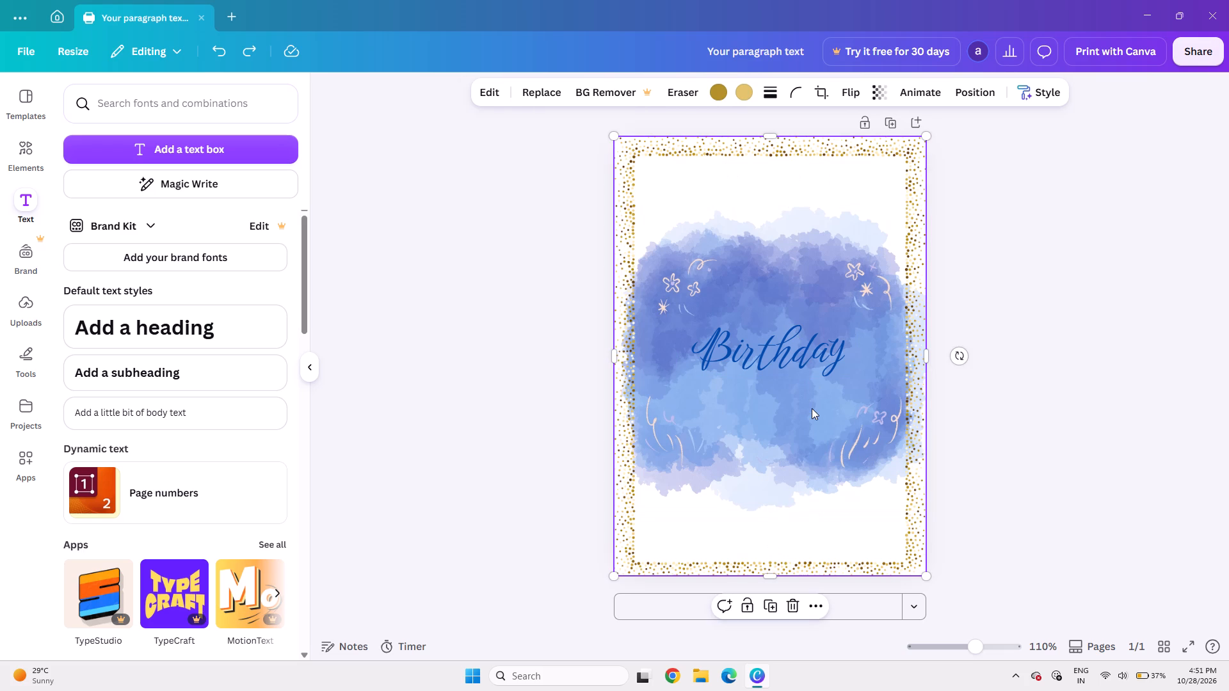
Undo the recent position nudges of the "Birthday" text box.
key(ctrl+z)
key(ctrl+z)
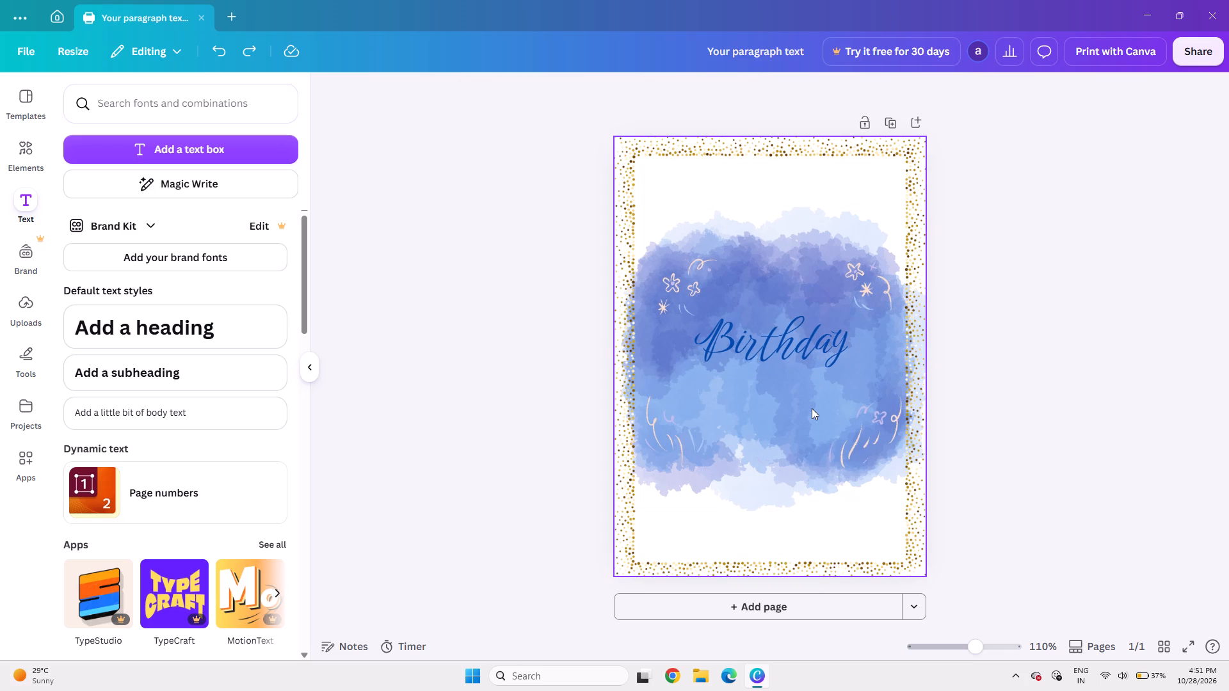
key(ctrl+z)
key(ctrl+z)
Nudge the "Birthday" text box slightly left so it is horizontally centred on the page.
key(Left)
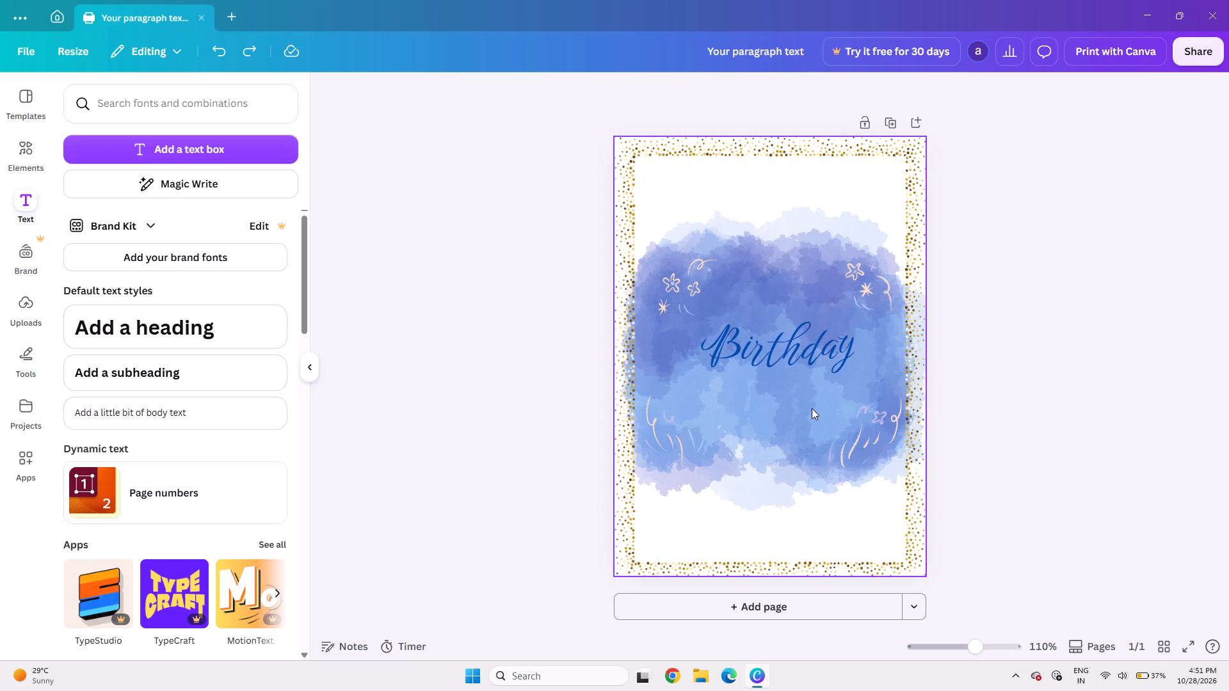
key(Left)
click(846, 350)
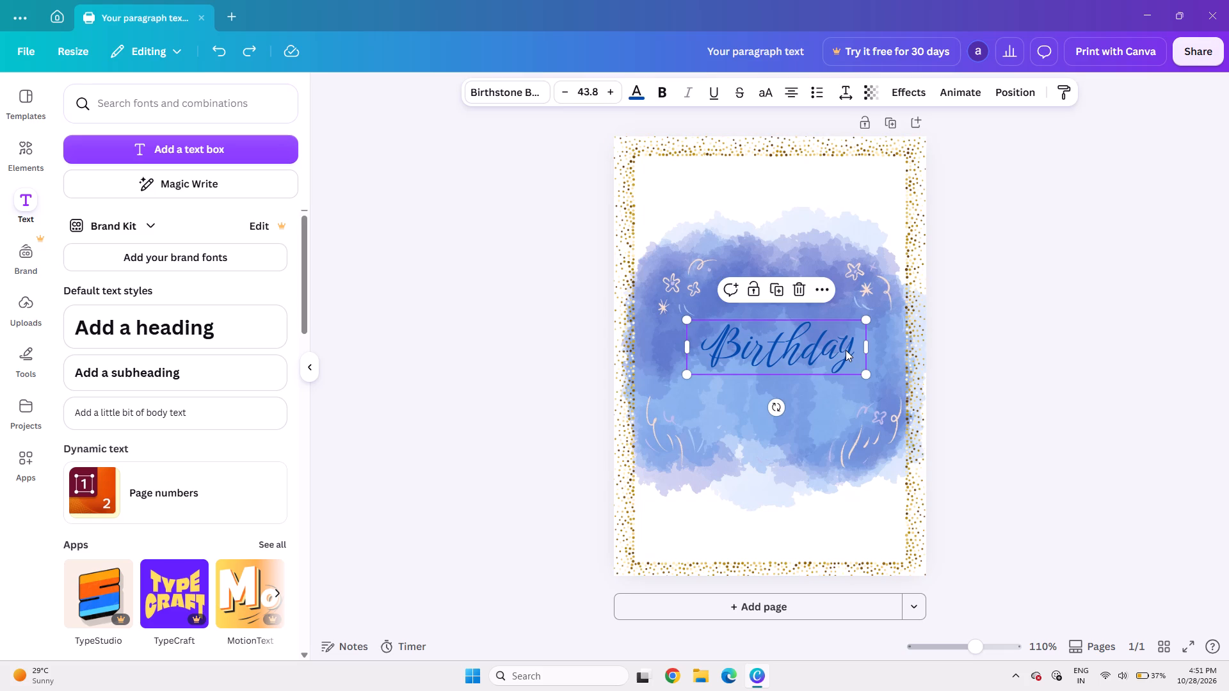
key(Left)
key(Left)
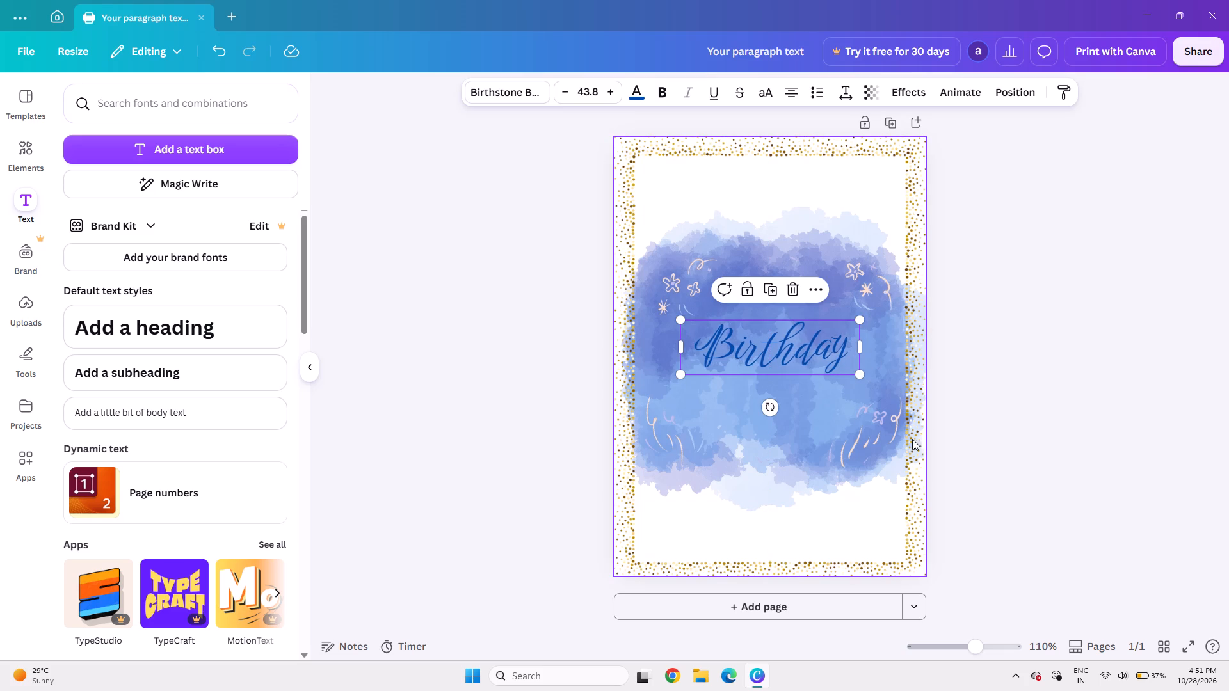
Move the gold dotted frame down and to the right to uncover the upper part of the watercolour shape.
click(907, 440)
drag(907, 440, 910, 446)
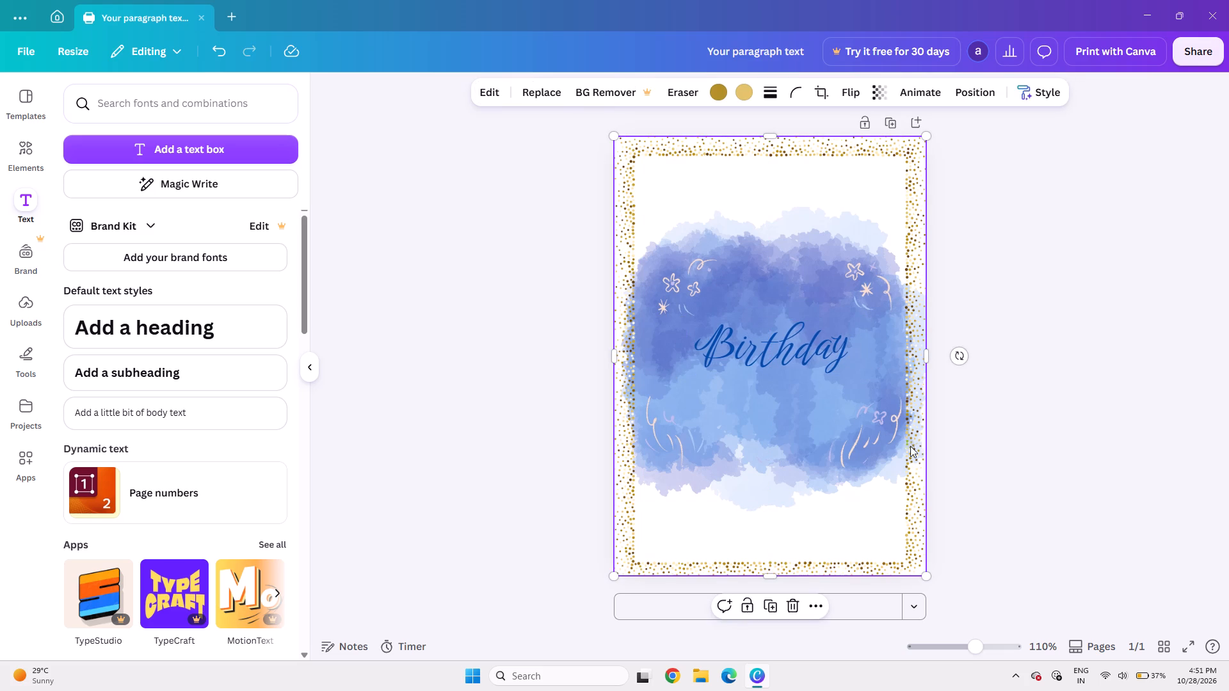
drag(910, 446, 988, 584)
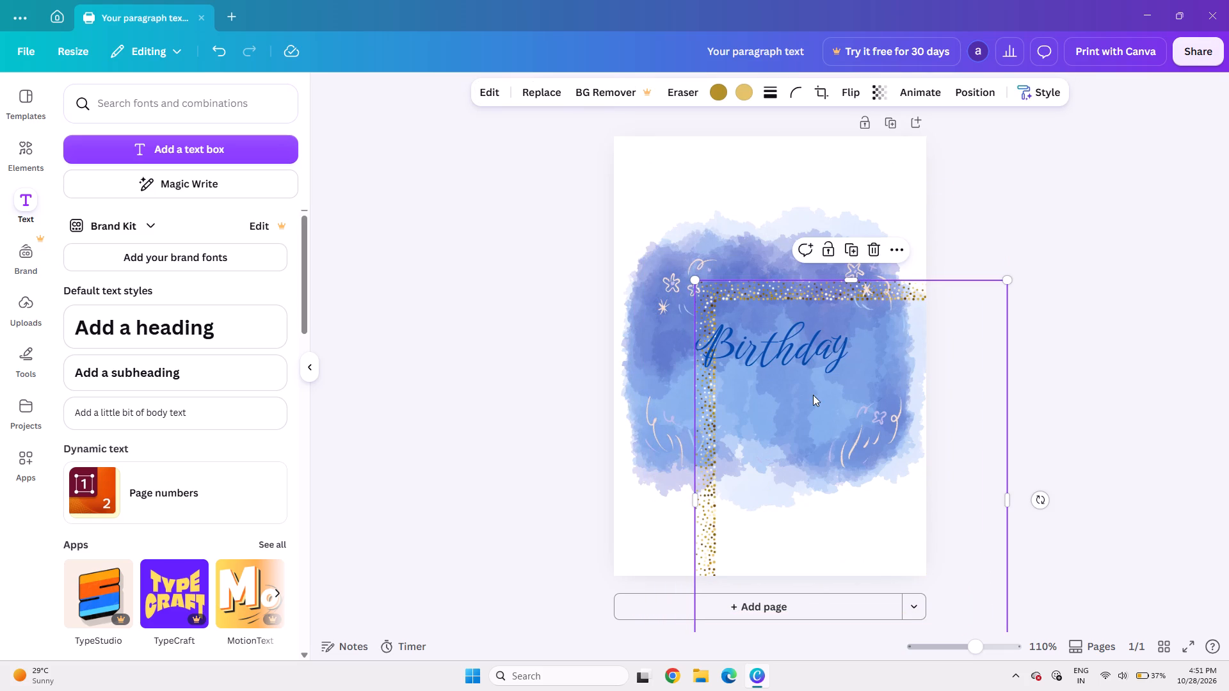
Move the blue watercolour shape to the page's lower-left corner, partly beyond the page edges.
click(746, 268)
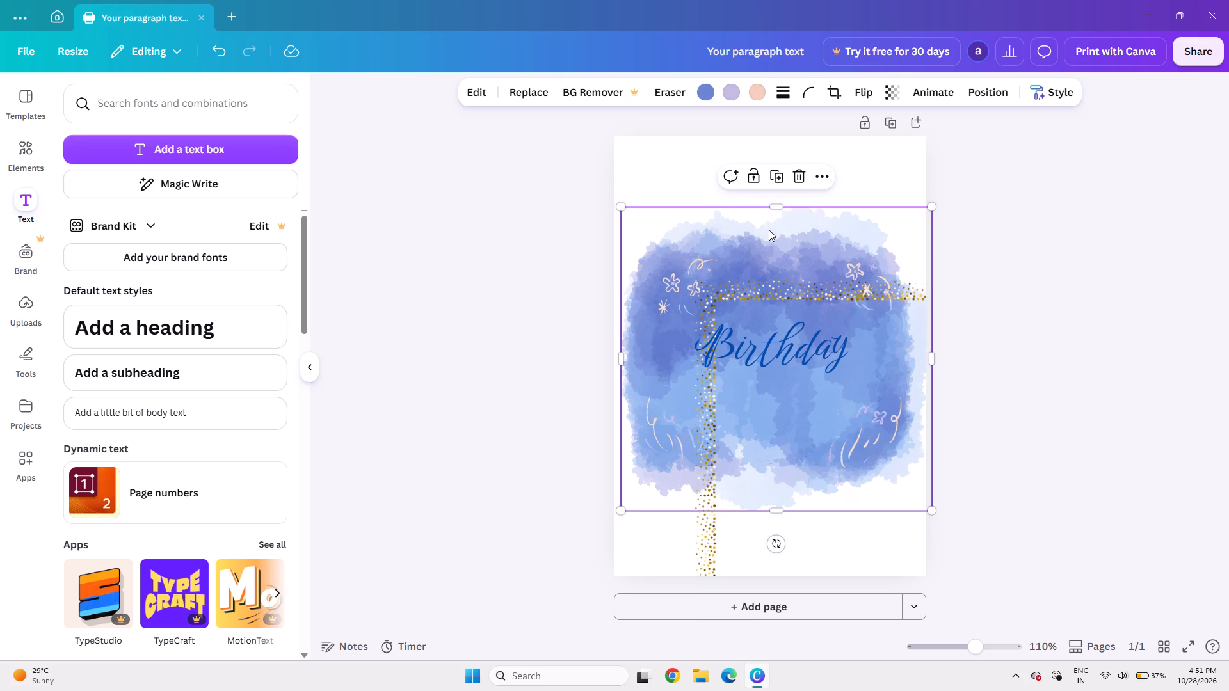
drag(711, 235, 545, 351)
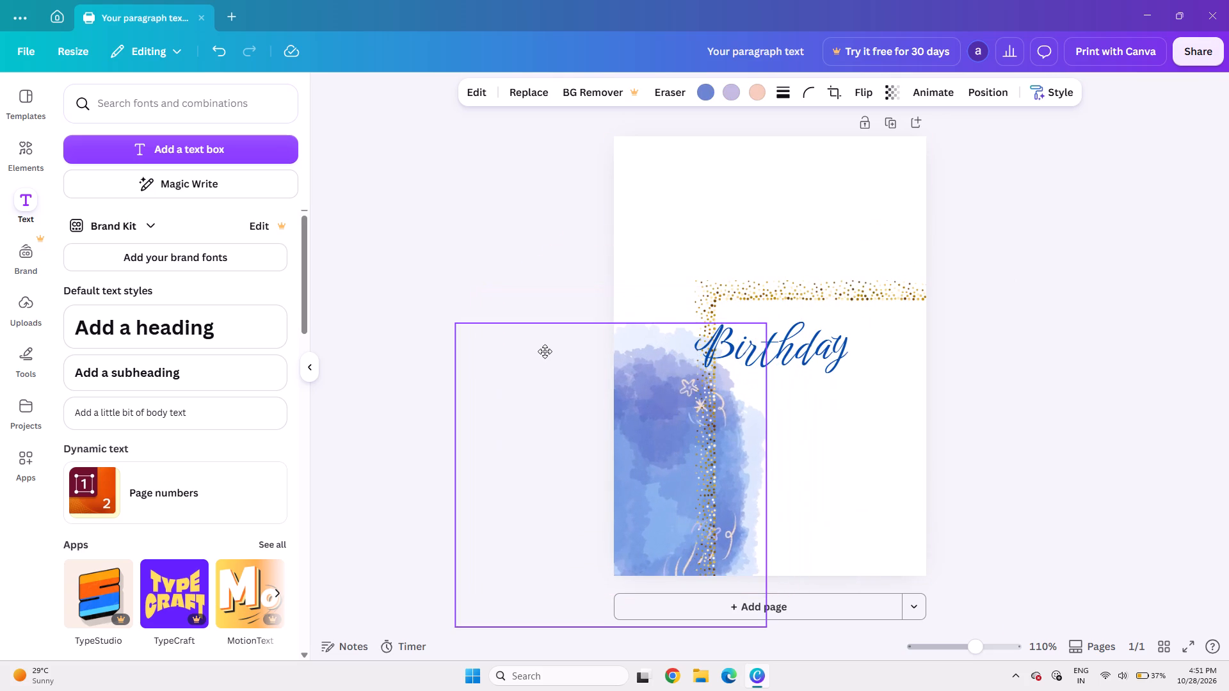
drag(545, 351, 542, 356)
Move the gold dotted frame back over the page and nudge it to the top edge, slightly past the left edge.
drag(824, 399, 769, 270)
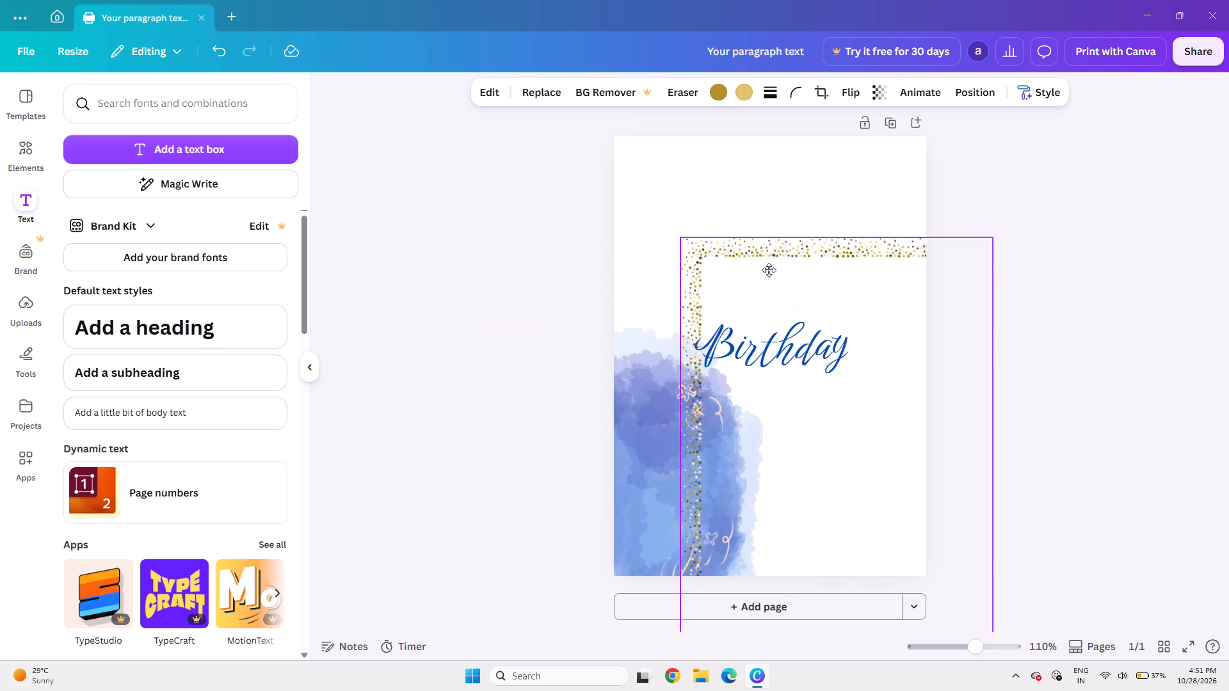
drag(769, 270, 746, 266)
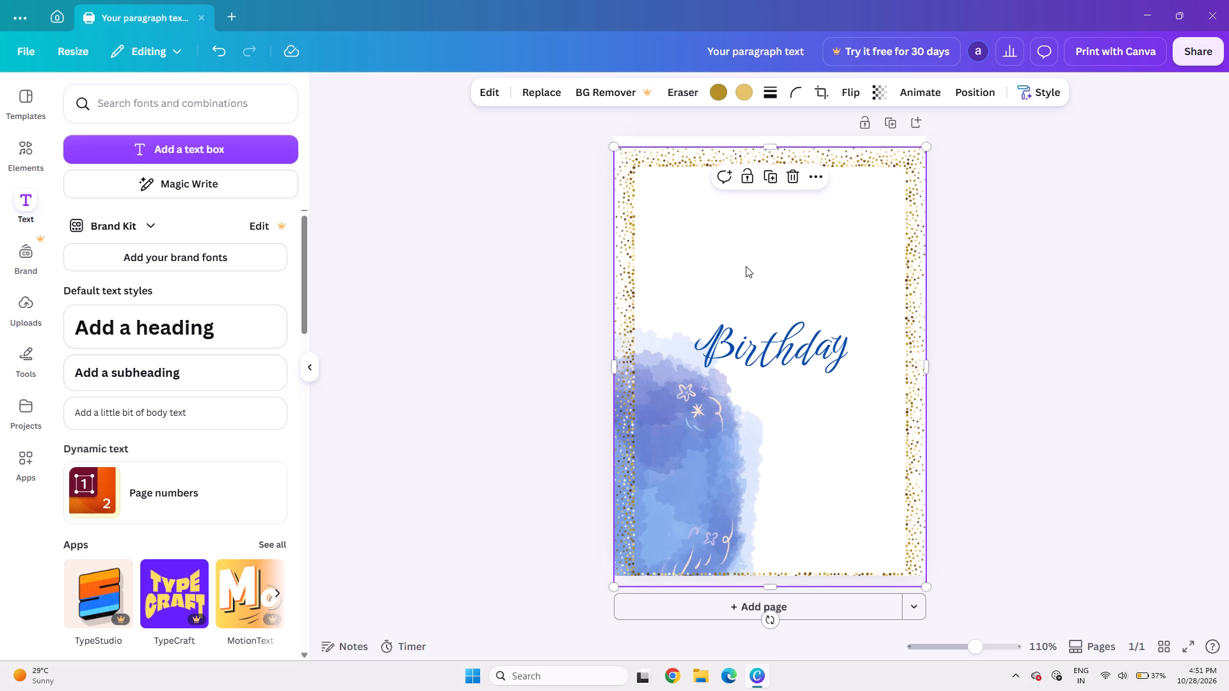
key(Left)
key(Left)
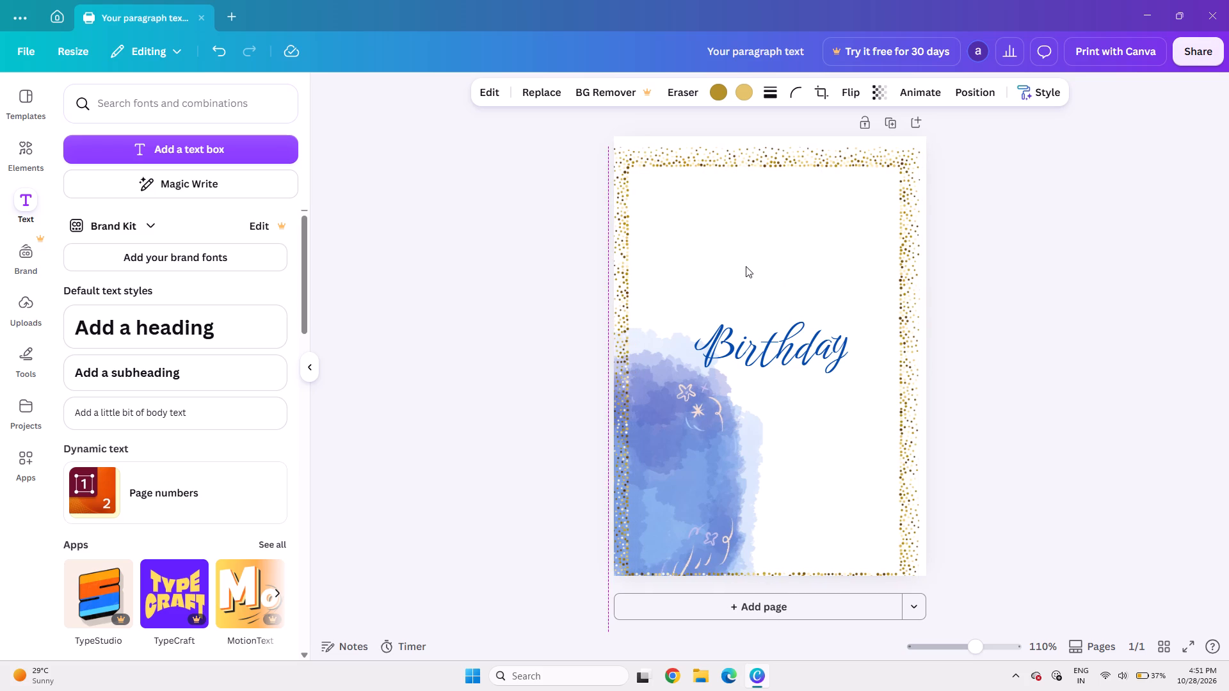
key(Up)
key(Right)
key(Right)
key(Up)
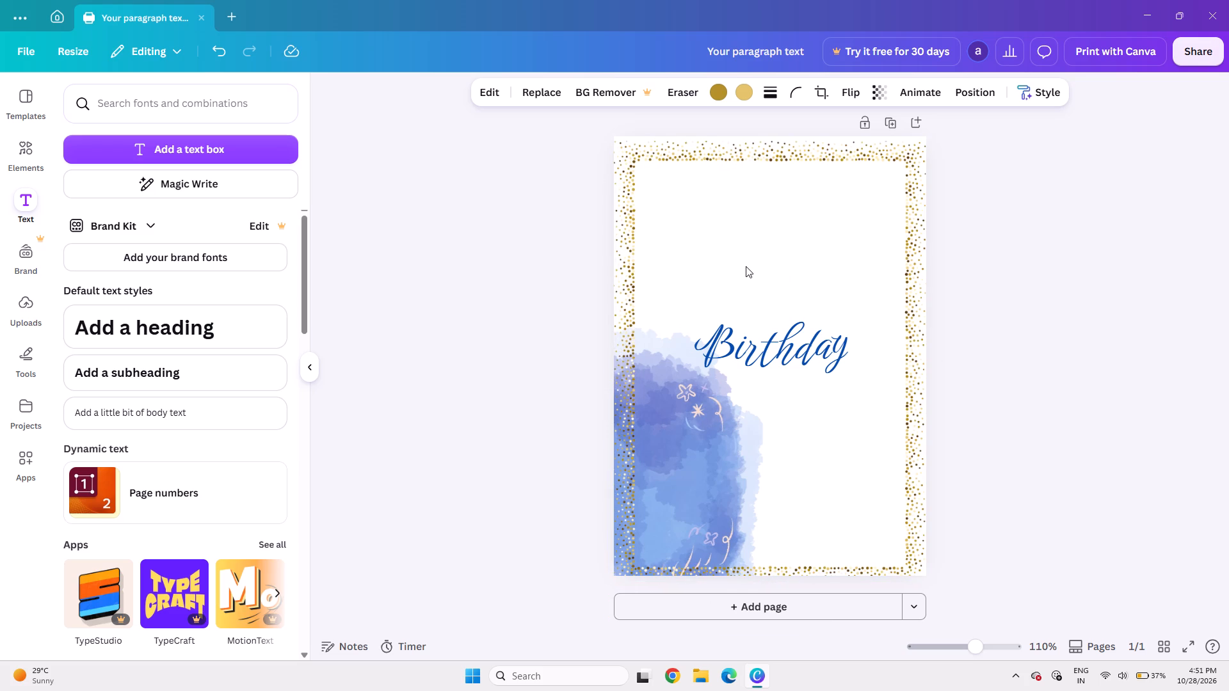
key(Up)
key(Up)
key(Left)
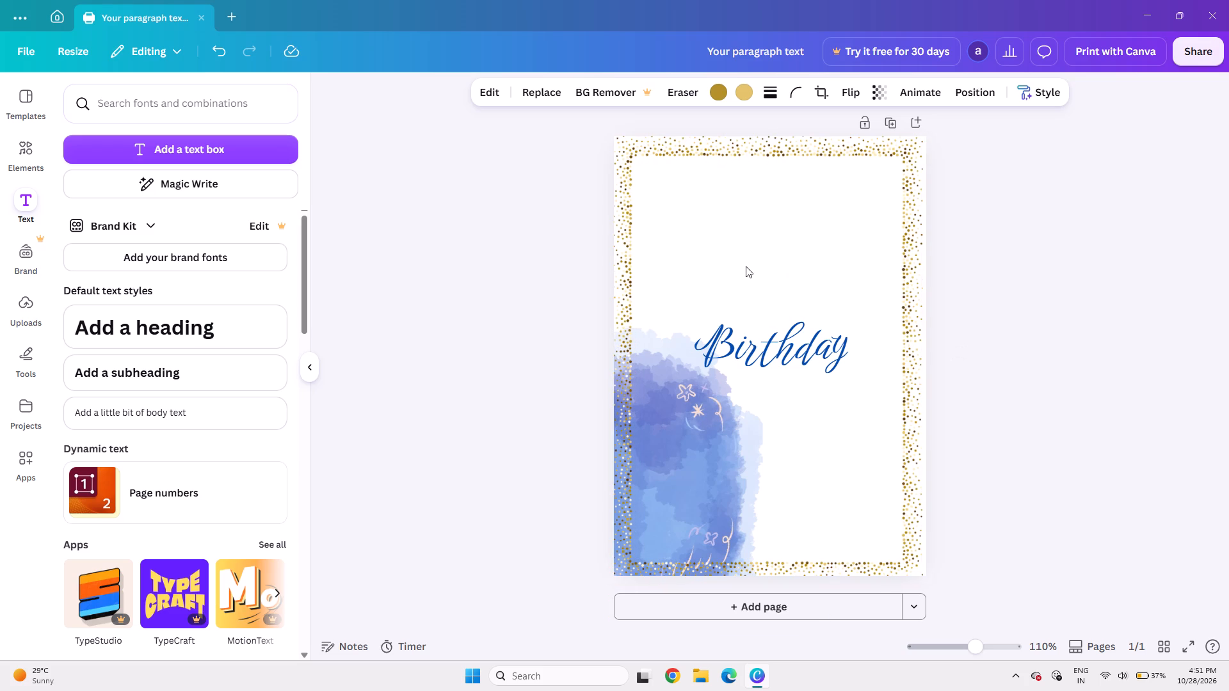
click(958, 408)
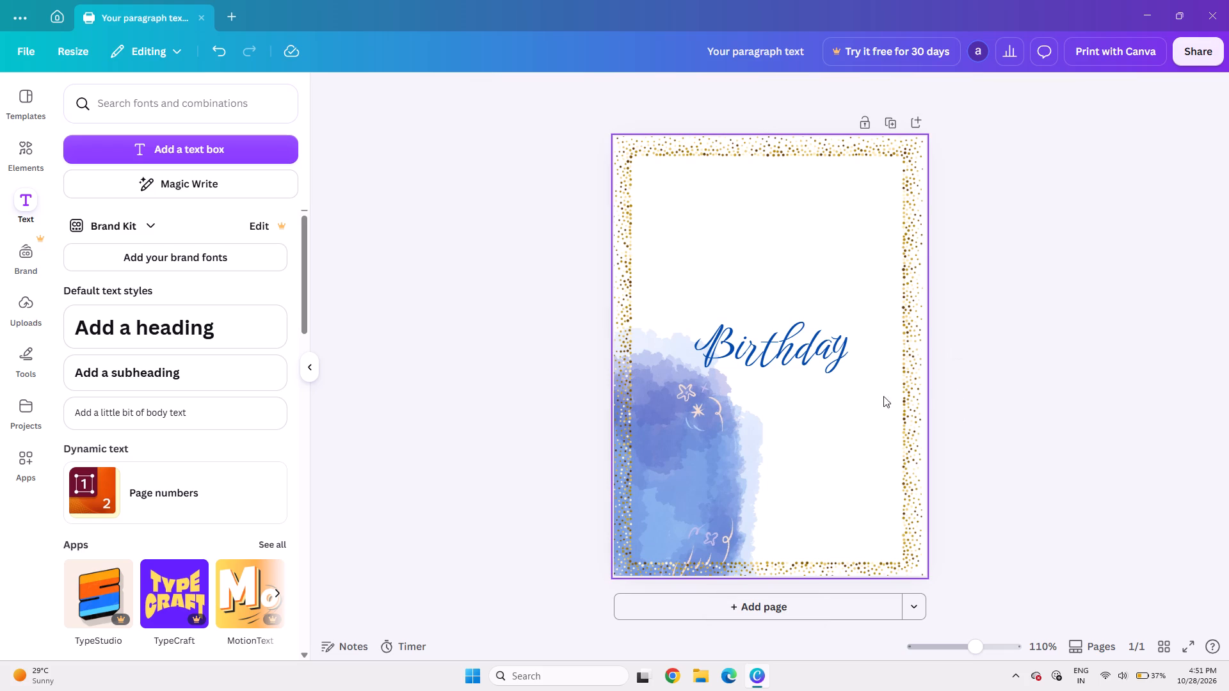
Move the gold dotted frame aside to the right and delete the blue watercolour shape from the page.
click(720, 506)
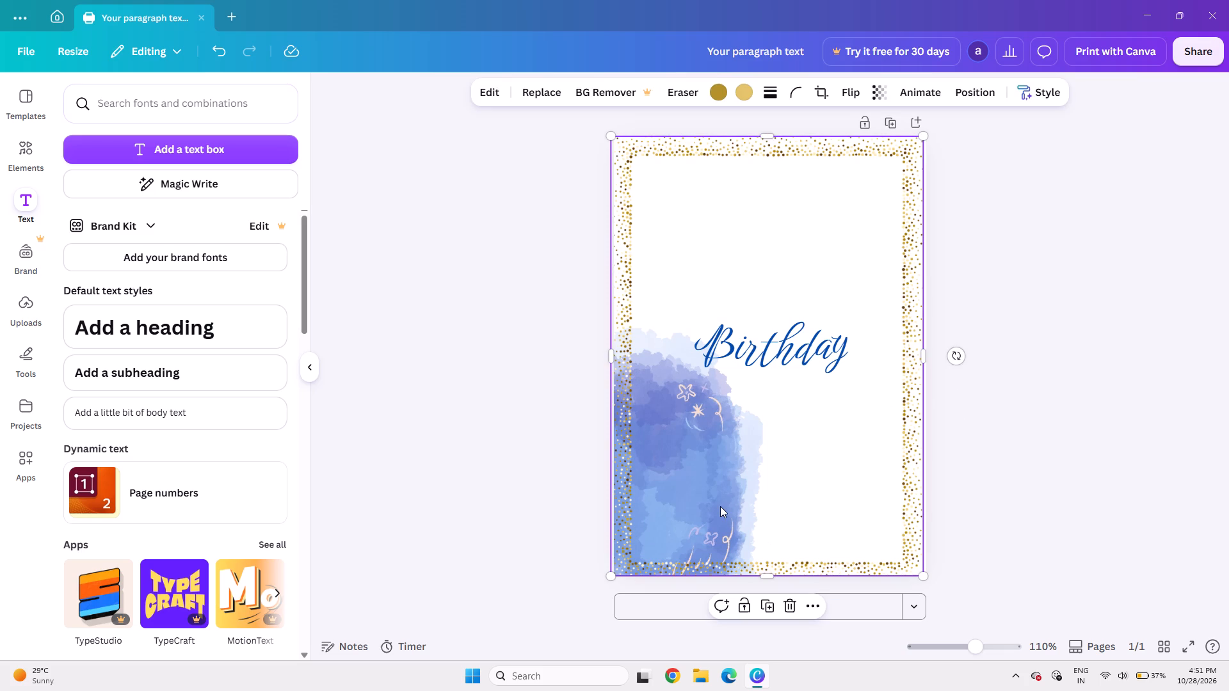
click(547, 482)
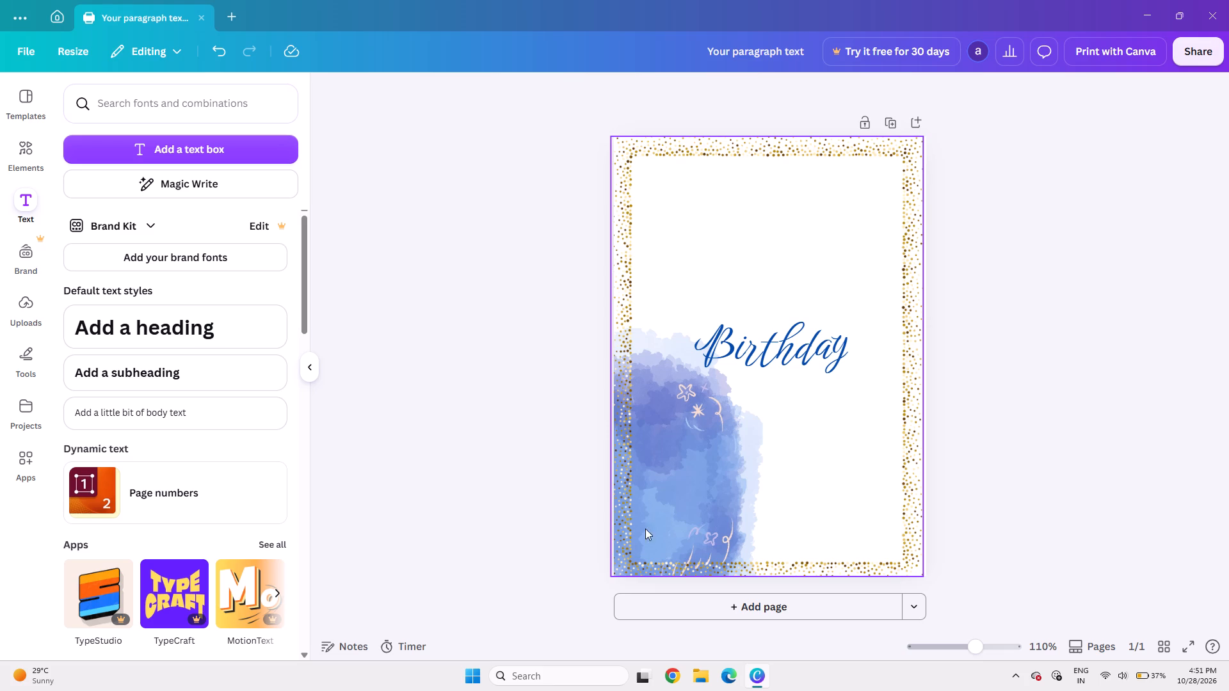
click(683, 489)
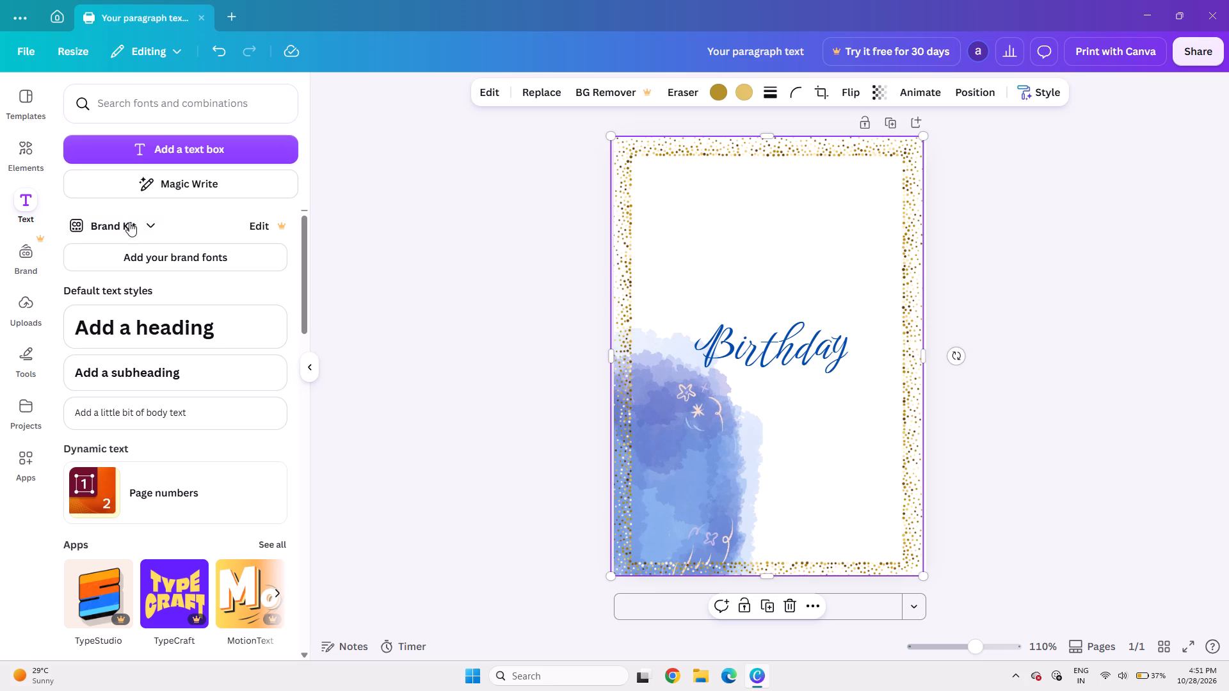
click(17, 152)
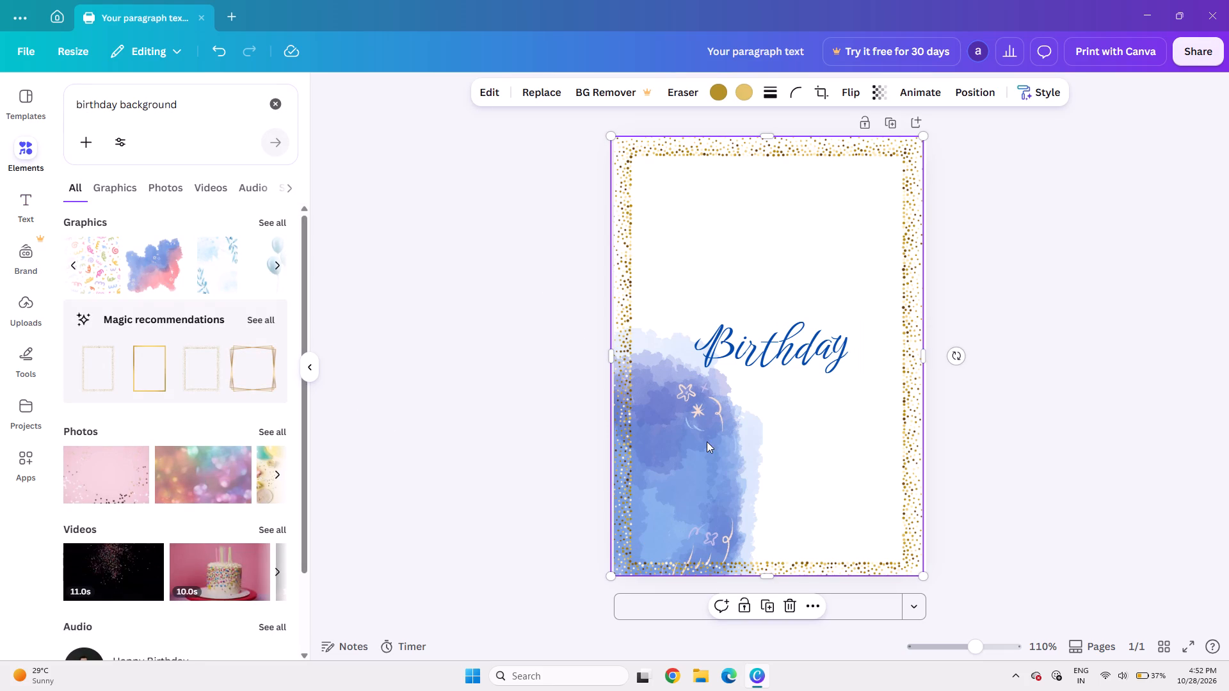
drag(783, 468, 840, 479)
click(641, 450)
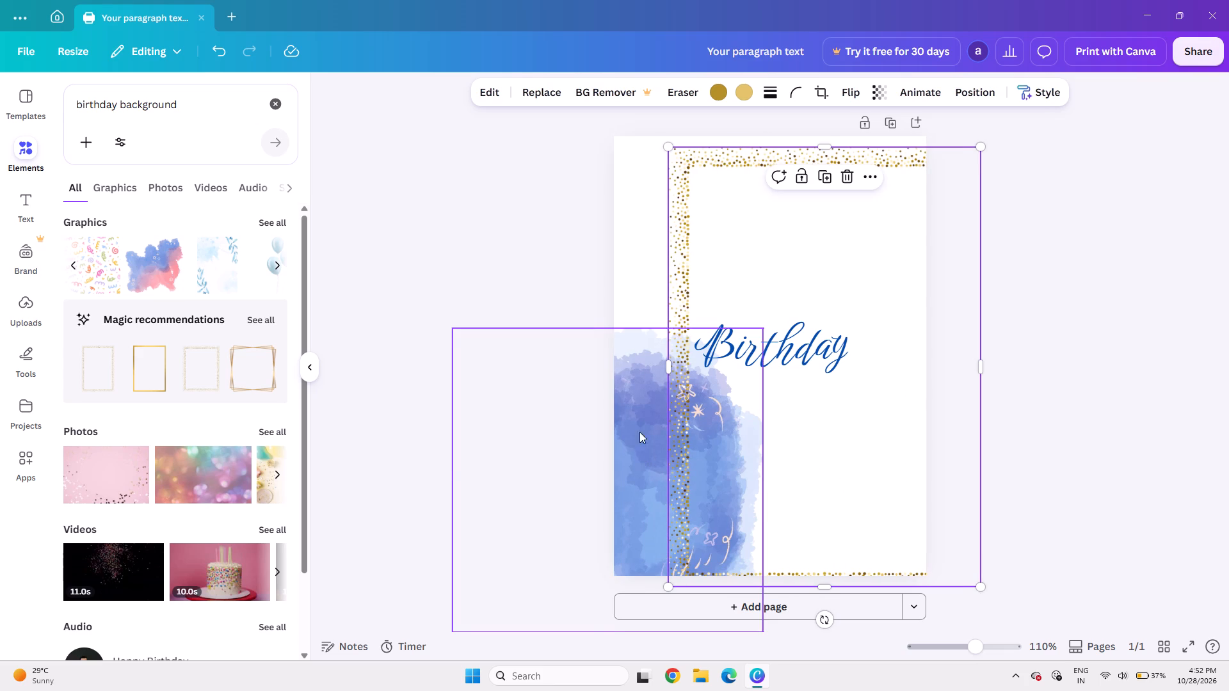
click(632, 301)
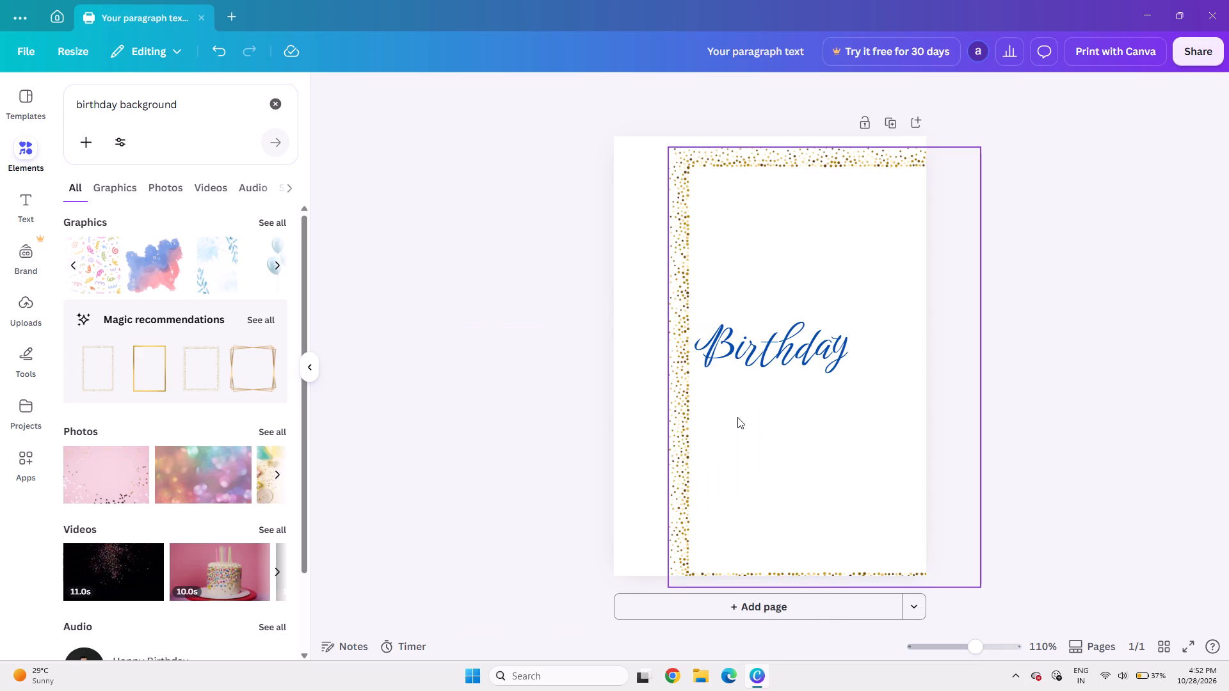
Nudge the gold dotted frame left to align with the page's side edges, and up slightly past the top edge.
click(737, 417)
key(Left)
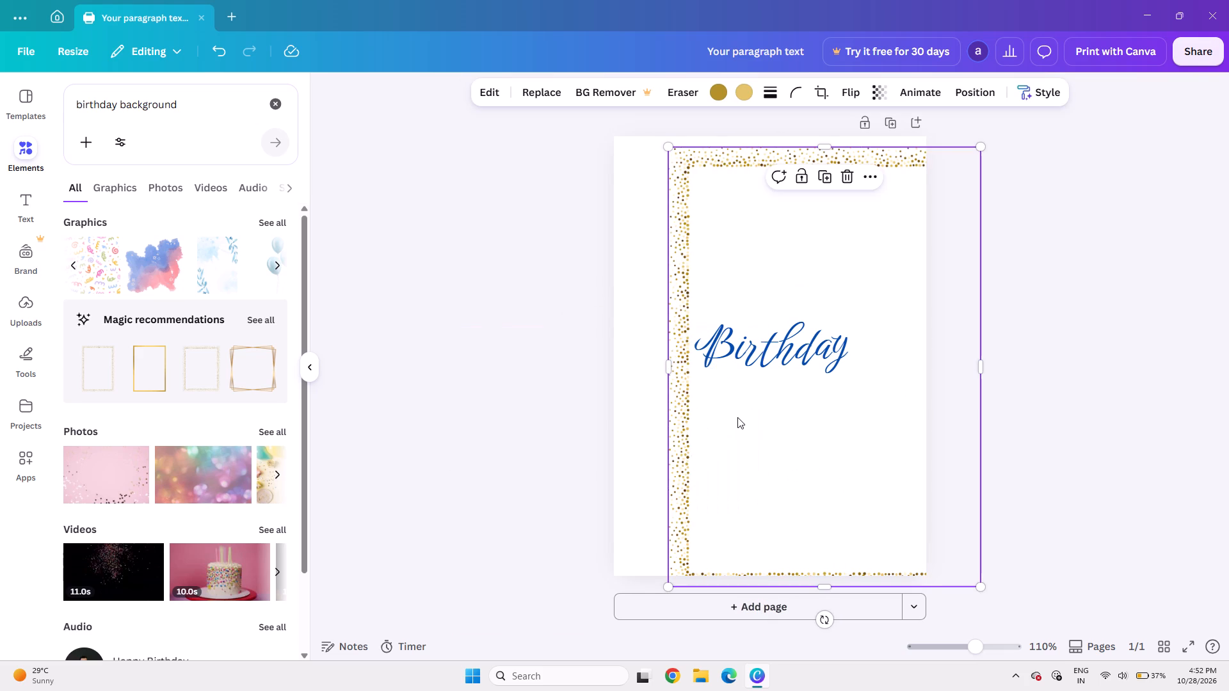
key(Left)
key(Left)
key(Left)
key(Left)
key(Left)
key(Left)
key(Left)
key(Left)
key(Left)
key(Left)
key(Left)
key(Left)
key(Left)
key(Left)
key(Left)
key(Left)
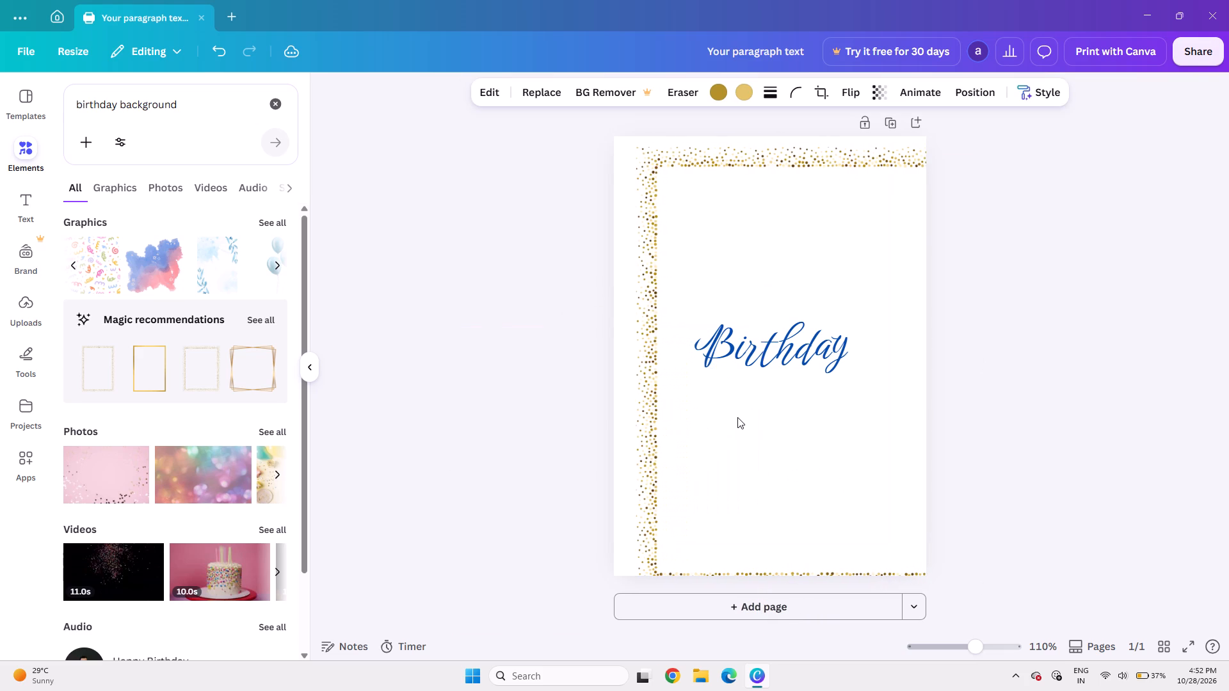
key(Left)
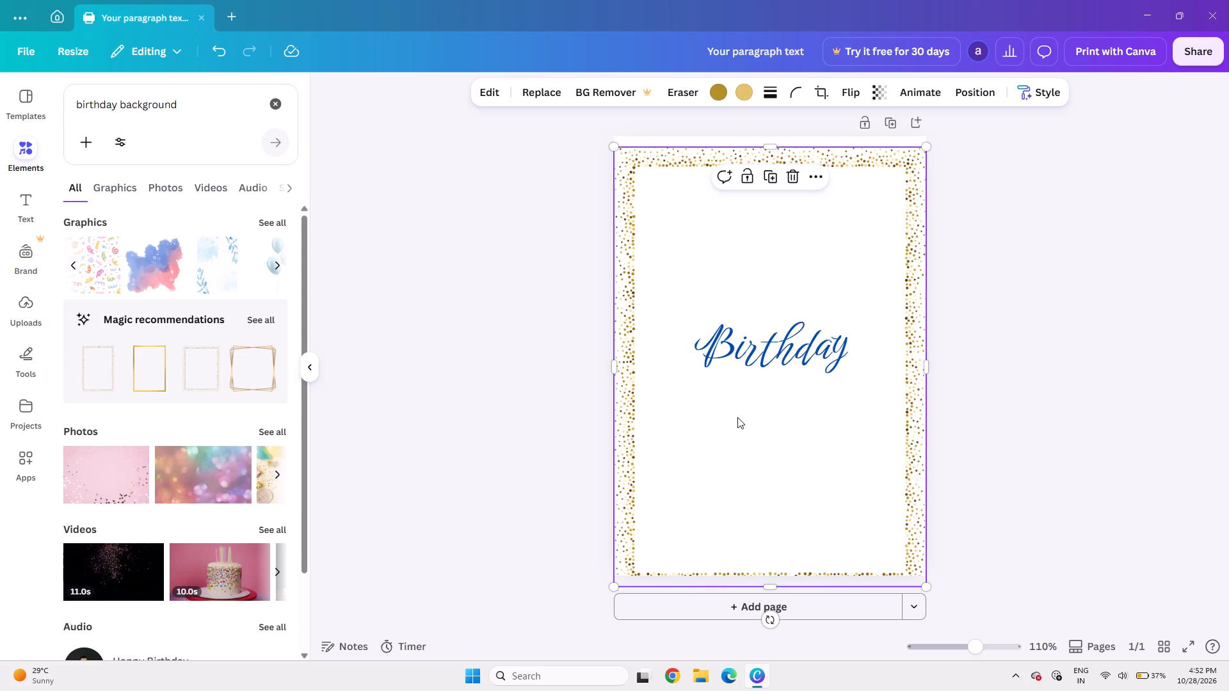
key(Up)
key(Up)
key(Up)
key(Up)
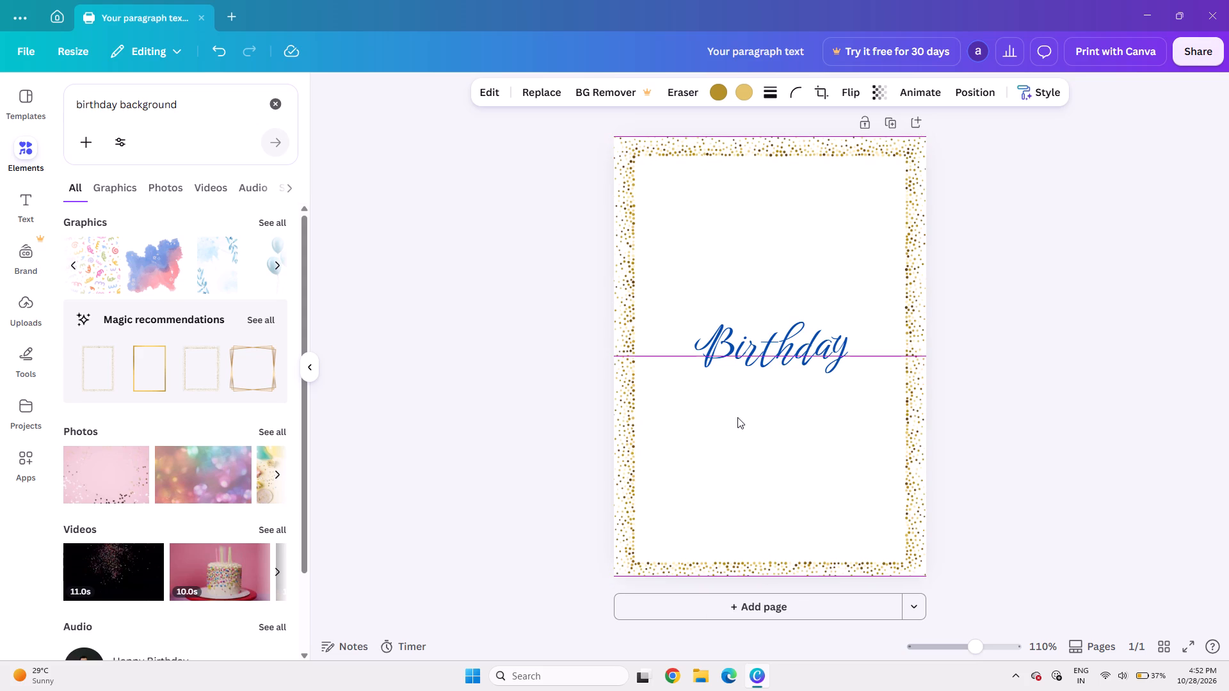
key(Up)
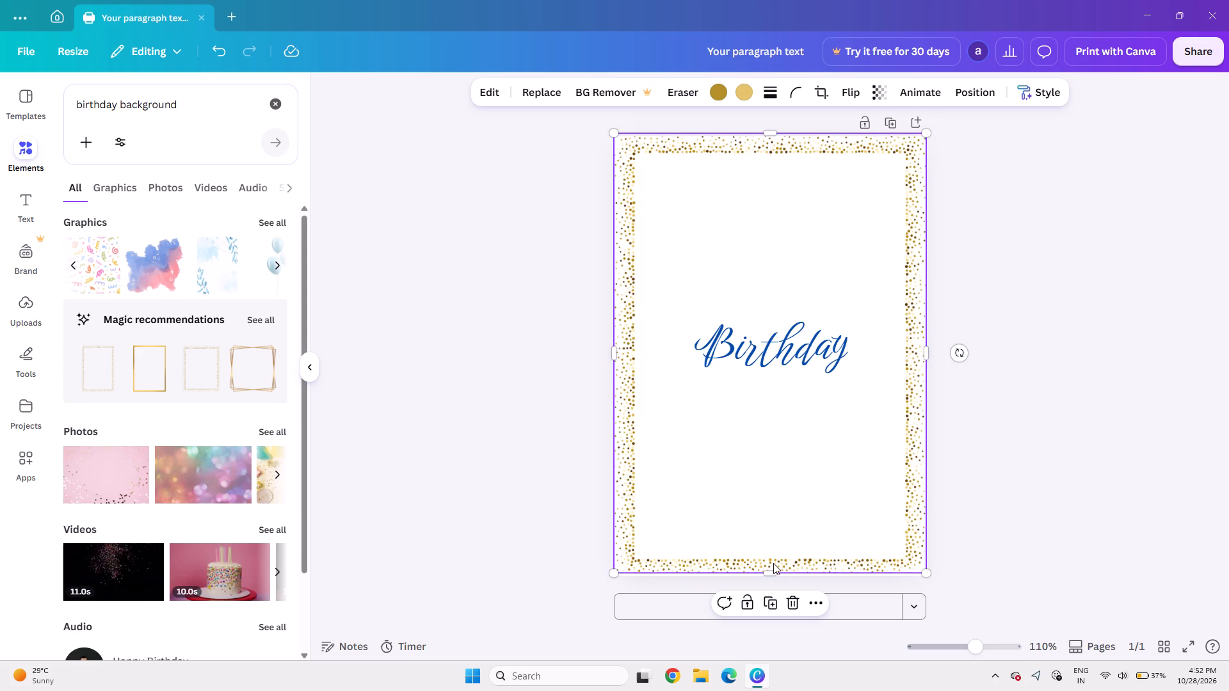
Stretch the lower side of the gold dotted frame down to the page's bottom edge.
click(769, 569)
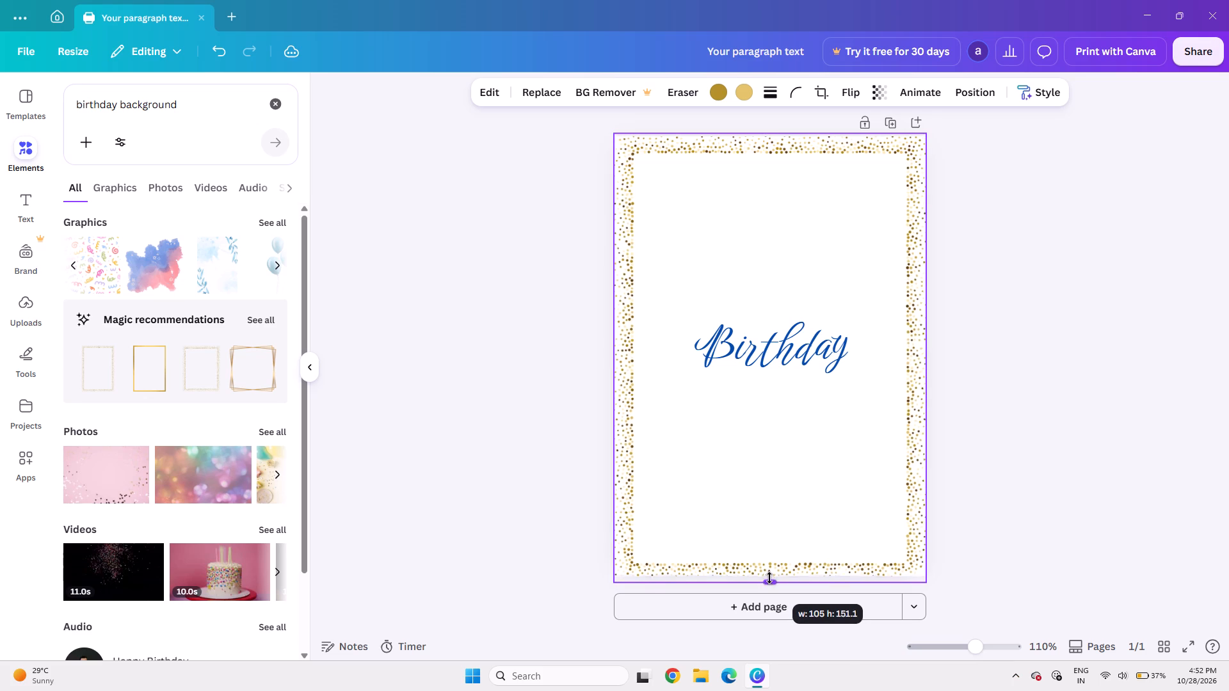
click(1062, 397)
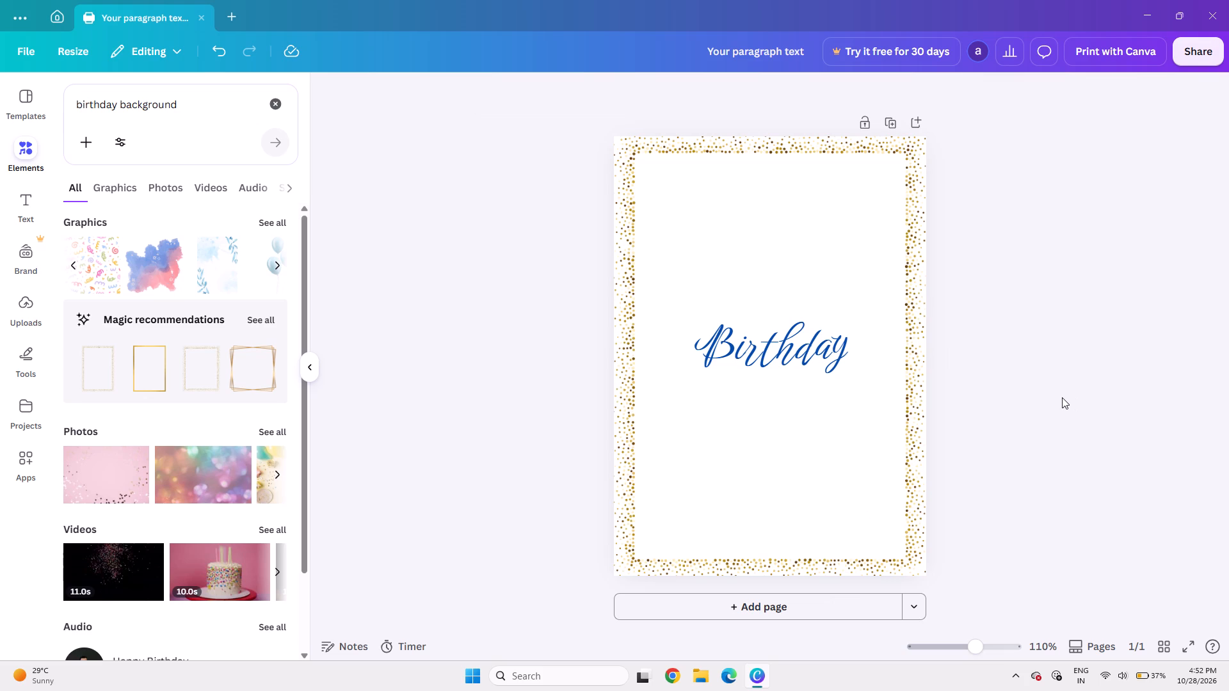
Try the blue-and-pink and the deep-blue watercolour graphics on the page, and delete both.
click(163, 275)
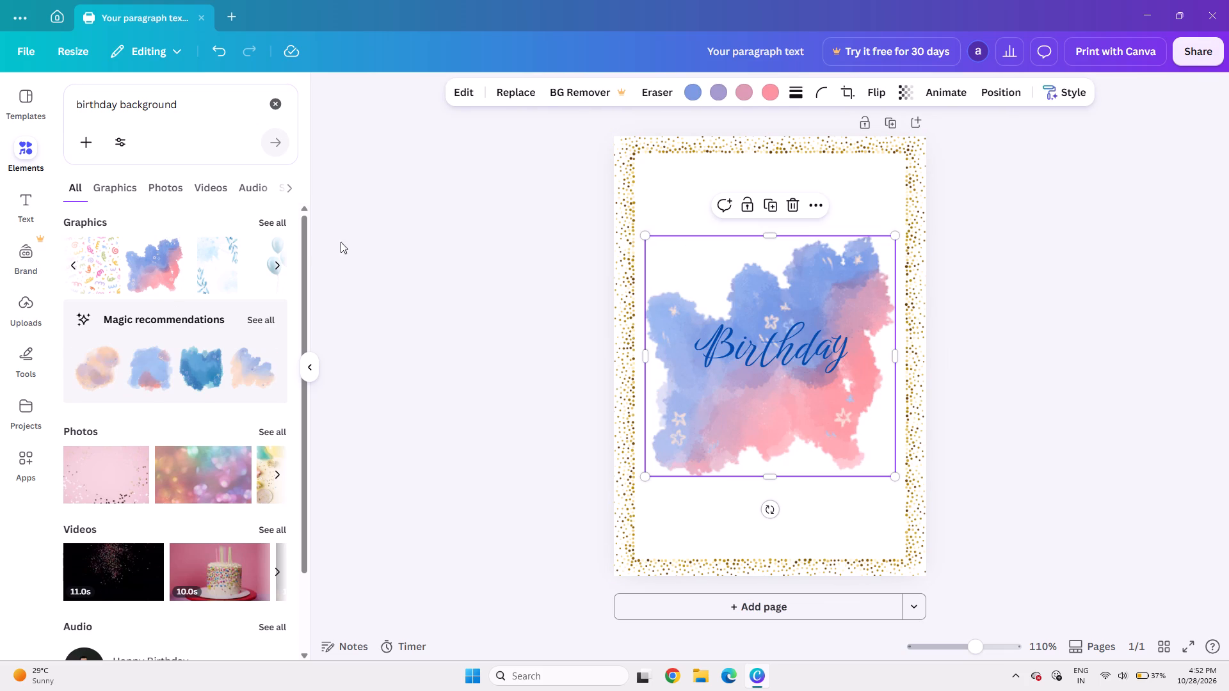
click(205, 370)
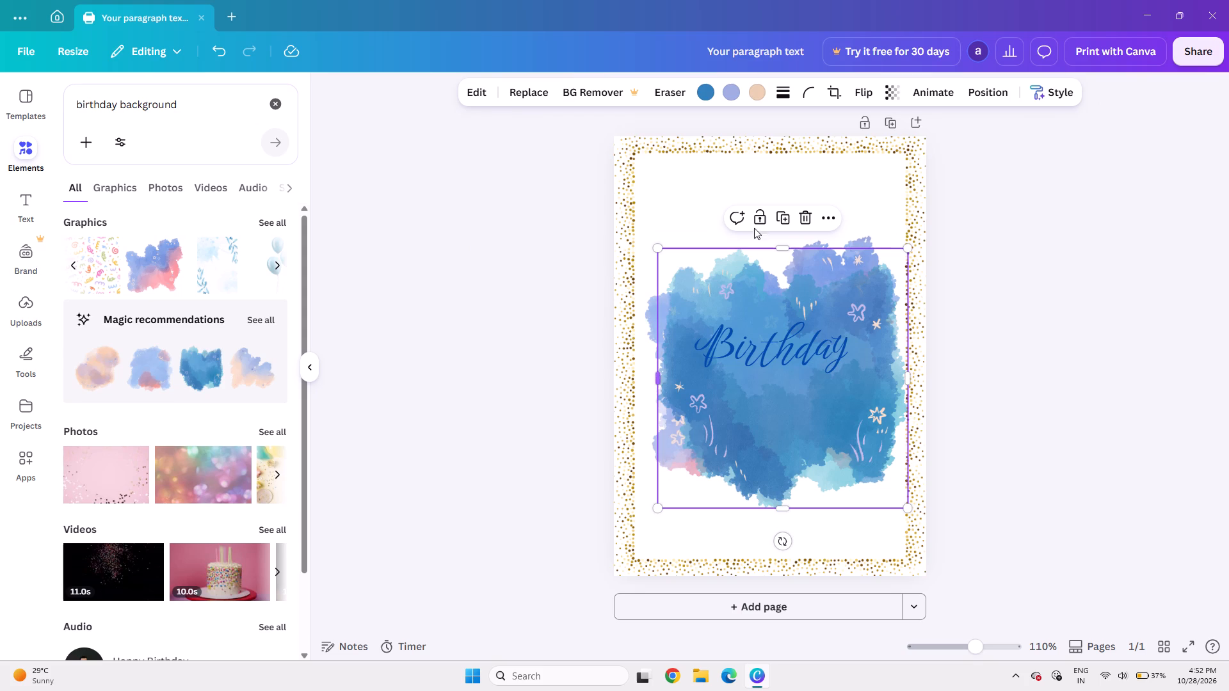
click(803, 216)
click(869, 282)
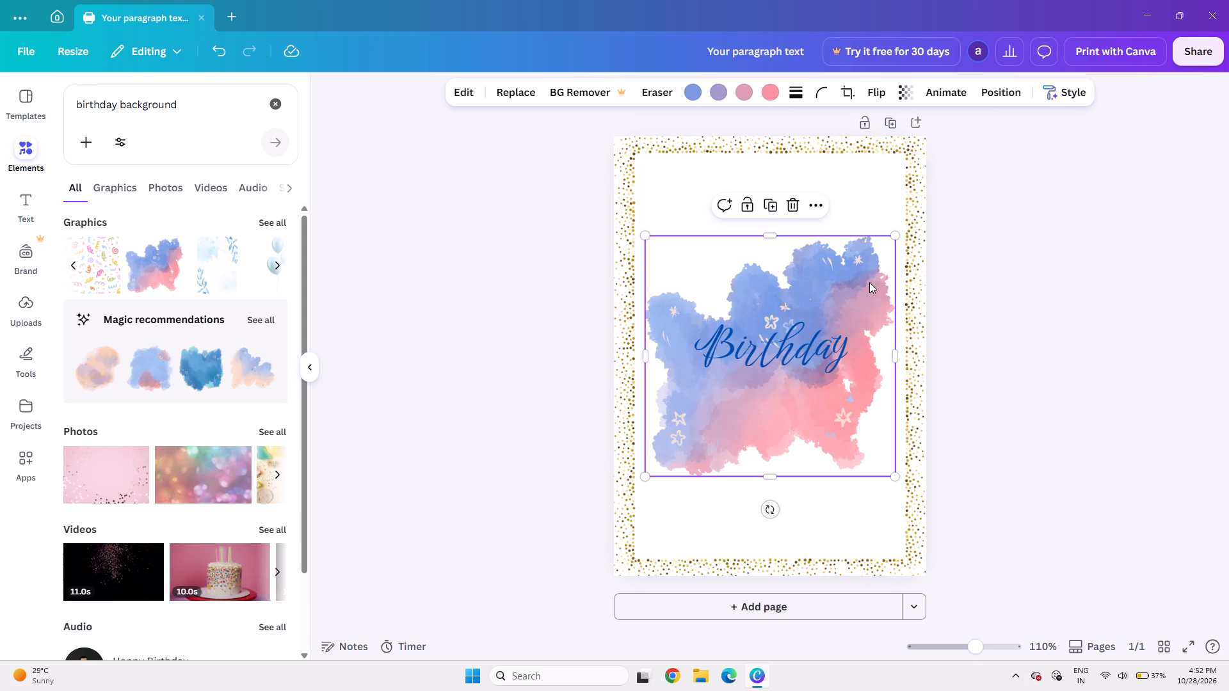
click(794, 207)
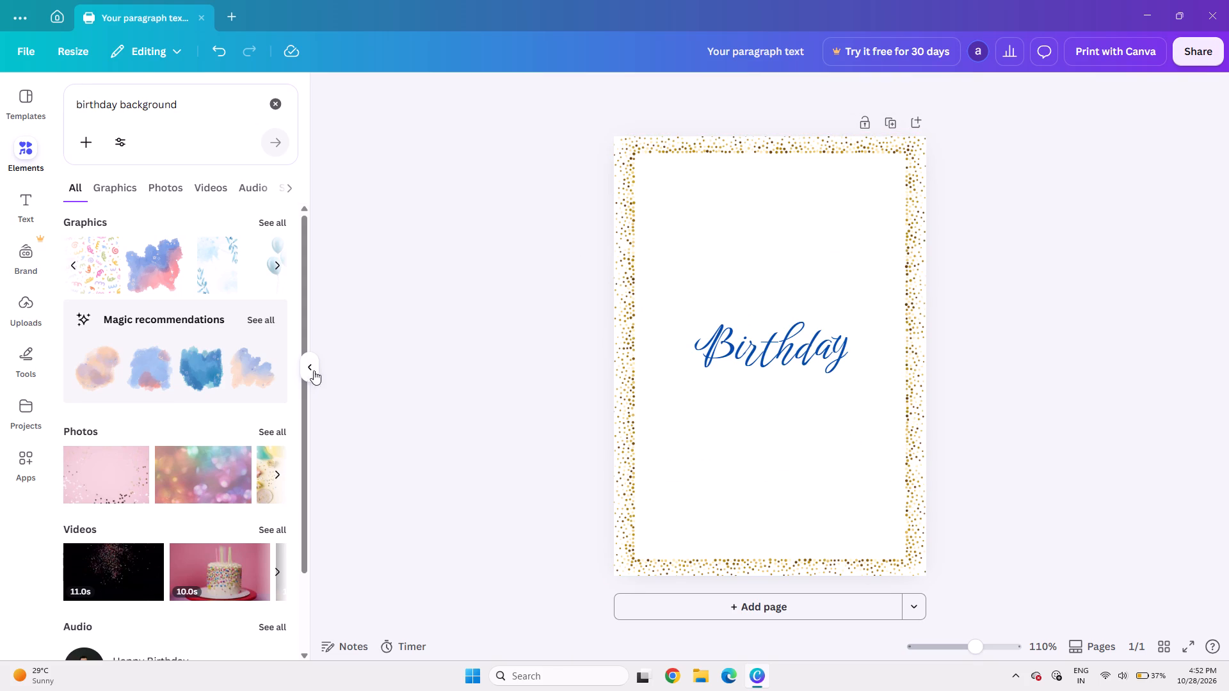
Add the three-balloon graphic from the full set of magic recommendations to the page.
click(310, 370)
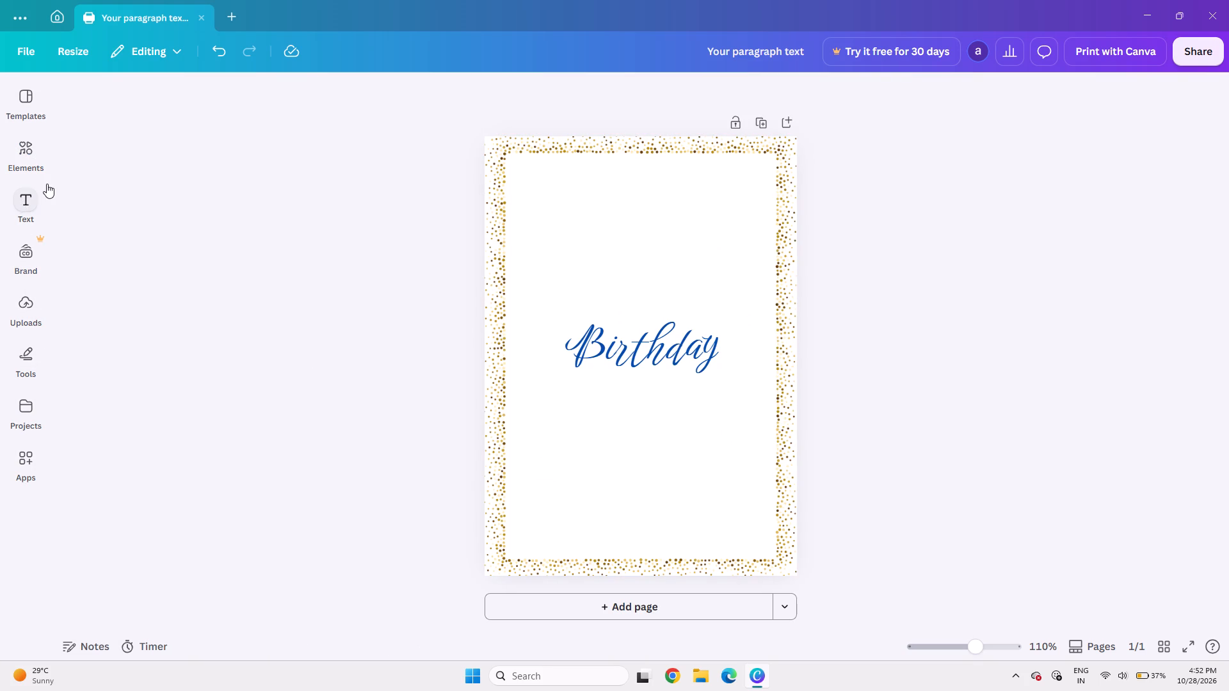
click(33, 161)
scroll(204, 367, left, 2)
click(271, 321)
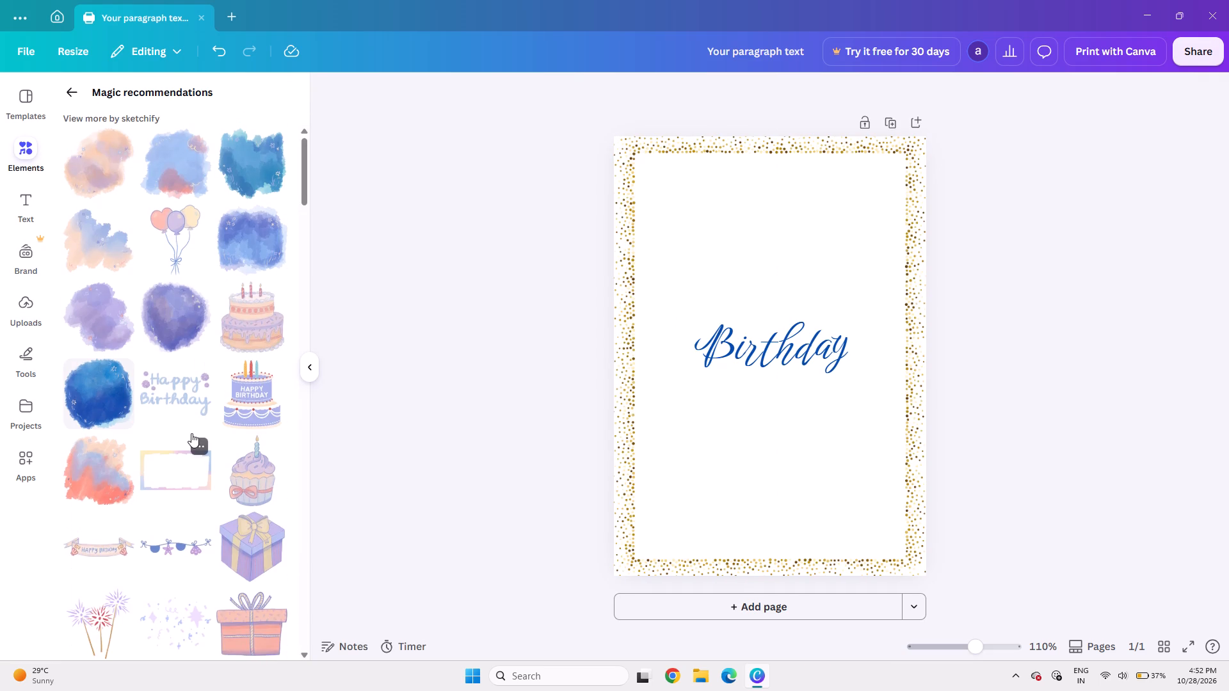
click(174, 230)
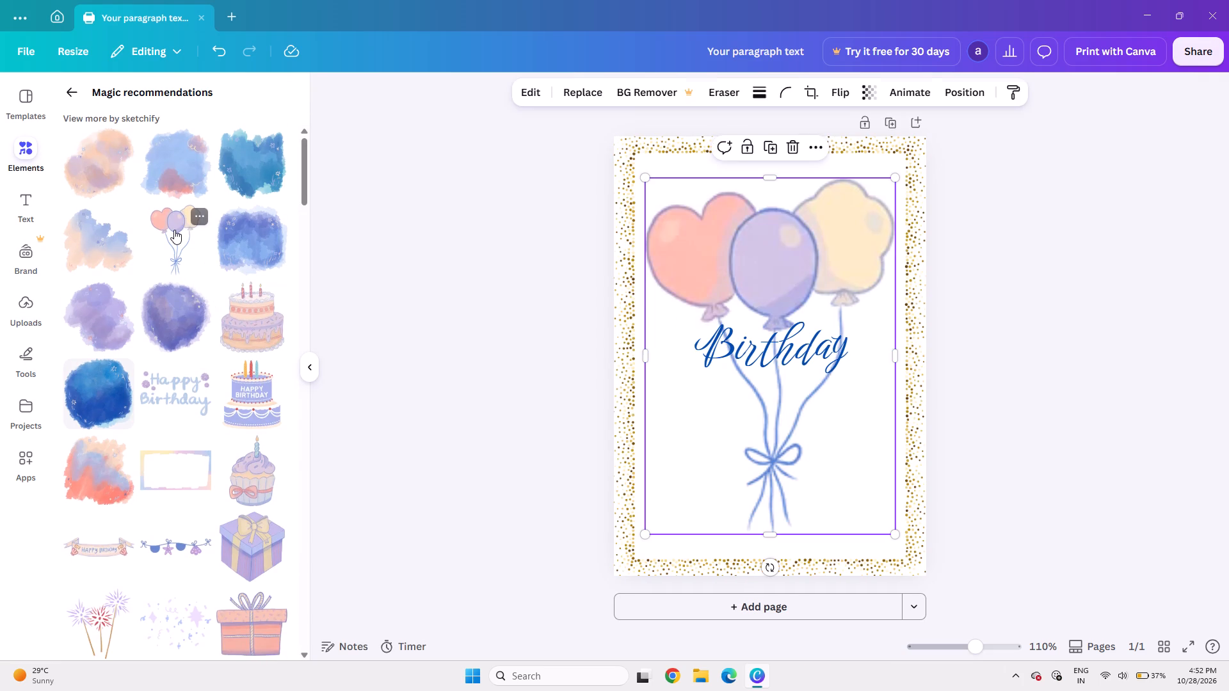
Shrink the balloon graphic proportionally to a small decoration in the page's upper-left corner, inside the gold frame.
click(782, 479)
click(895, 534)
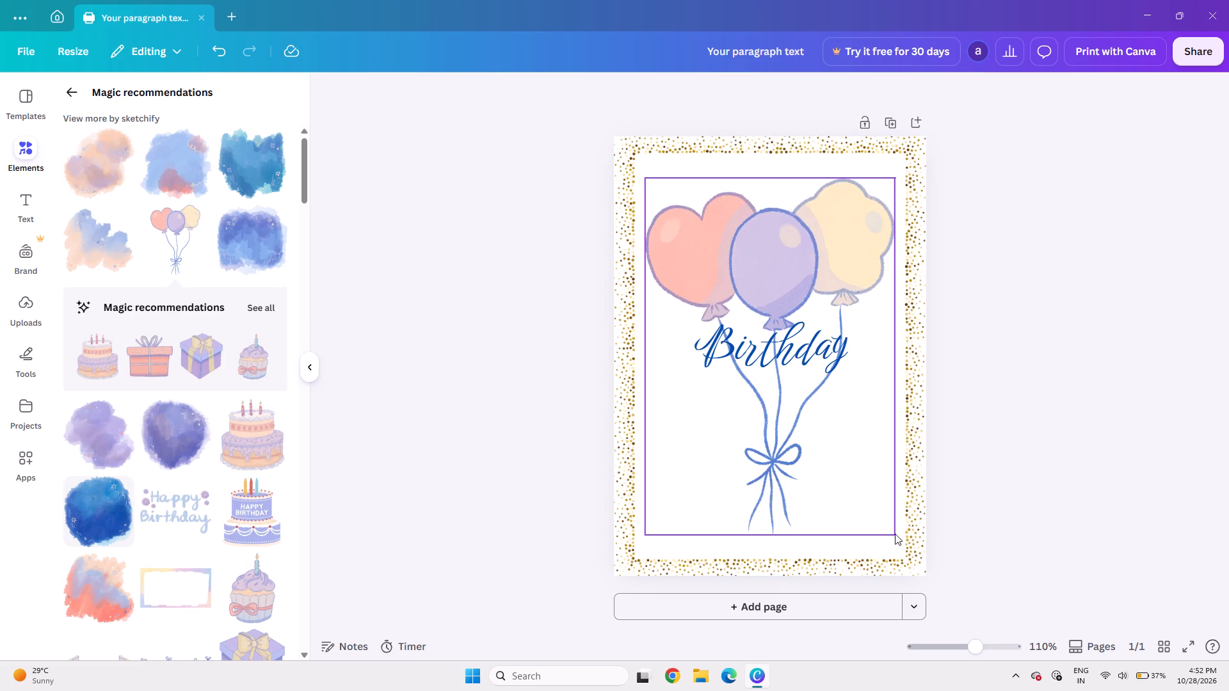
drag(895, 534, 782, 274)
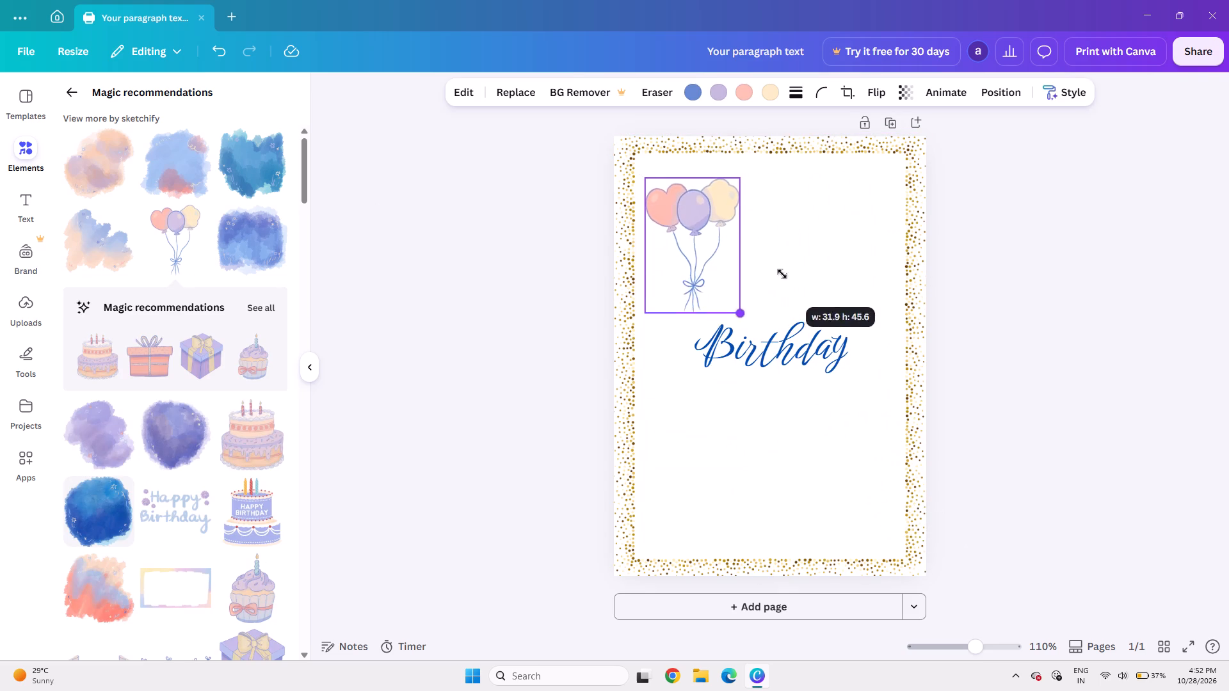
drag(782, 274, 760, 186)
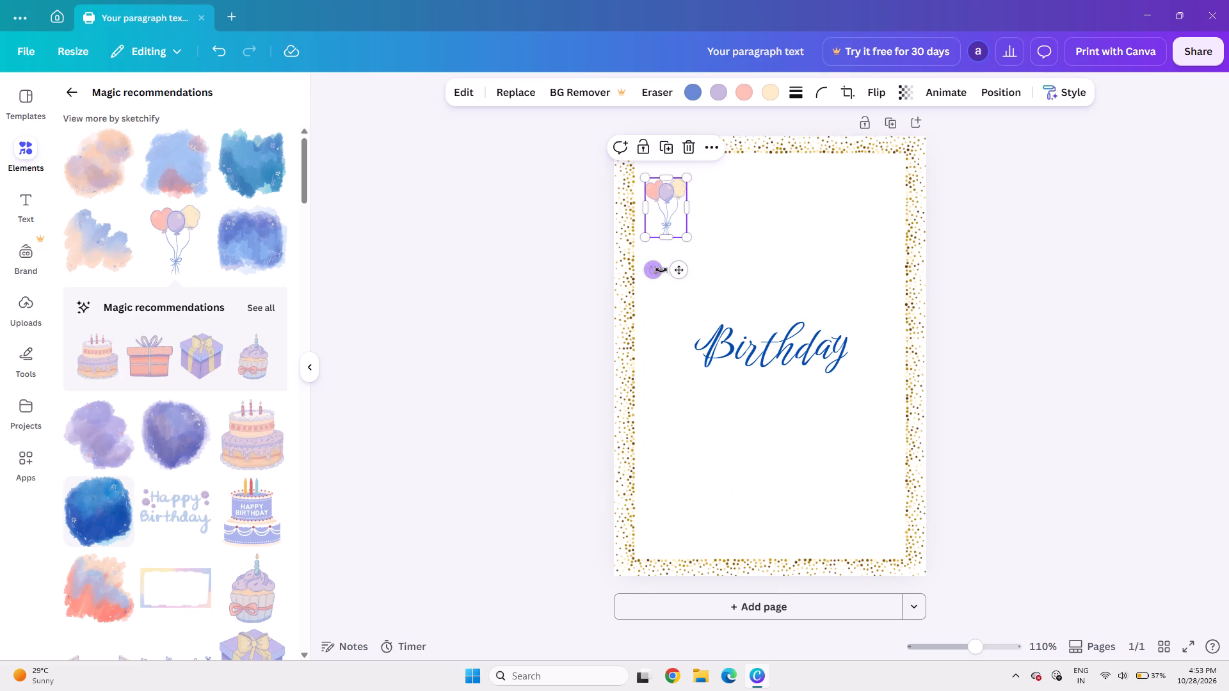
Tilt the small balloon graphic slightly counter-clockwise.
drag(657, 271, 670, 272)
click(670, 220)
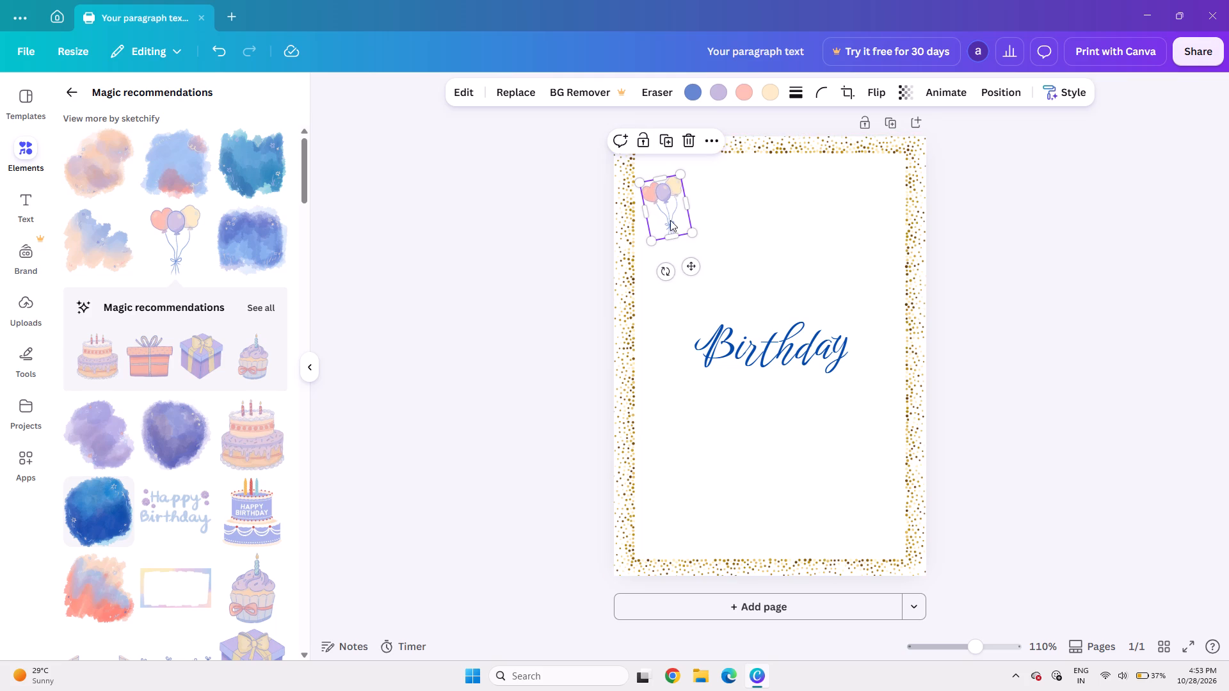
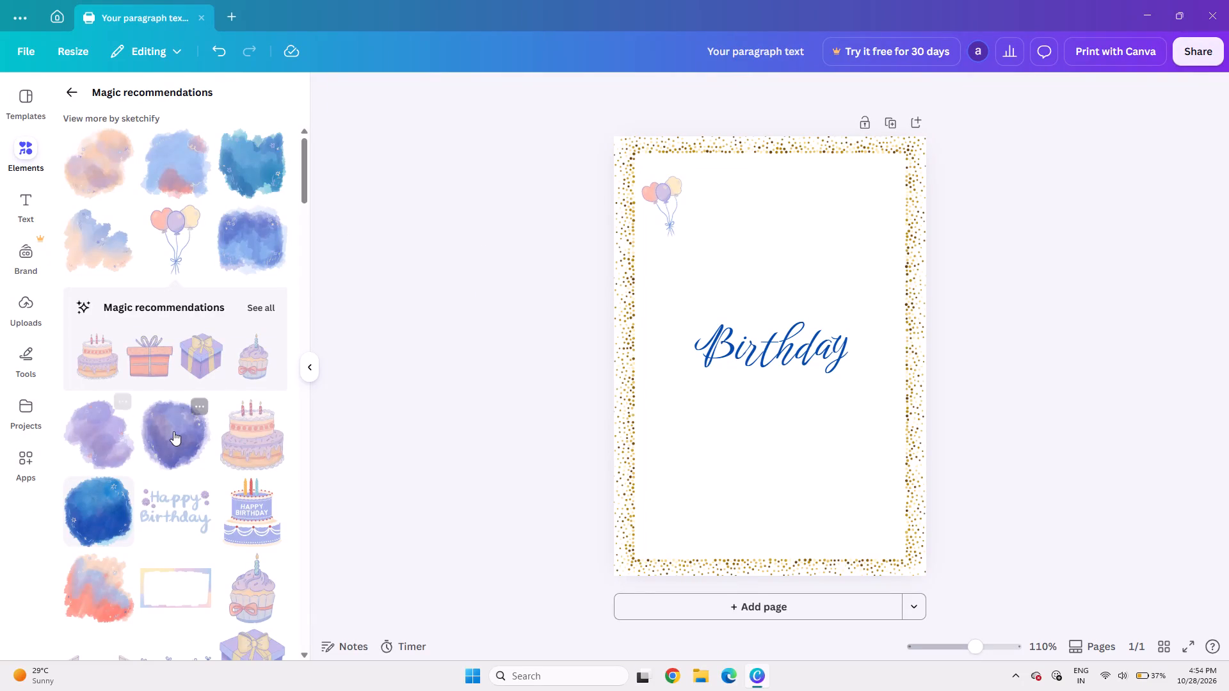
Add the seashell-and-star garland graphic from the magic recommendations to the page.
scroll(177, 437, down, 2)
scroll(129, 562, down, 2)
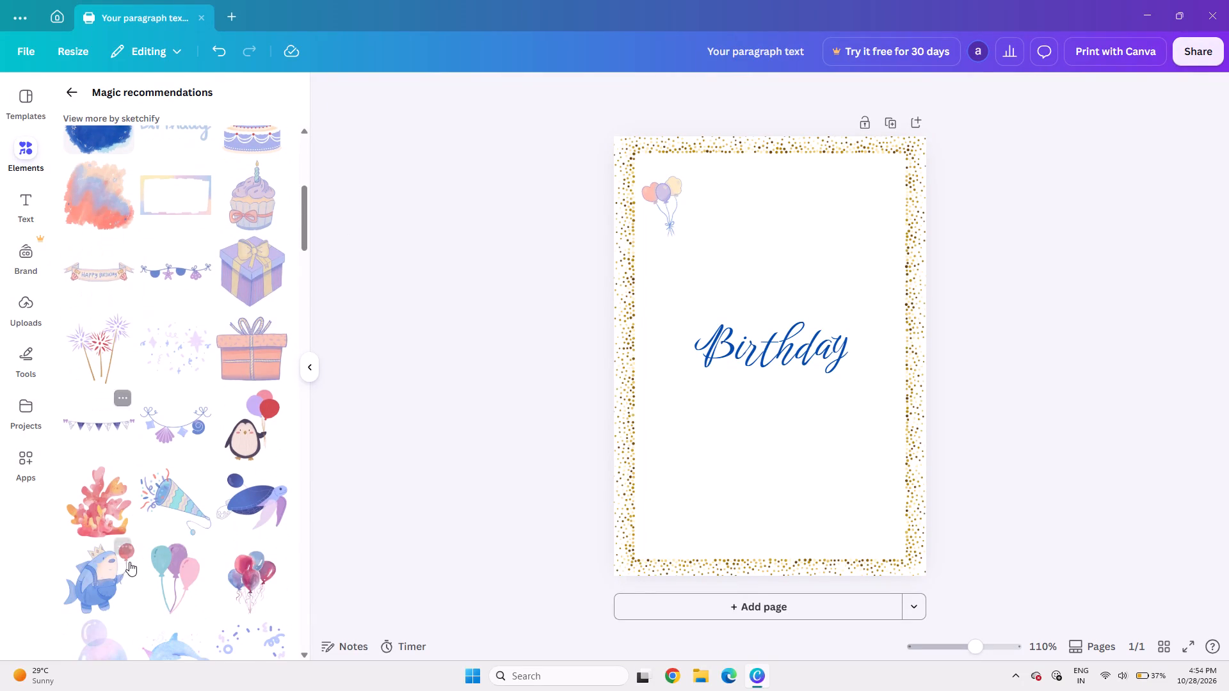
click(190, 424)
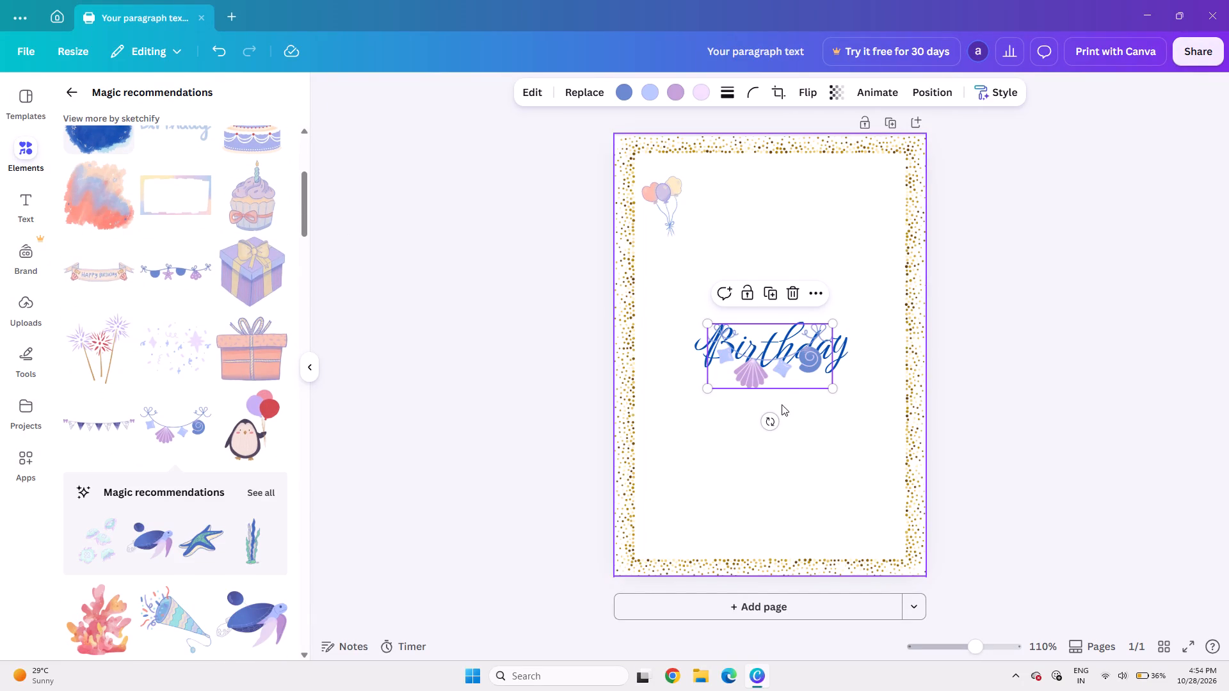
click(800, 381)
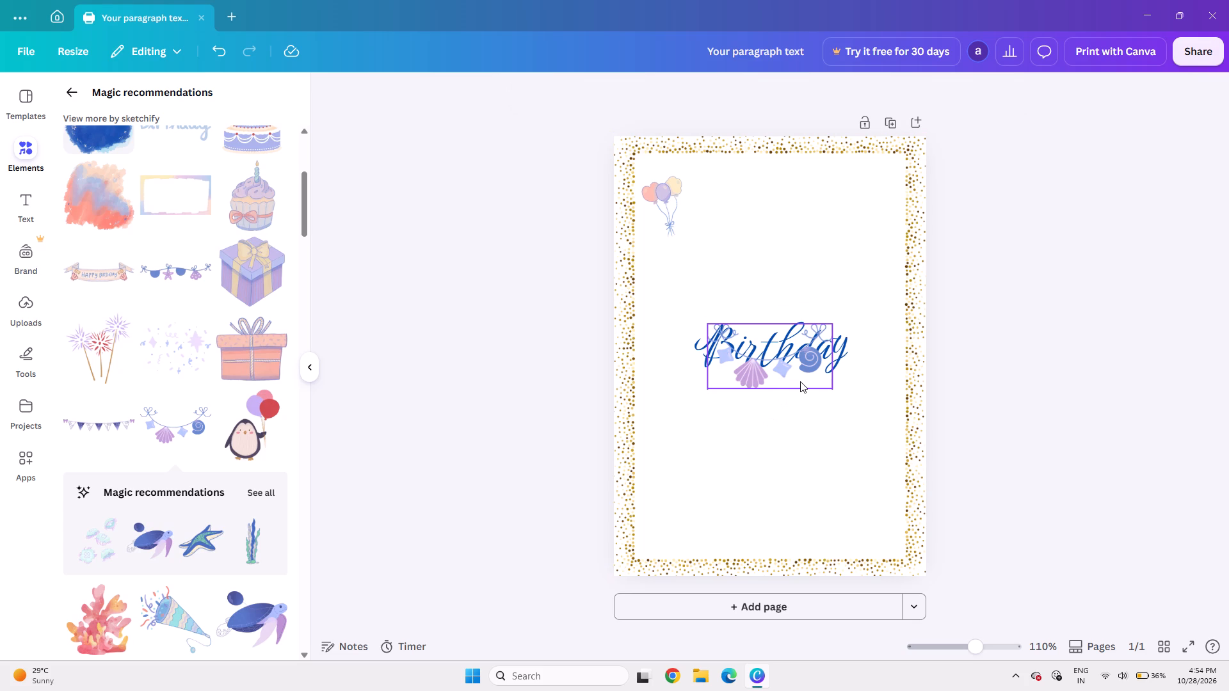
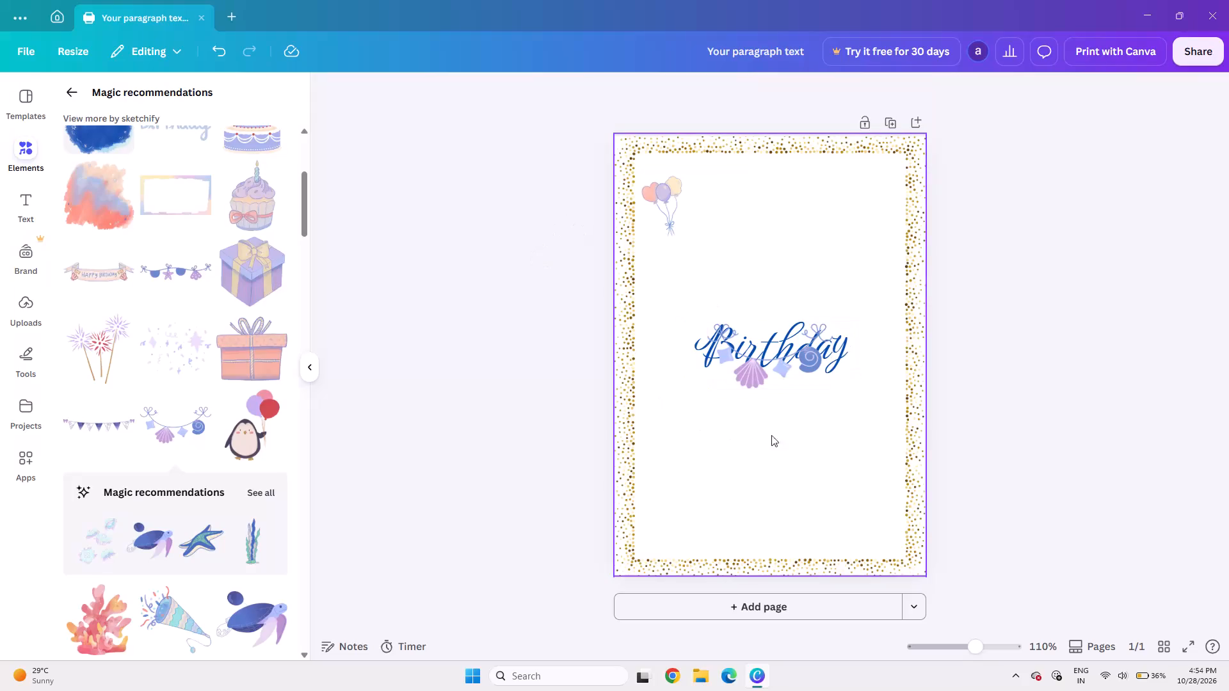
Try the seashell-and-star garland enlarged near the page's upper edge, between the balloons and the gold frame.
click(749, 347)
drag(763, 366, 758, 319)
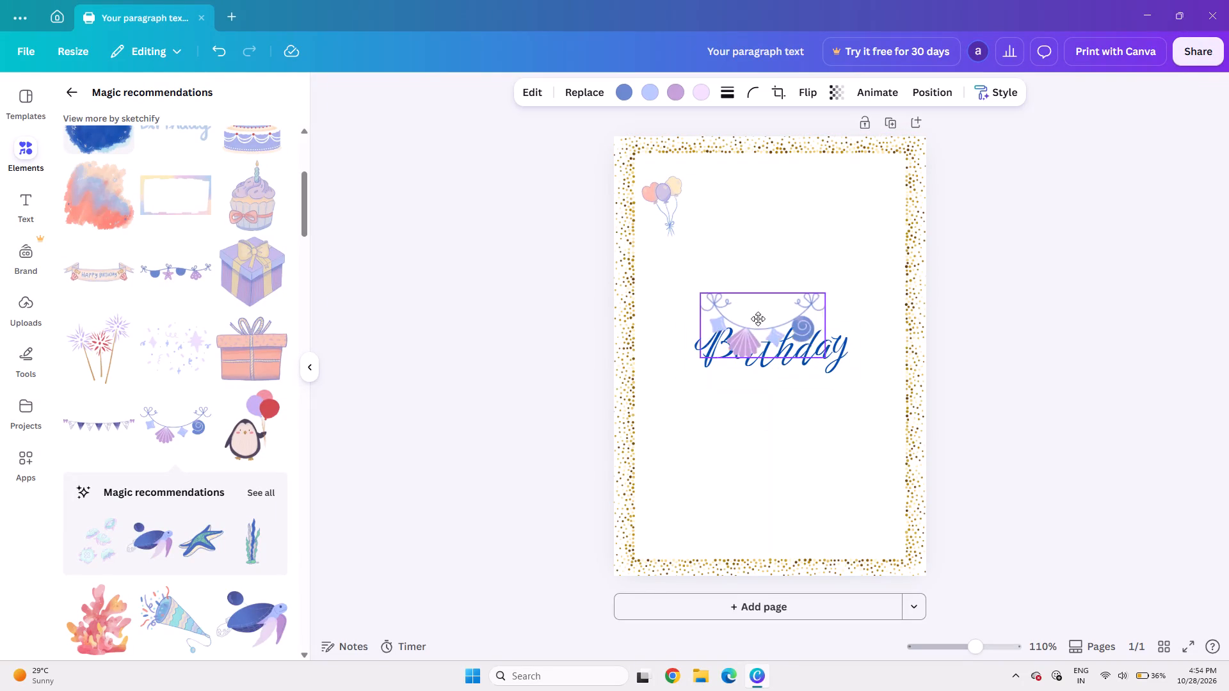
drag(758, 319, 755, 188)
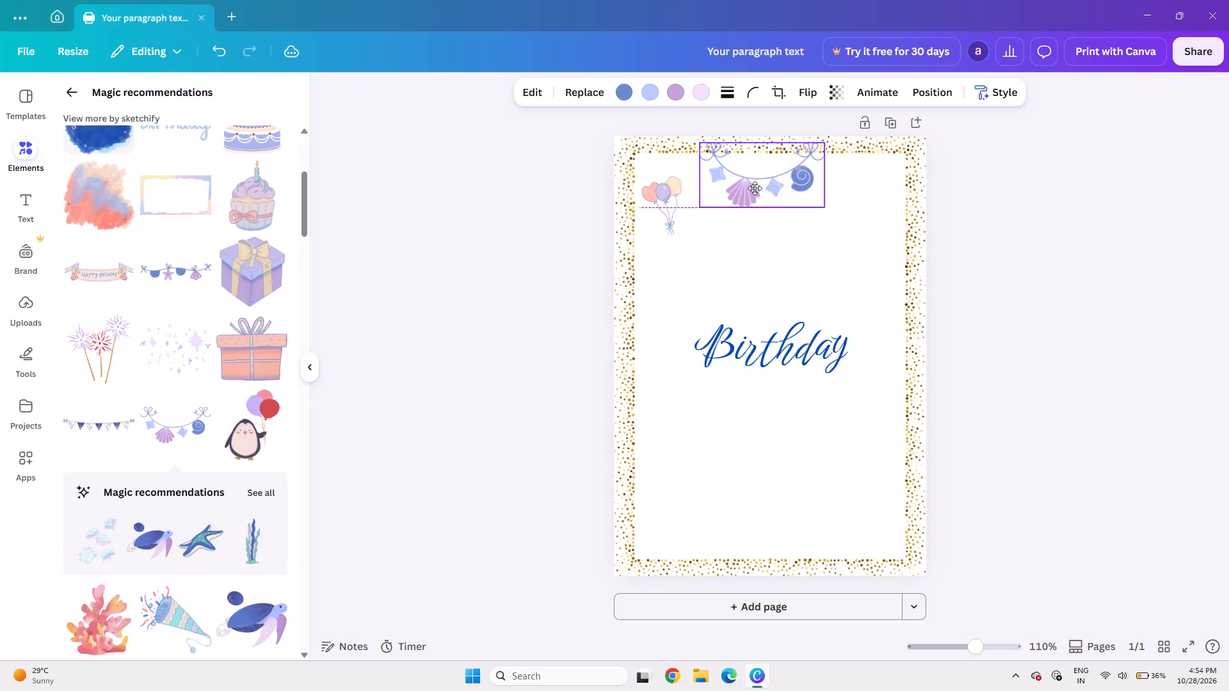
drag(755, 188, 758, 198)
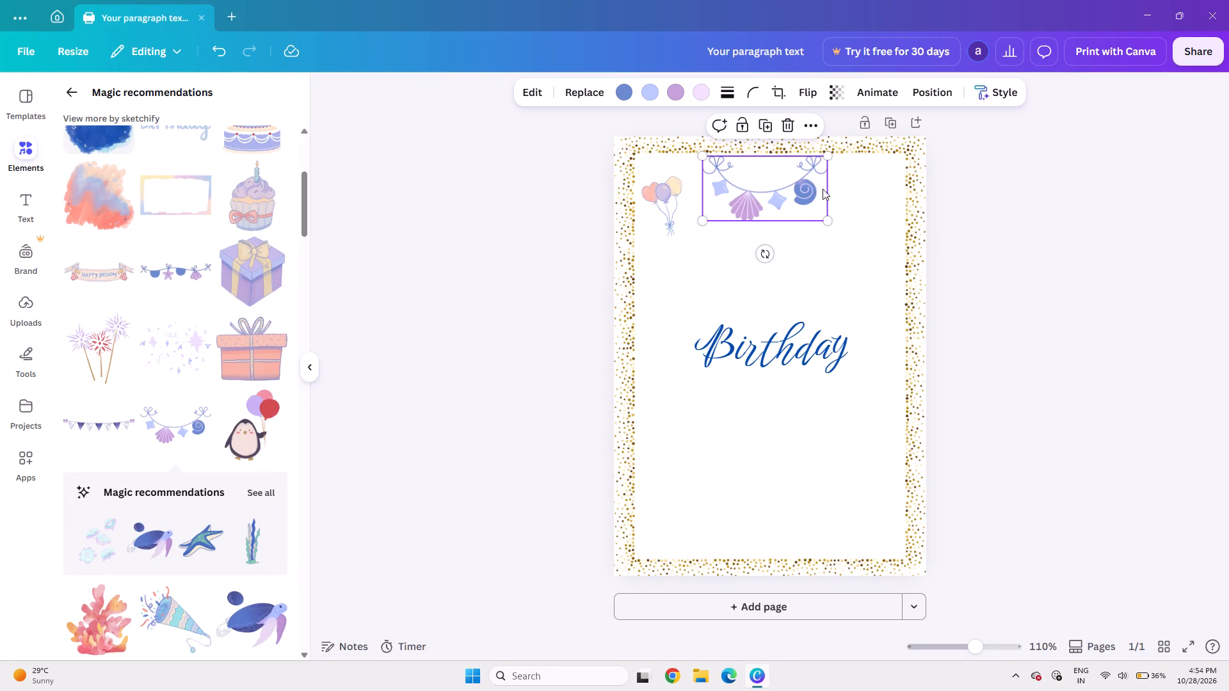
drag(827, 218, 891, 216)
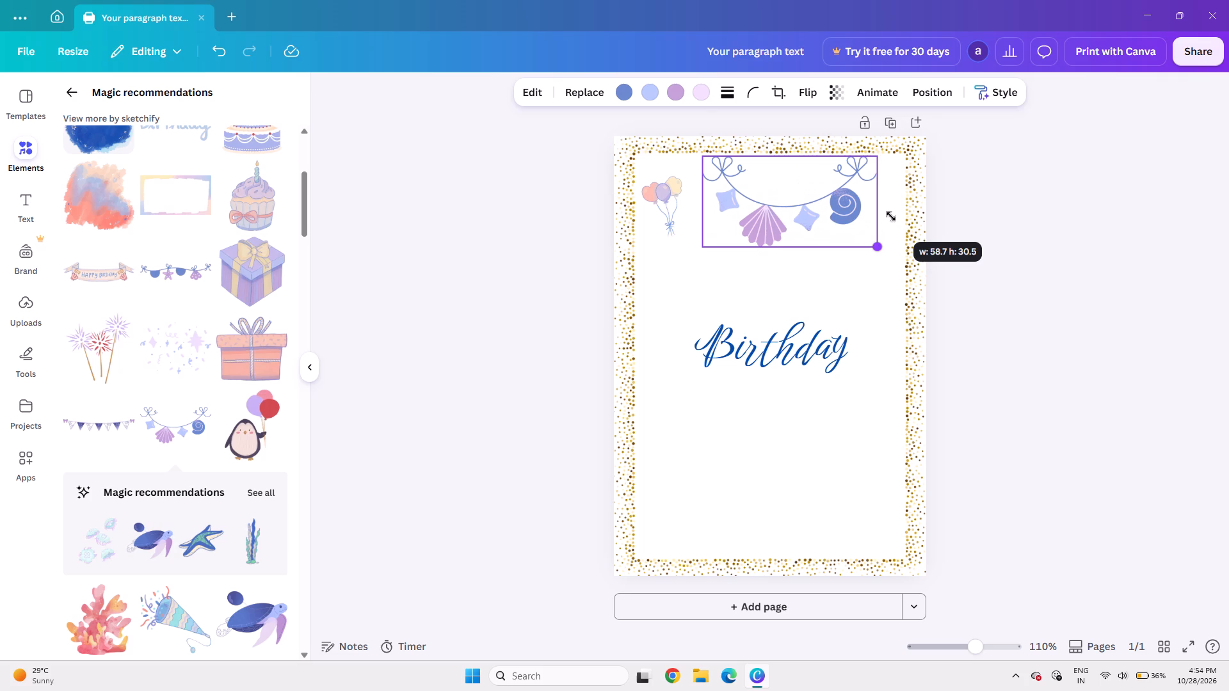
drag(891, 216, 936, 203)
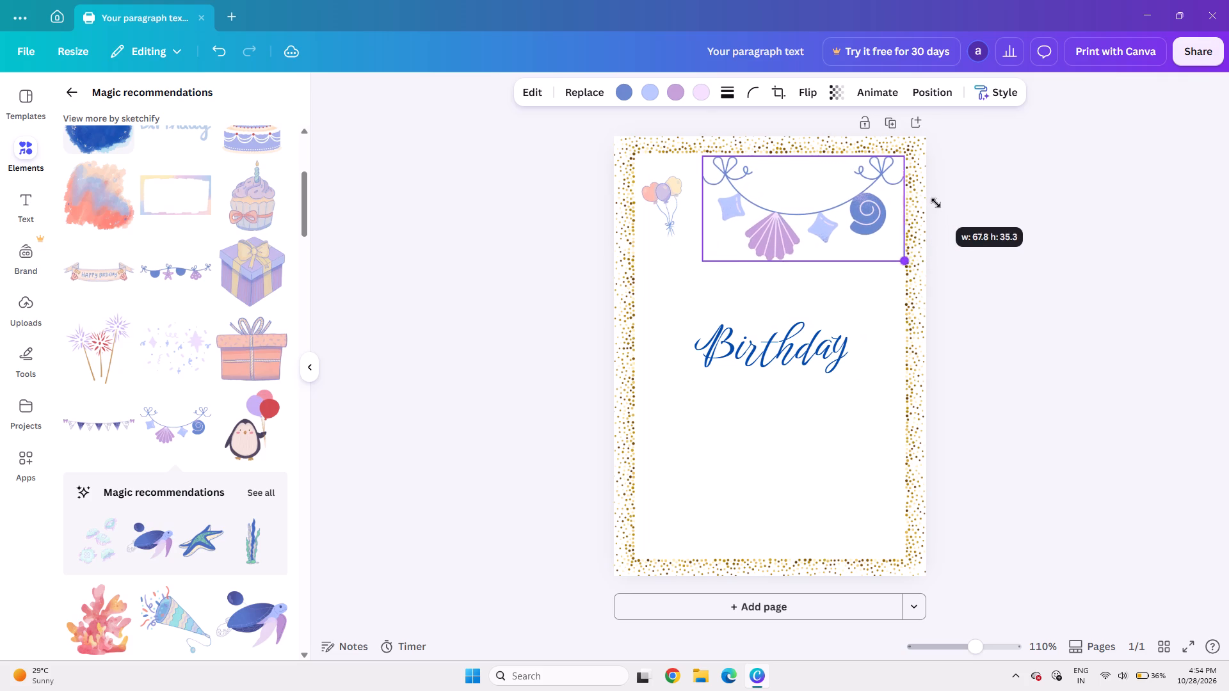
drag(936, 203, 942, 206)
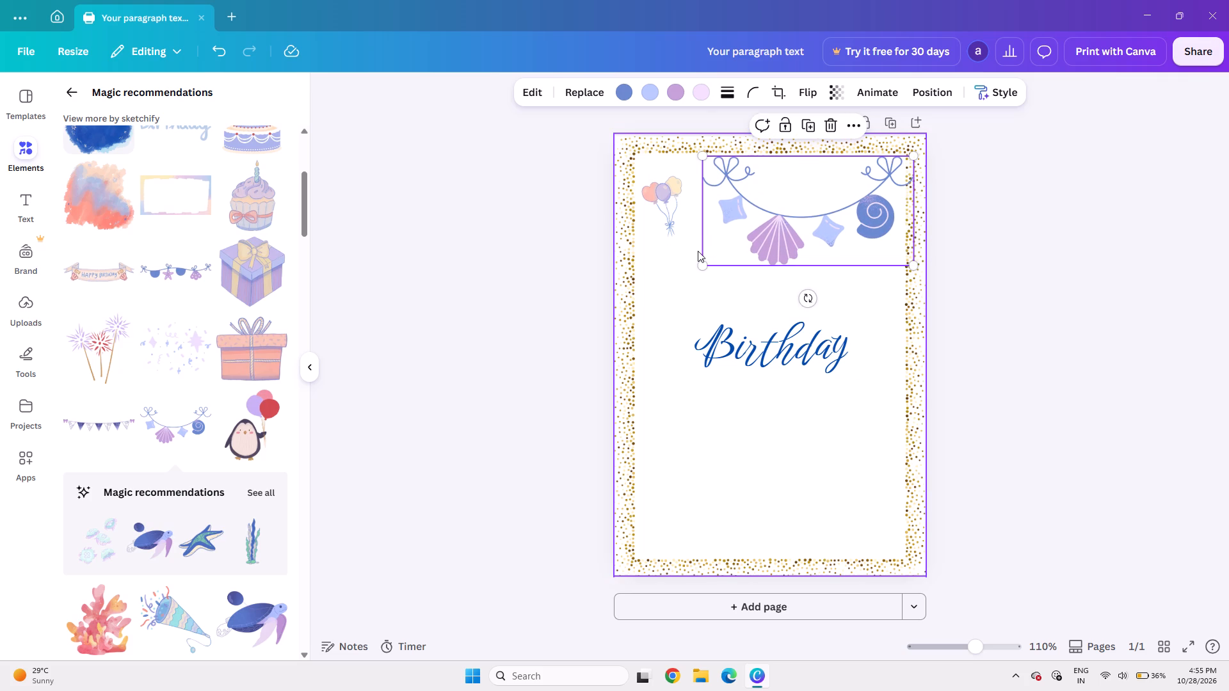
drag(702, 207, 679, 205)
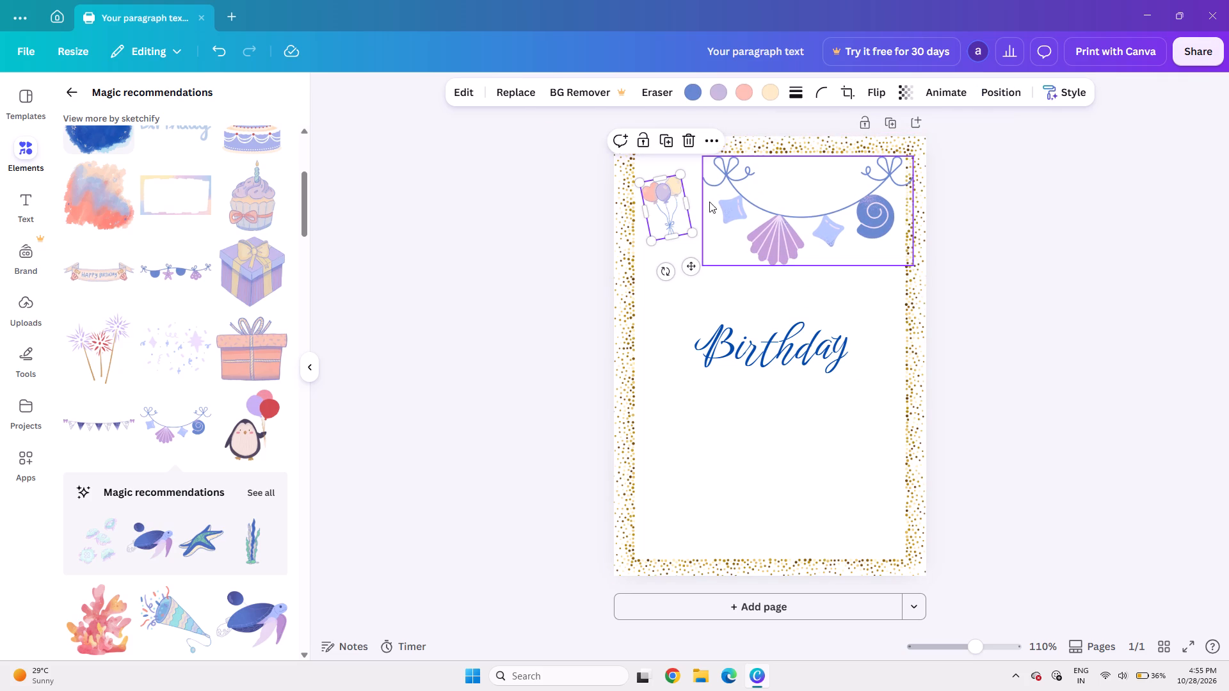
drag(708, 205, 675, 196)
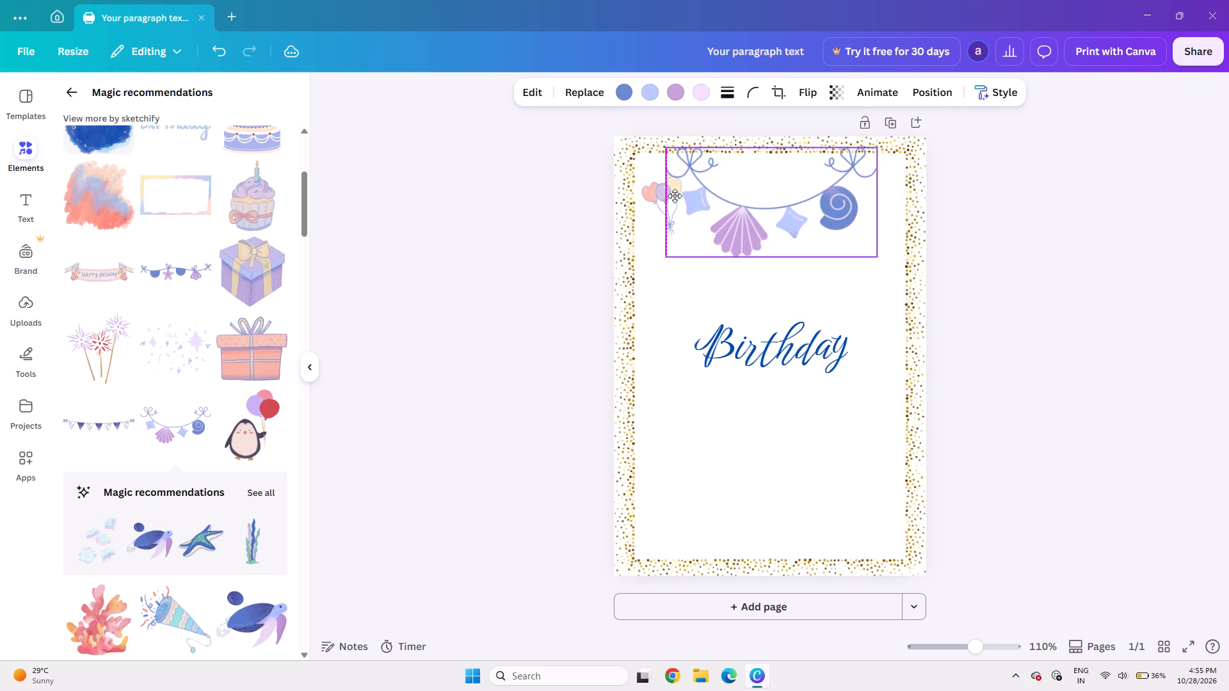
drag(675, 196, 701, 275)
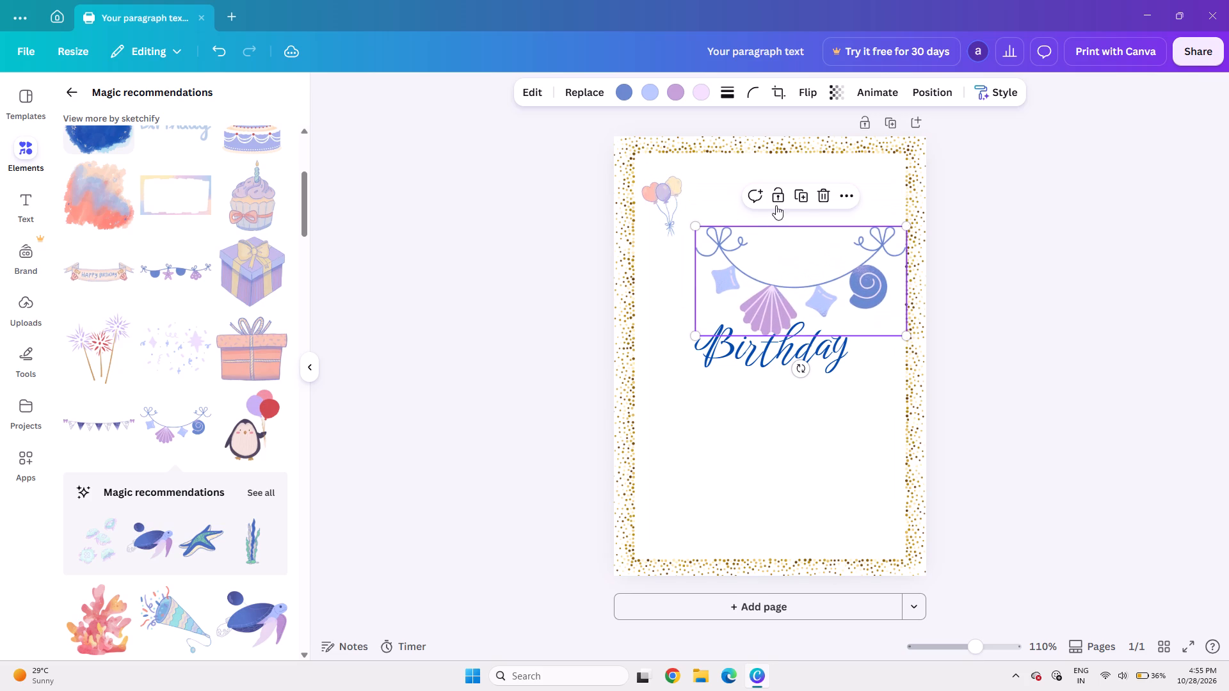
Delete the seashell-and-star garland from the page.
click(818, 200)
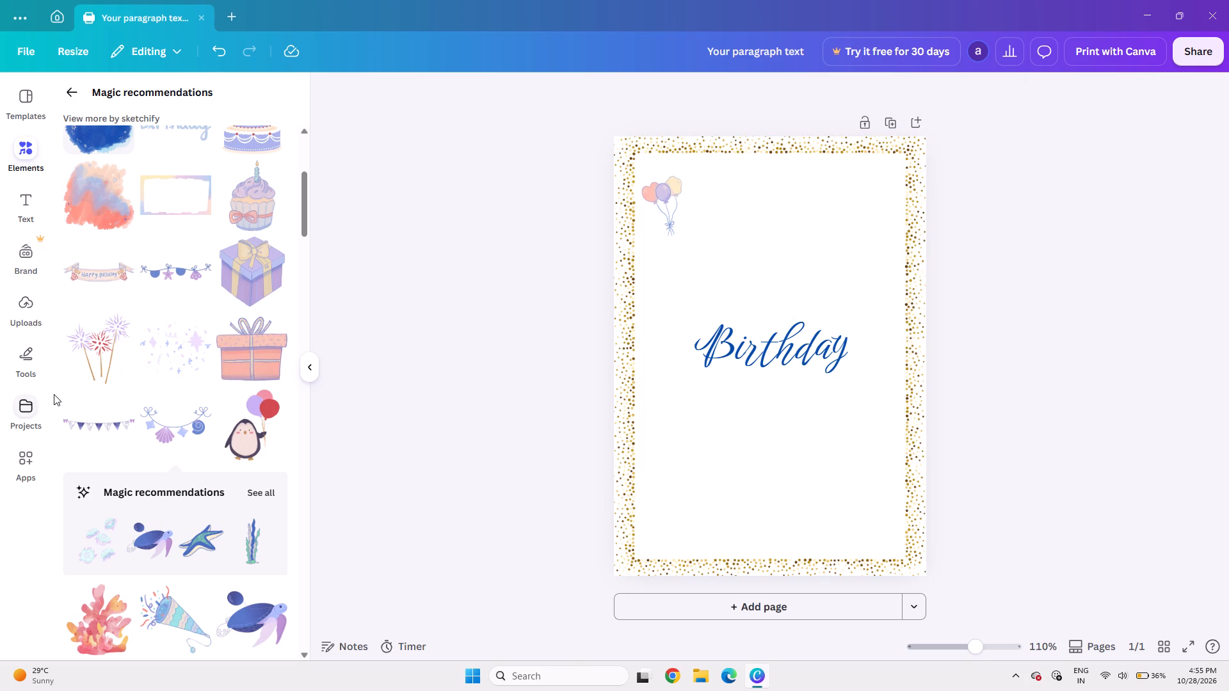
Add the purple pennant bunting with bows from the magic recommendations and hang it across the top inside the gold frame.
click(99, 434)
drag(867, 363, 887, 296)
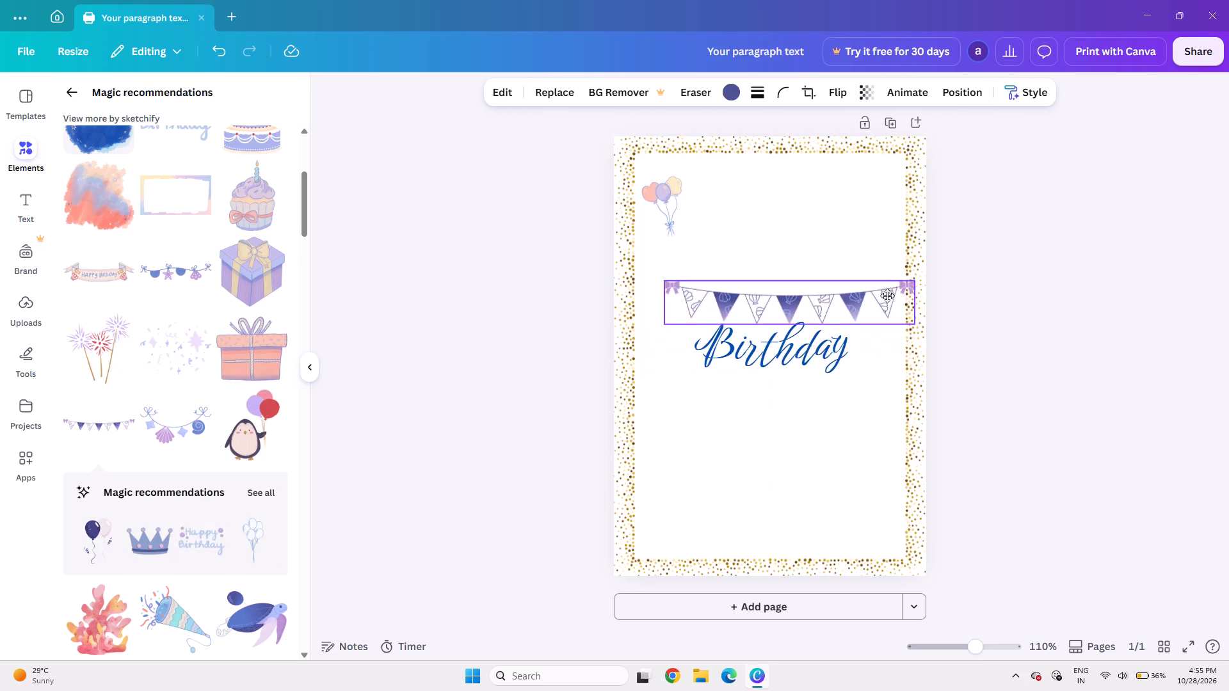
drag(887, 296, 854, 186)
drag(878, 171, 901, 180)
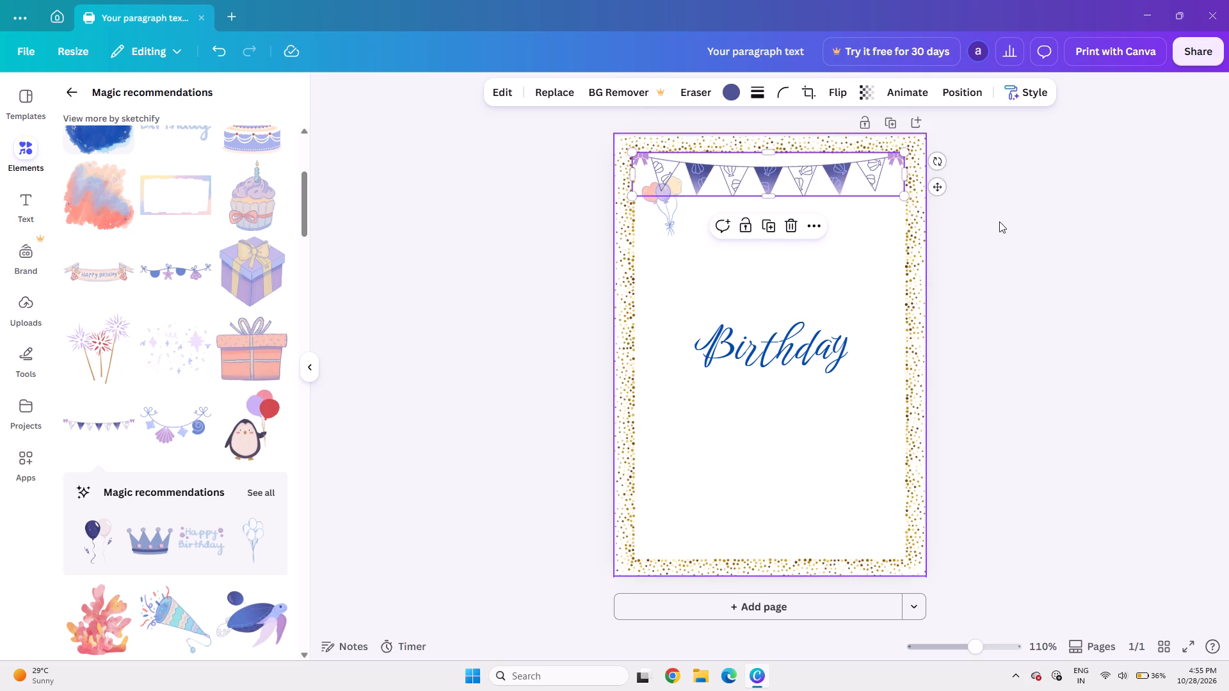
click(999, 221)
Move the balloon bunch down so it sits just below the left end of the bunting.
drag(679, 216, 684, 239)
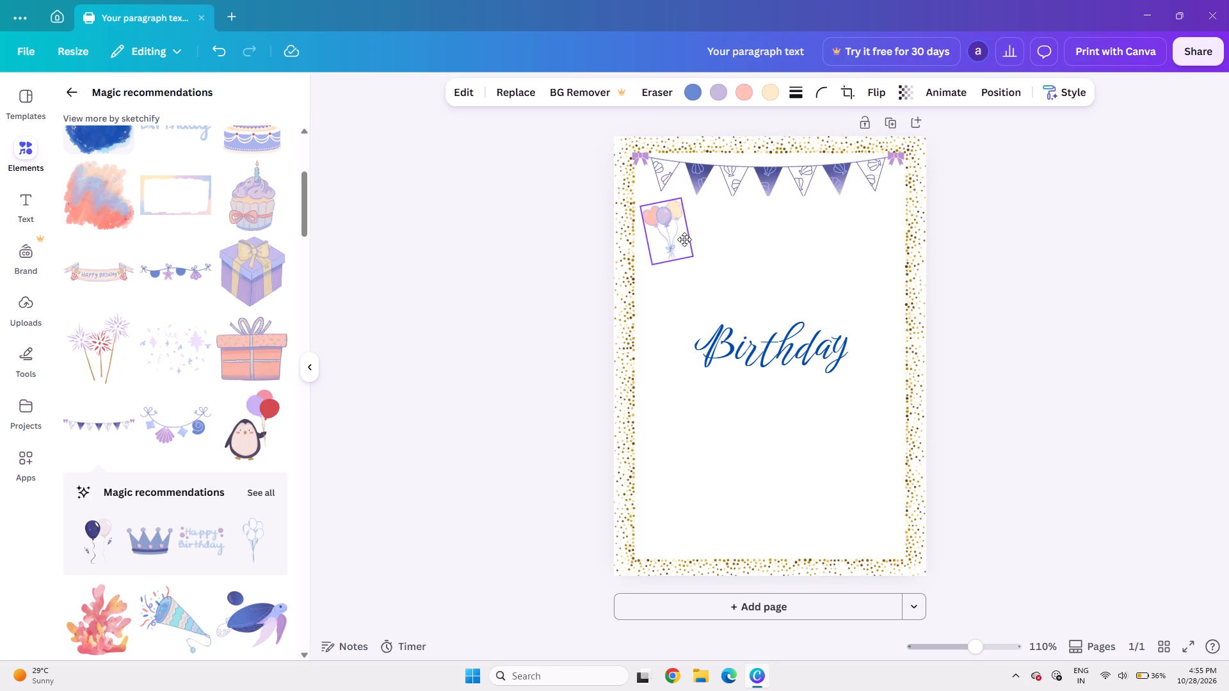
drag(684, 239, 679, 238)
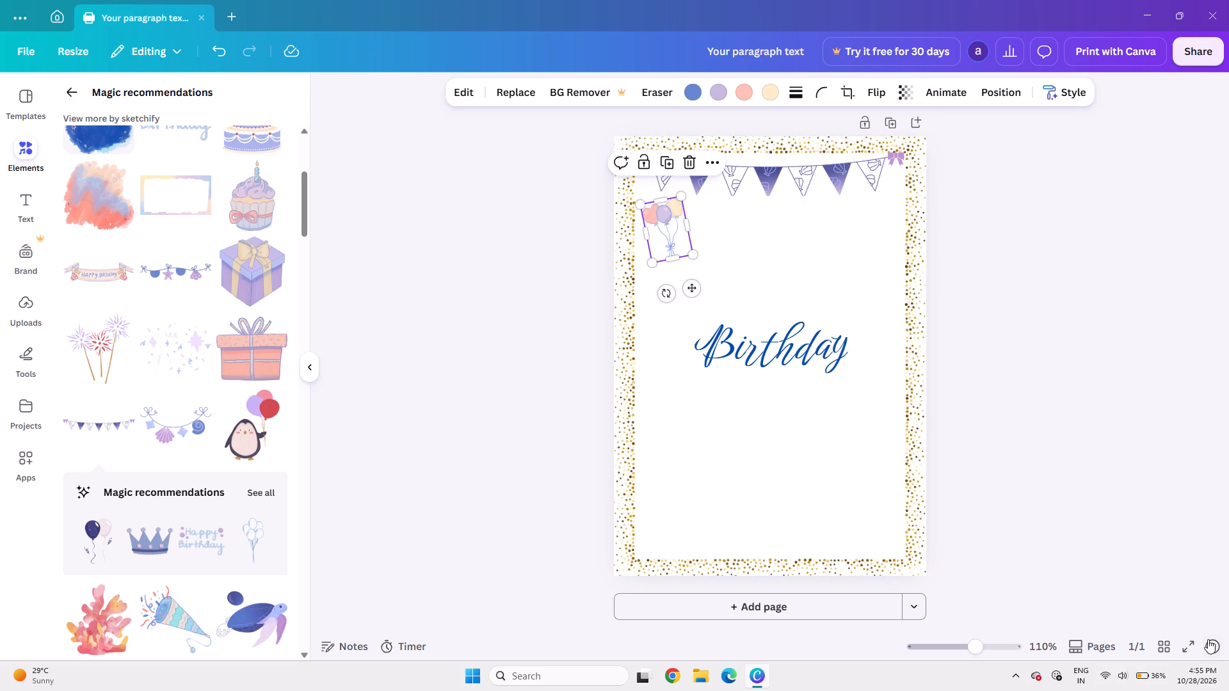
Preview the invitation in full screen and return to the editor.
click(1189, 642)
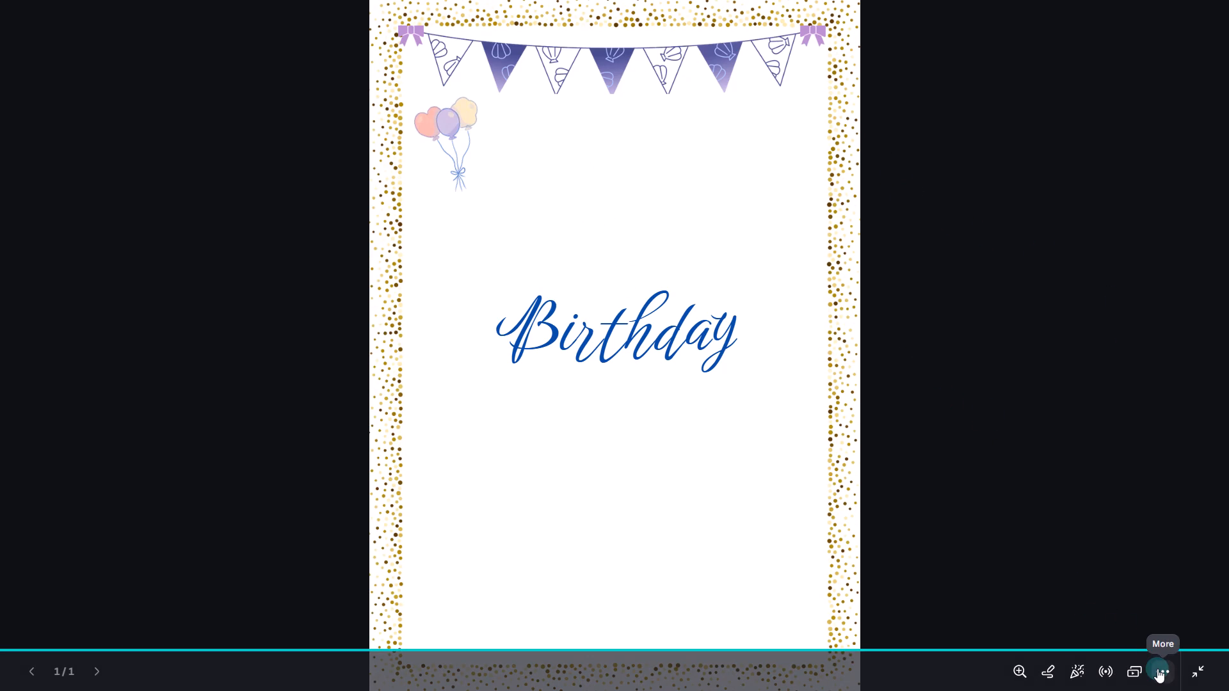
click(1201, 672)
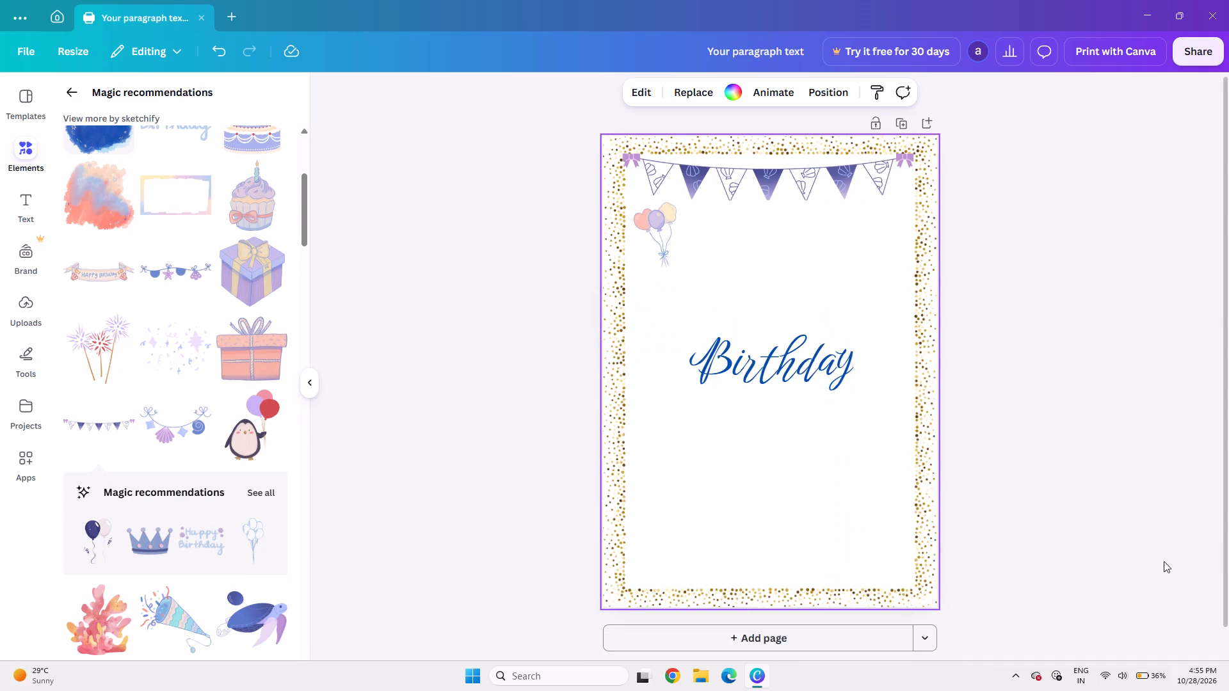
Duplicate the balloon bunch, place the copy below the bunting's right end, and tilt it to 10°.
click(665, 241)
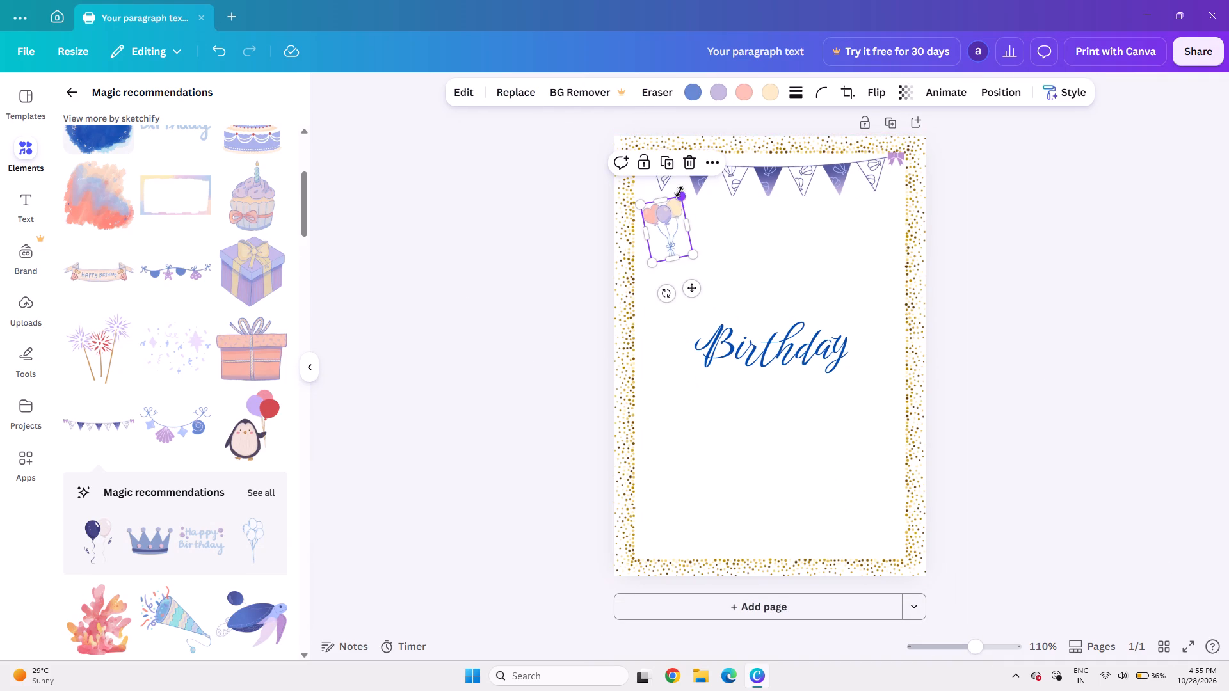
click(663, 164)
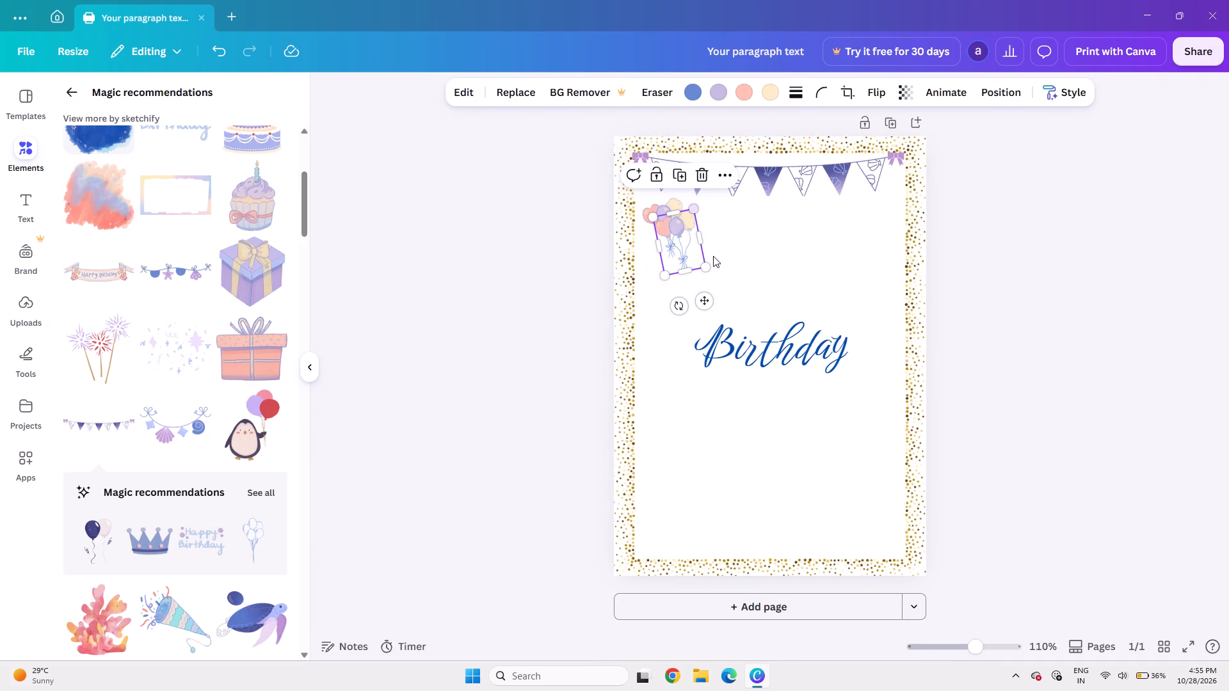
drag(700, 300, 887, 292)
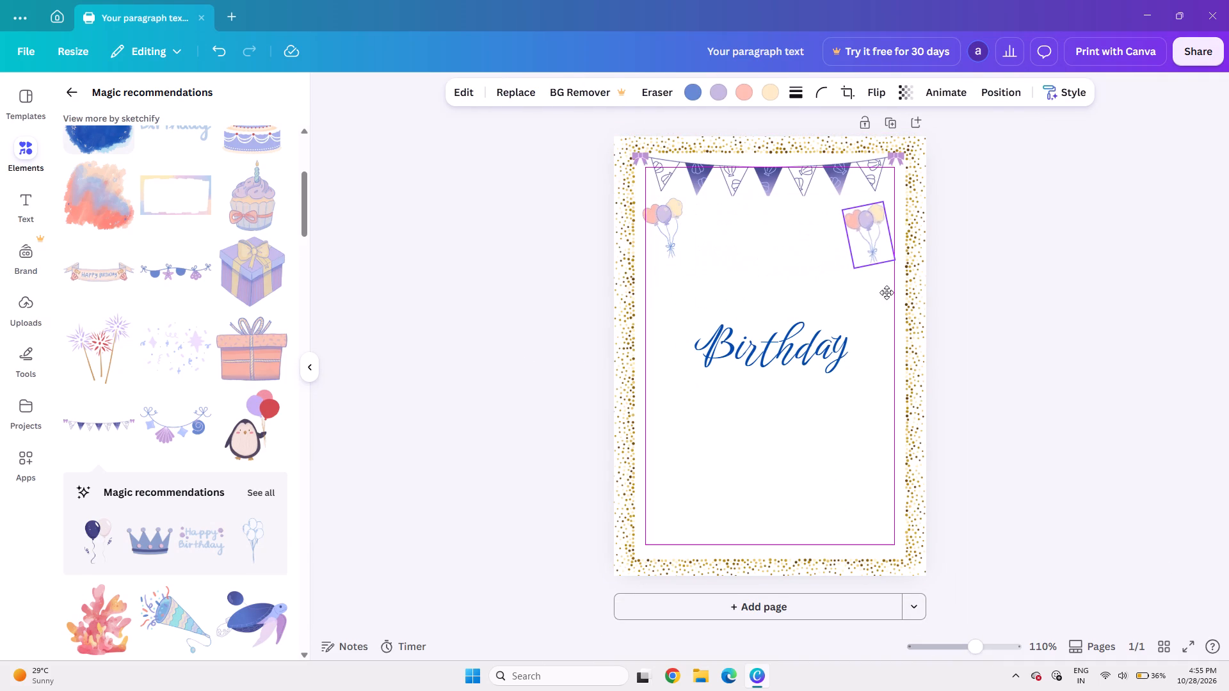
drag(887, 292, 875, 292)
drag(846, 294, 815, 282)
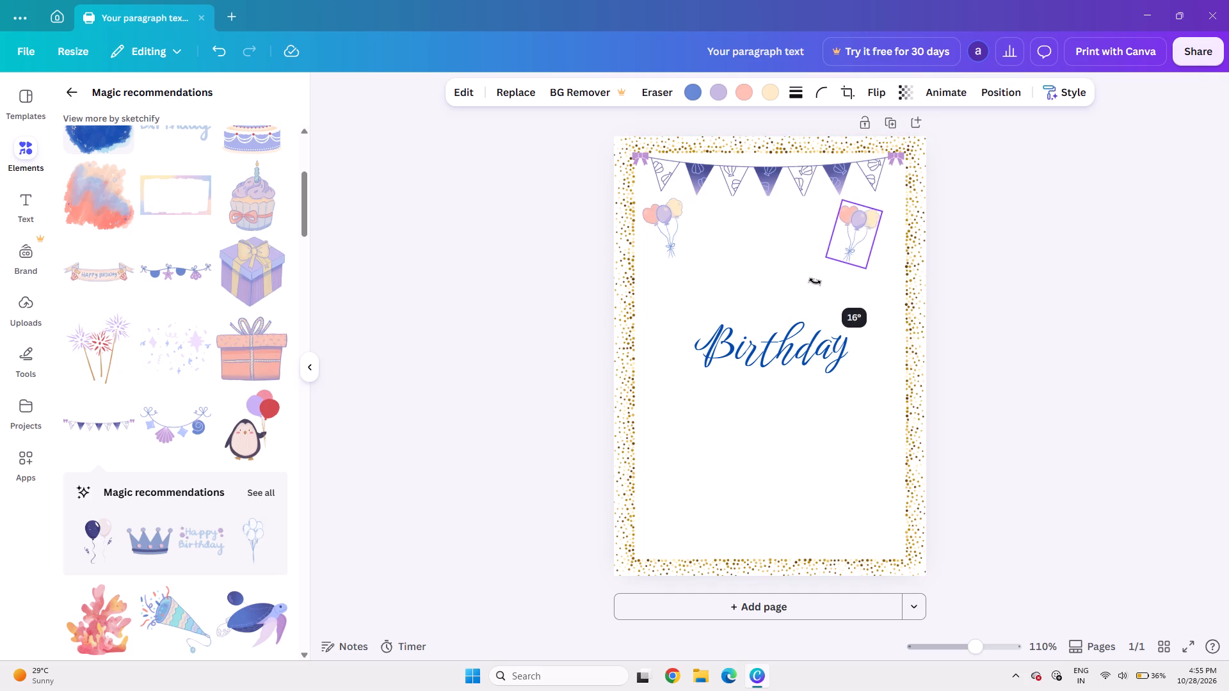
drag(815, 282, 825, 285)
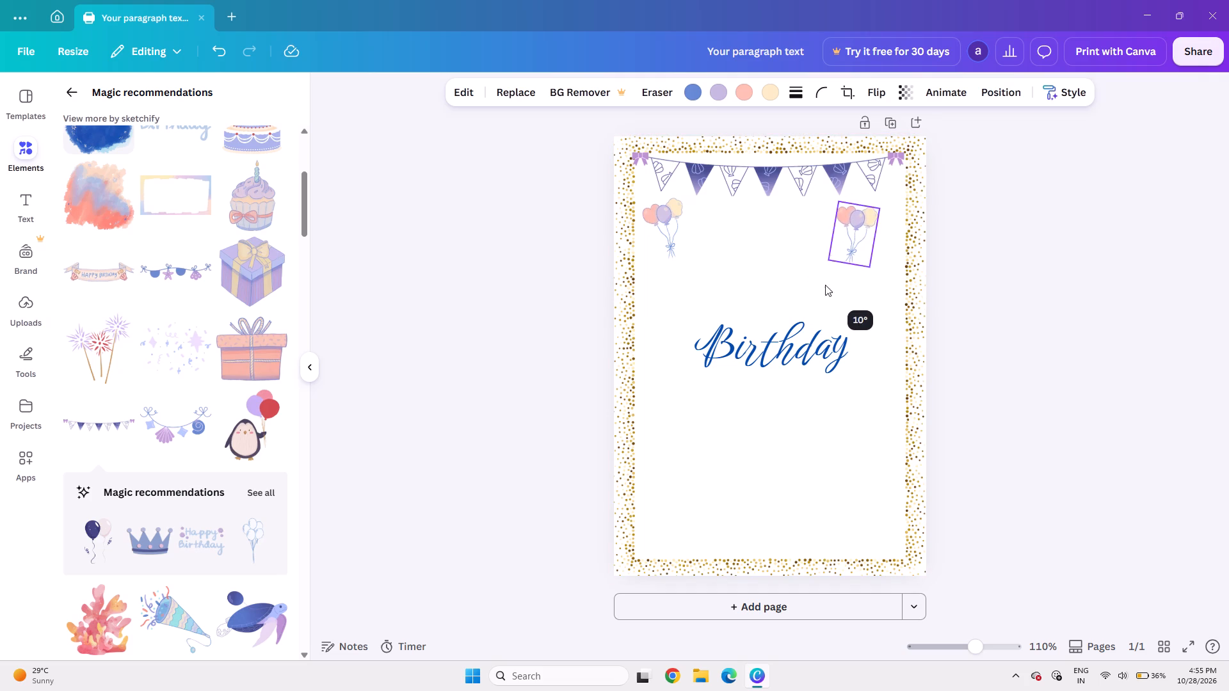
click(1115, 264)
Nudge the duplicated balloons closer to the frame's right side and slightly down, roughly mirroring the original bunch.
click(836, 244)
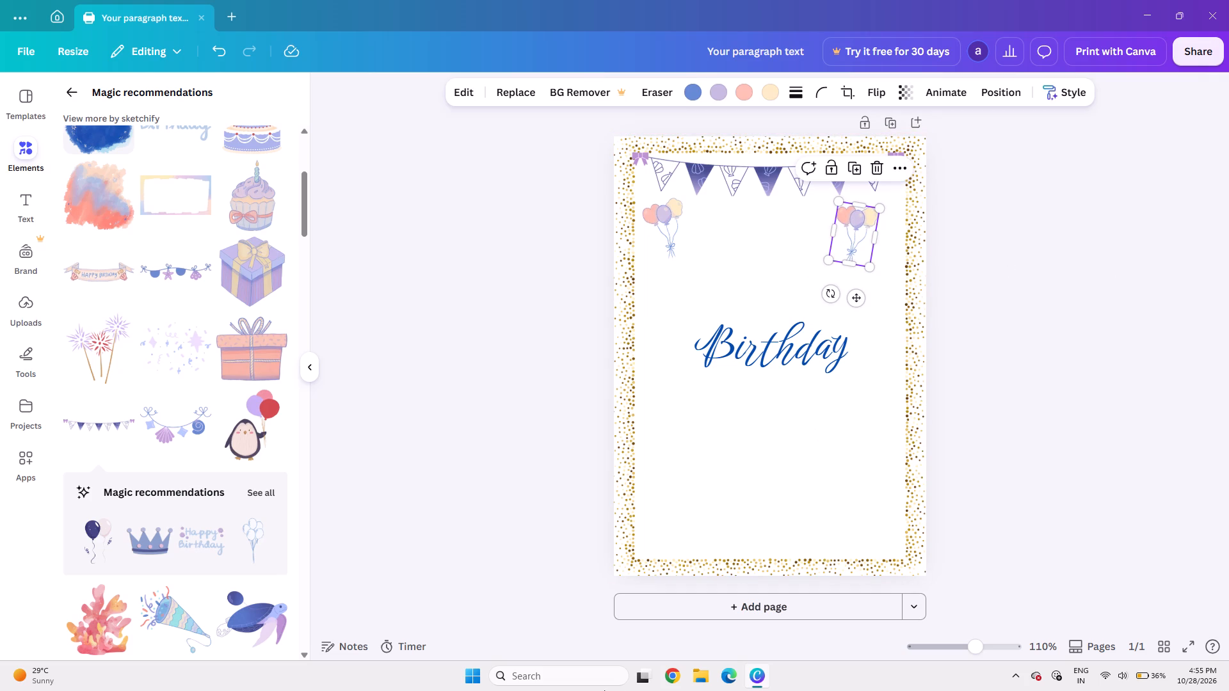
key(Right)
key(Right)
key(Right)
key(Right)
key(Right)
key(Right)
key(Right)
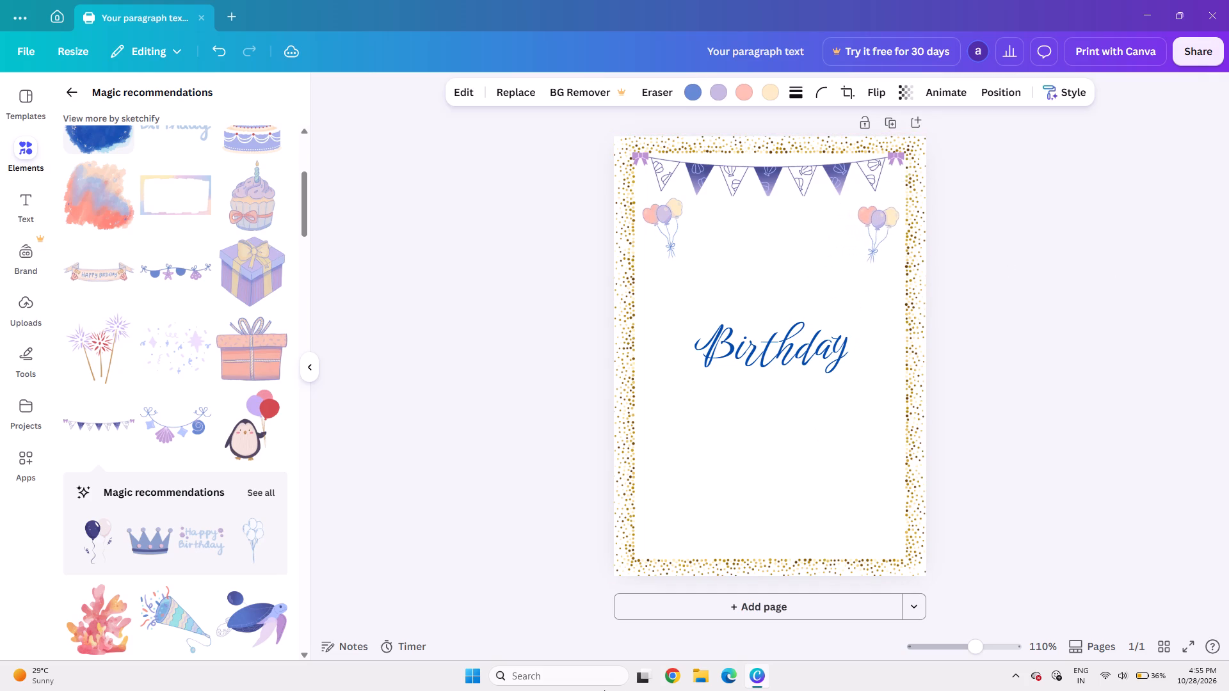
key(Right)
key(Down)
key(Down)
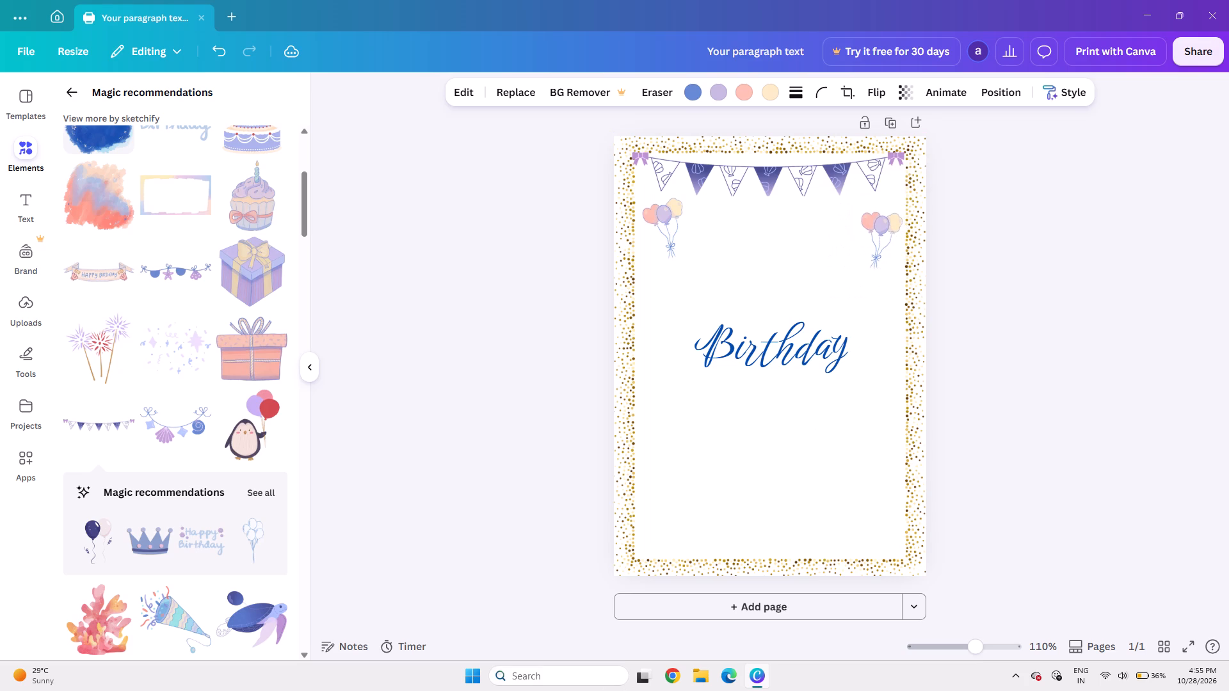
key(Up)
key(Left)
key(Left)
key(Down)
key(Up)
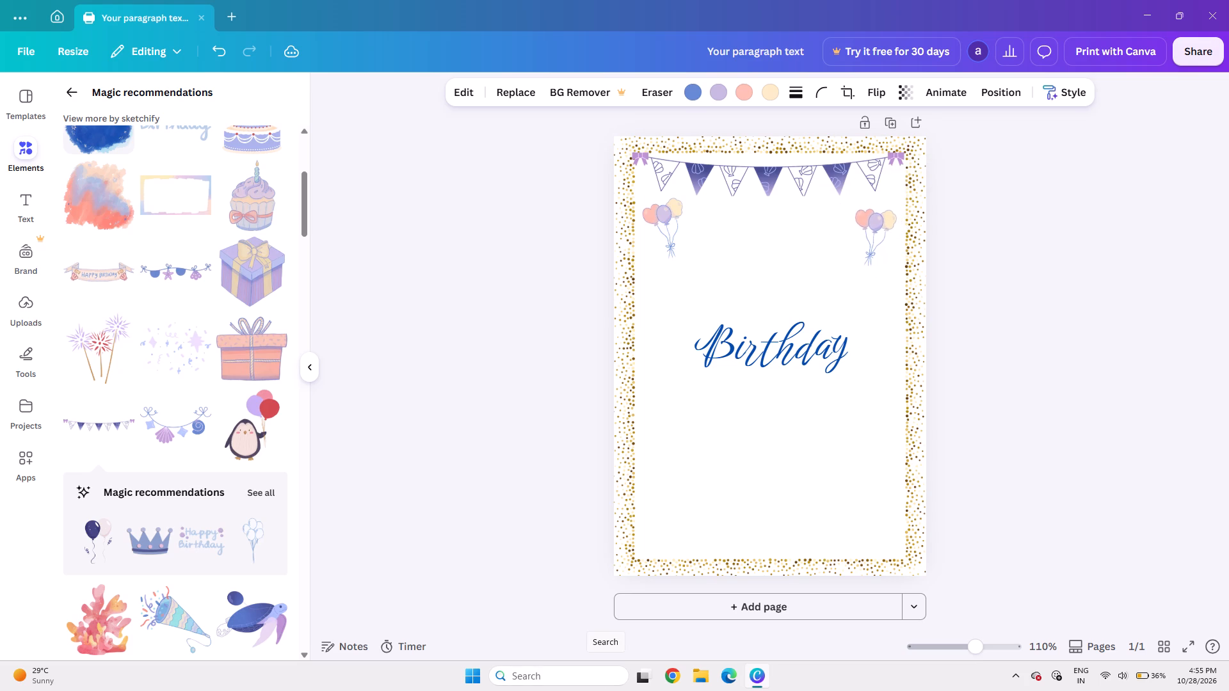
click(454, 458)
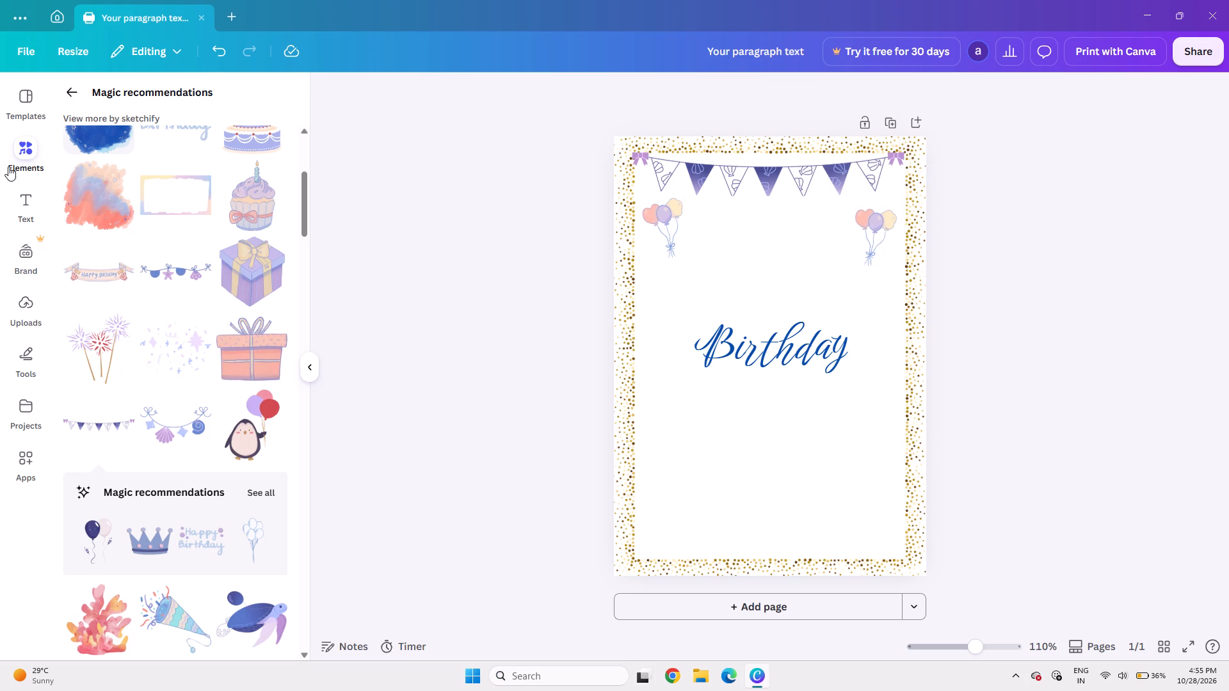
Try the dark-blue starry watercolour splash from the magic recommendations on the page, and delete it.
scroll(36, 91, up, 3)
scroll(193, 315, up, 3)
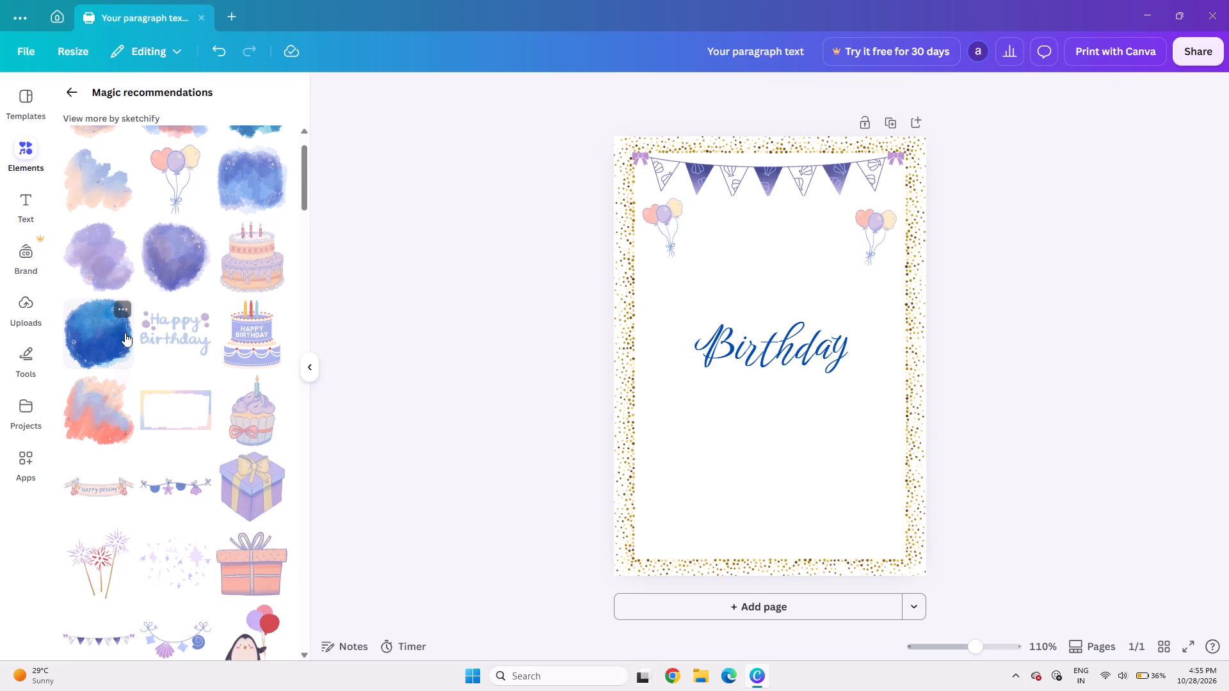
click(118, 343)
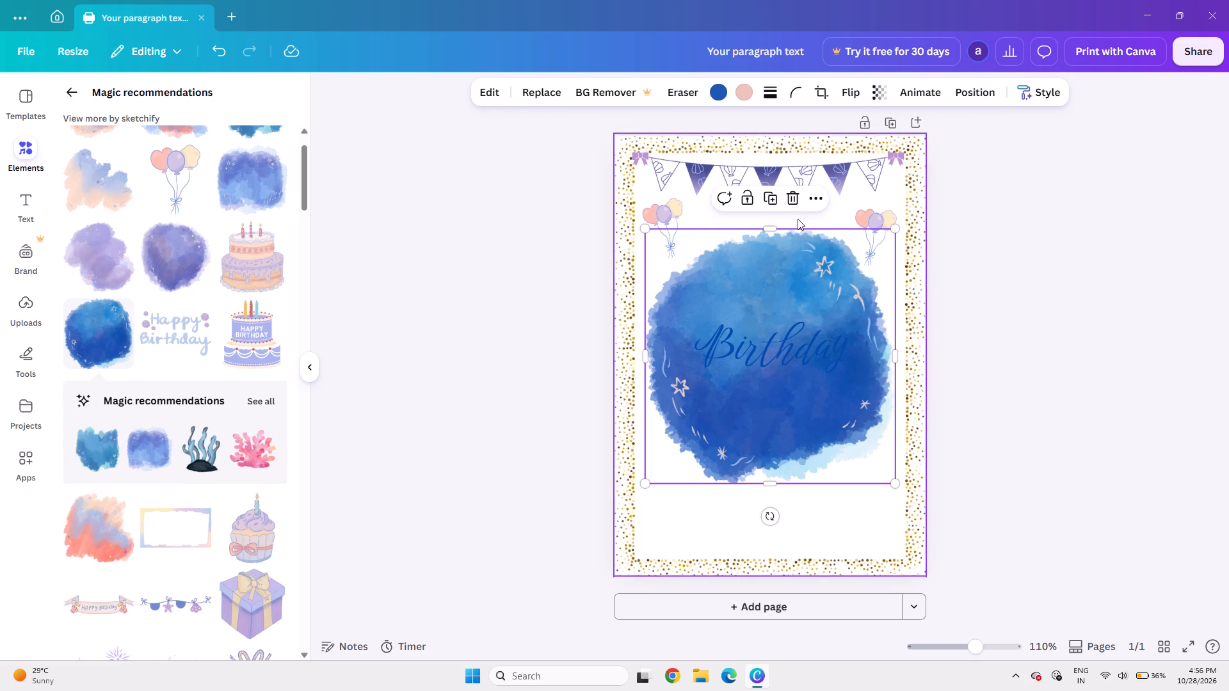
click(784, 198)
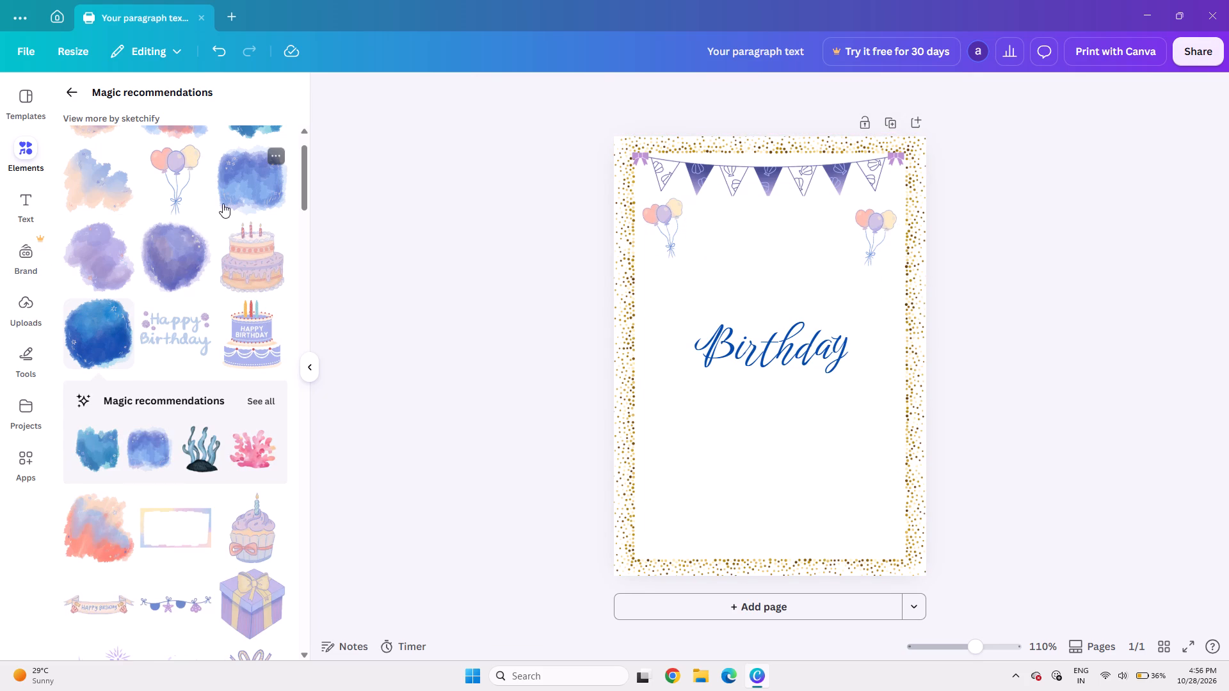
Add the blue-violet watercolour patch with flower doodles and widen it to about 92 mm, spanning the gold frame's interior.
scroll(223, 203, up, 2)
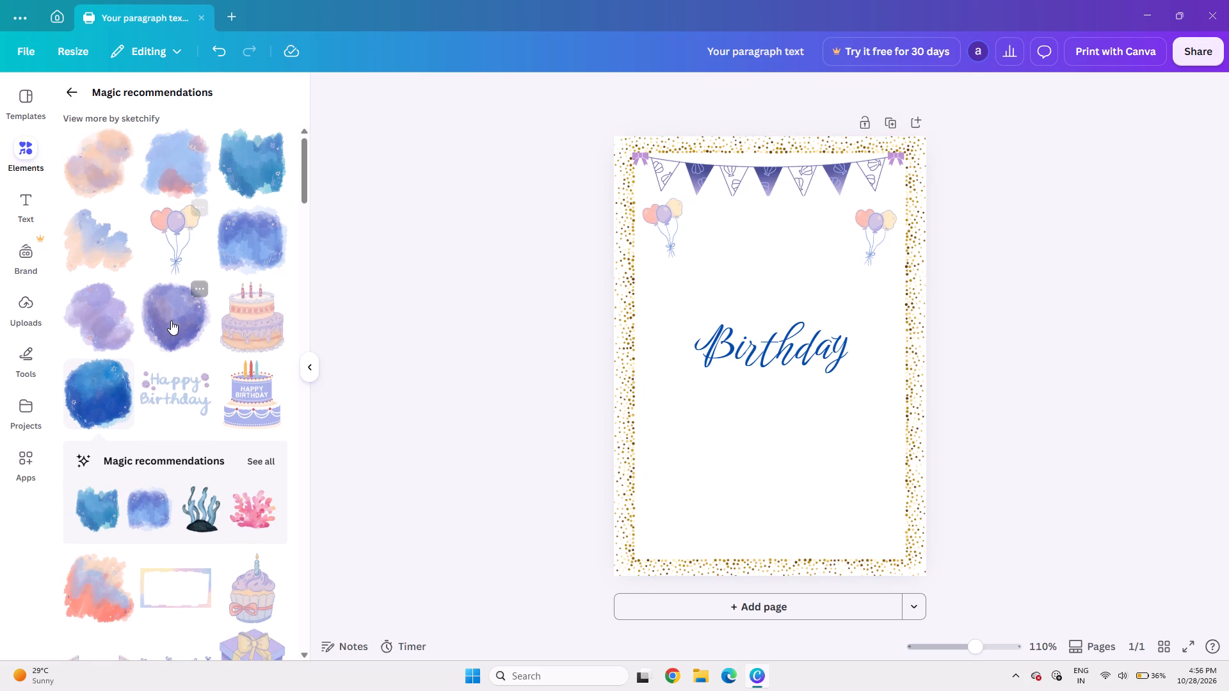
click(250, 246)
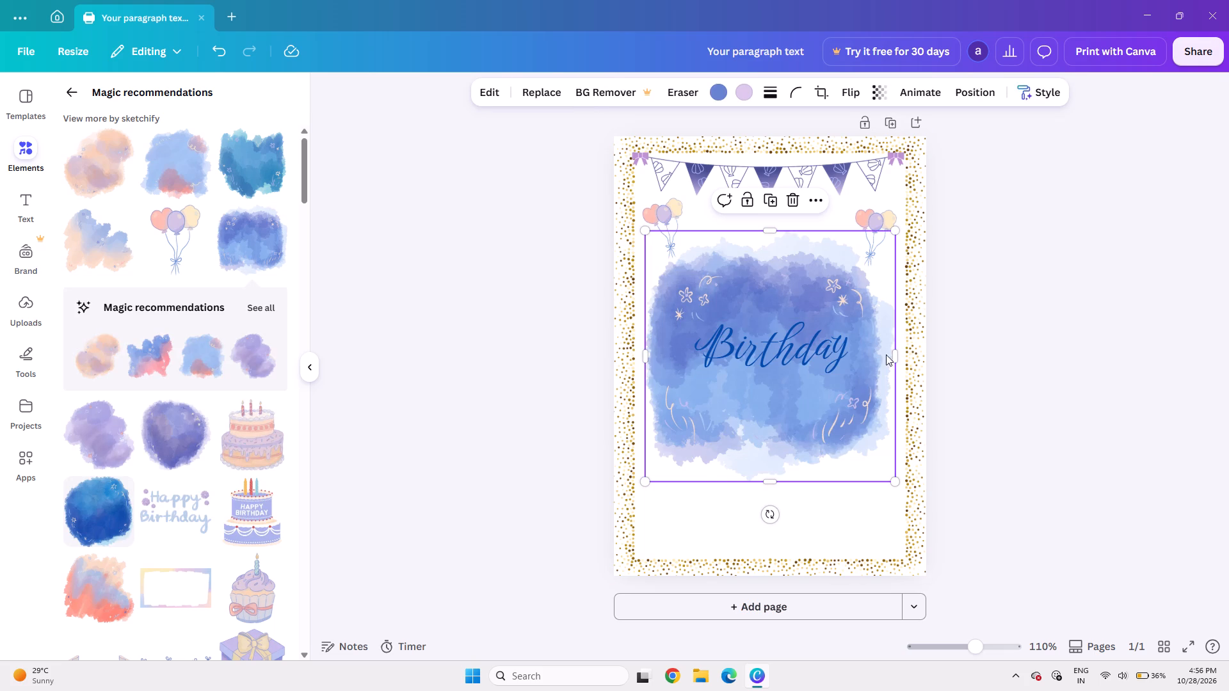
drag(890, 355, 902, 355)
click(644, 356)
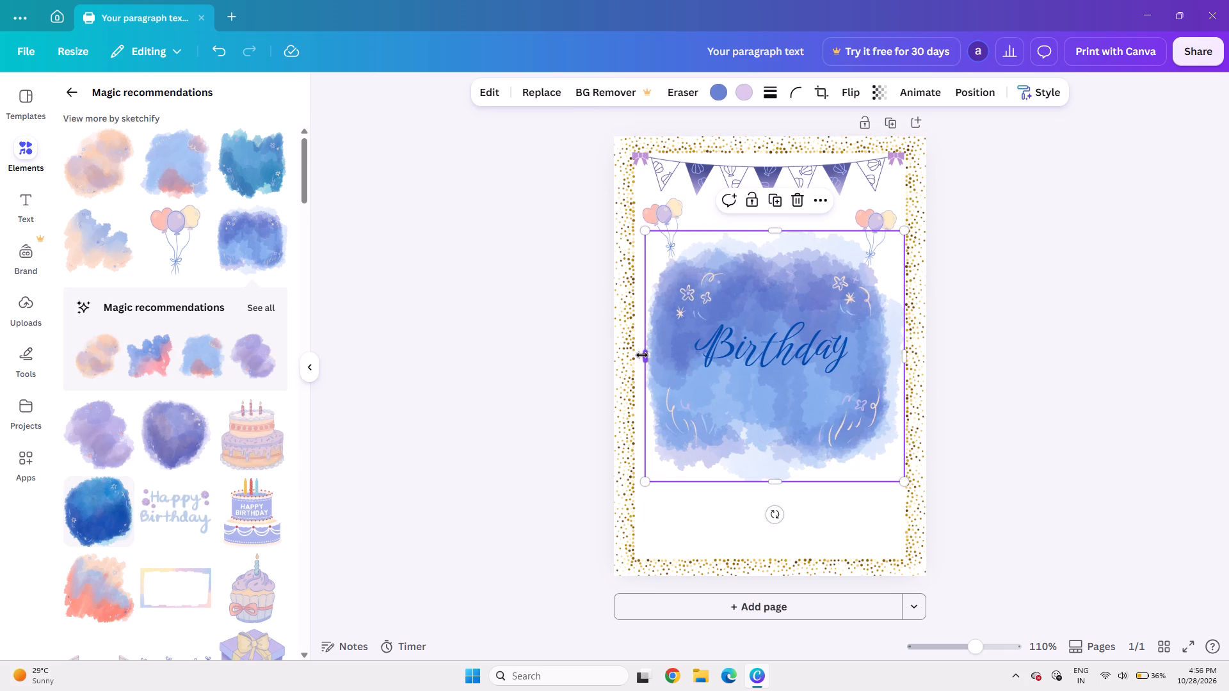
drag(639, 356, 634, 360)
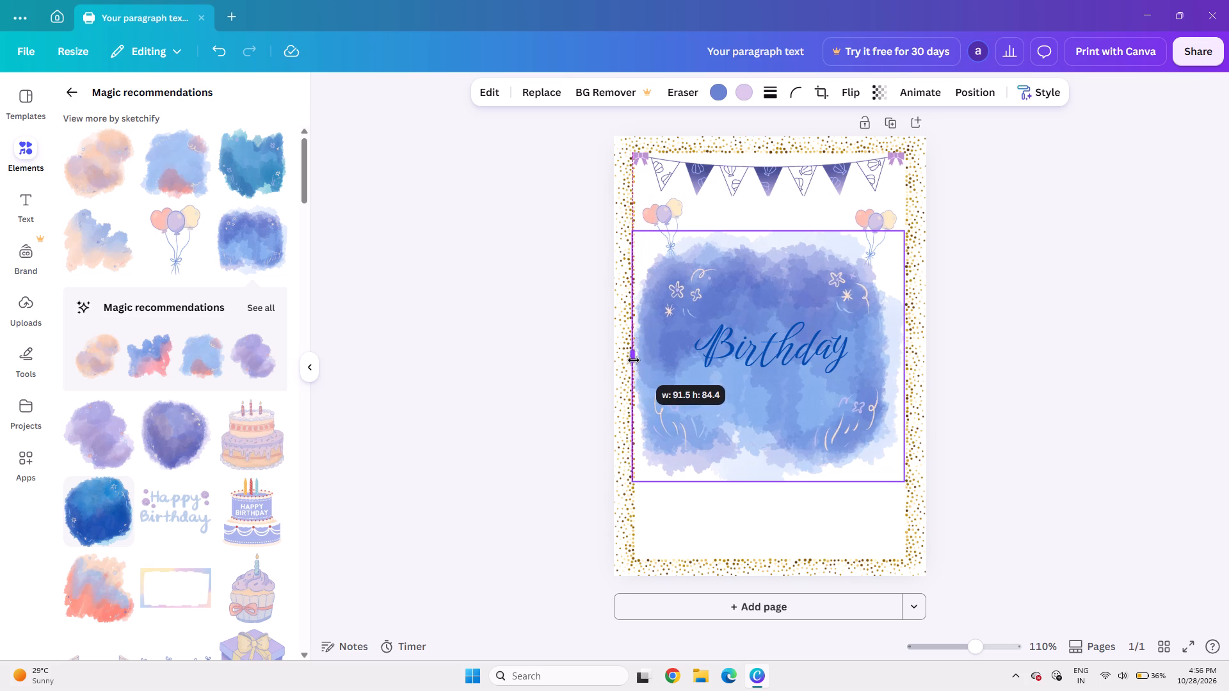
drag(634, 360, 633, 361)
click(1165, 356)
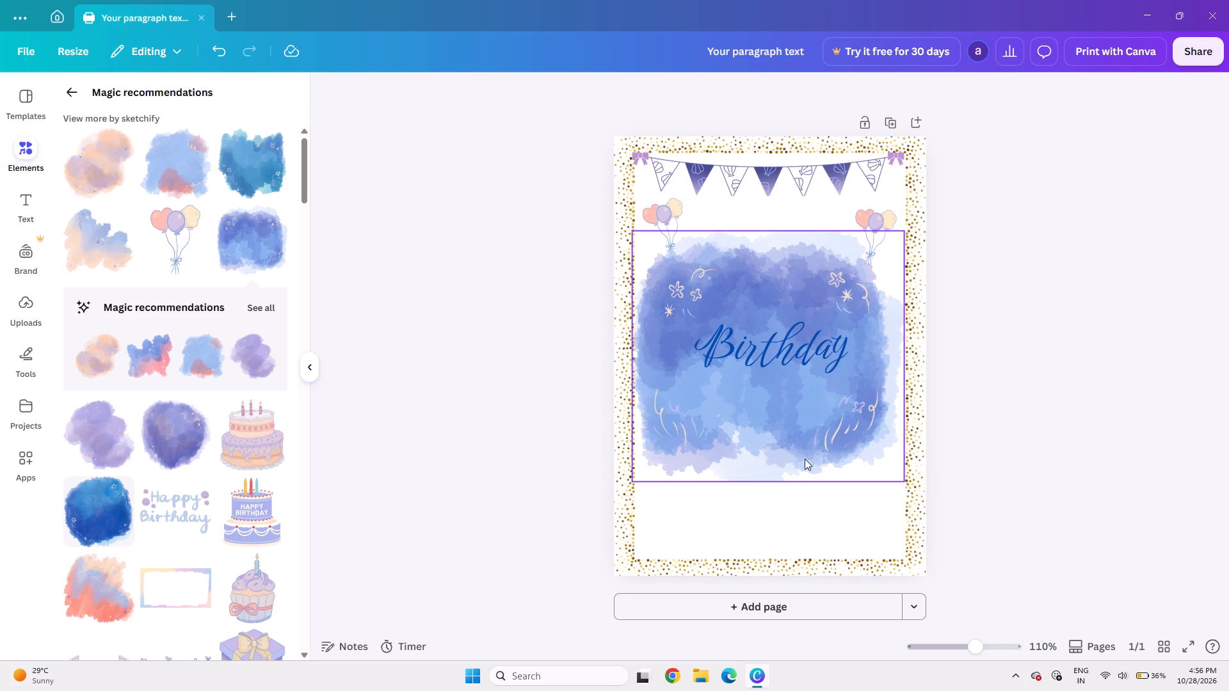
click(874, 353)
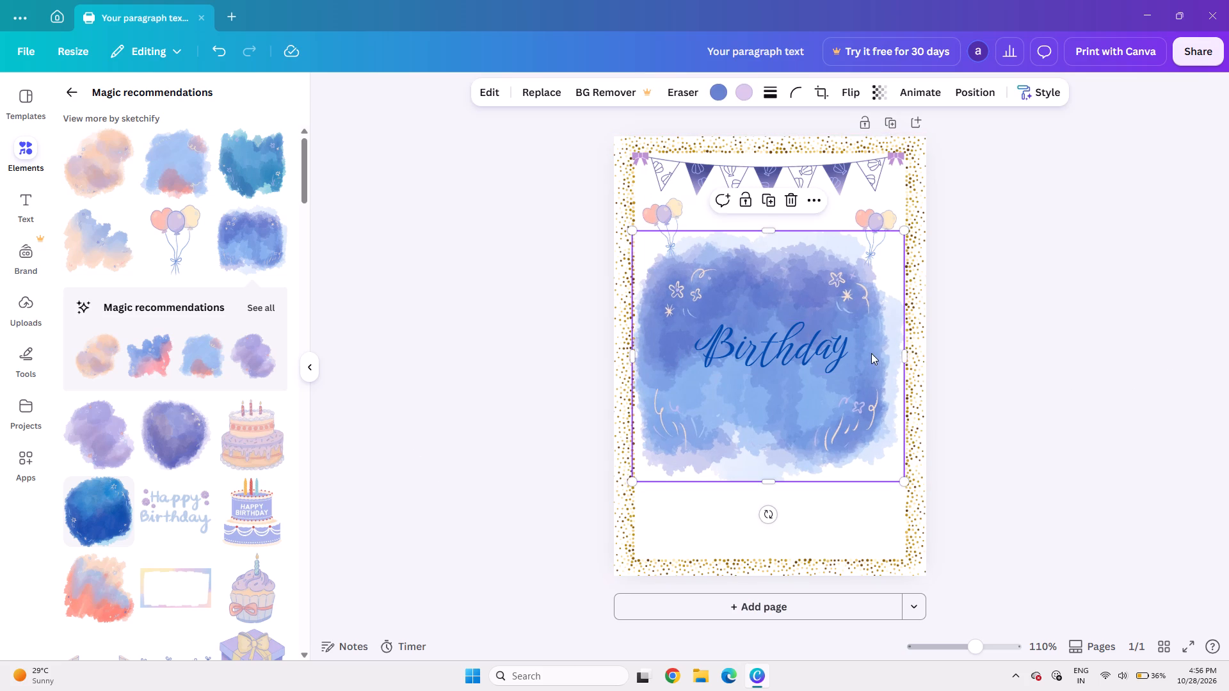
Widen the blue-violet watercolour patch on both sides to about 103 mm, overlapping the gold frame's side borders.
drag(908, 349, 938, 353)
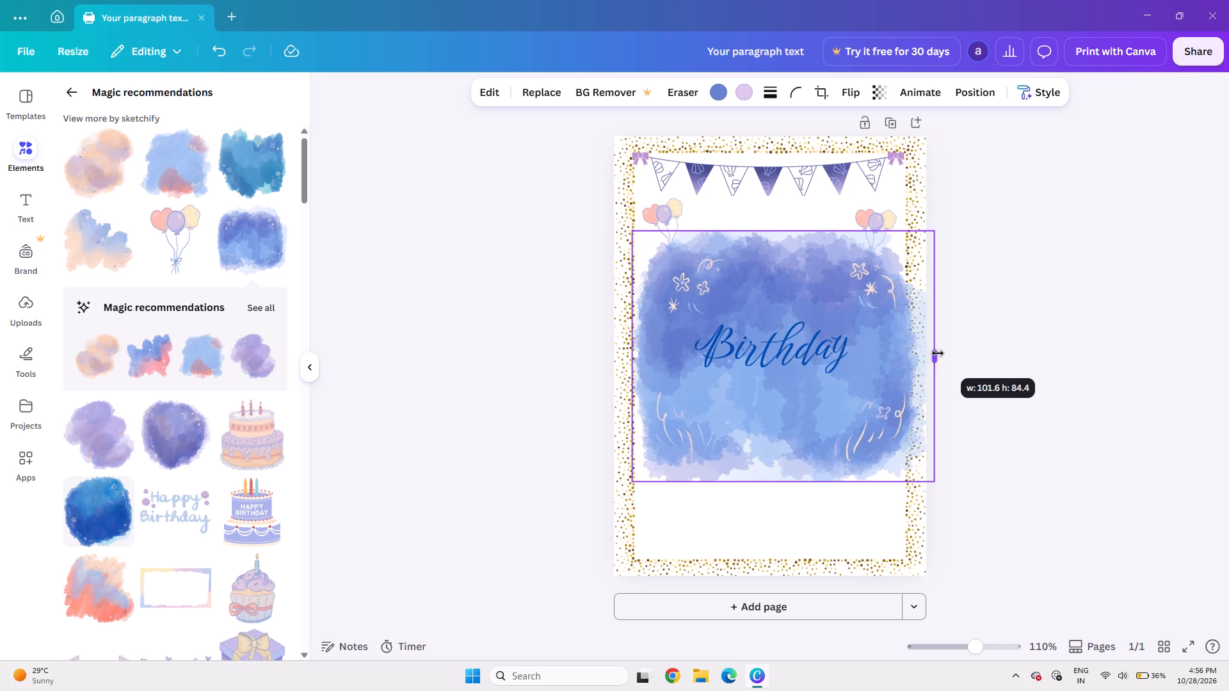
drag(938, 353, 929, 352)
drag(627, 358, 624, 357)
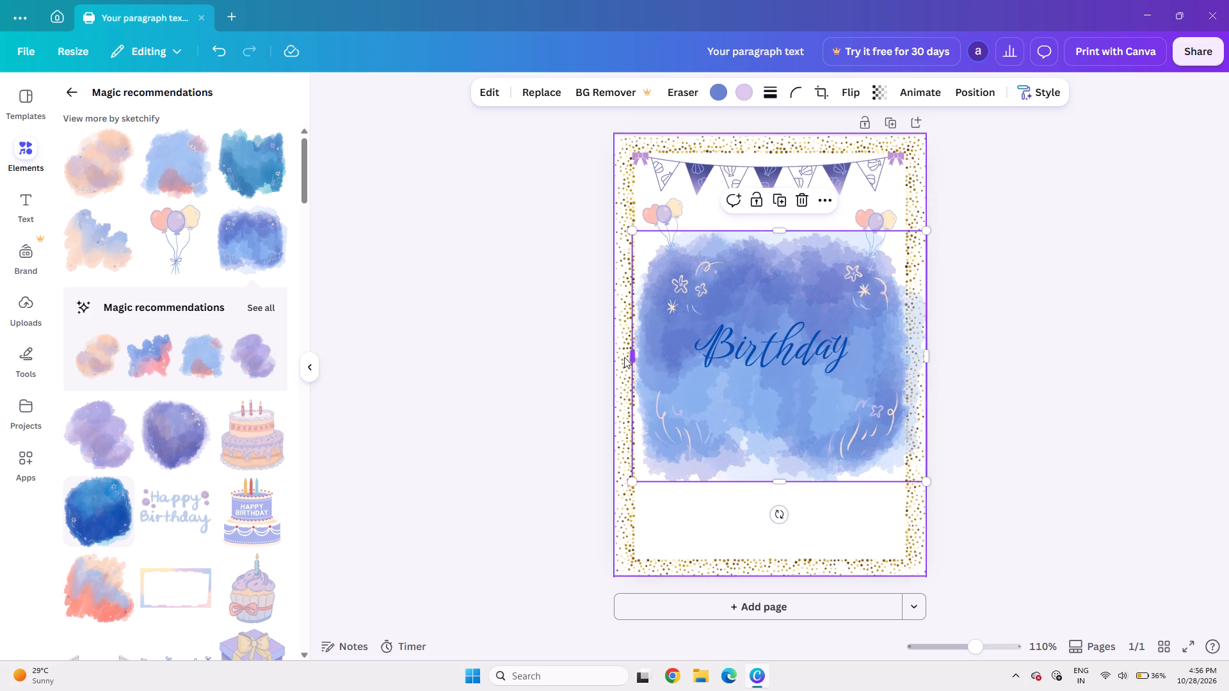
drag(624, 357, 616, 357)
click(780, 237)
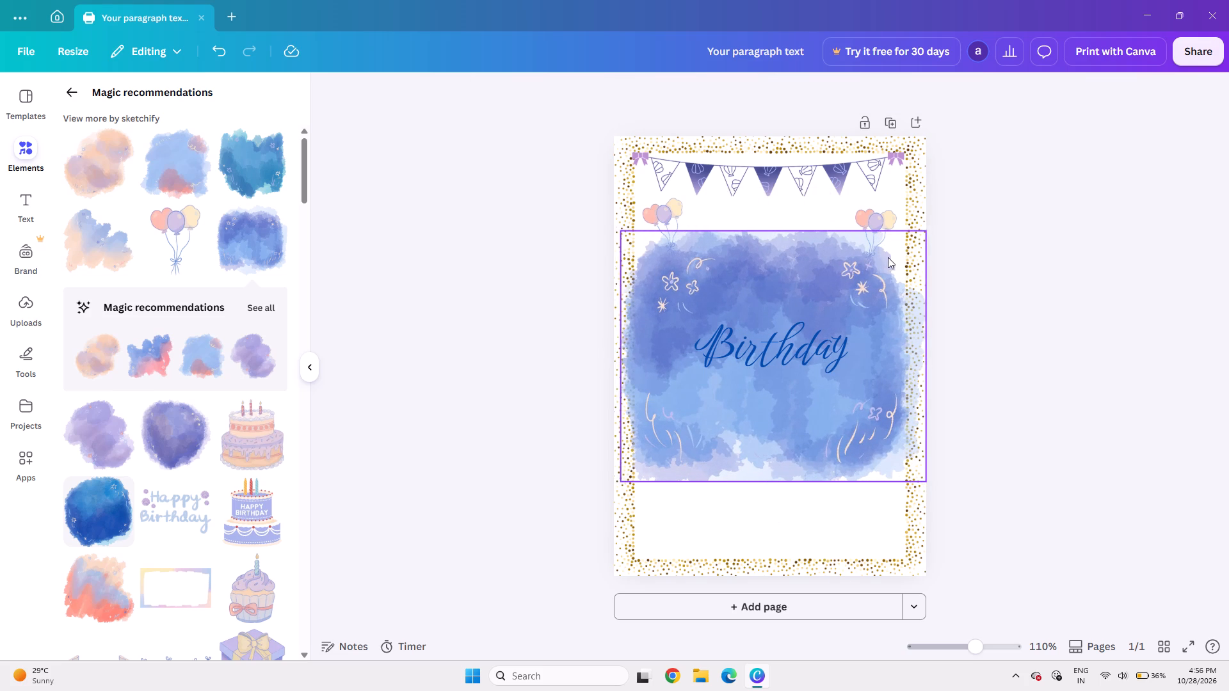
click(957, 269)
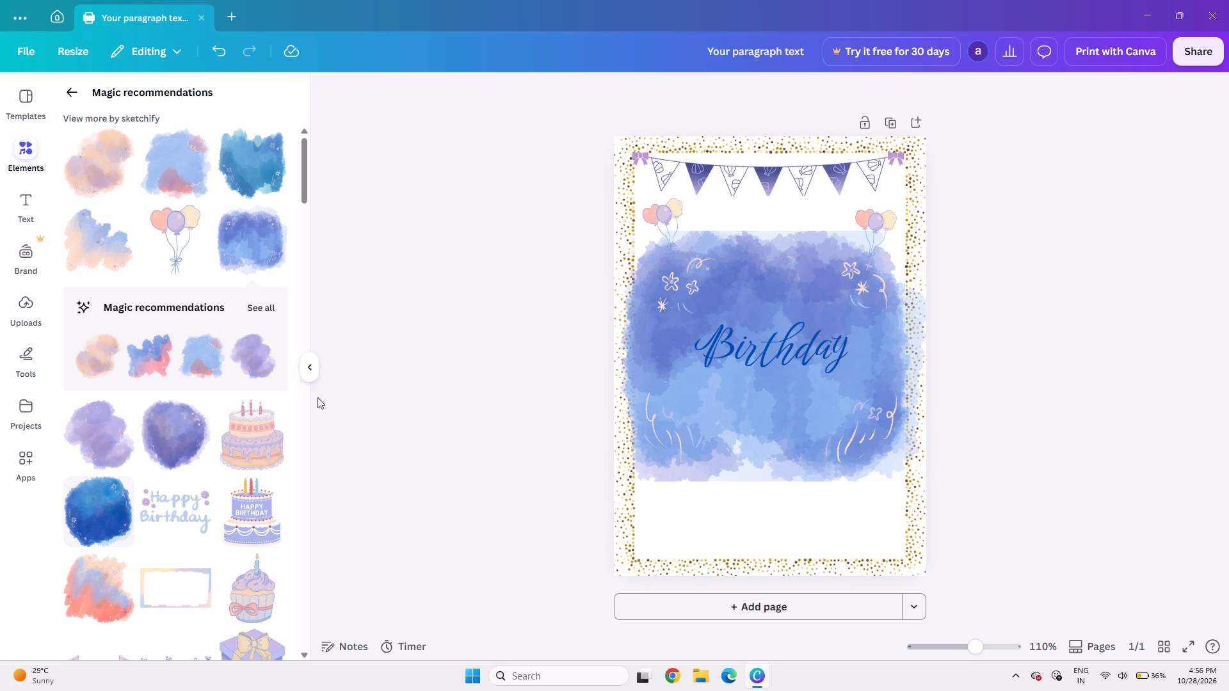
Stretch the watercolour patch taller, lowering its bottom edge below the doodles and raising its top edge up behind the balloons.
click(704, 438)
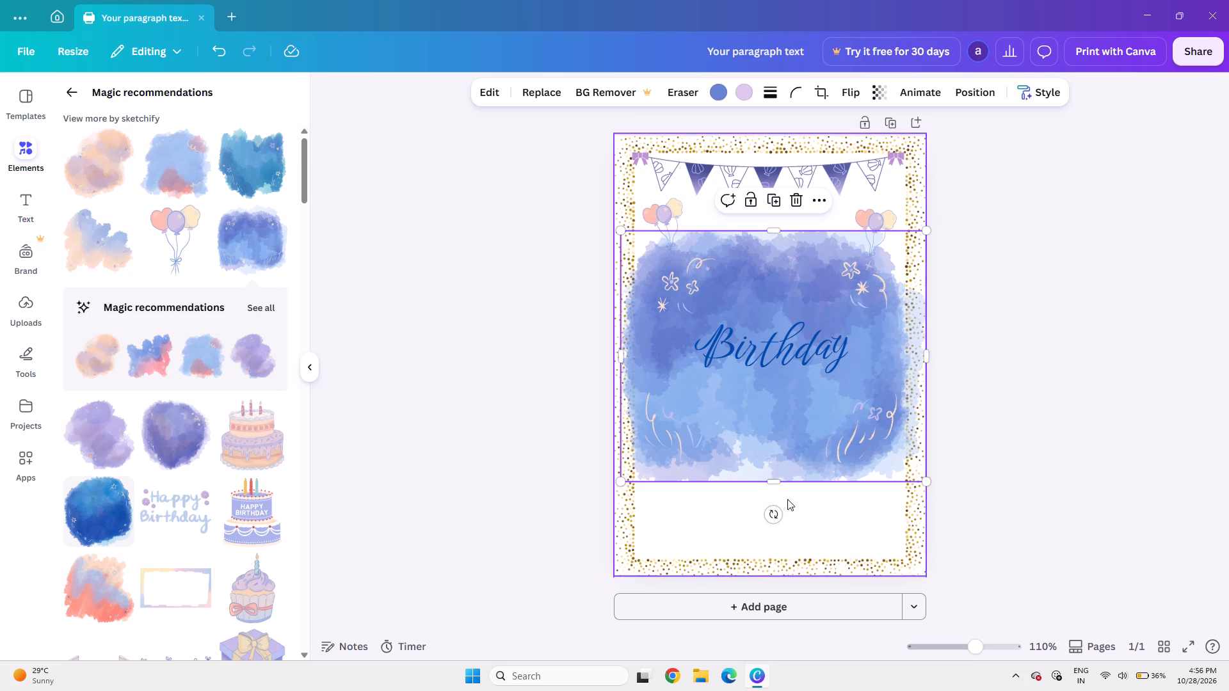
drag(765, 479, 762, 488)
drag(761, 491, 762, 517)
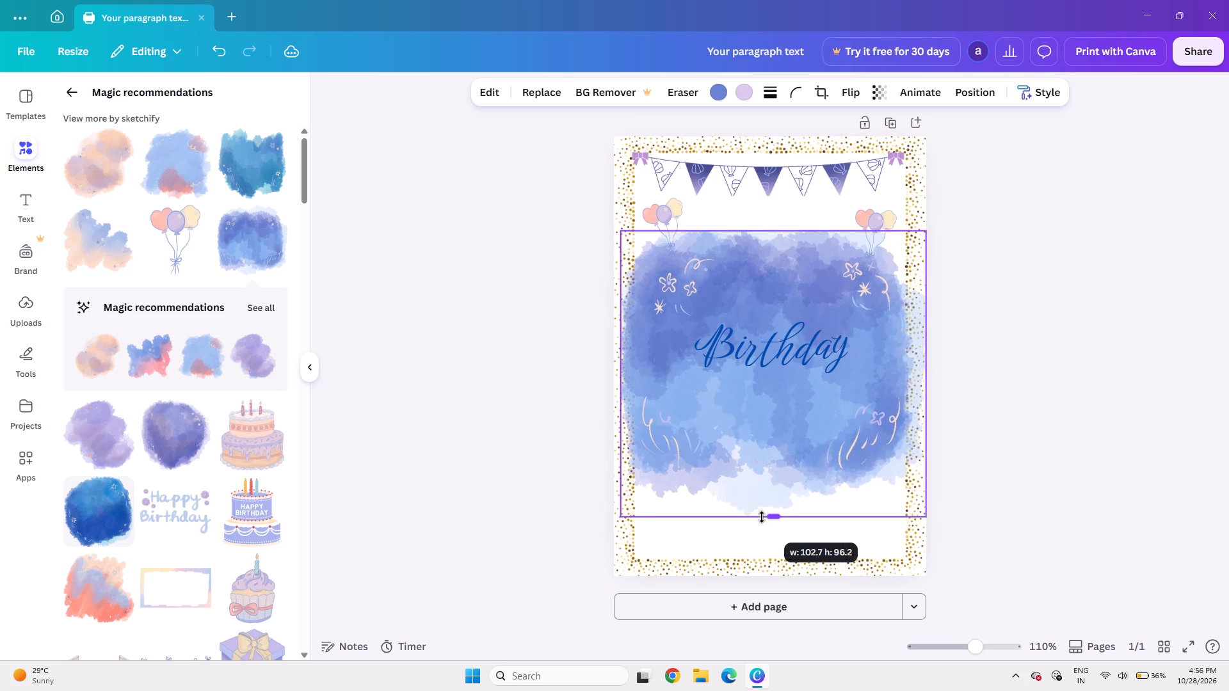
drag(762, 517, 766, 509)
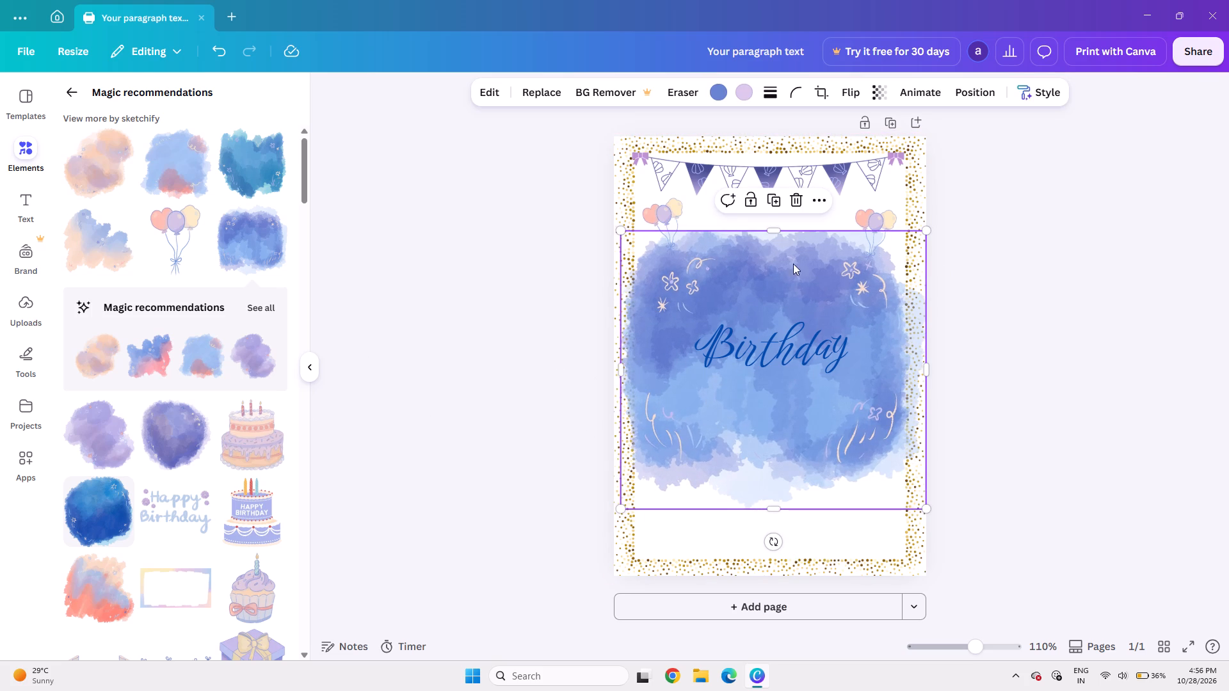
drag(771, 234, 764, 216)
click(507, 362)
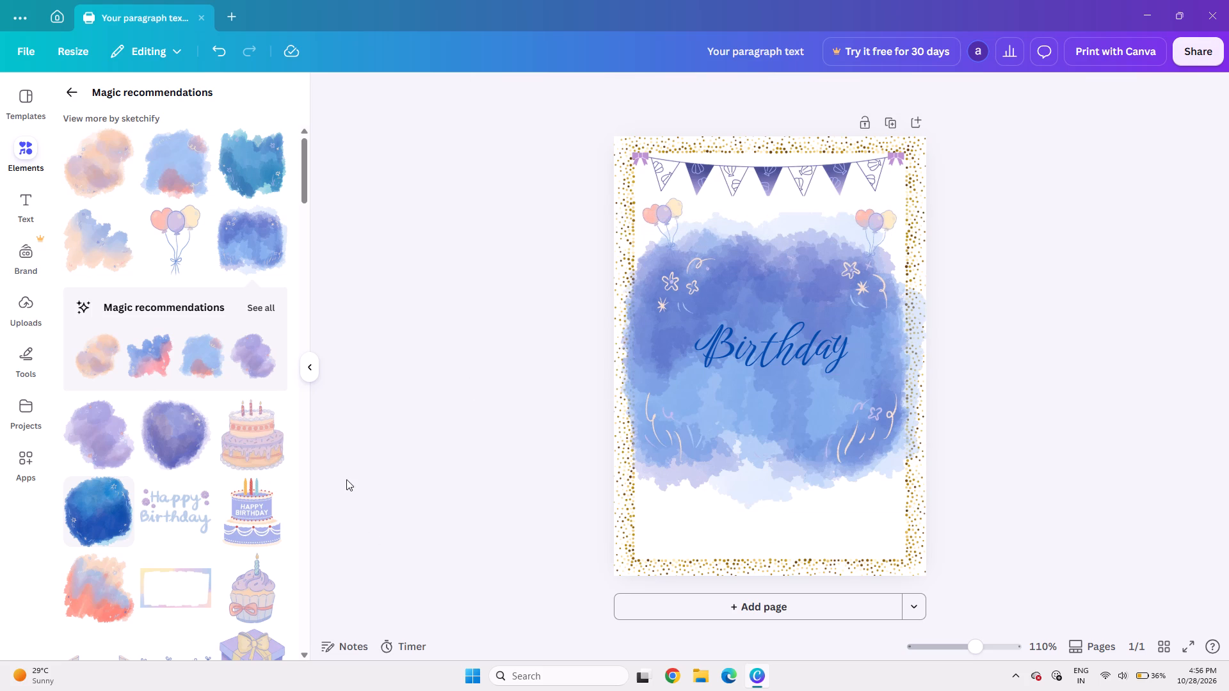
click(453, 409)
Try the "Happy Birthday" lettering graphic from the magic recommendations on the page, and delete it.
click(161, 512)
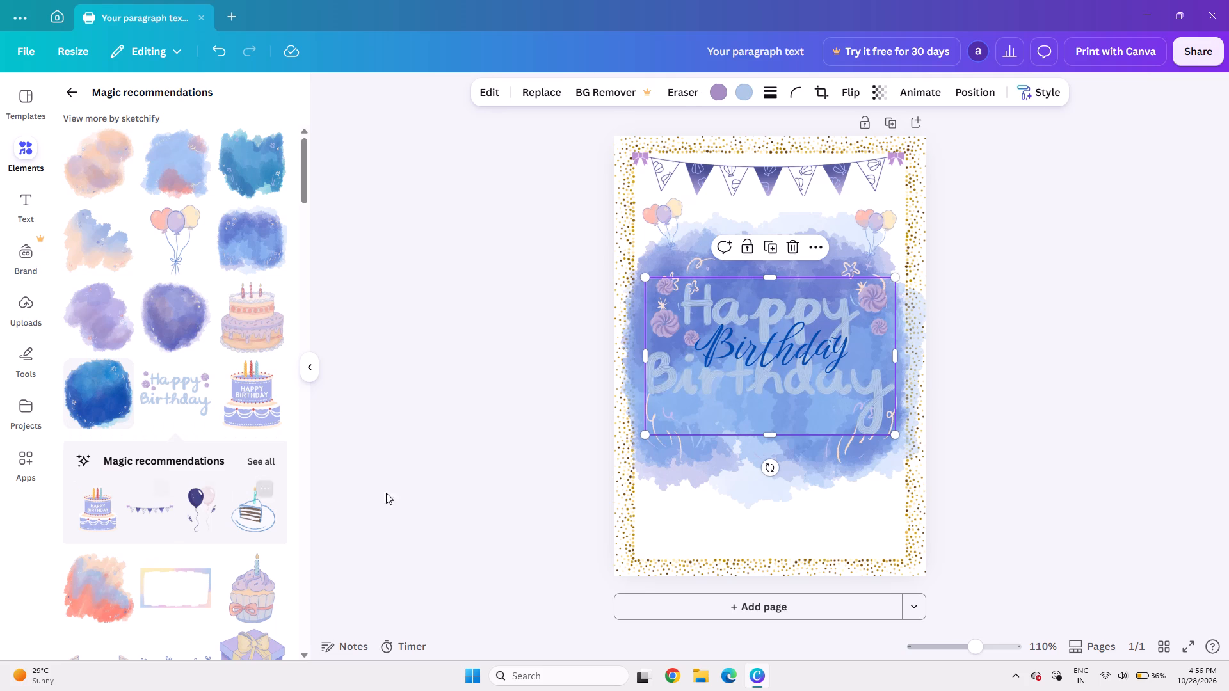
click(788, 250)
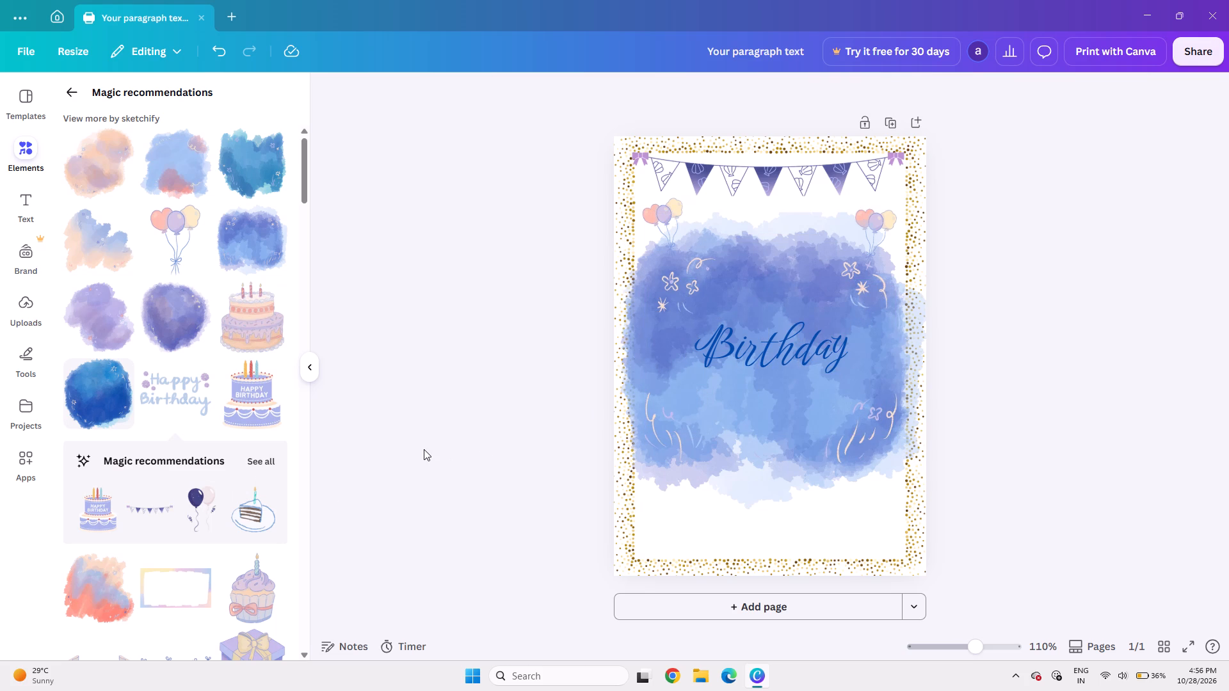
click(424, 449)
Add a text box, place it just above the "Birthday" title, and clear its placeholder text.
click(67, 99)
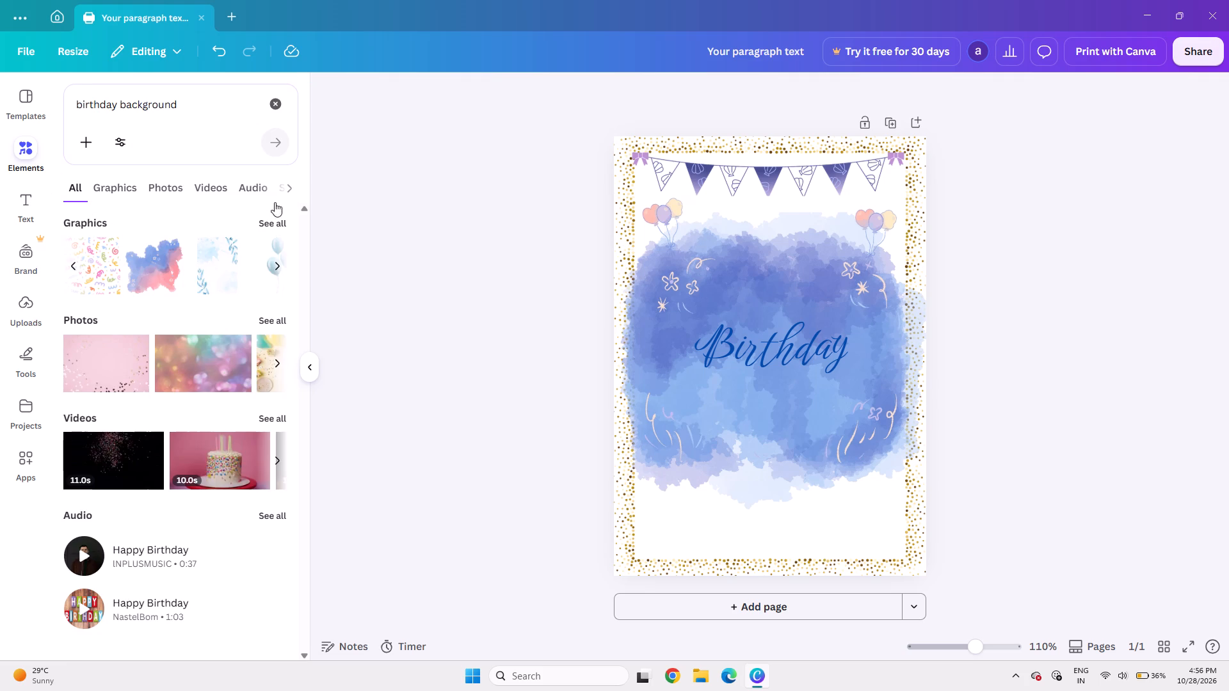
click(29, 206)
click(193, 143)
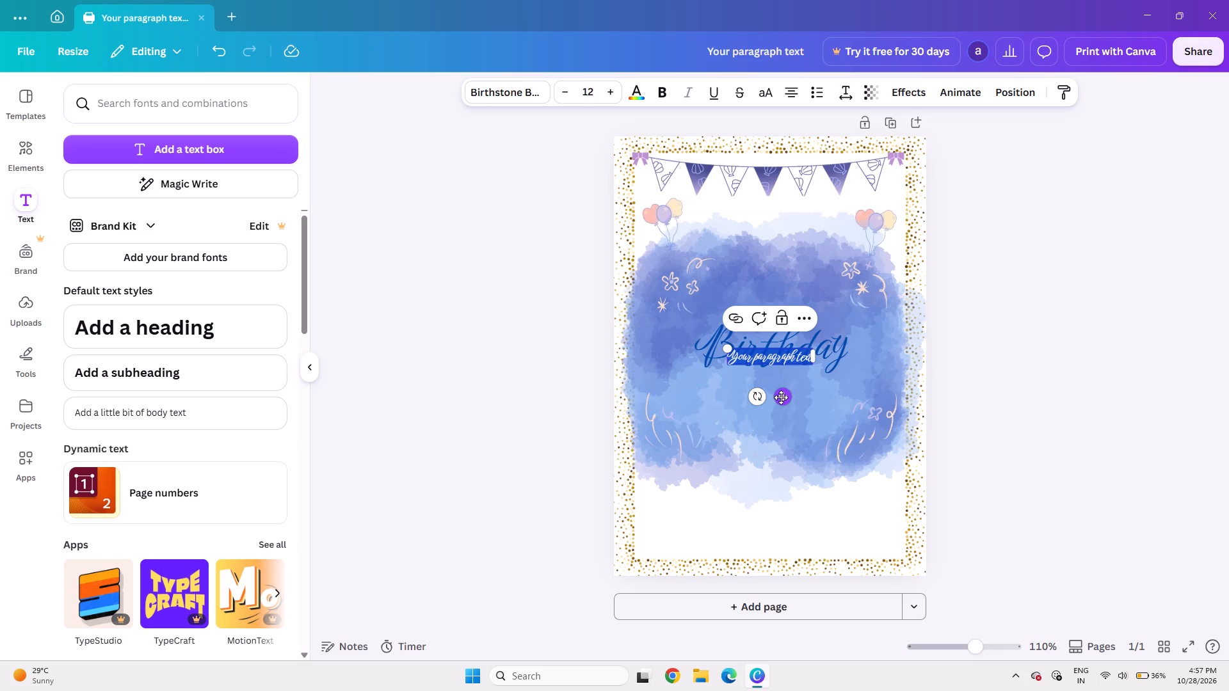
drag(781, 397, 776, 350)
click(779, 314)
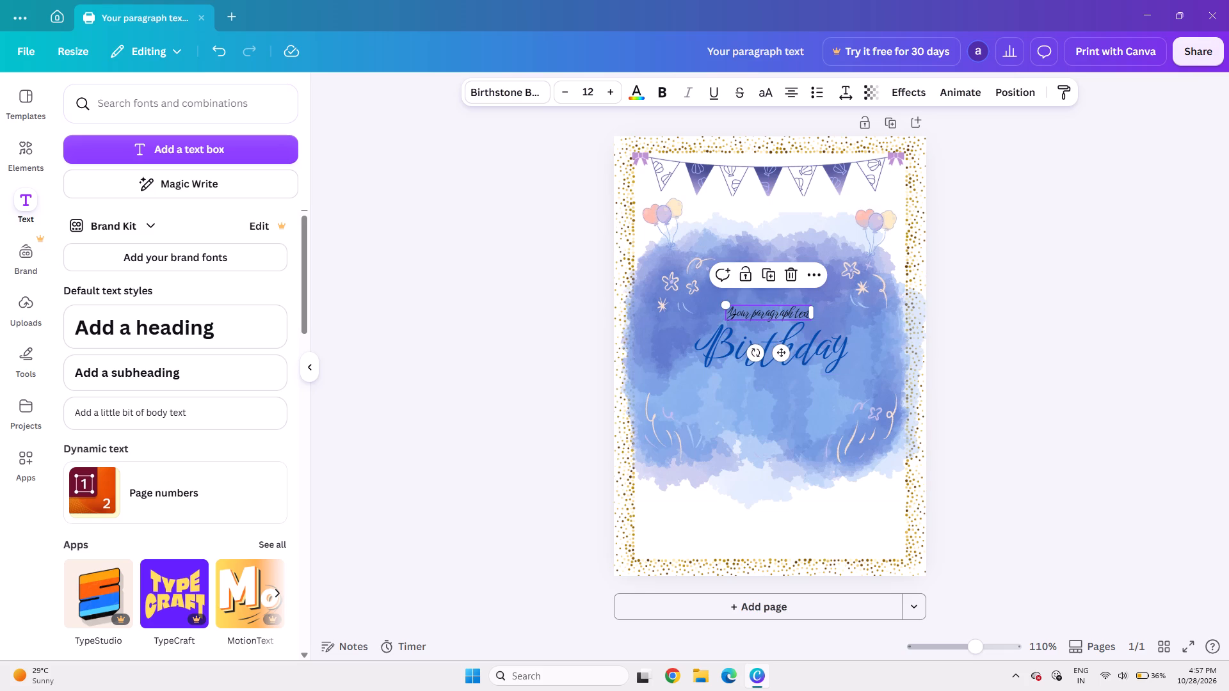
key(BackSpace)
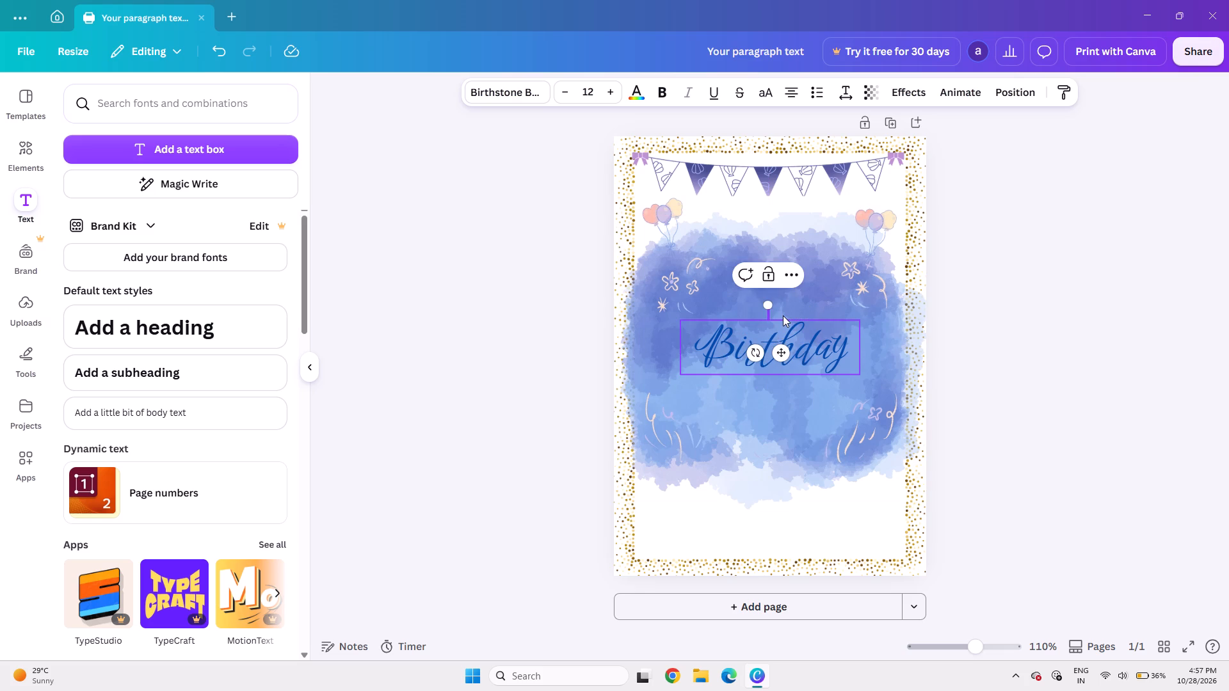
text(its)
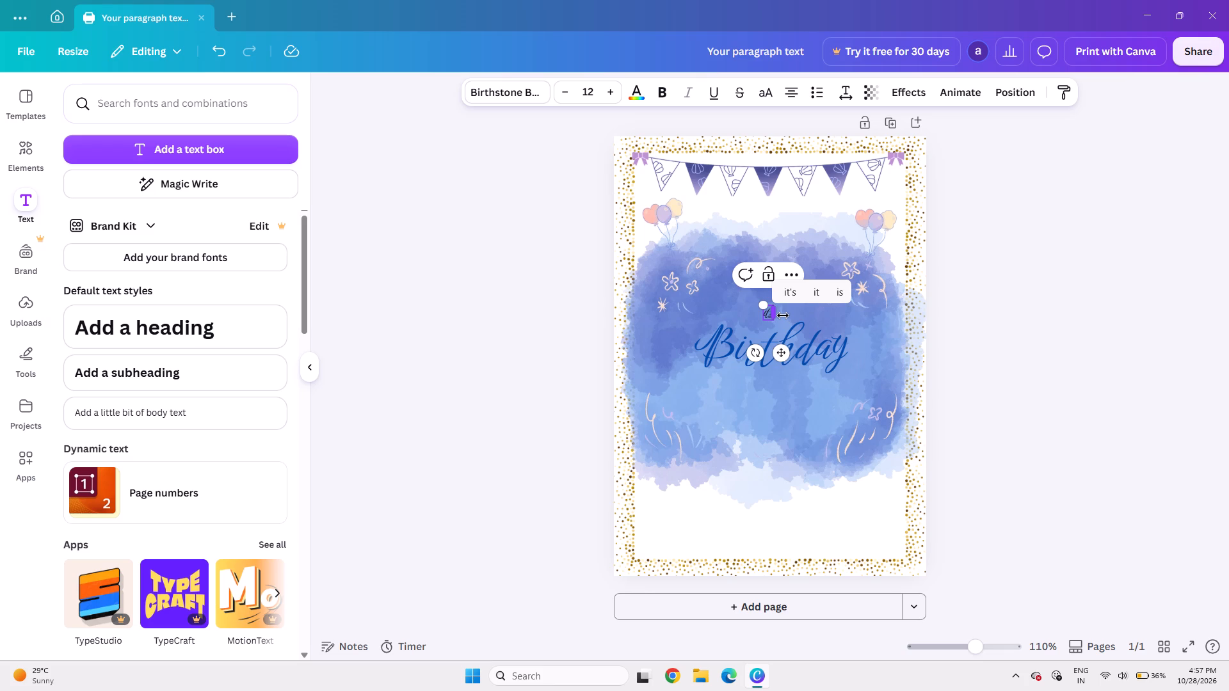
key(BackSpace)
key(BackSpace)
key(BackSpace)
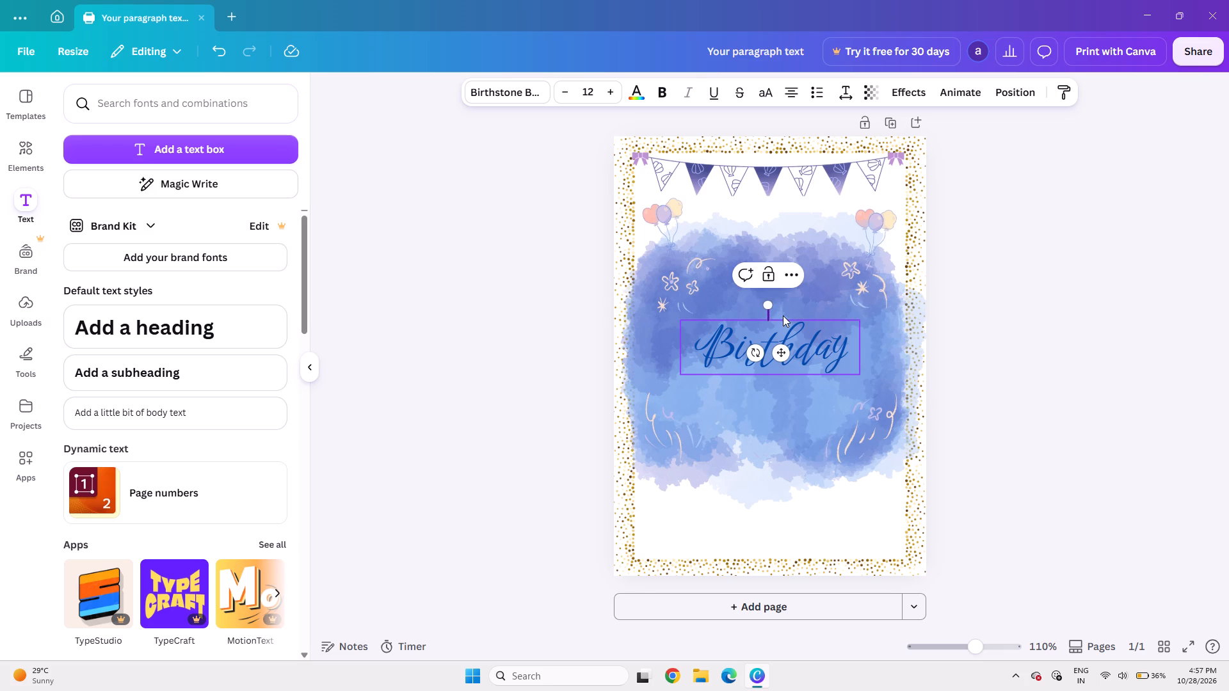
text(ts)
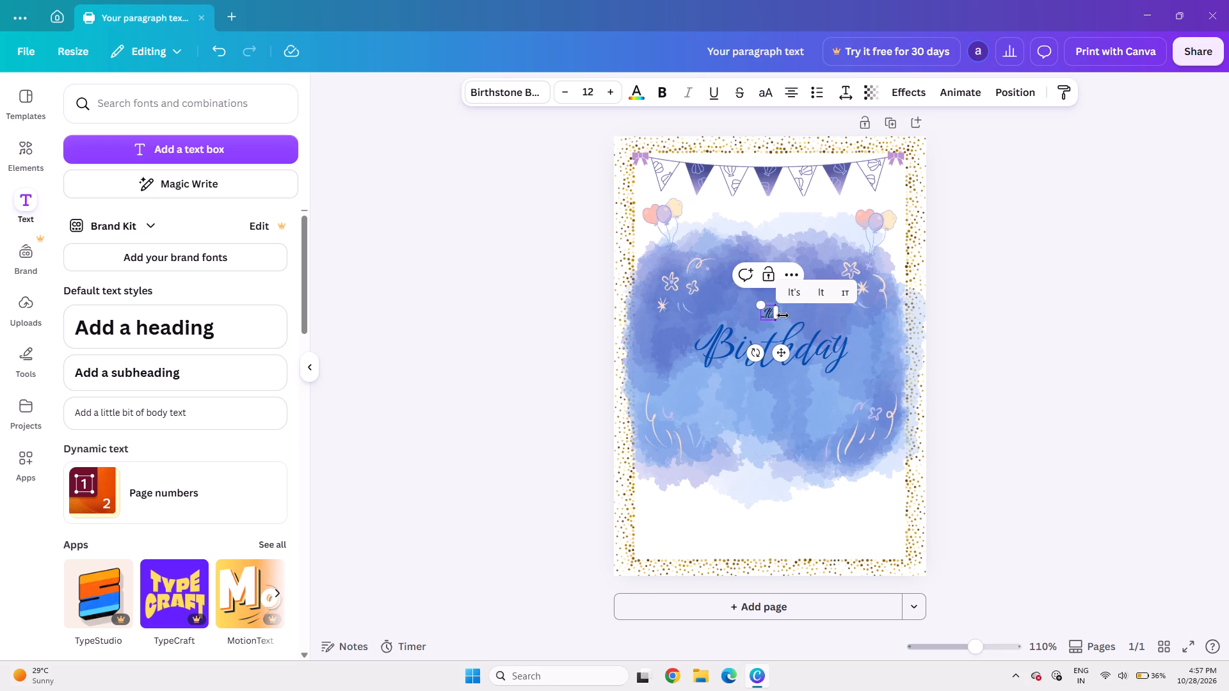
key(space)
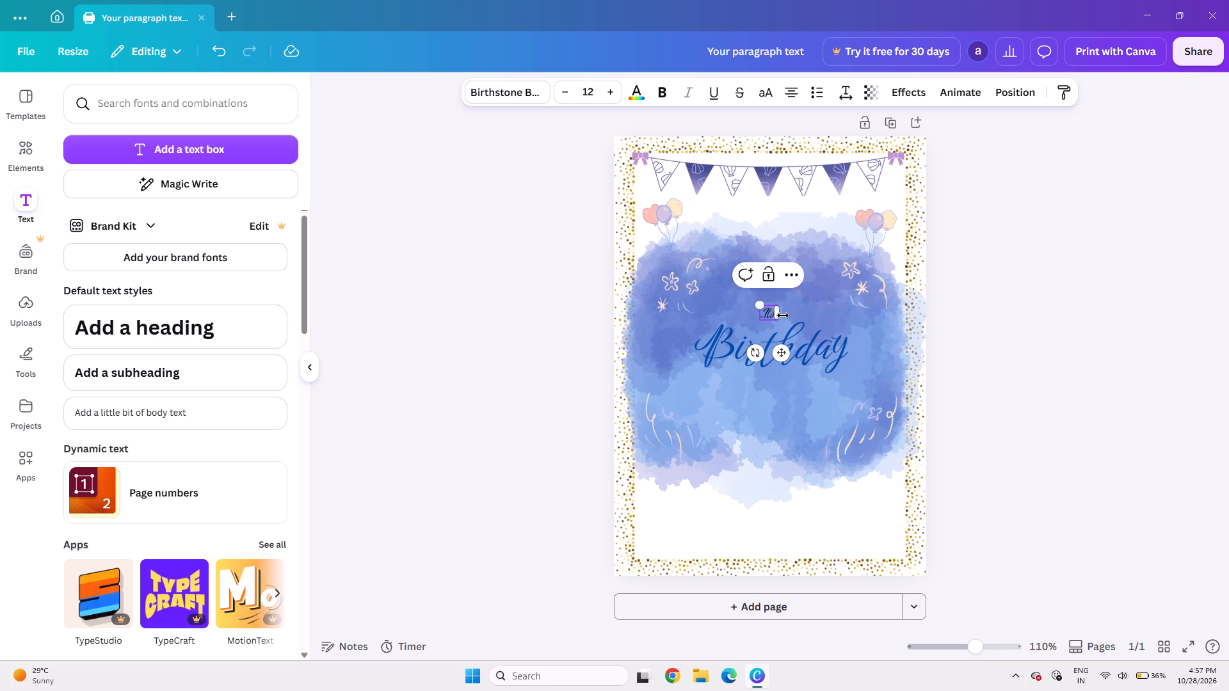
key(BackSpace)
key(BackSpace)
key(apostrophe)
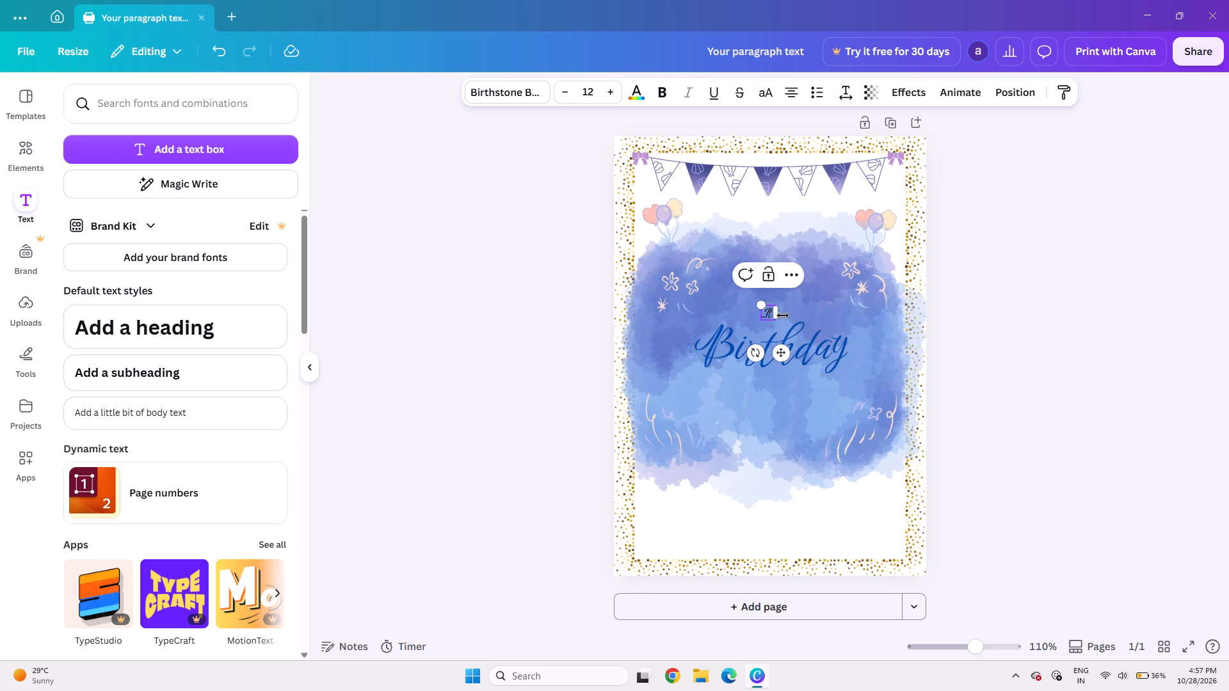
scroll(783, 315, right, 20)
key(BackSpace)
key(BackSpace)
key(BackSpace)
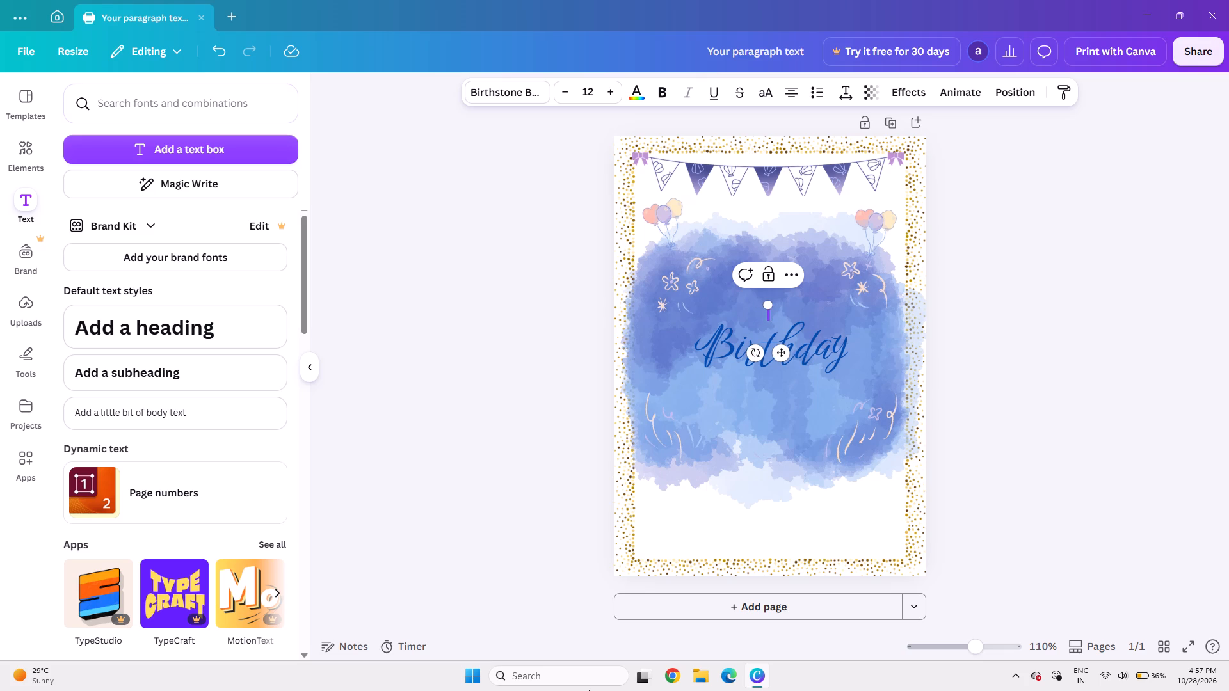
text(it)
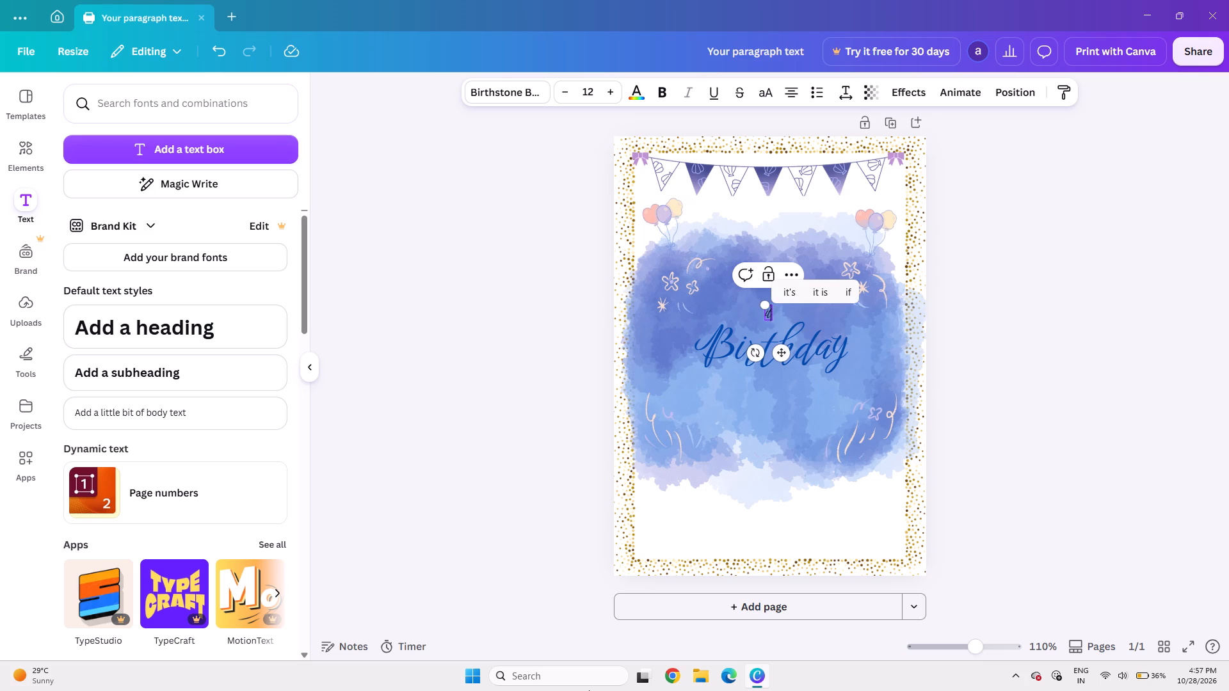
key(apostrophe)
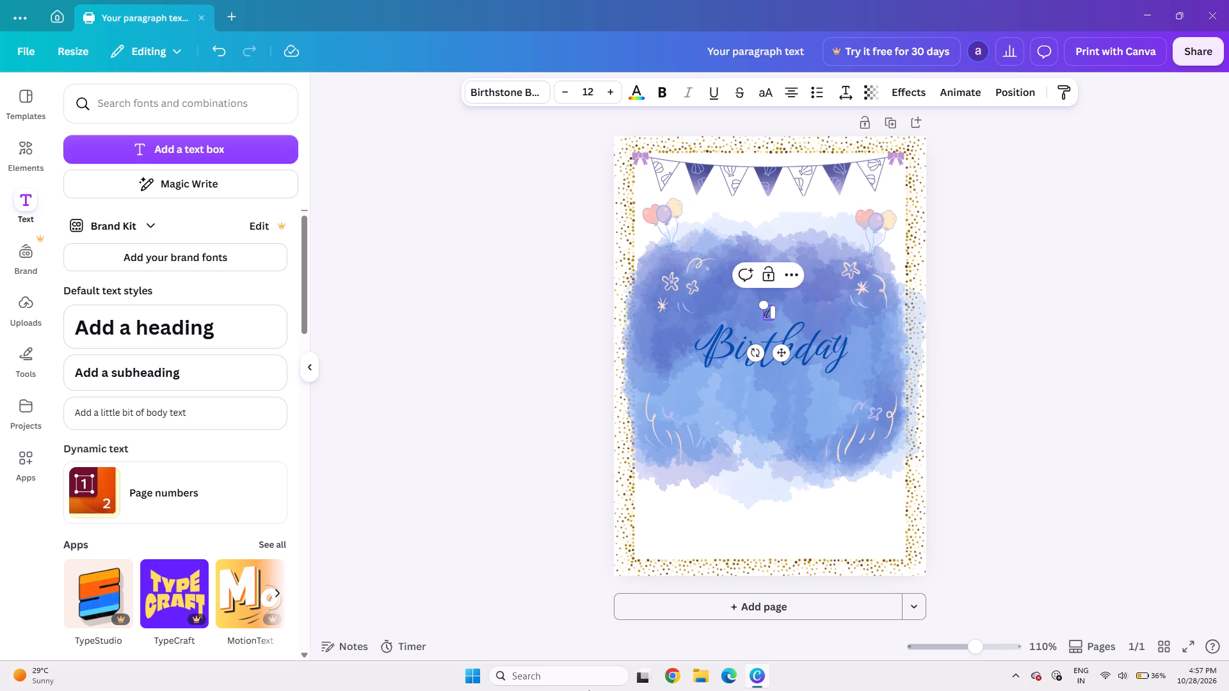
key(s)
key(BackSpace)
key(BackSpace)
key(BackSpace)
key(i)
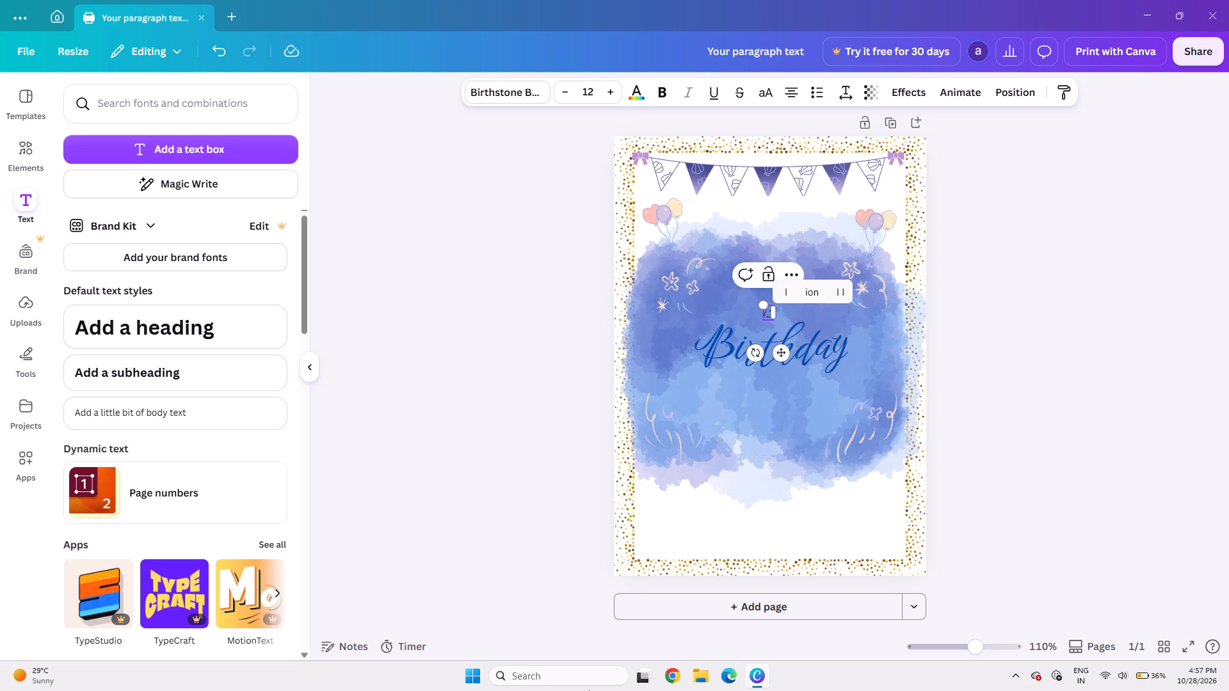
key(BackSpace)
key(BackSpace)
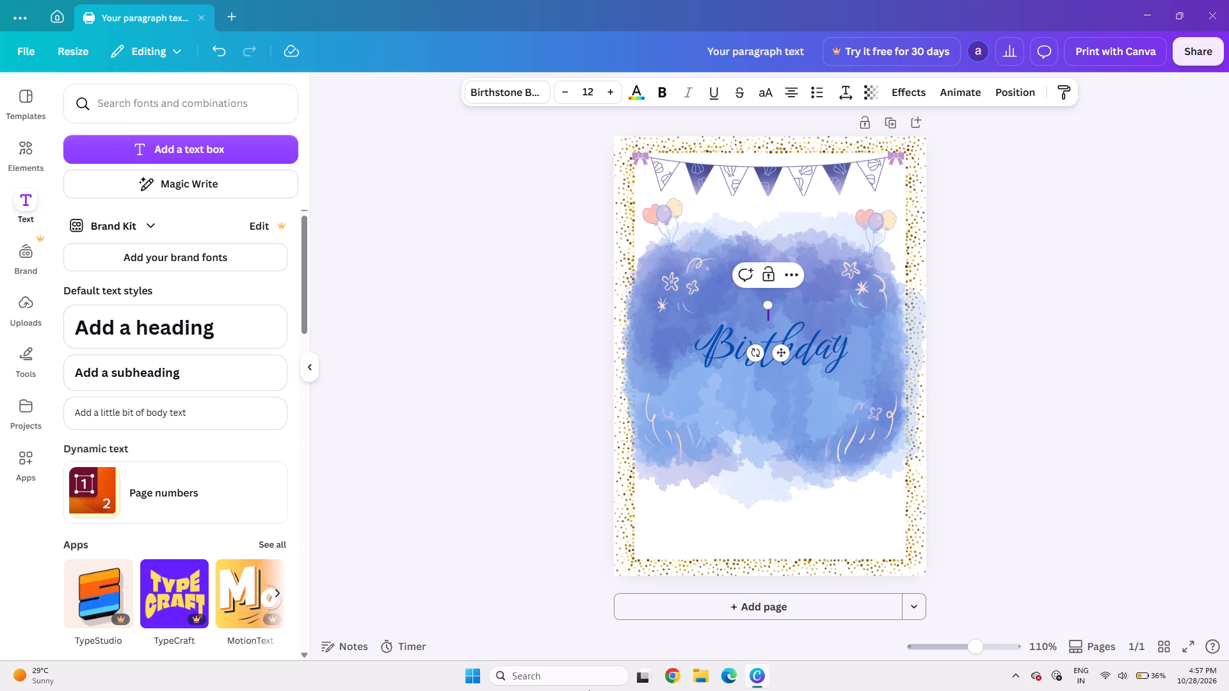
Enter "It's My" in the empty text box above the "Birthday" title.
key(i)
key(t)
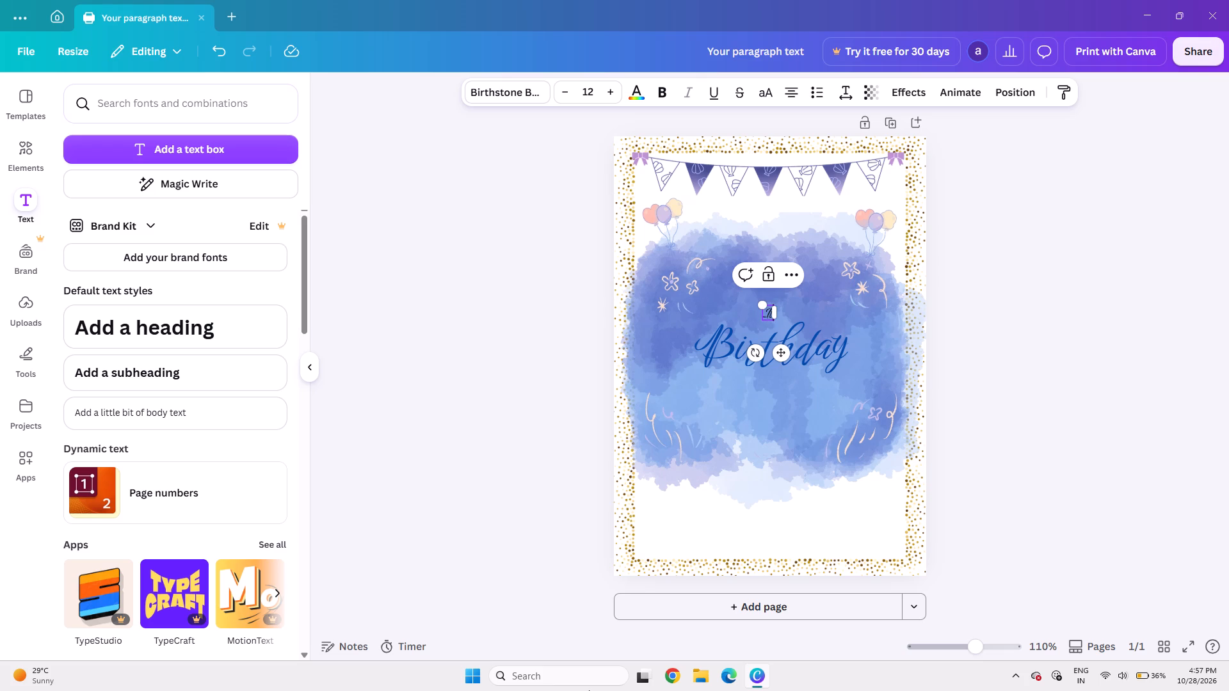
text('s)
key(space)
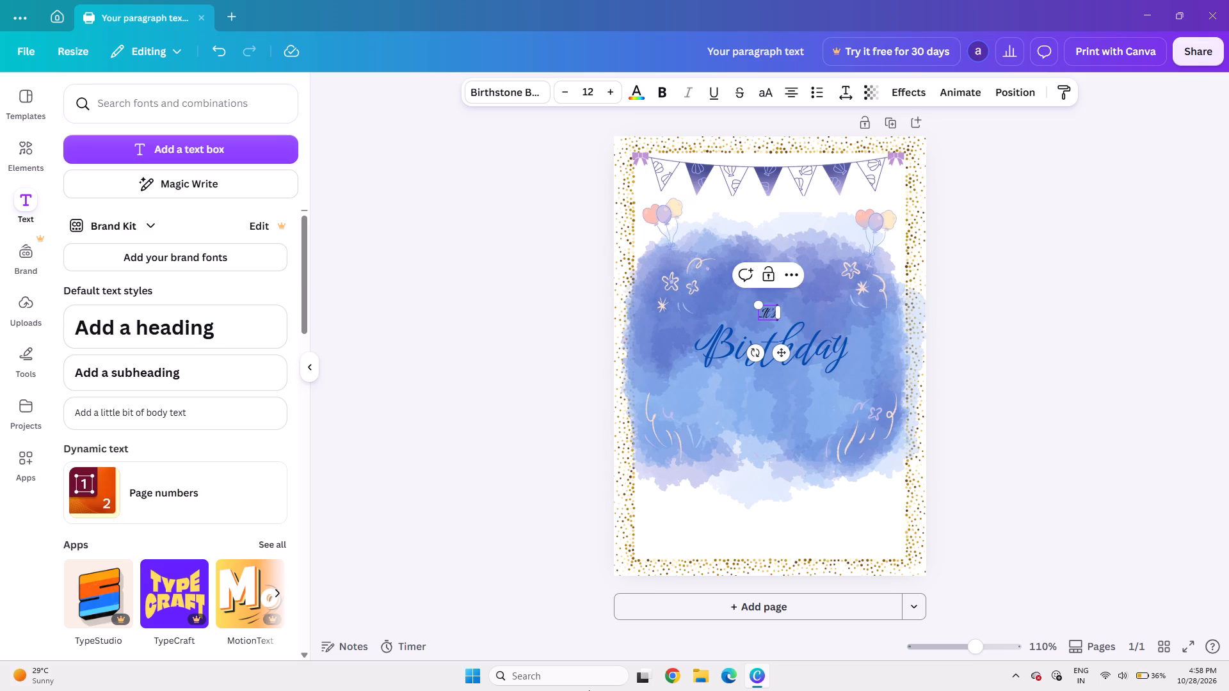
key(space)
key(m)
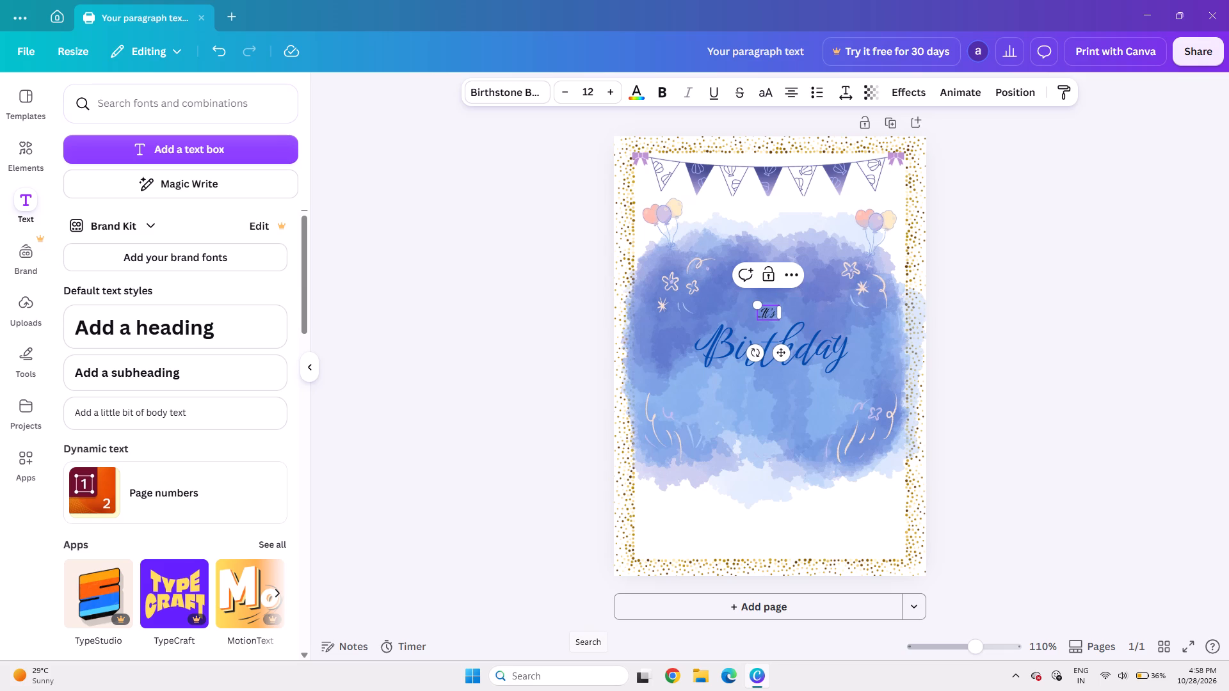
key(y)
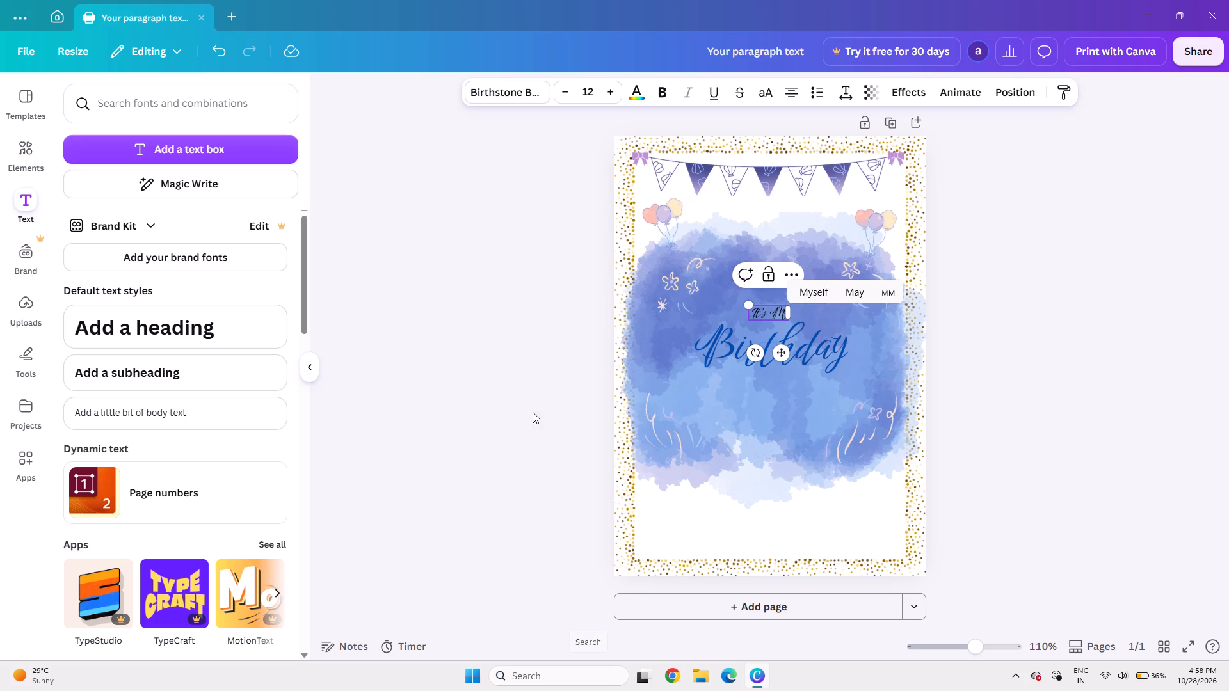
Enlarge the "It's My" text to size 23 and widen its text box slightly.
double_click(611, 95)
triple_click(611, 97)
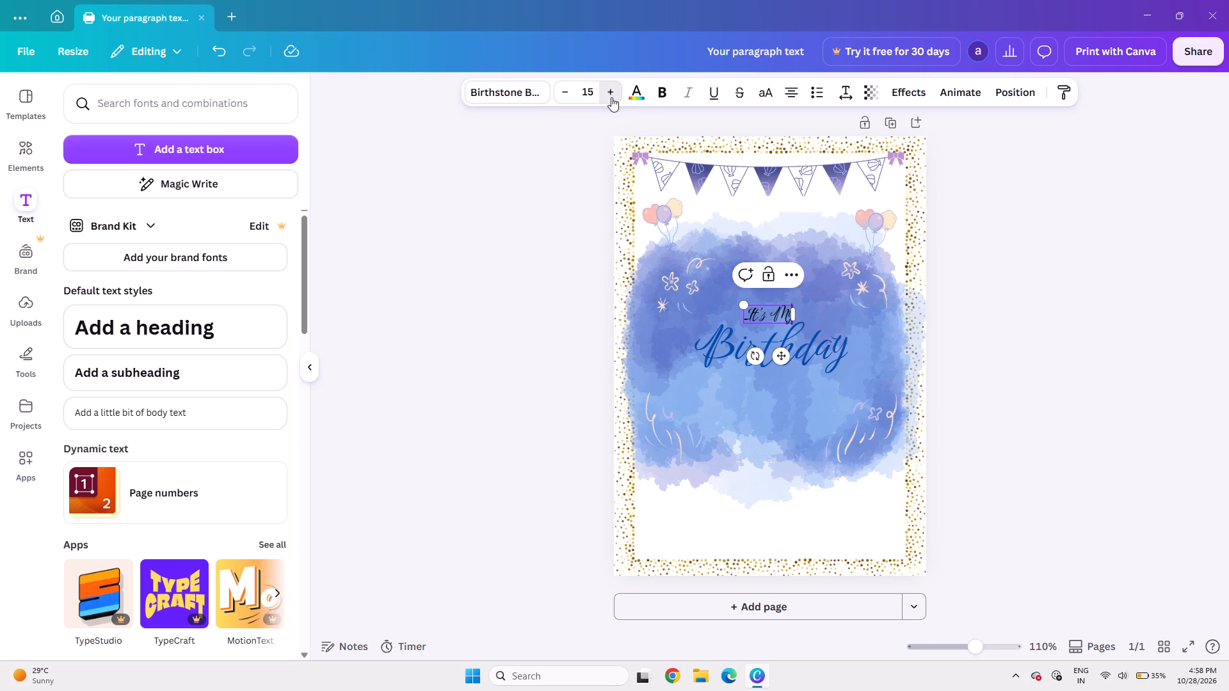
triple_click(613, 100)
triple_click(614, 103)
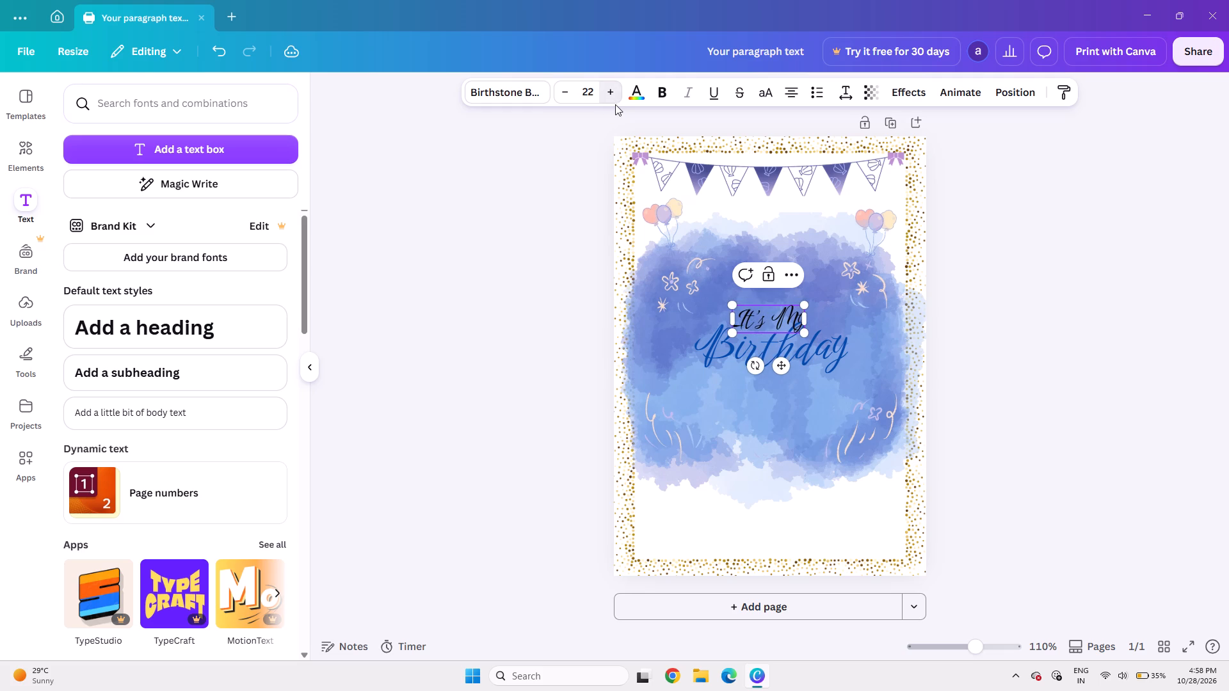
click(615, 104)
triple_click(615, 104)
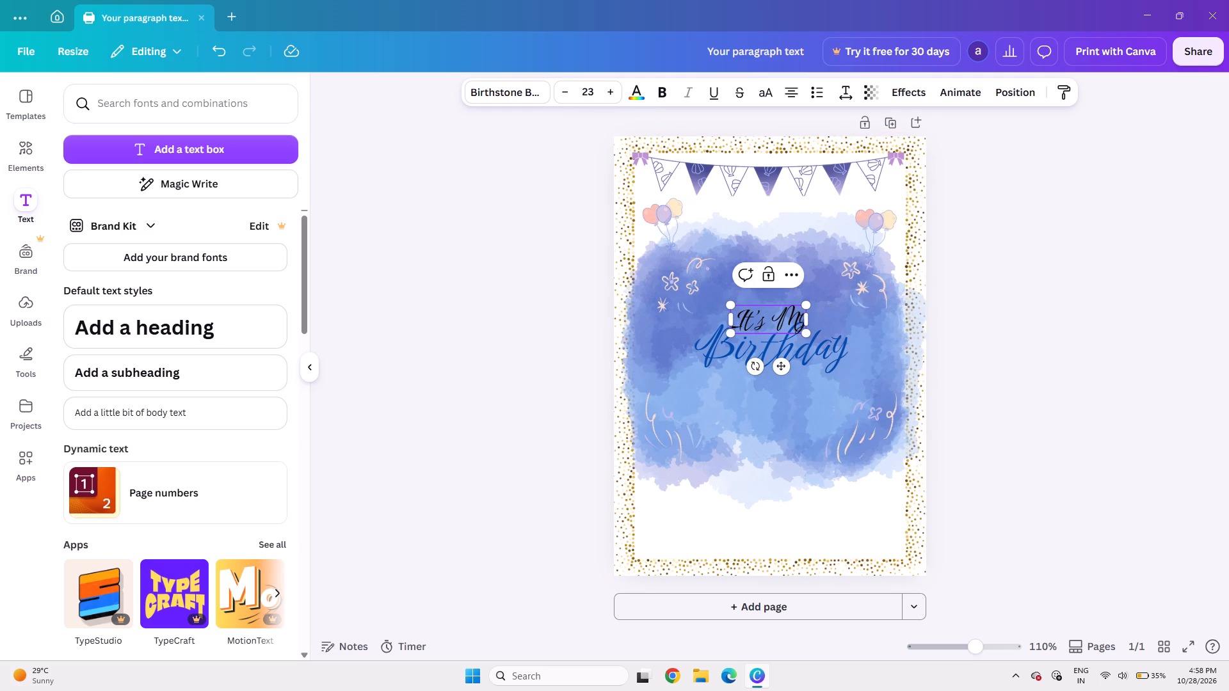
triple_click(808, 314)
click(815, 316)
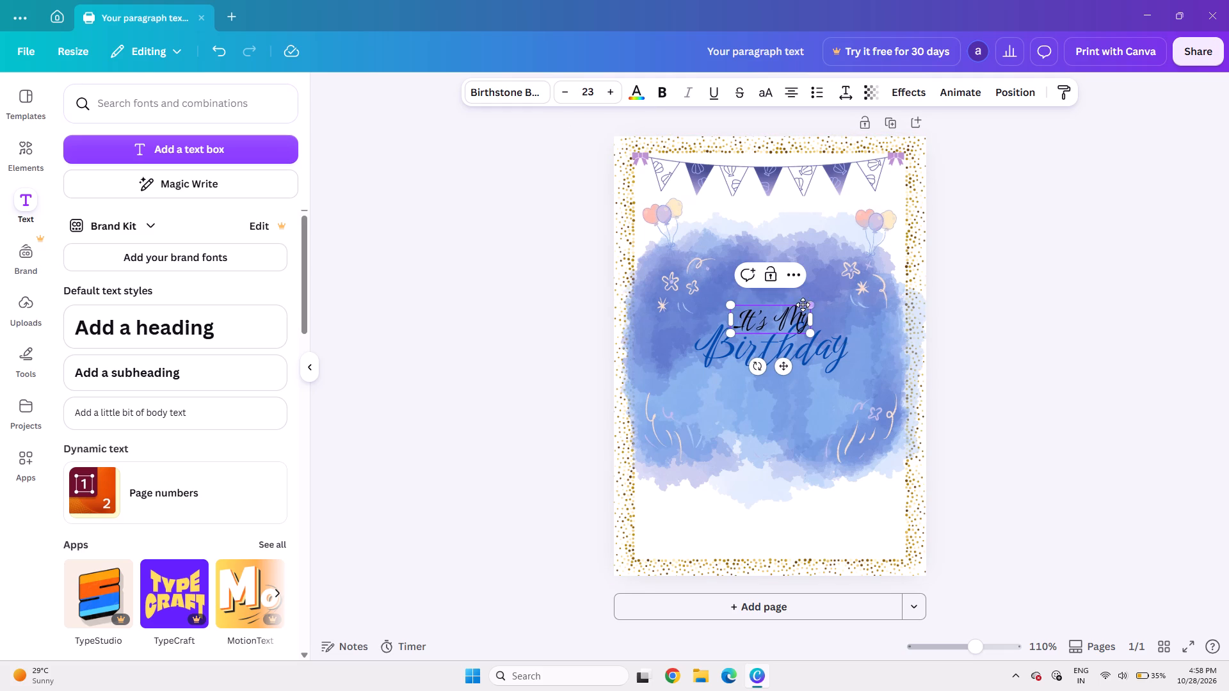
click(550, 358)
Nudge the "It's My" line up clear of the "Birthday" title and align it with the page's vertical centre line.
click(783, 310)
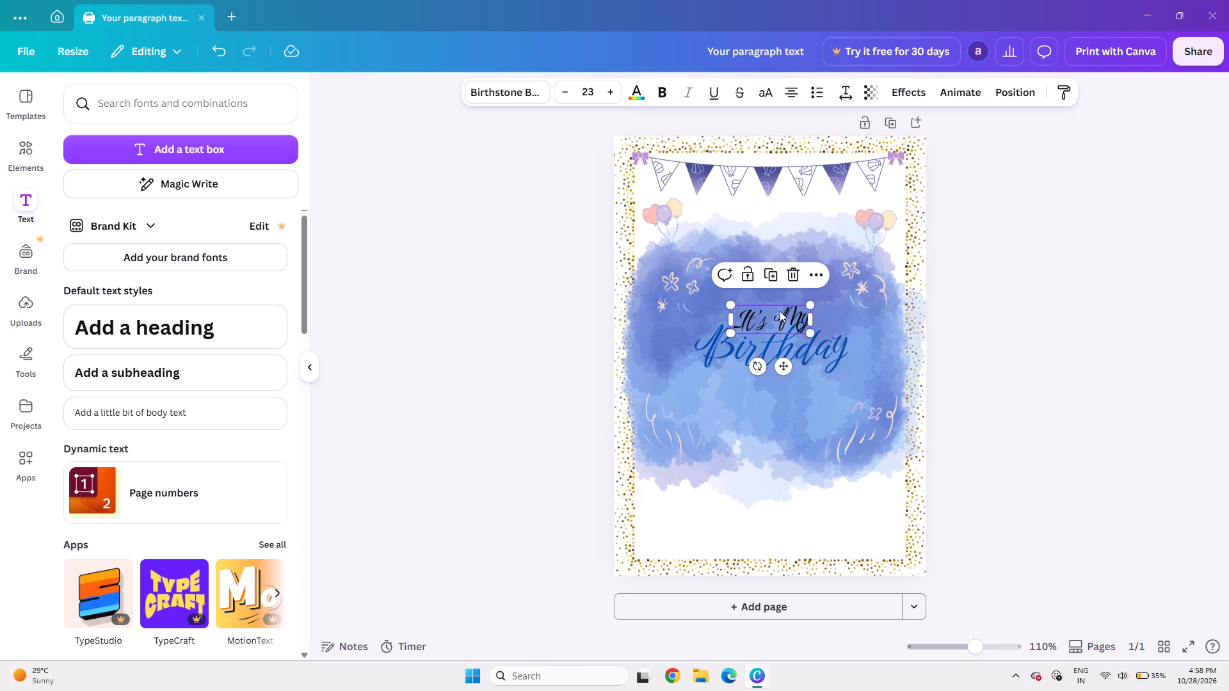
key(Up)
key(Up)
key(Up)
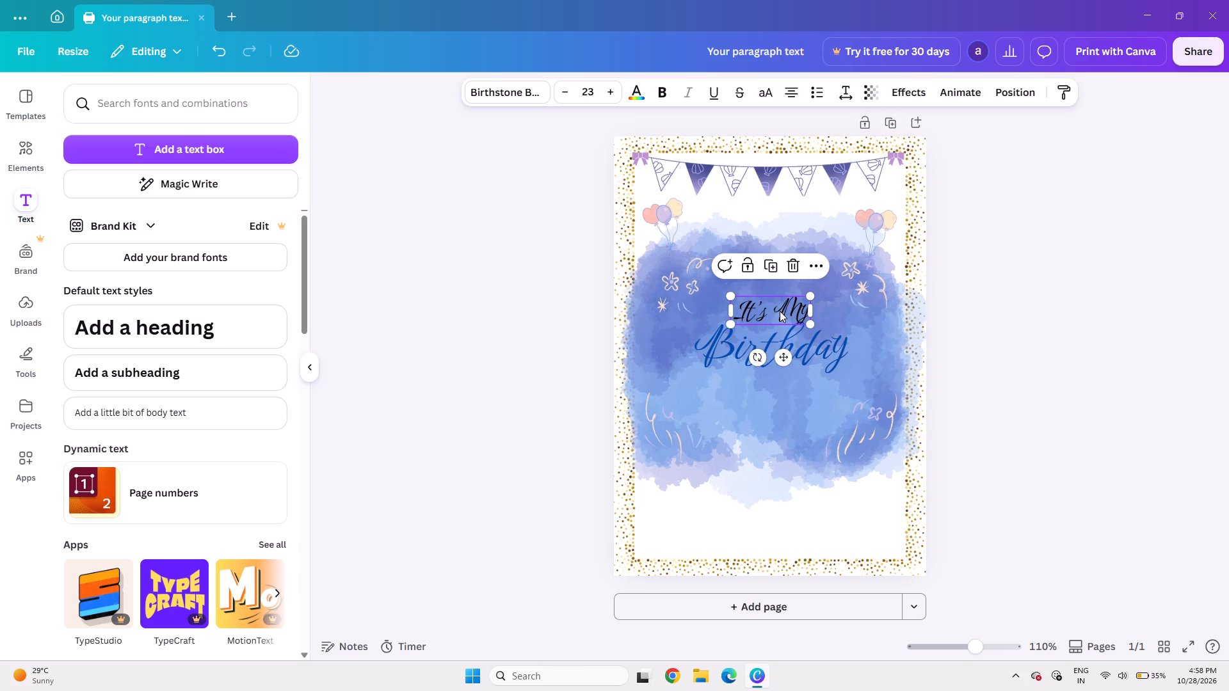
key(Up)
key(Left)
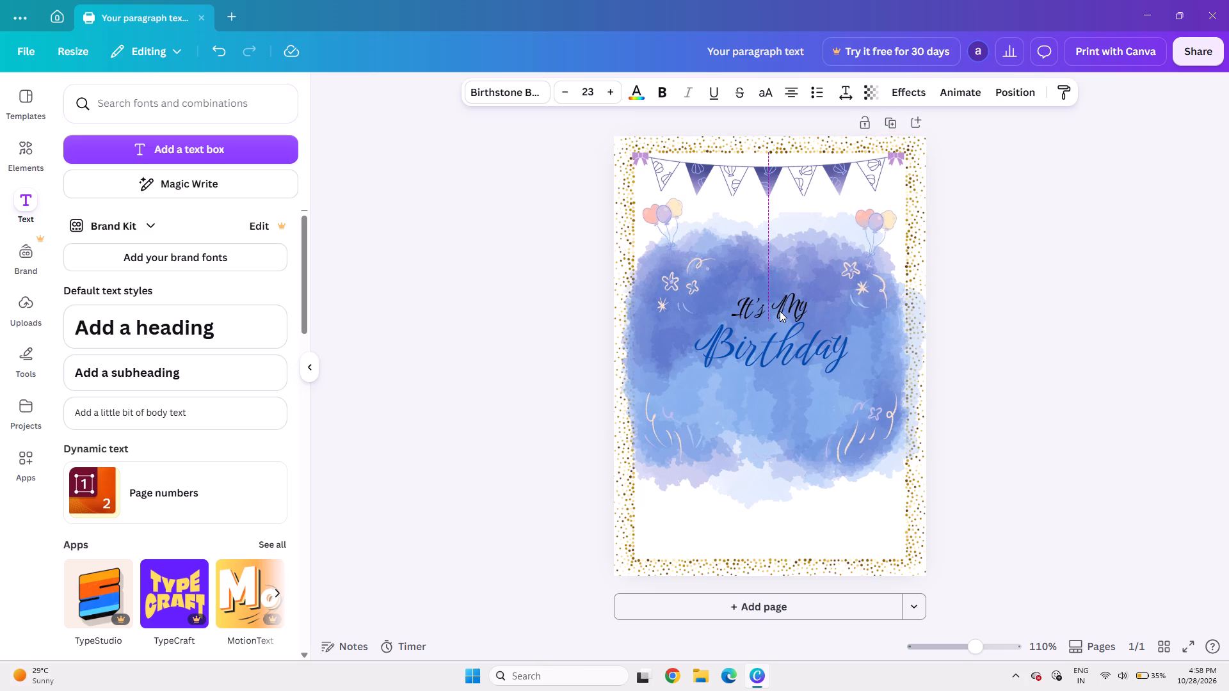
key(Left)
key(Right)
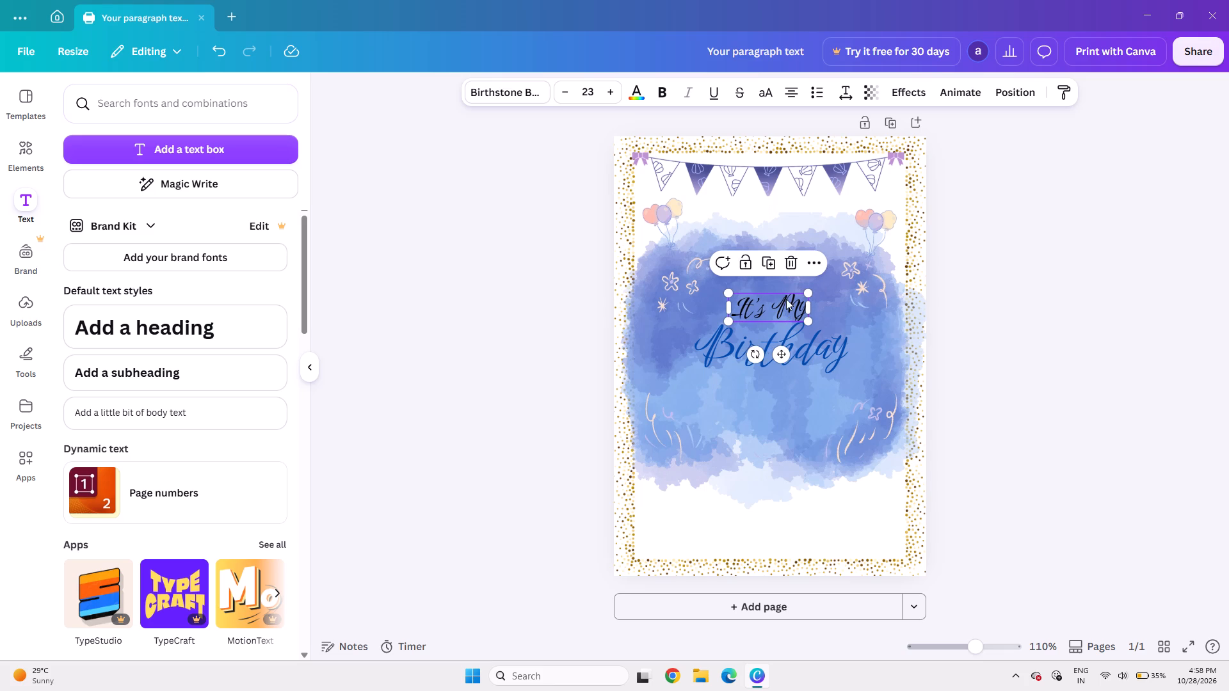
Try several blue and purple shades on the "It's My" text and set it to dark blue #1800ad.
click(638, 93)
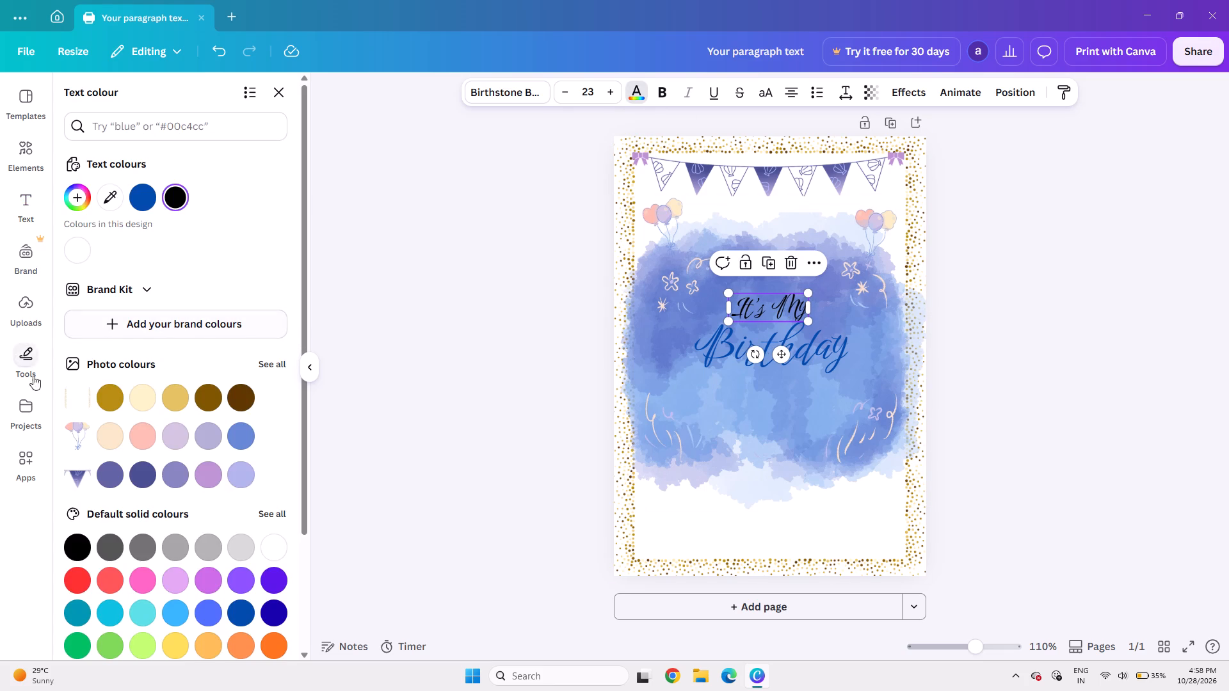
click(186, 585)
click(246, 603)
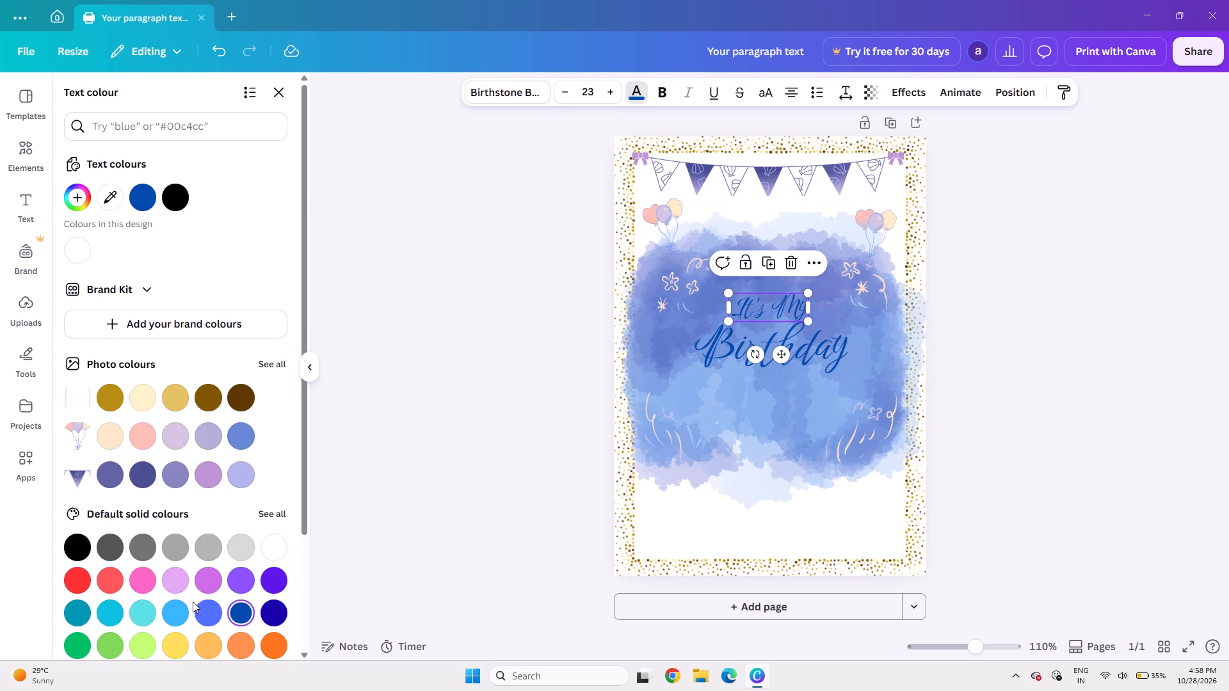
click(198, 606)
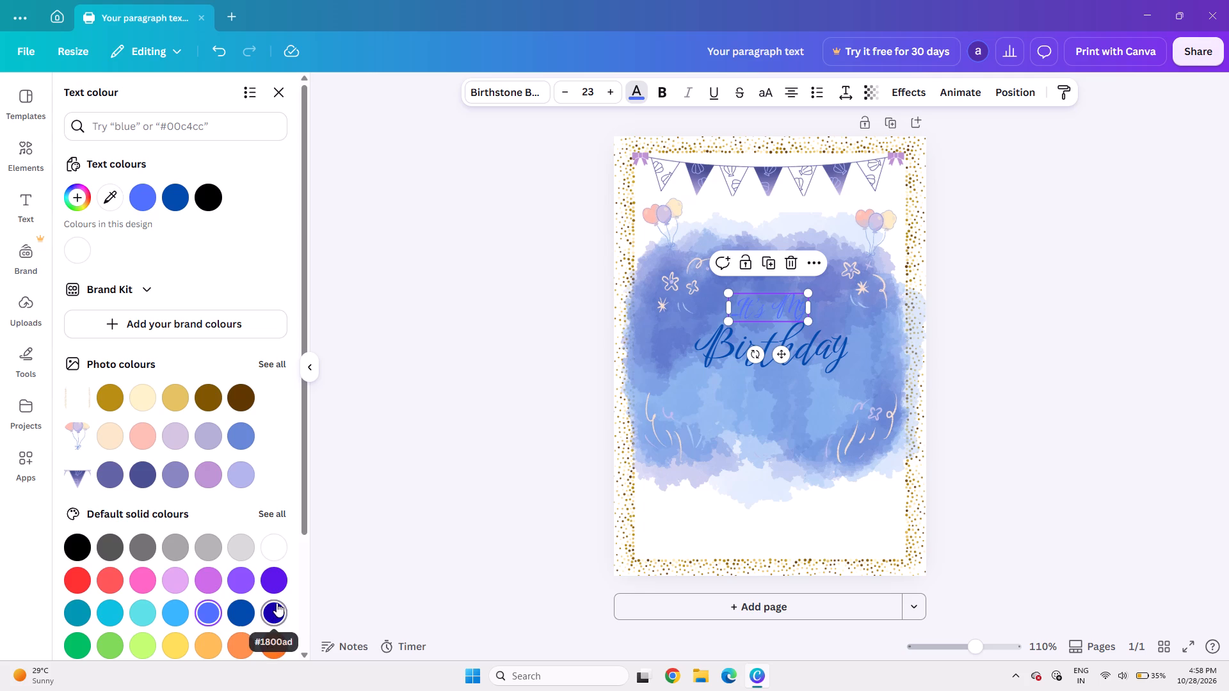
click(275, 588)
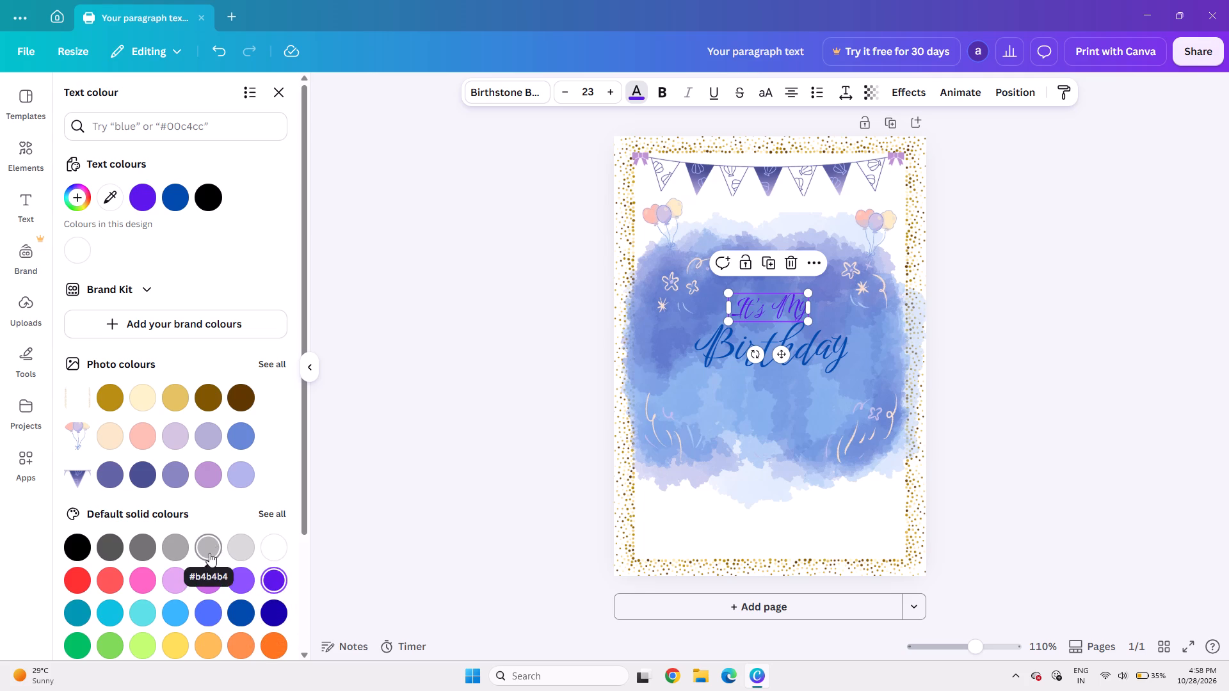
click(246, 581)
double_click(256, 616)
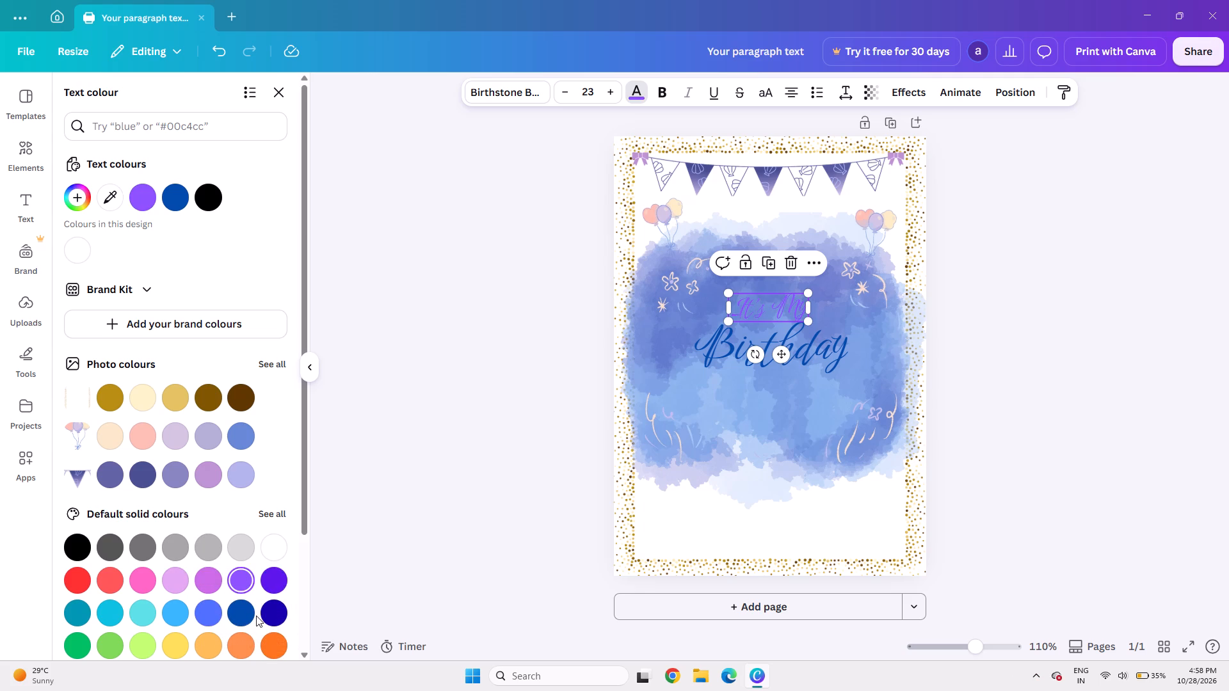
click(269, 623)
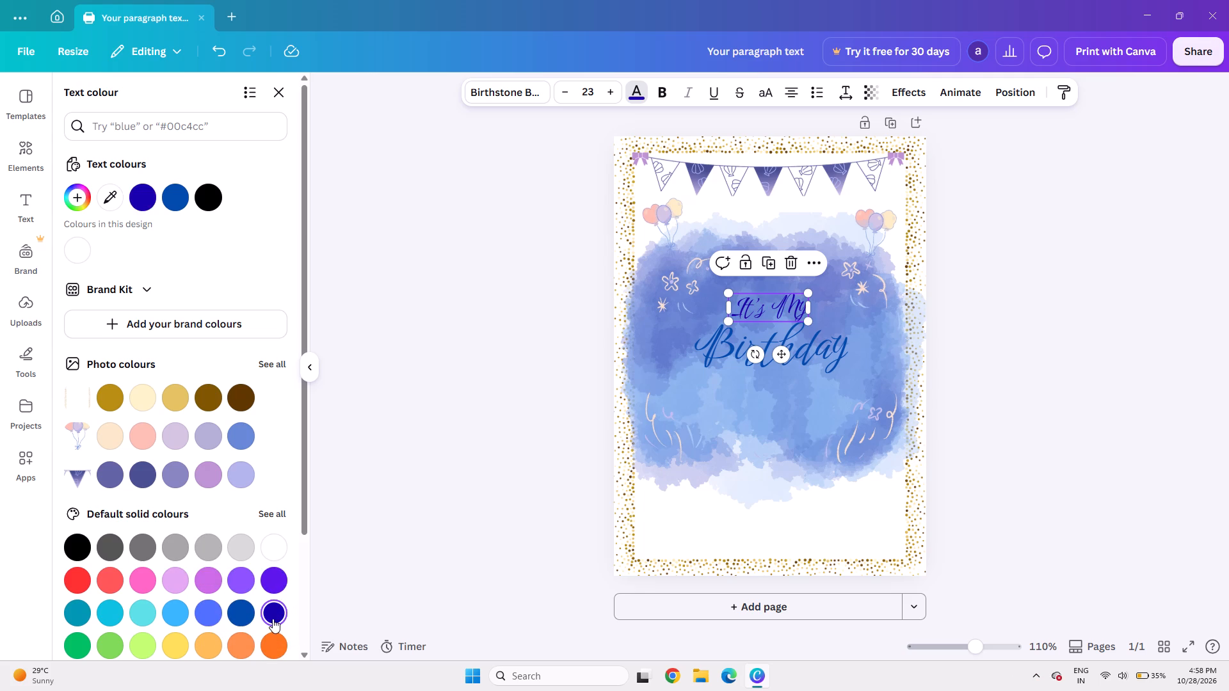
drag(351, 572, 372, 486)
click(371, 486)
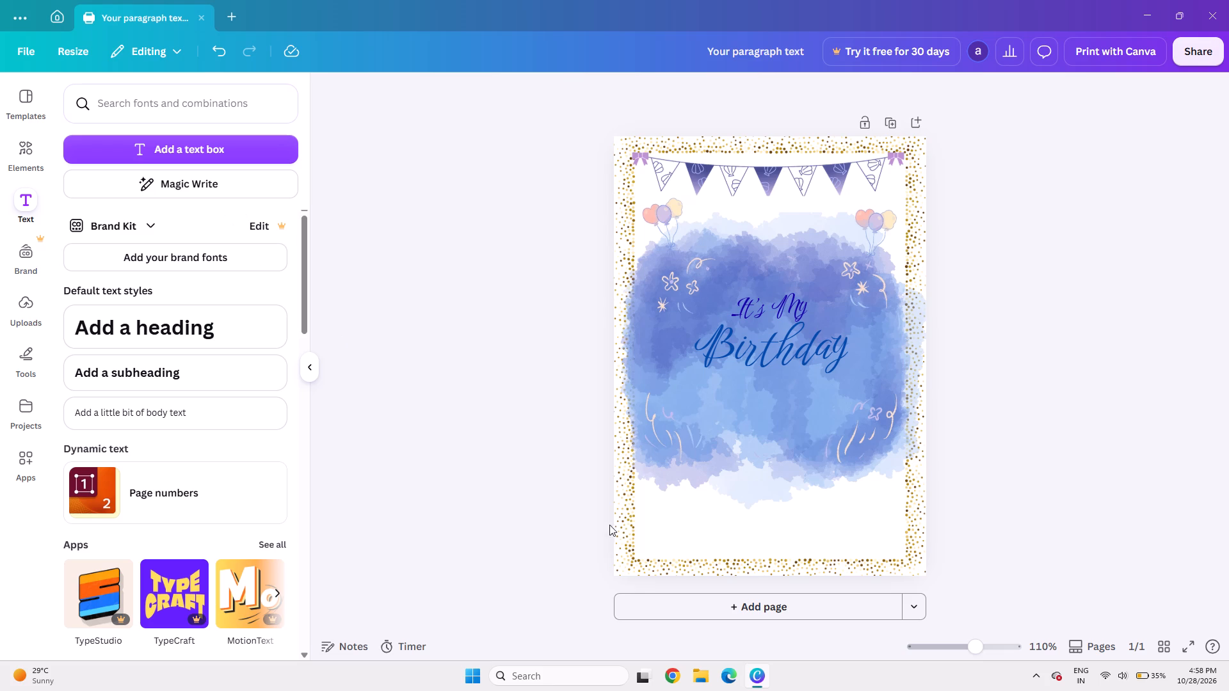
click(476, 396)
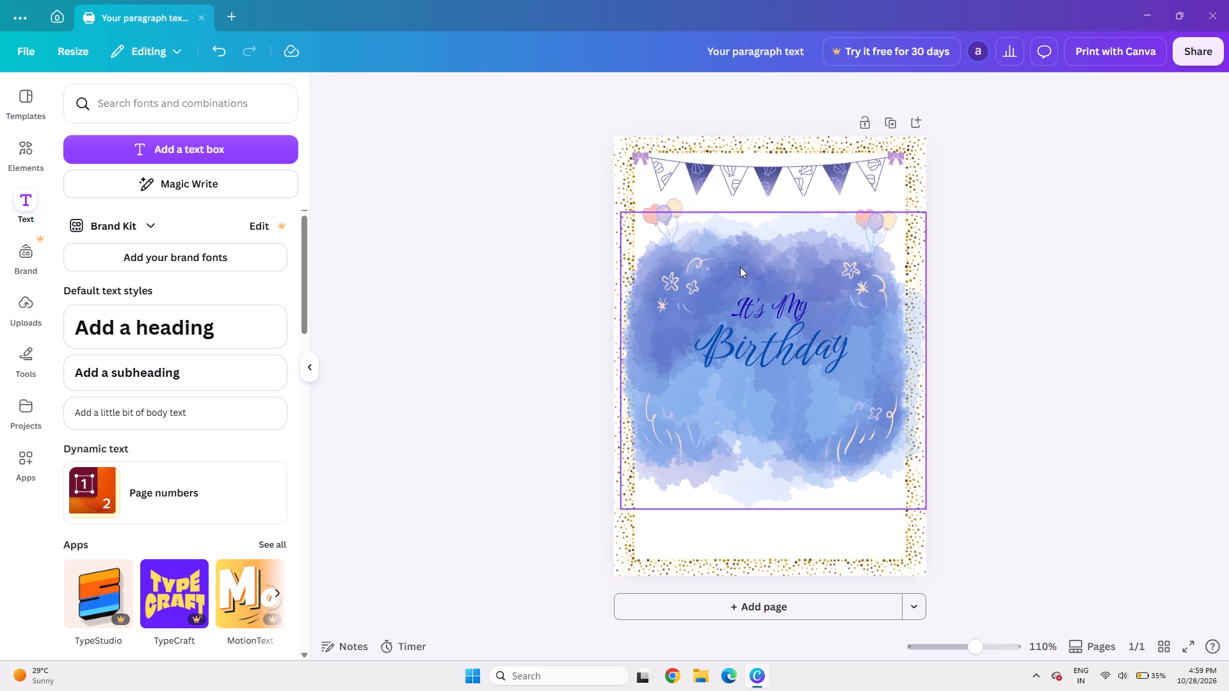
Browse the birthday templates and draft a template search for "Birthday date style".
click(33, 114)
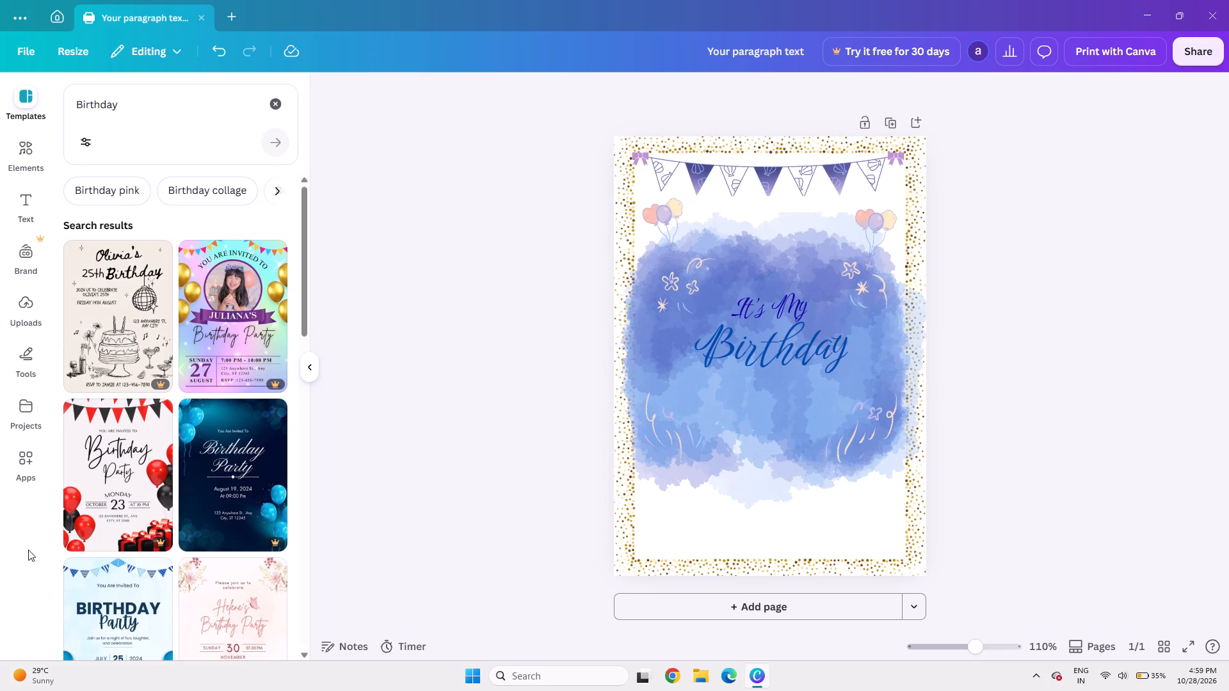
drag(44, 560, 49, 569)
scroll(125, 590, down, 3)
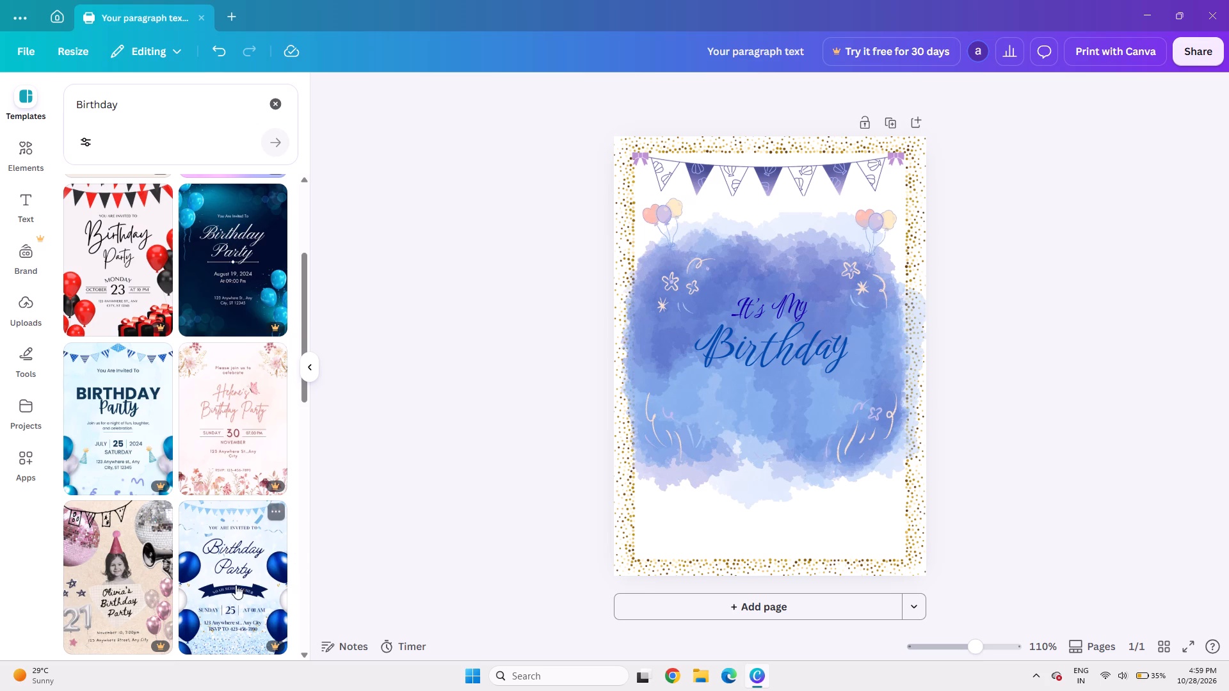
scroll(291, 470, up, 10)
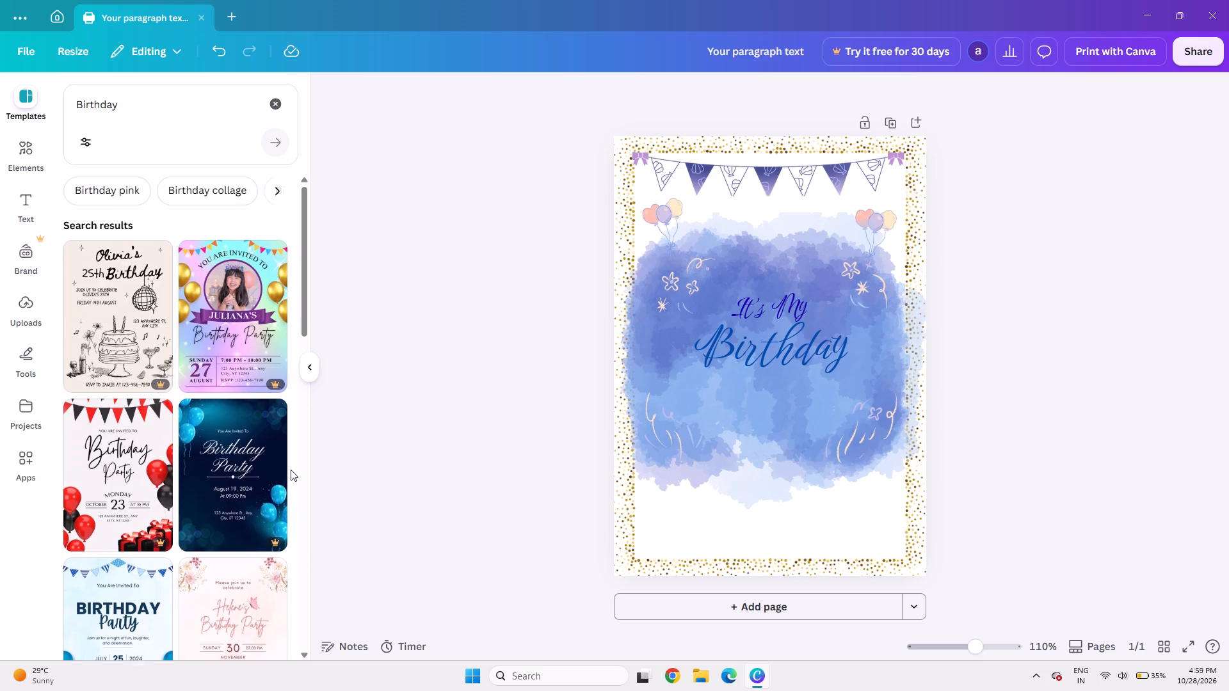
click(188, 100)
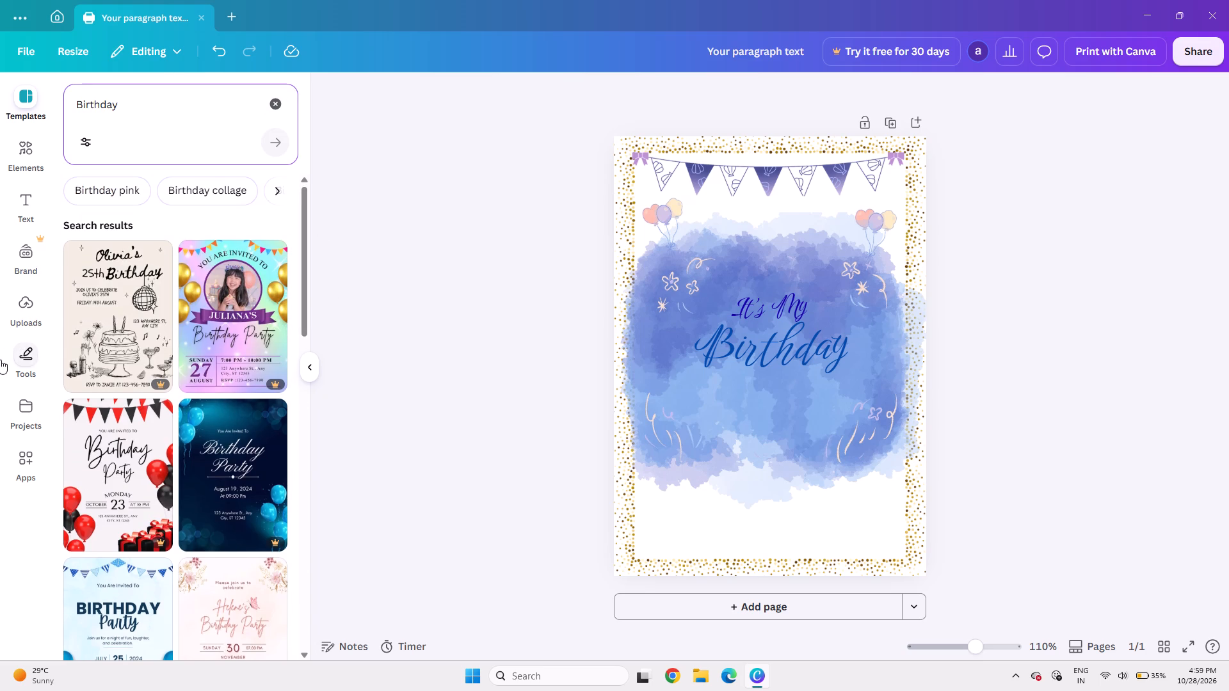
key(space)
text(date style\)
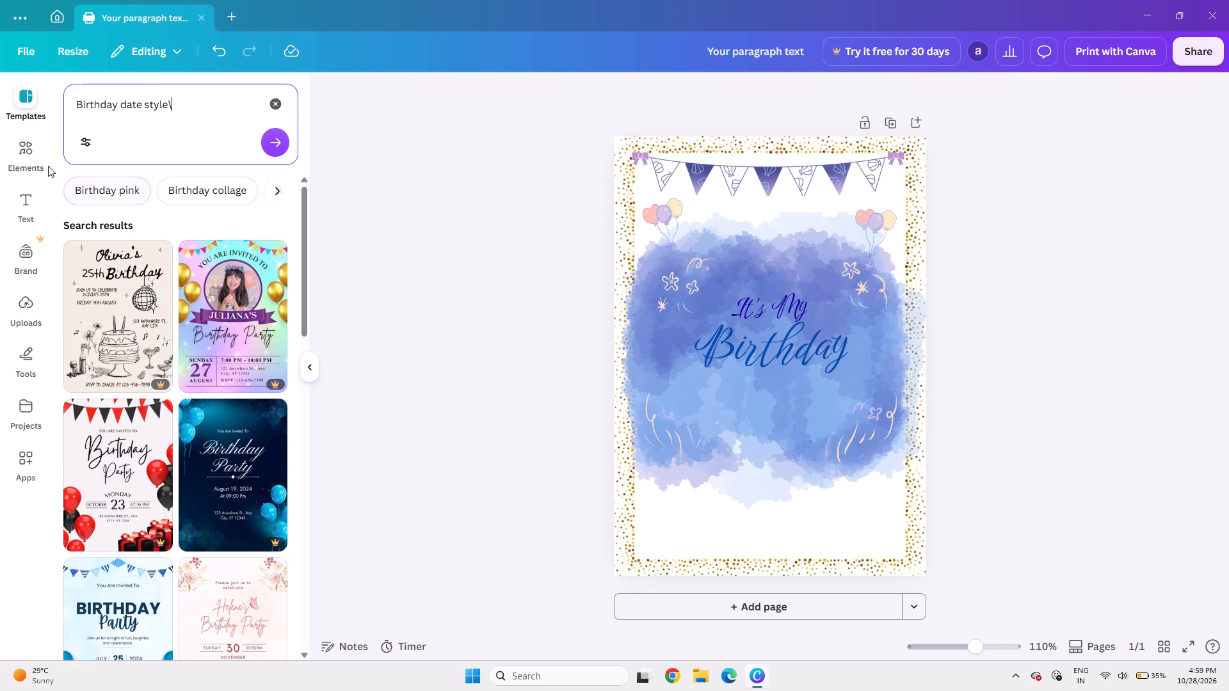
Replace the old elements query and search the elements library for "birthday datestyle".
click(23, 161)
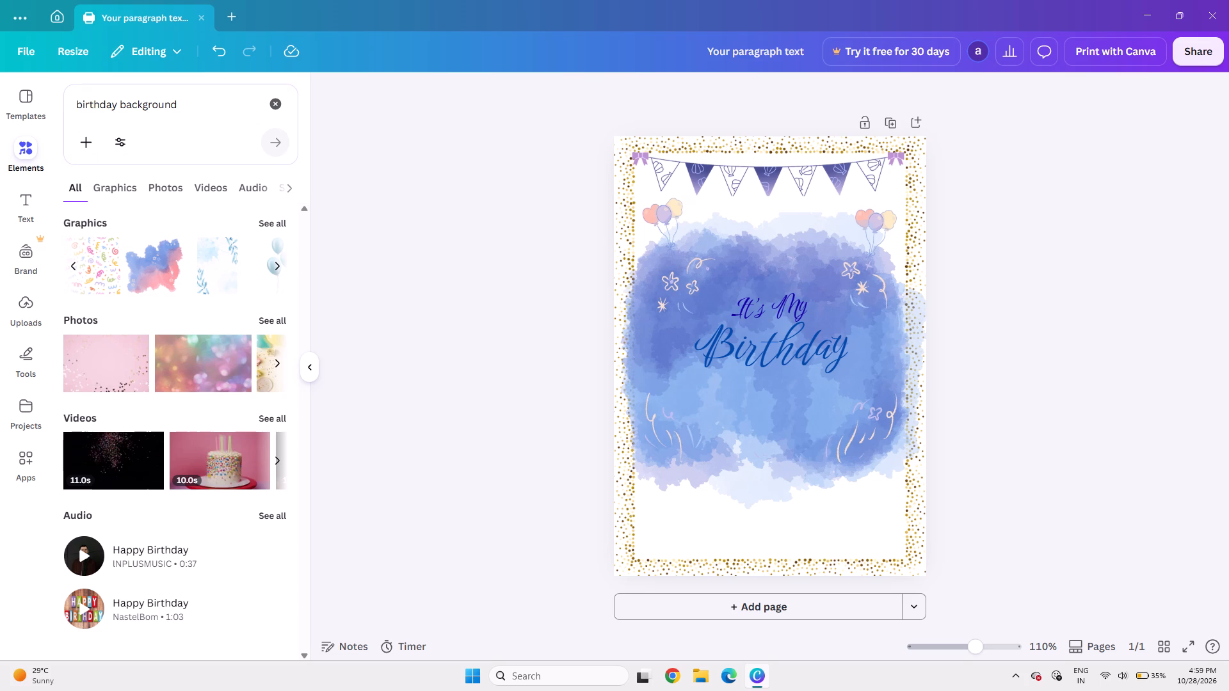
click(211, 116)
key(Delete)
key(Delete)
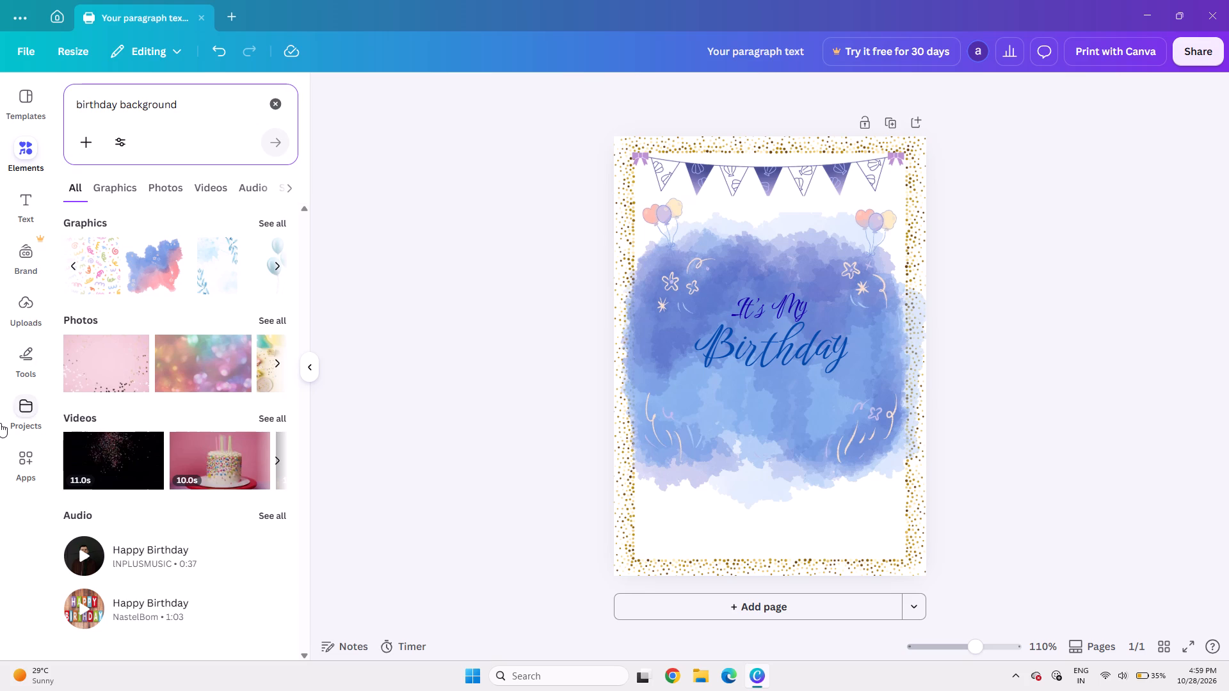
click(184, 121)
click(193, 111)
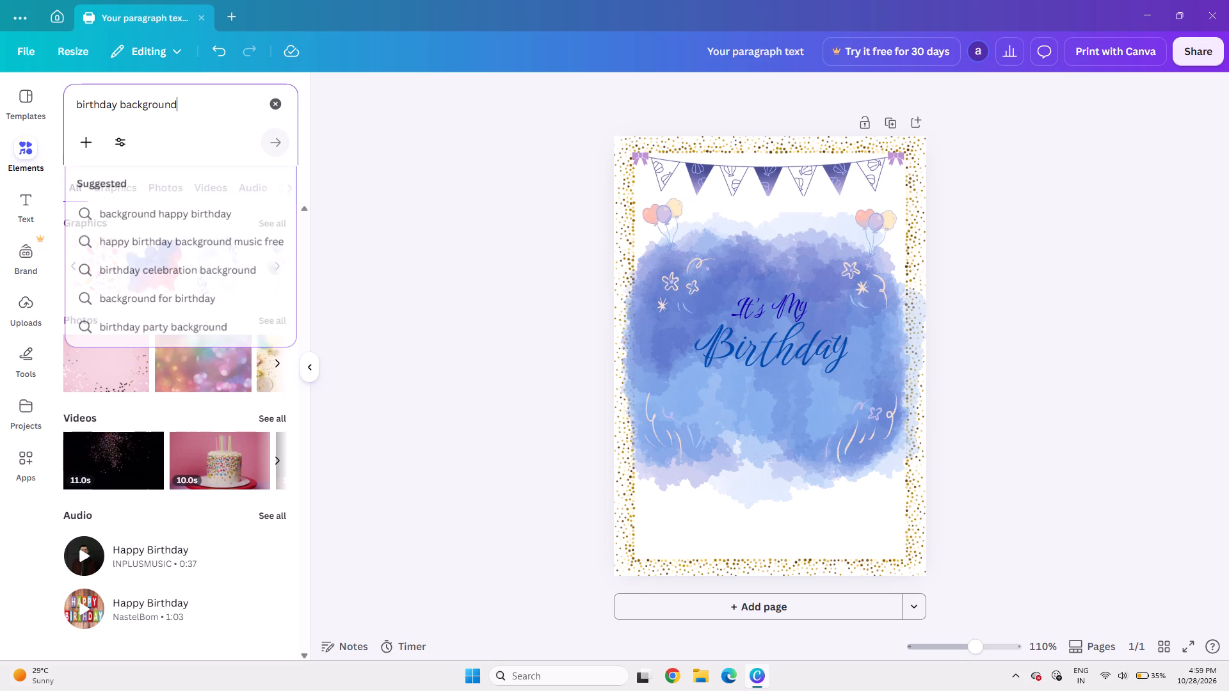
key(BackSpace)
key(BackSpace)
key(BackSpace)
key(BackSpace)
key(BackSpace)
key(BackSpace)
key(BackSpace)
key(BackSpace)
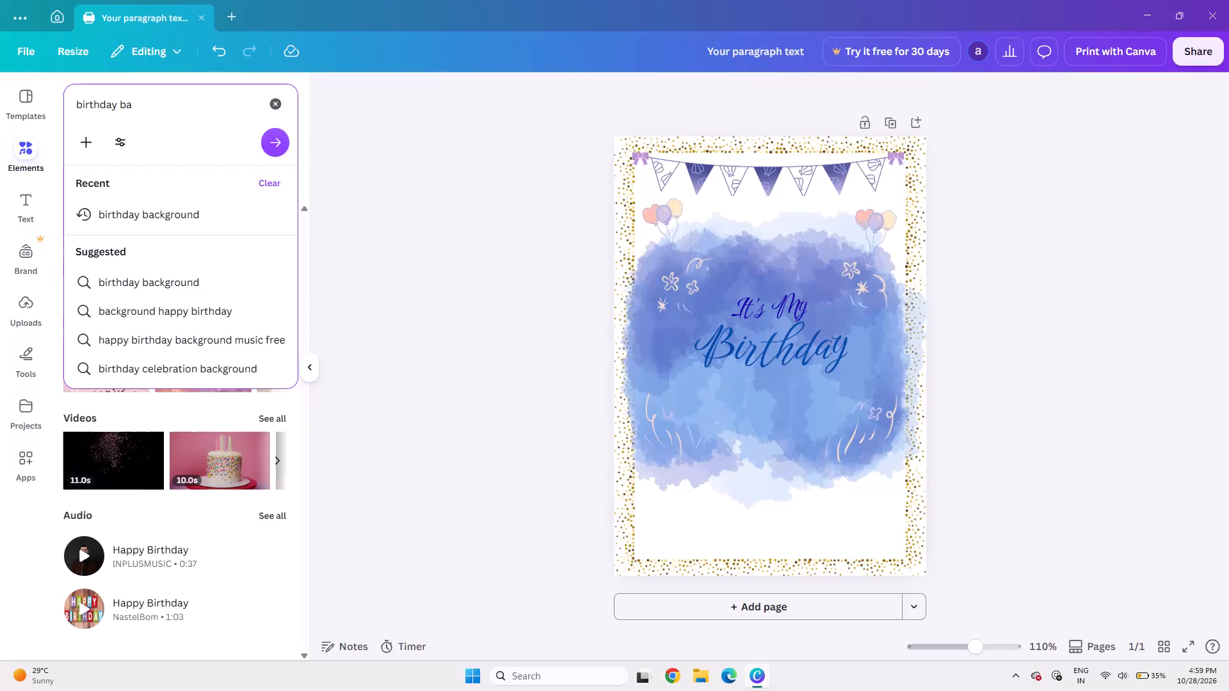
key(BackSpace)
key(BackSpace)
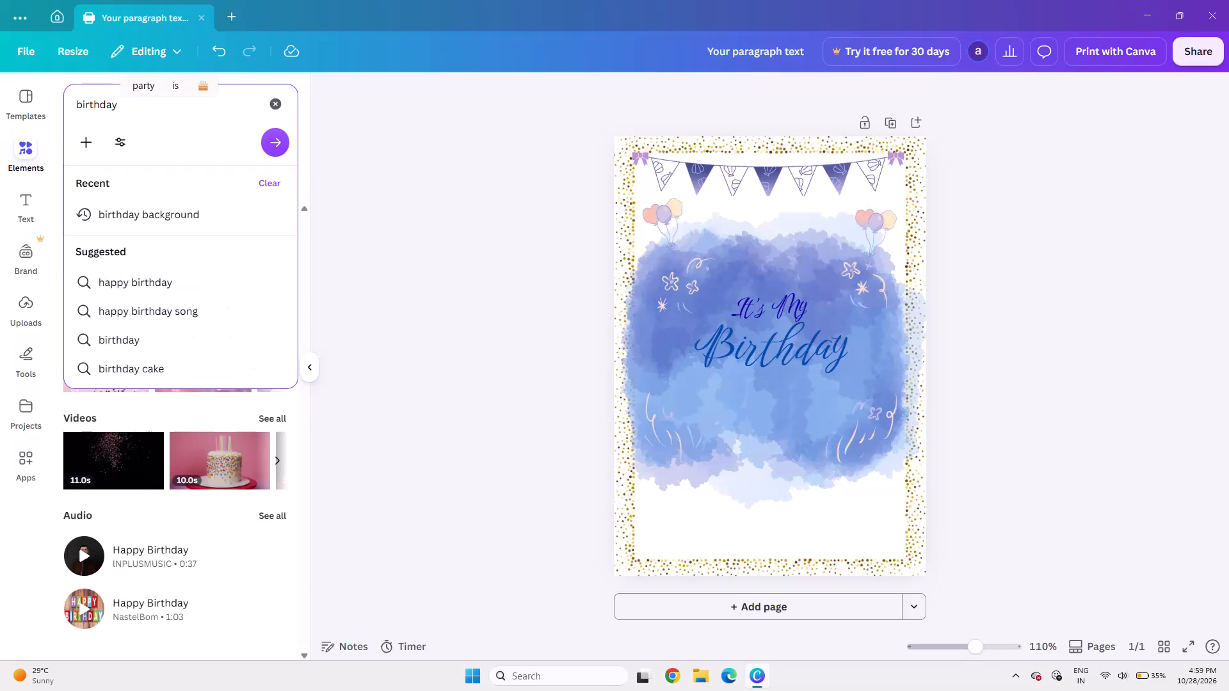
text(date)
text(style)
key(Return)
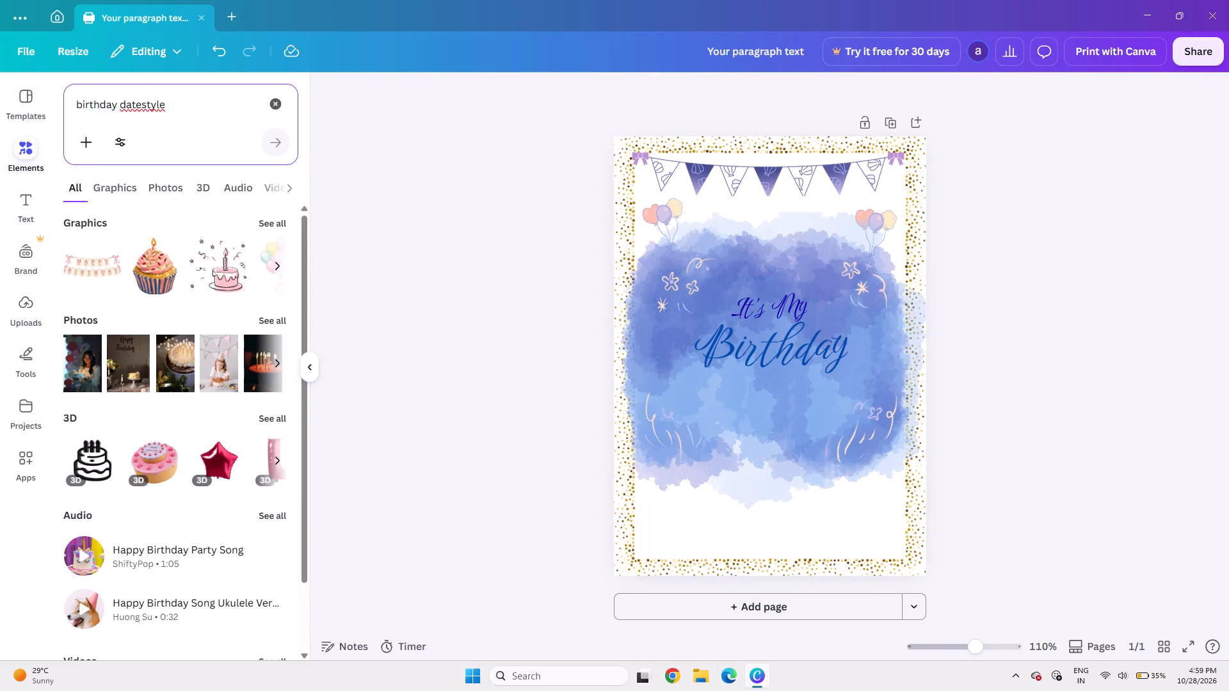
Correct the elements search to "birthday date style" and browse the results for a suitable date graphic.
scroll(103, 306, down, 1)
scroll(175, 348, down, 1)
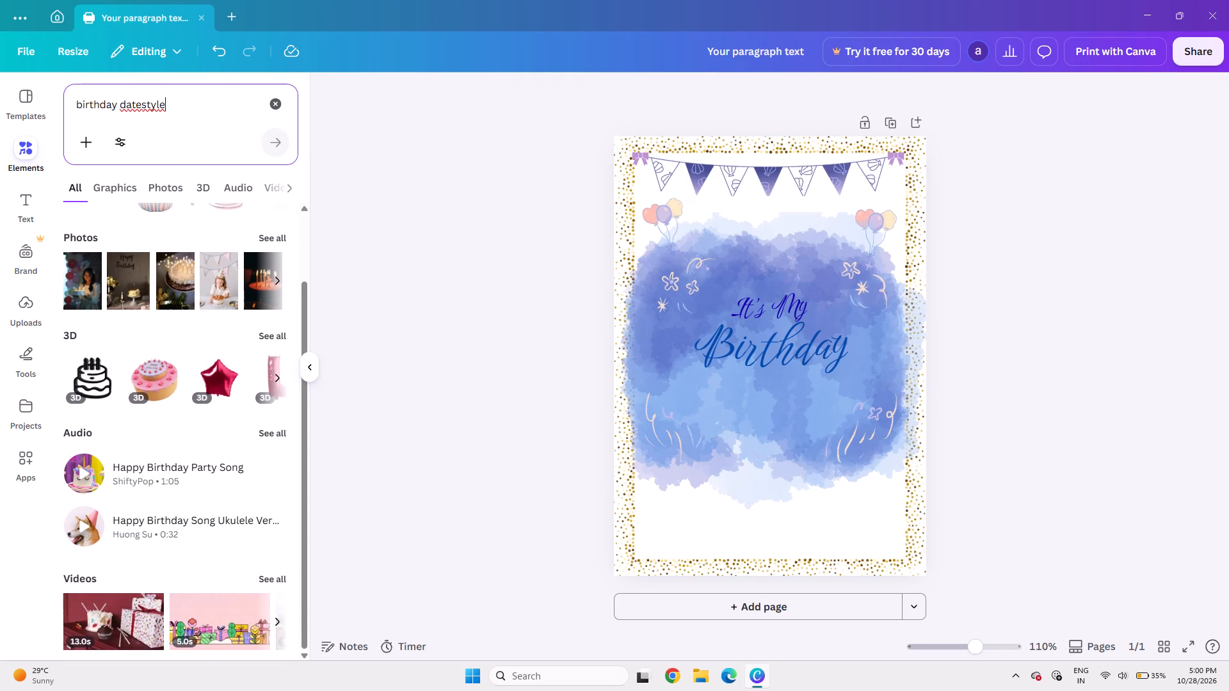
click(144, 109)
key(Left)
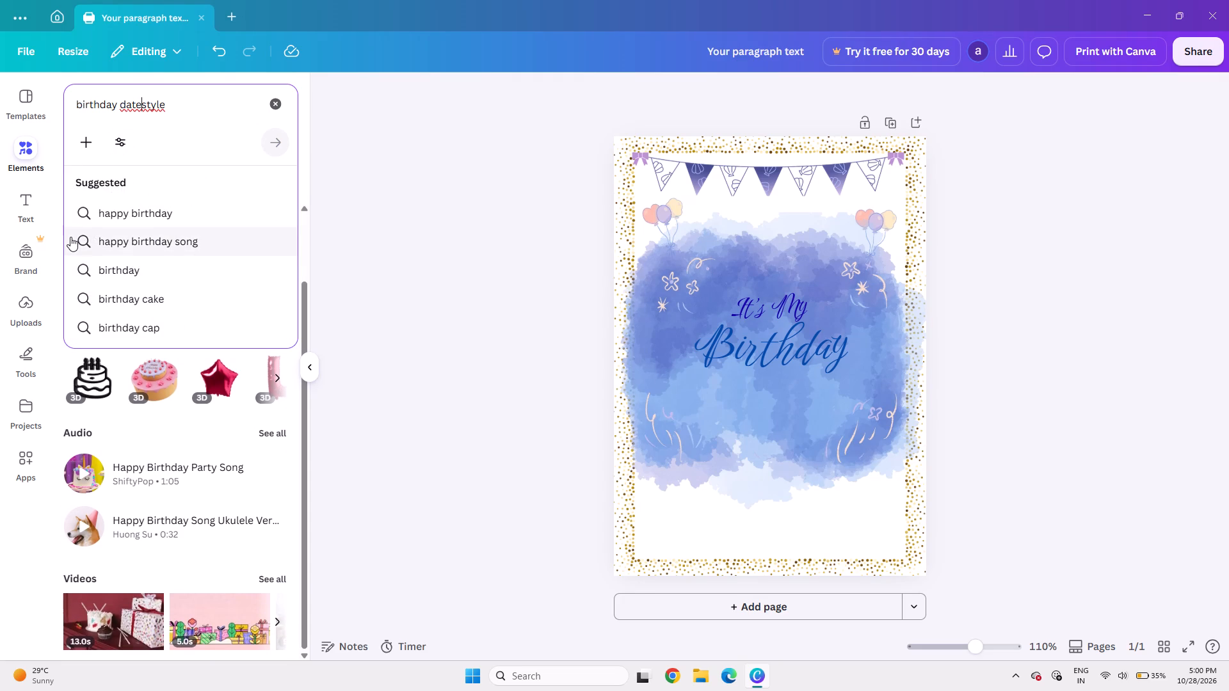
key(space)
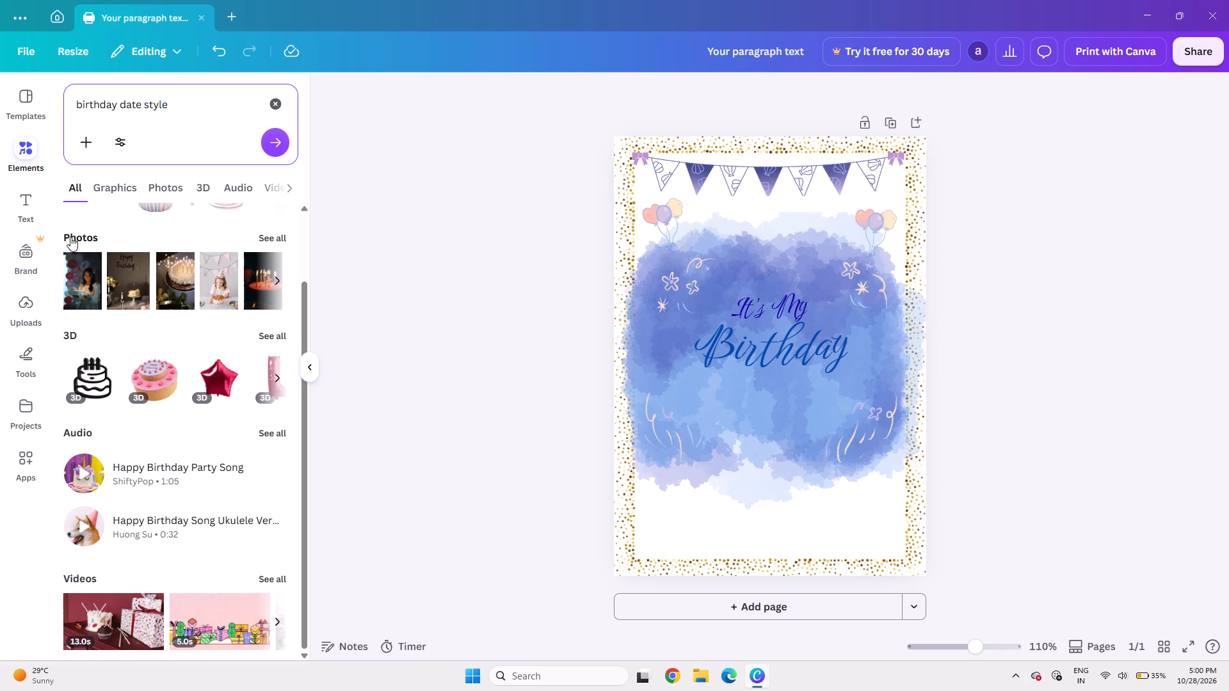
click(277, 133)
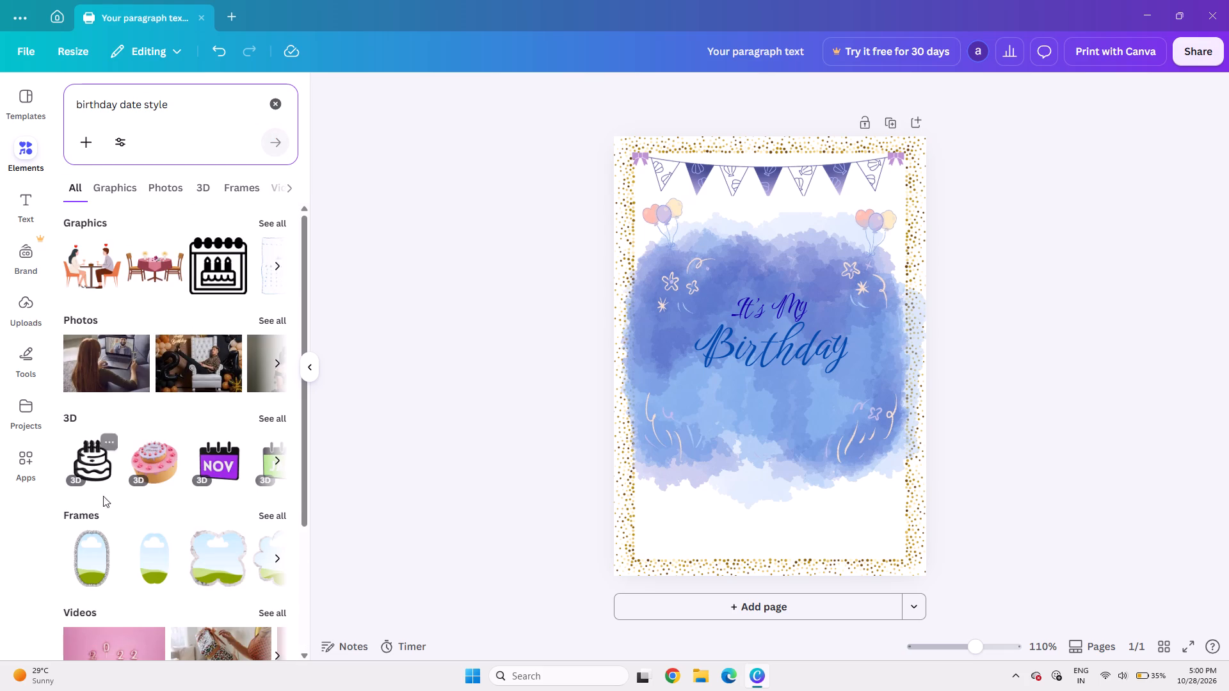
scroll(249, 422, down, 2)
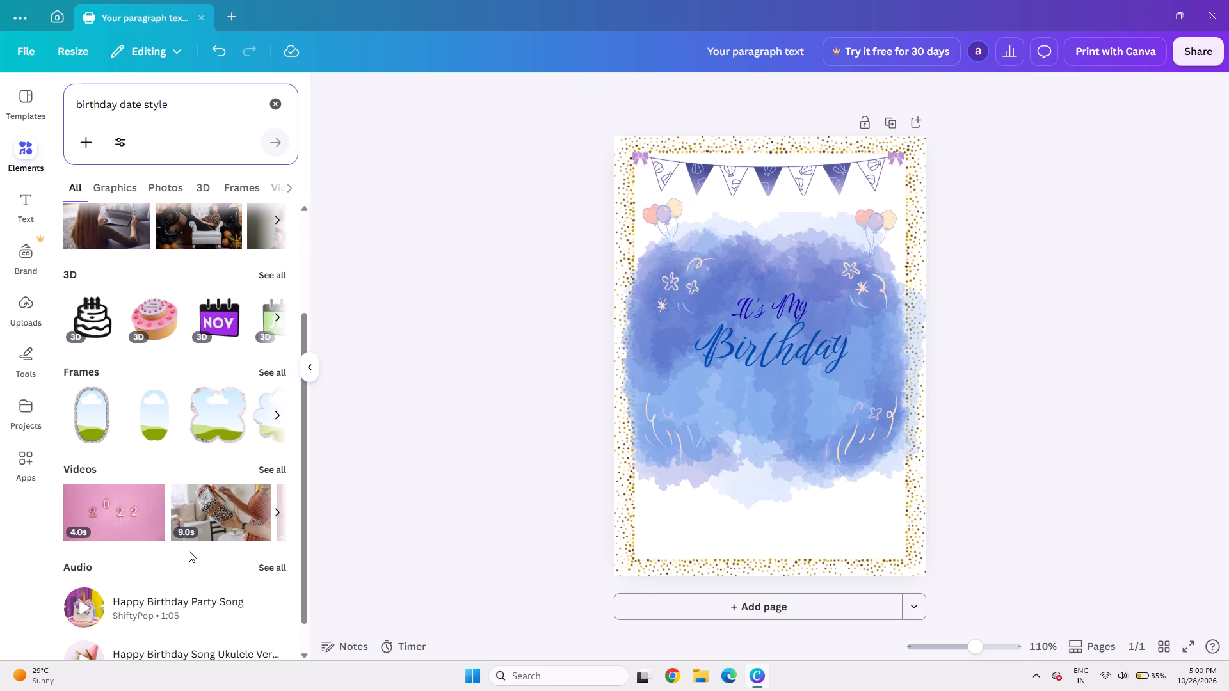
scroll(187, 447, down, 4)
scroll(199, 465, up, 6)
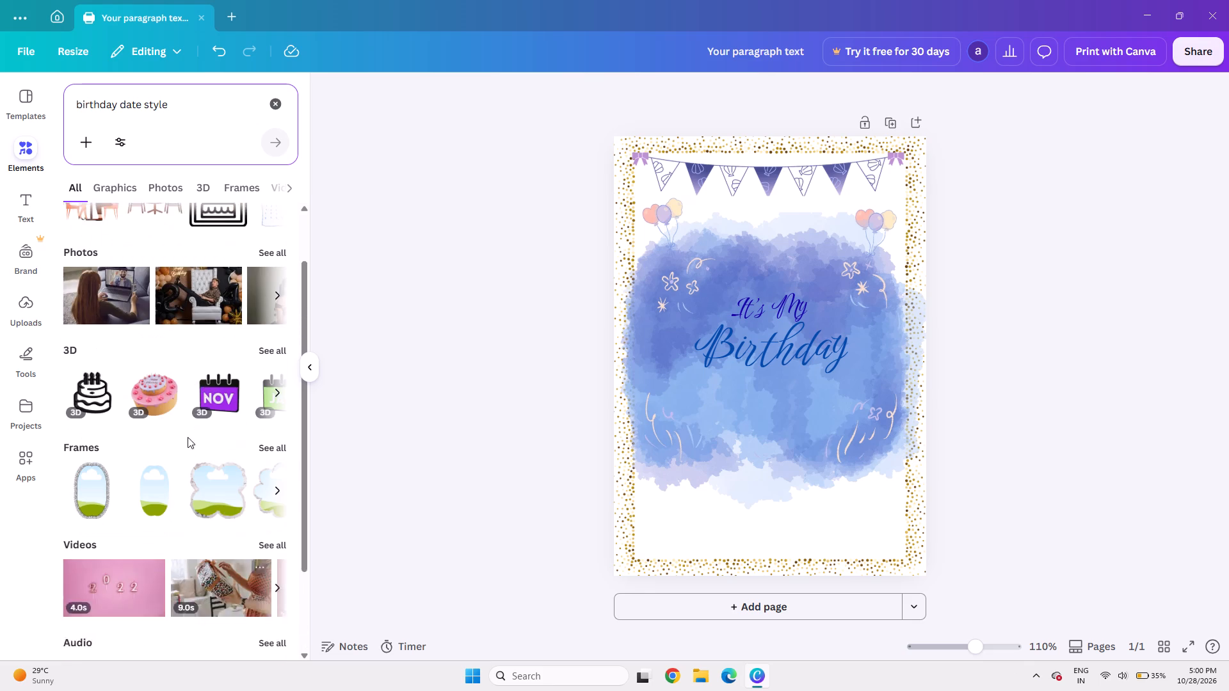
scroll(198, 454, up, 6)
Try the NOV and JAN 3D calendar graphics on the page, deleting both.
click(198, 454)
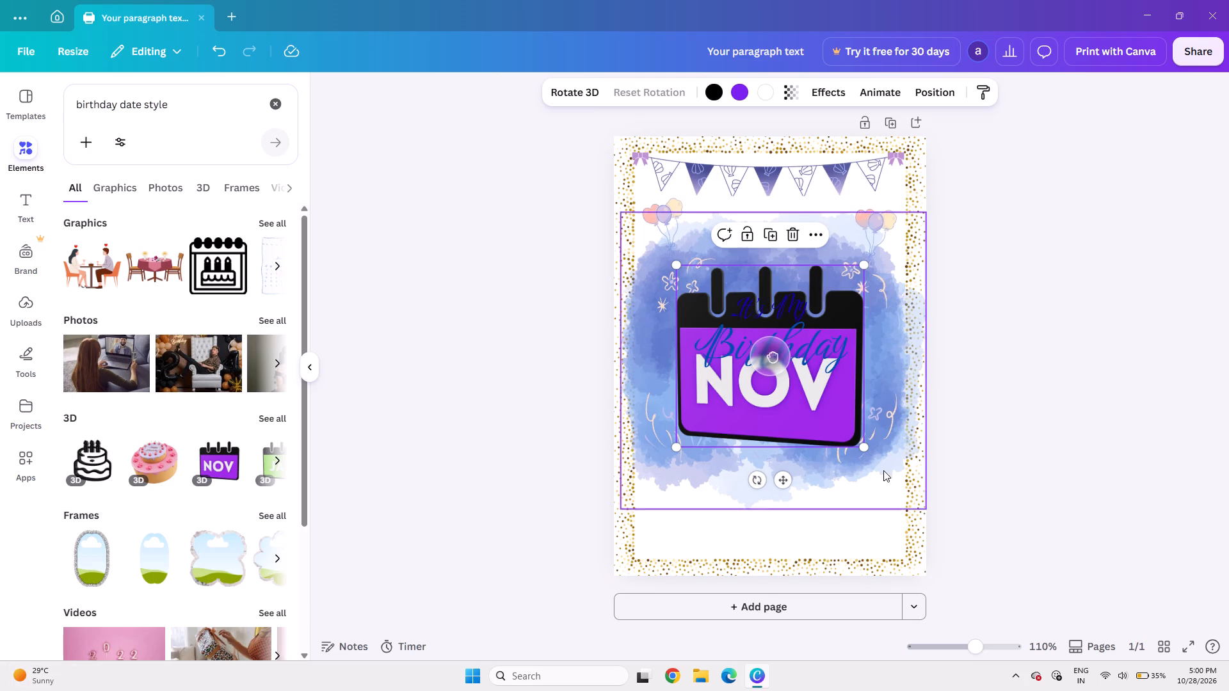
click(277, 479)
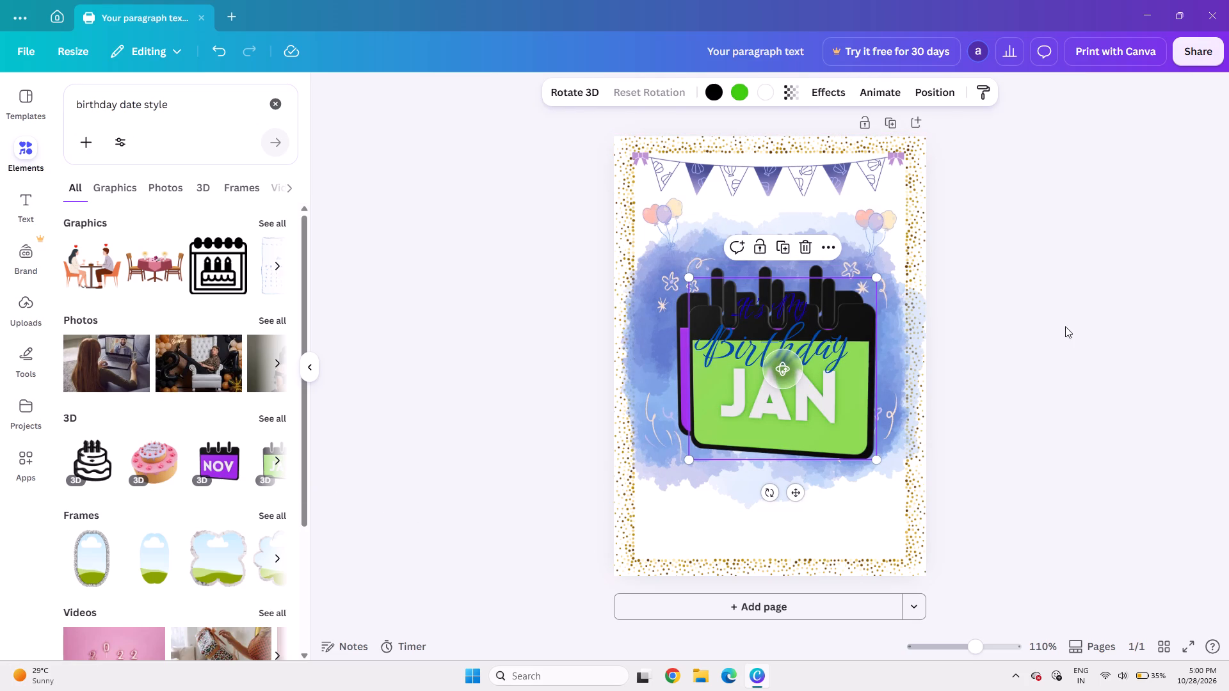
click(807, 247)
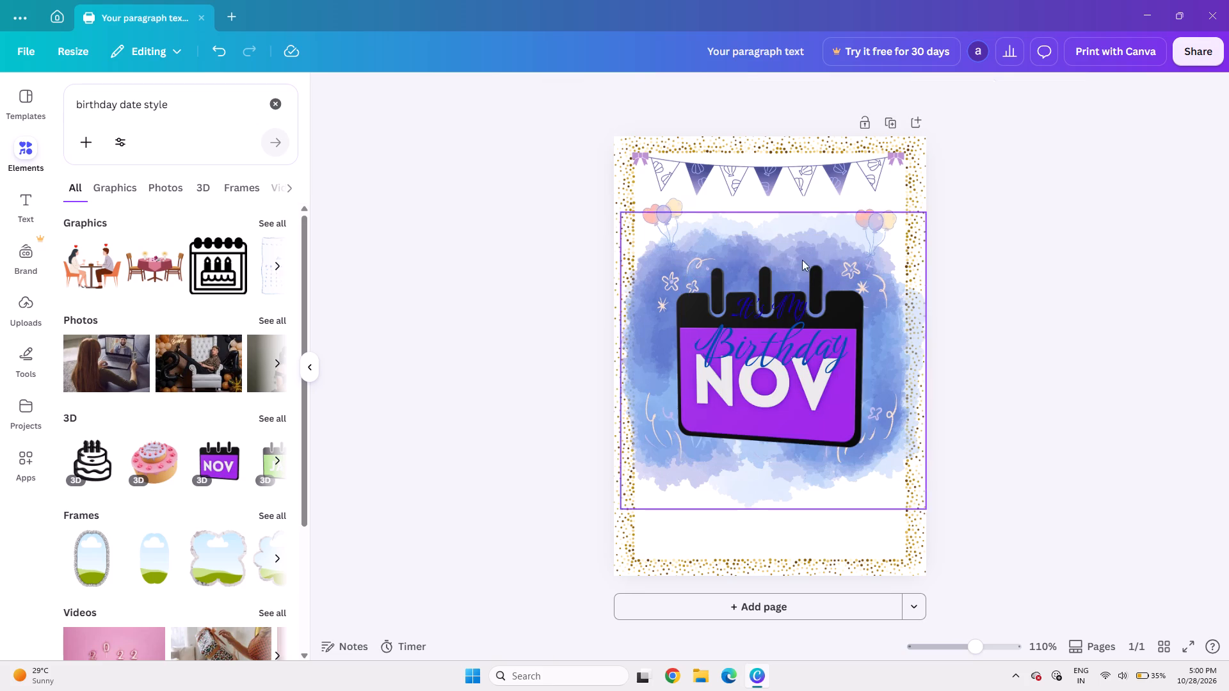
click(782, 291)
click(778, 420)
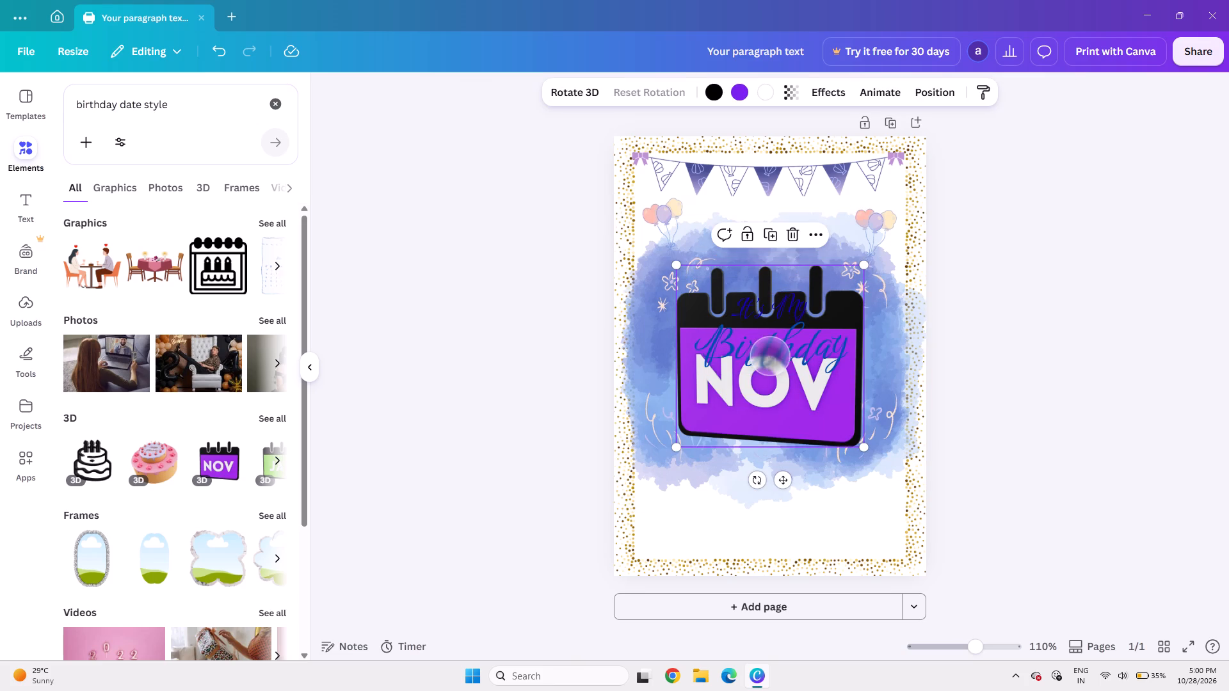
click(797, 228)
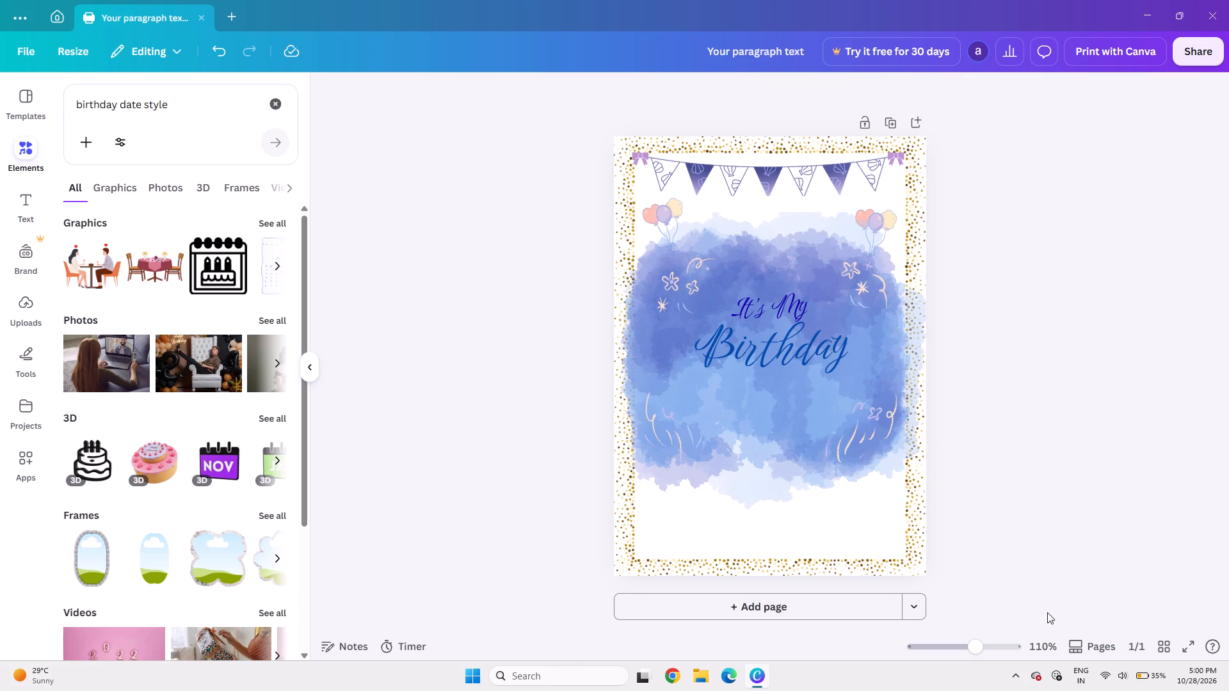
Nudge the balloon bunch at the page's upper right slightly upward.
click(869, 216)
click(881, 235)
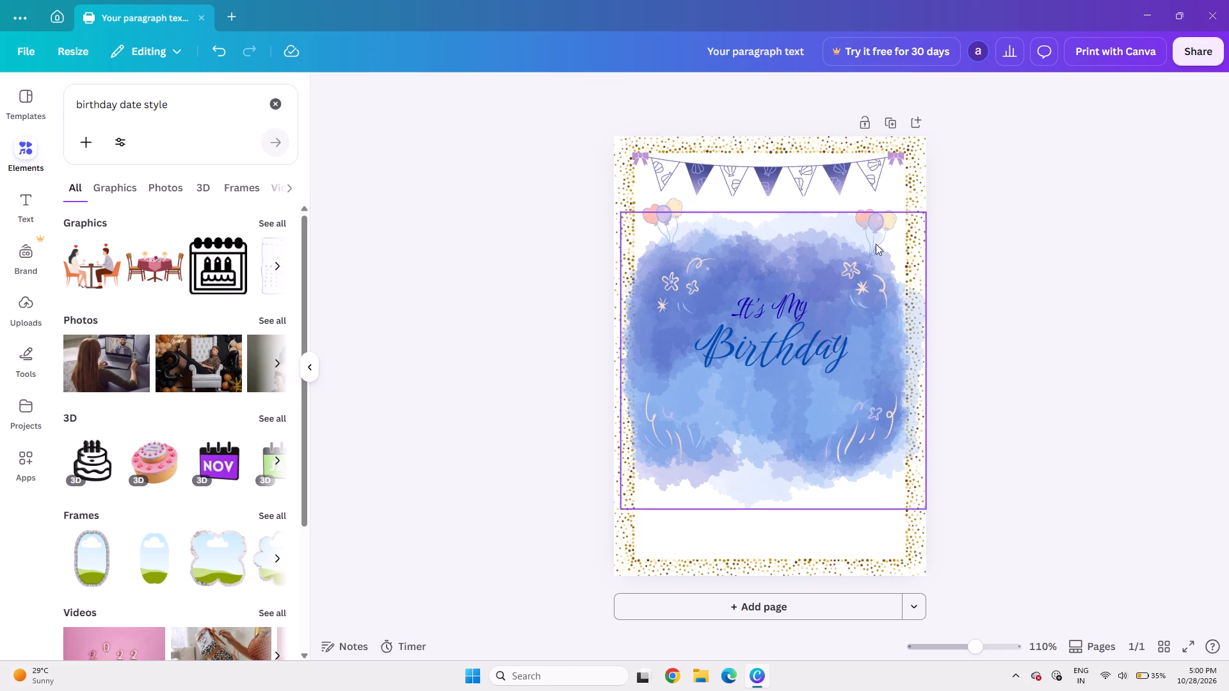
click(869, 210)
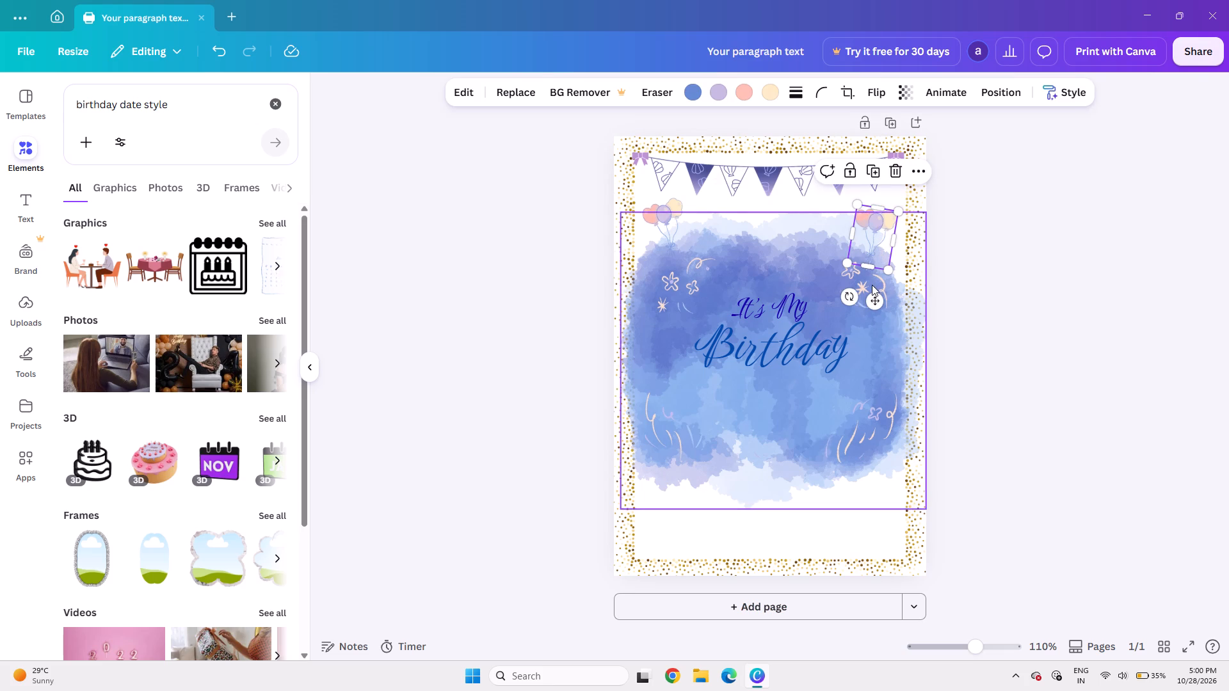
key(Up)
key(Up)
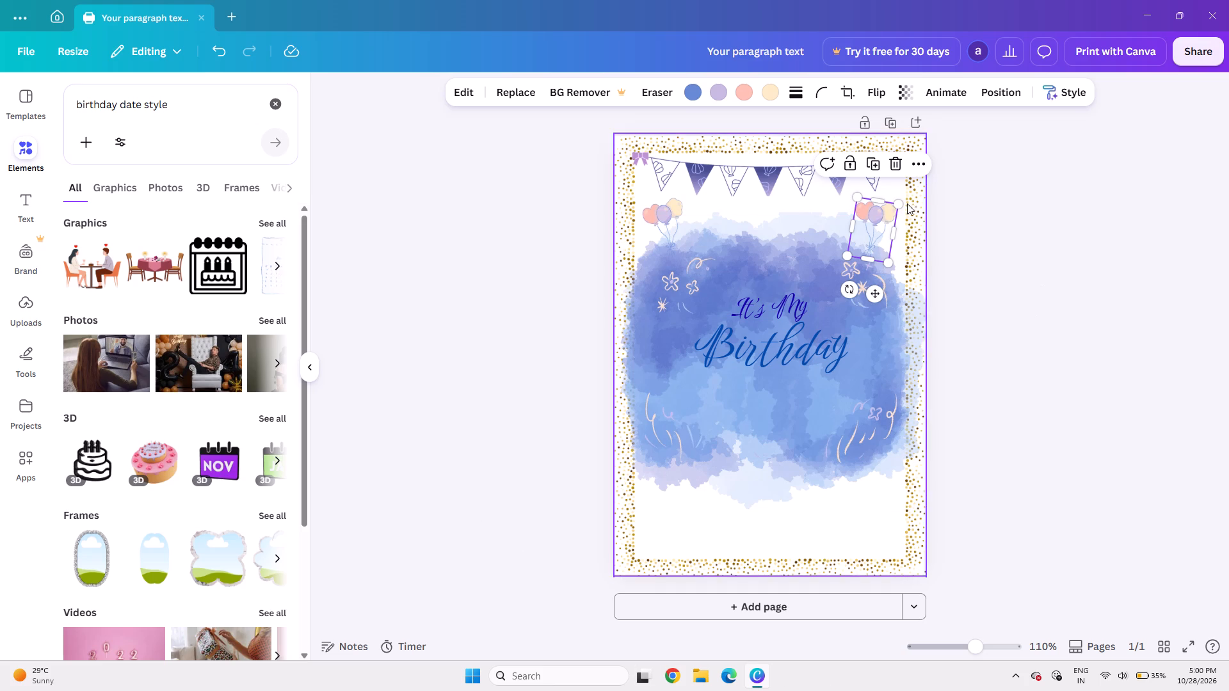
Duplicate the upper-right balloon bunch and move the copy down below the original, beside the "It's My" text.
click(874, 168)
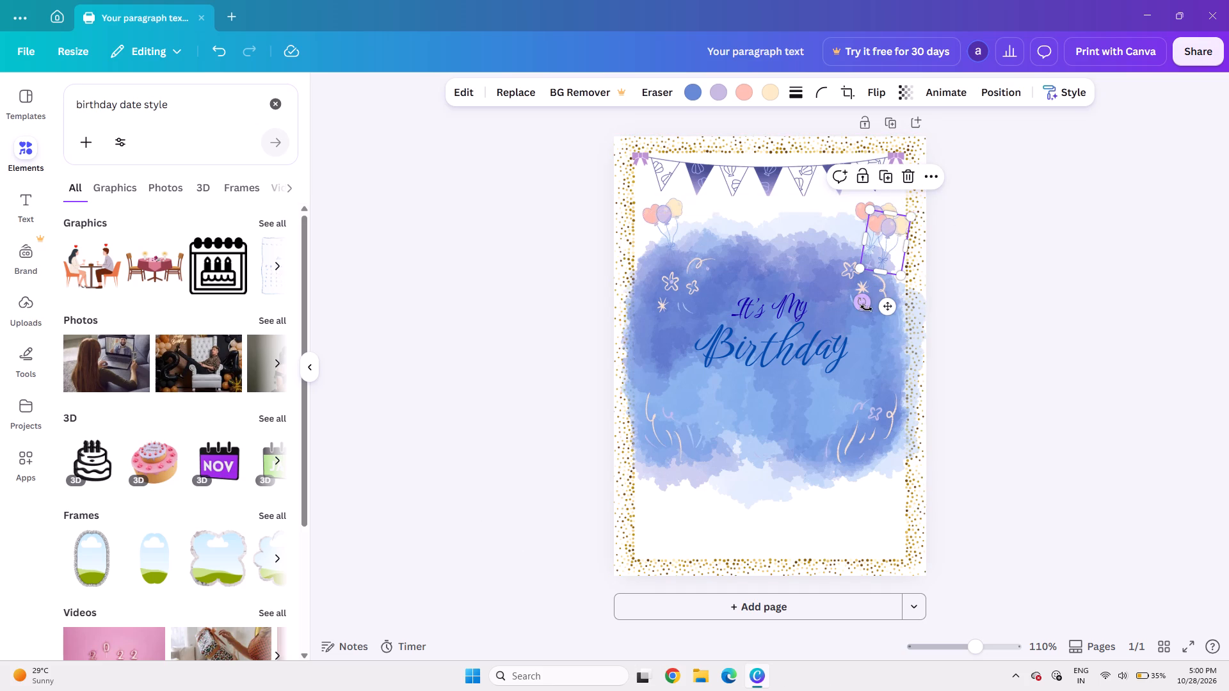
drag(889, 307, 888, 337)
drag(888, 385, 893, 560)
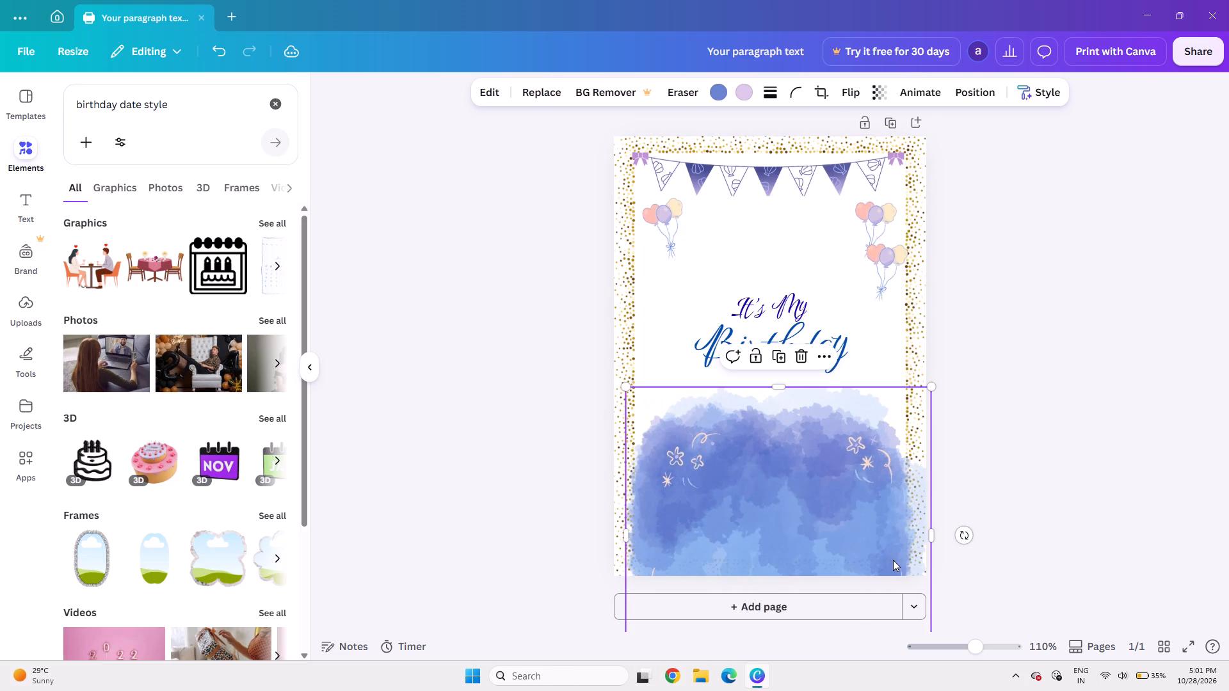
key(ctrl+z)
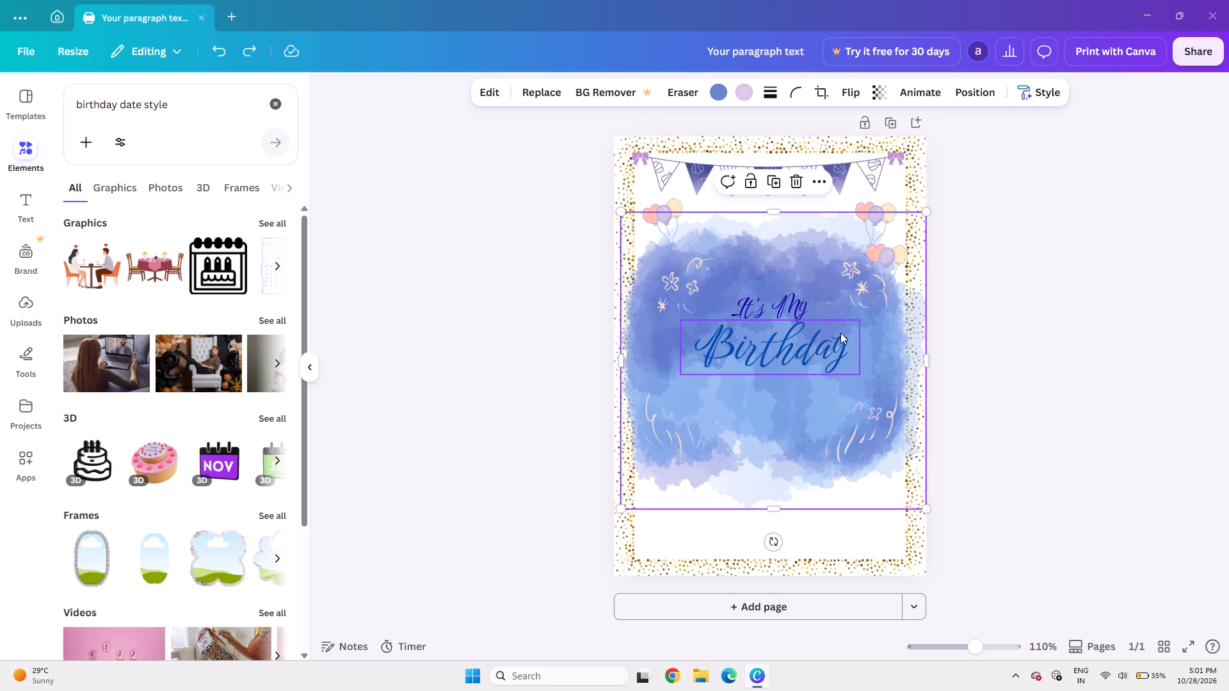
click(897, 267)
drag(883, 335, 884, 377)
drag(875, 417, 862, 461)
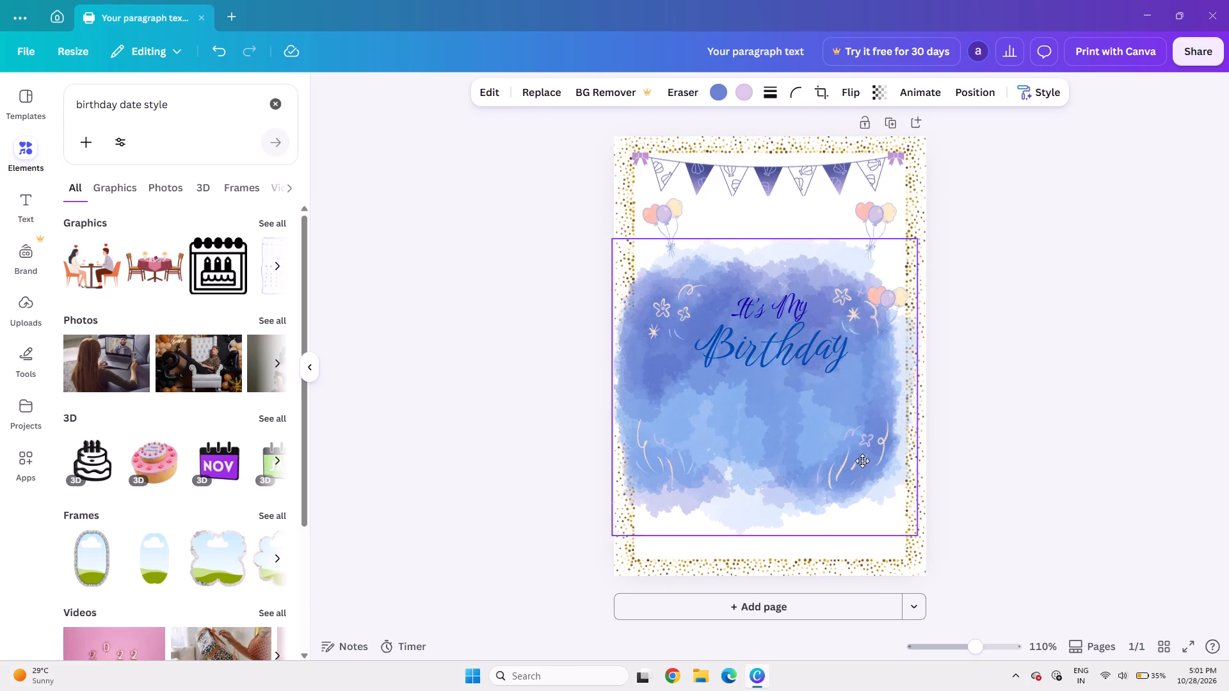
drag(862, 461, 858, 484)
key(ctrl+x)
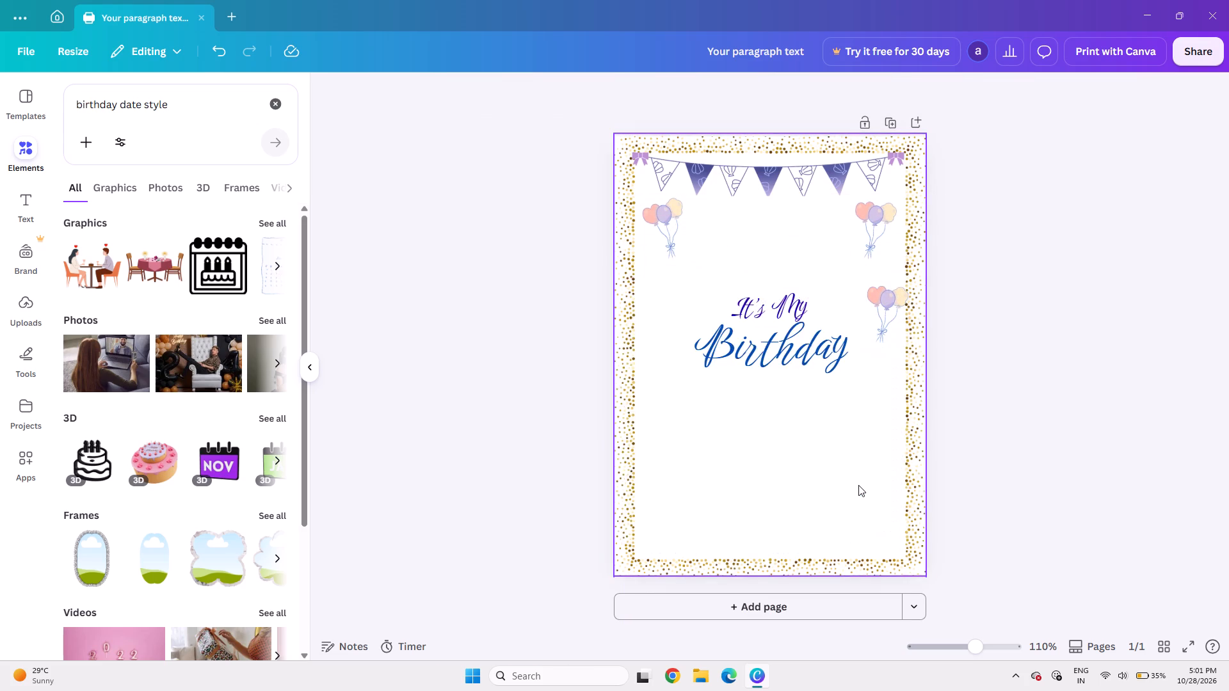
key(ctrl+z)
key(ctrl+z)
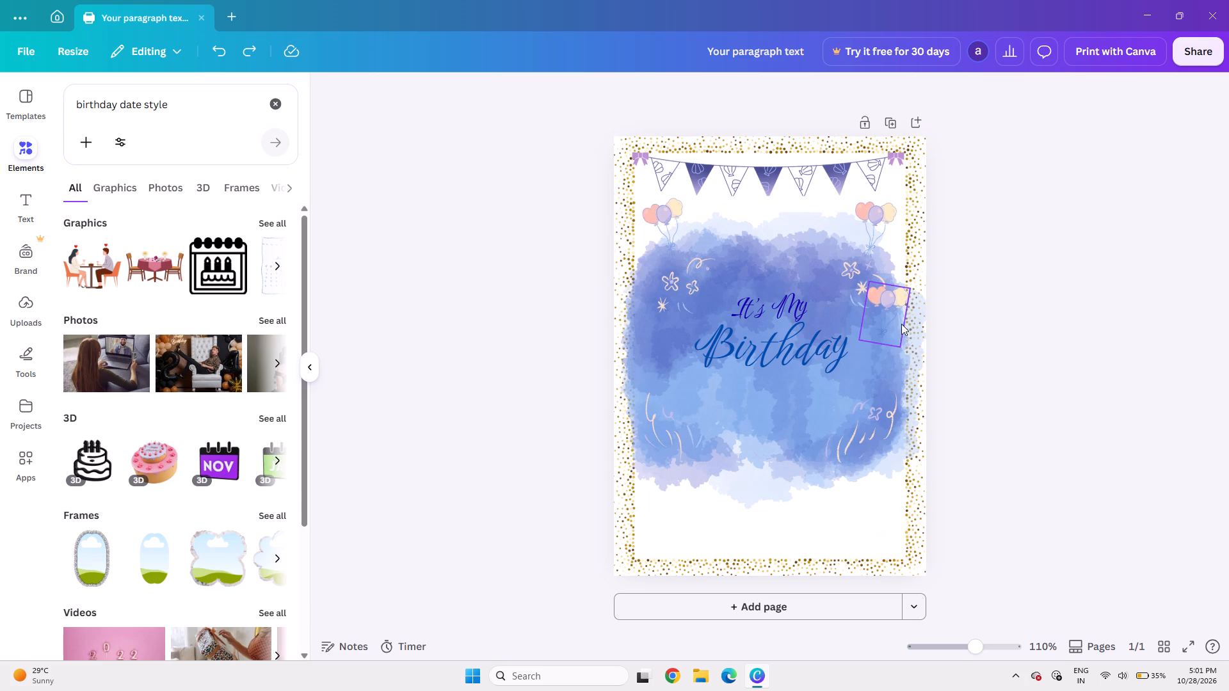
Move the copied balloon bunch down to the watercolour's lower right edge and shift it slightly inward.
click(897, 285)
click(889, 298)
key(Down)
key(Down)
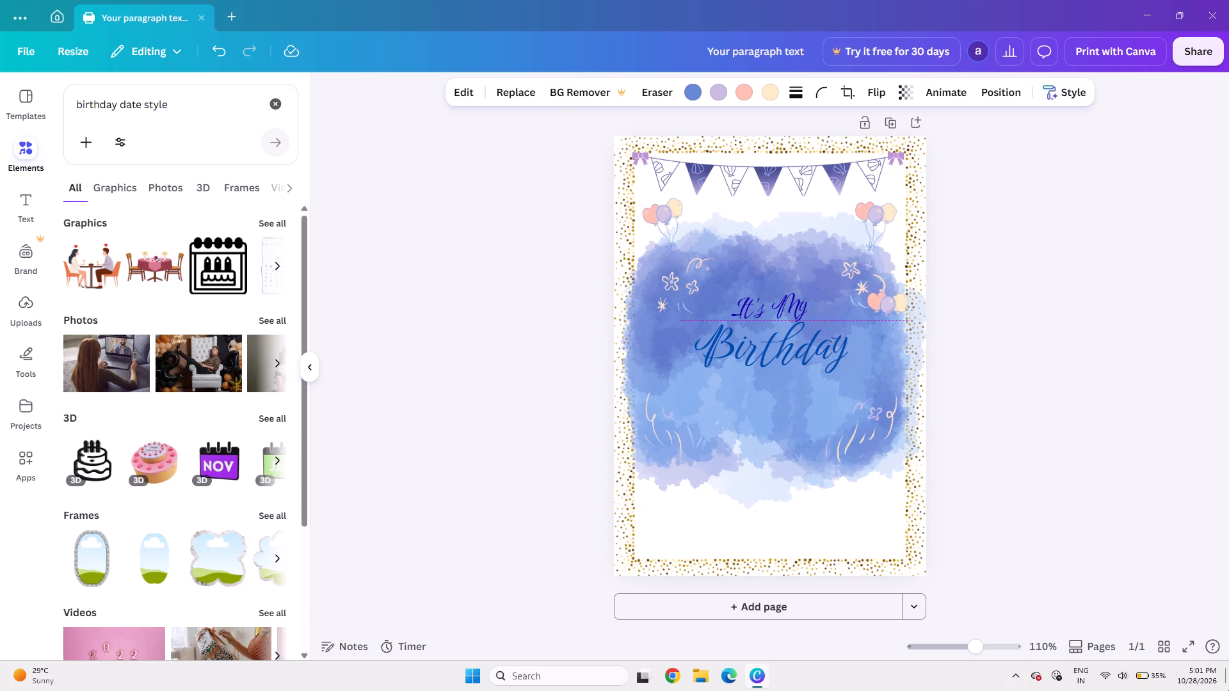
key(Down)
key(Down)
key(Down)
key(Down)
key(Down)
key(Down)
key(Down)
key(Down)
key(Down)
key(Down)
key(Down)
key(Down)
key(Down)
key(Down)
key(Down)
key(Down)
key(Down)
key(Down)
key(Down)
key(Down)
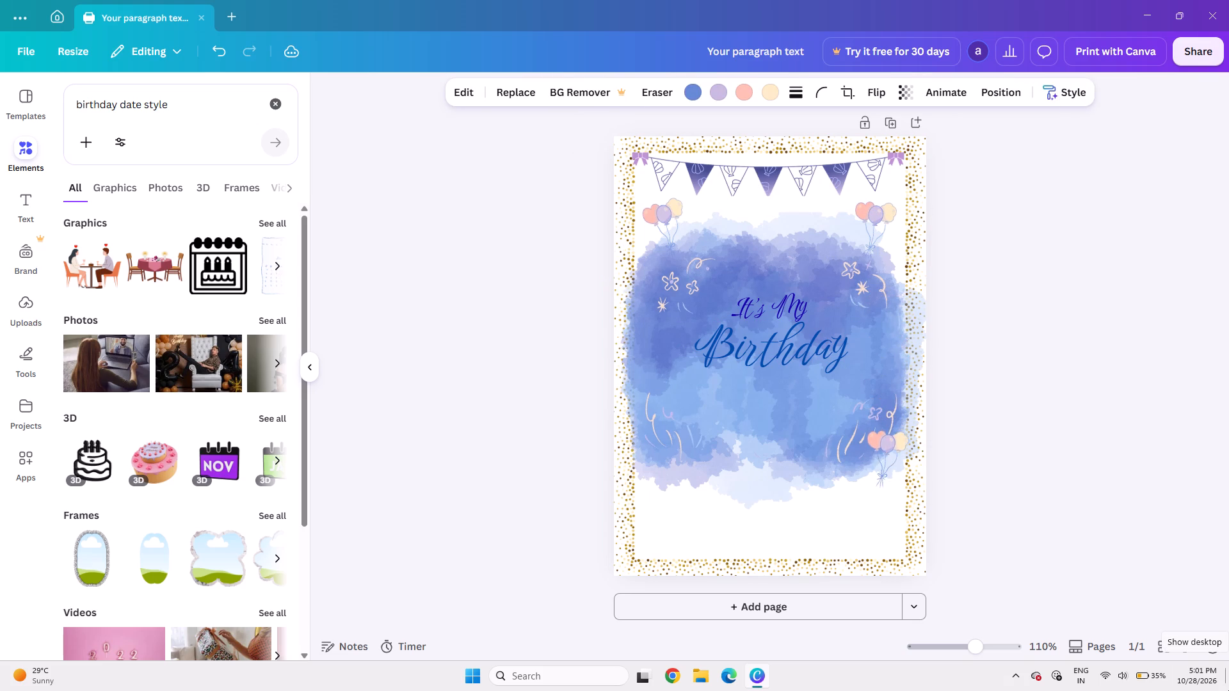
key(Left)
key(Left)
key(Left)
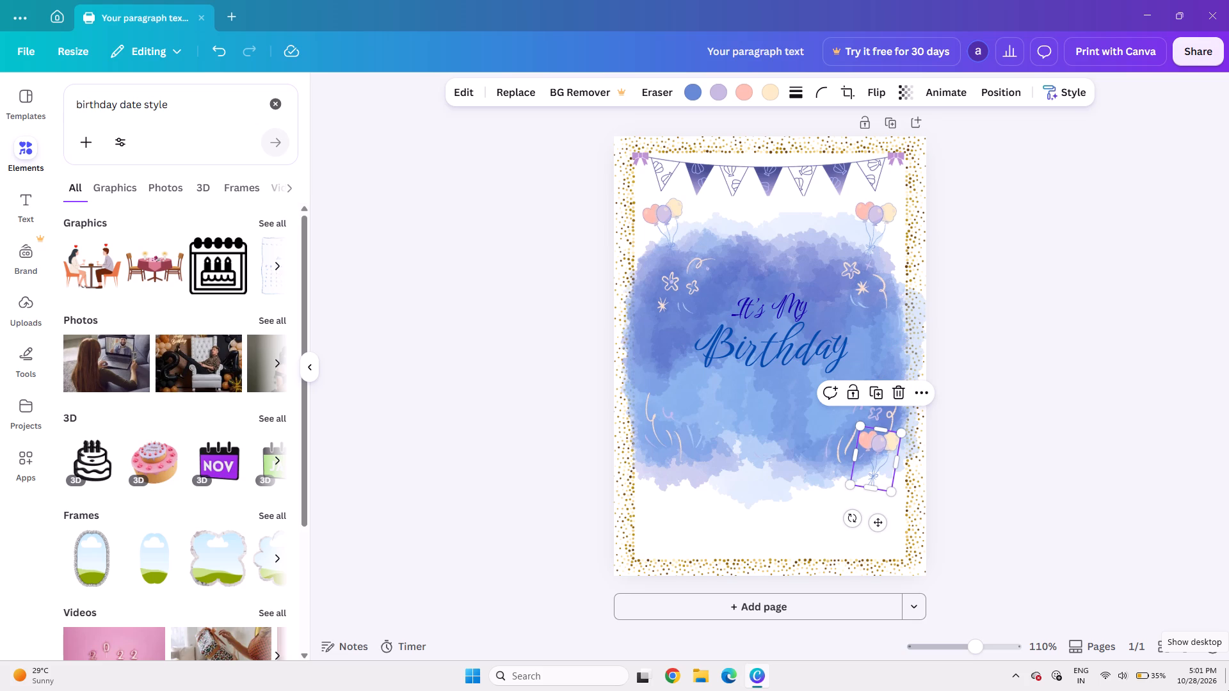
key(Left)
key(Left)
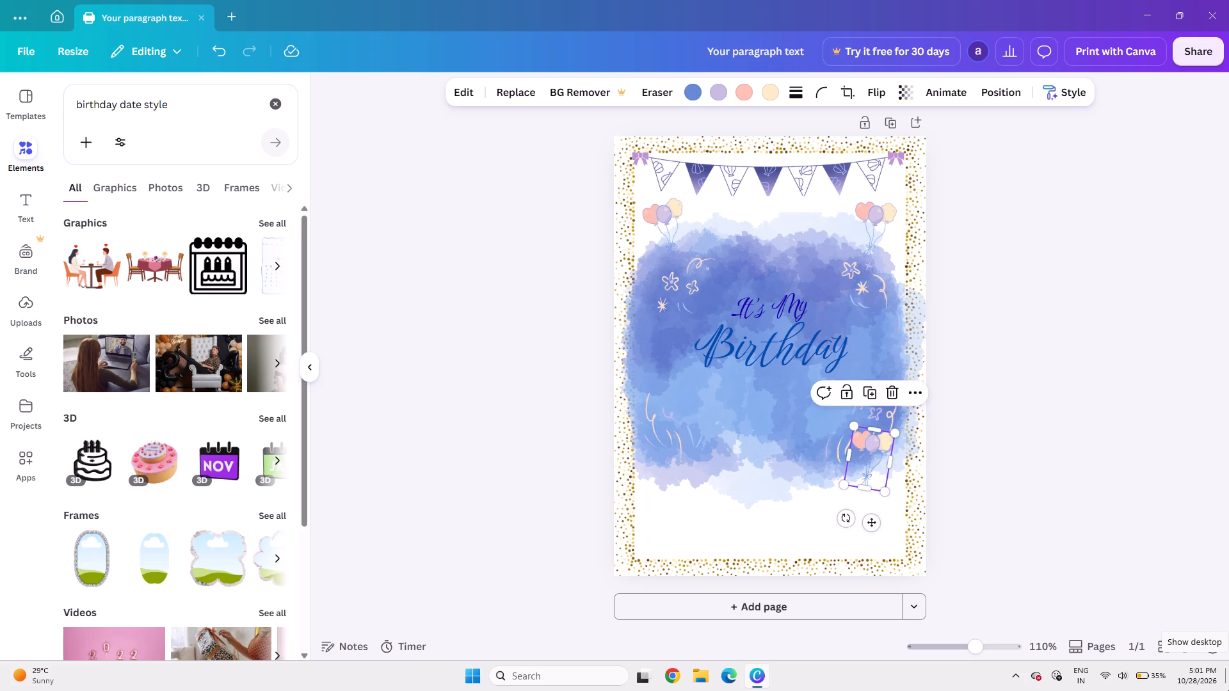
Nudge the copied balloon bunch further down and slightly outward into the page's lower right corner, inside the gold frame.
key(Up)
key(Up)
key(Down)
key(Down)
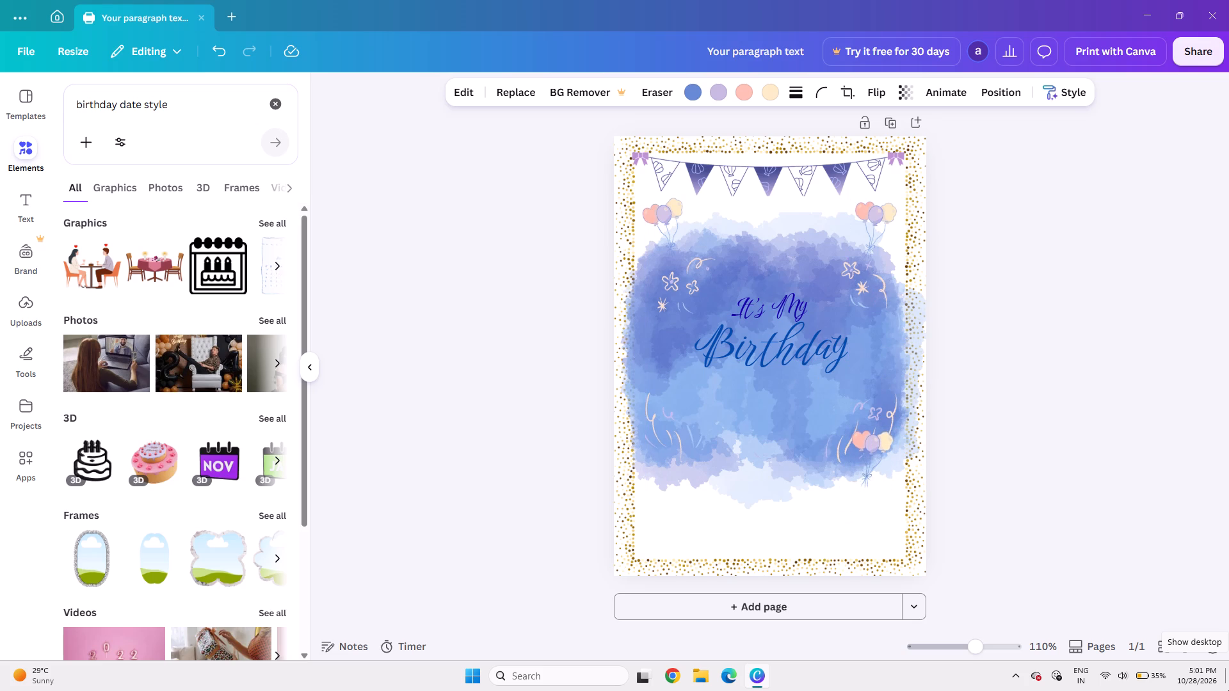
key(Down)
key(Down)
key(Down)
key(Down)
key(Down)
key(Down)
key(Down)
key(Down)
key(Down)
key(Down)
key(Down)
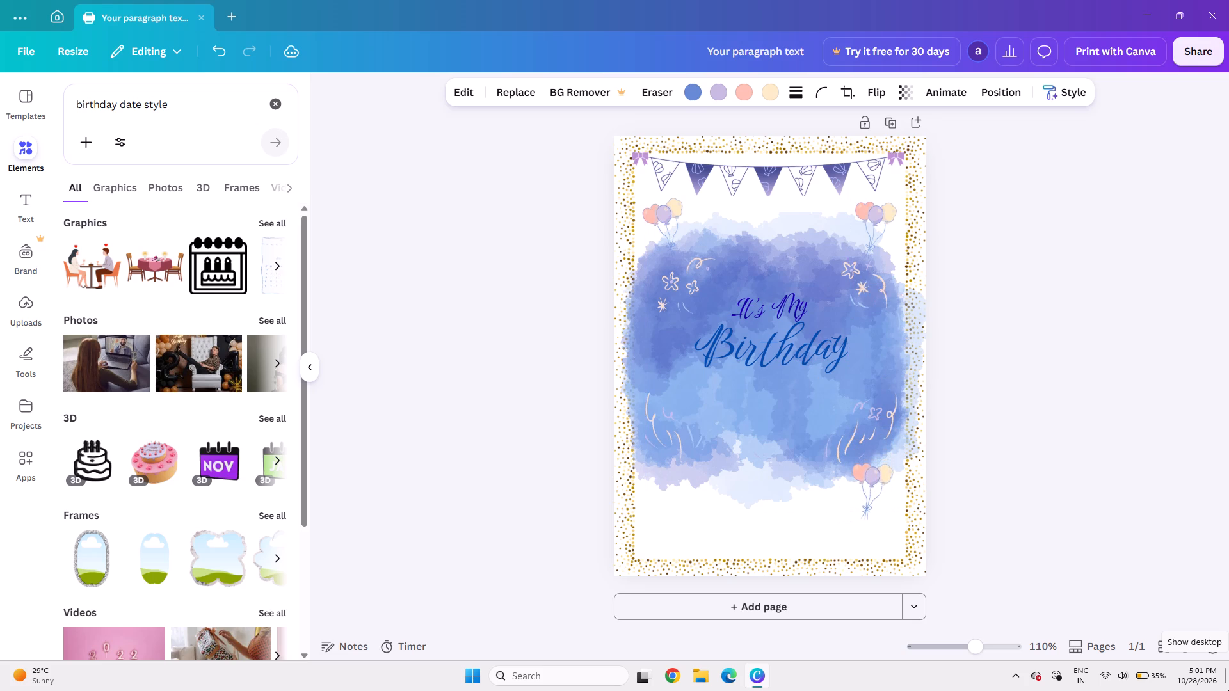
key(Down)
key(Down)
key(Right)
key(Right)
key(Right)
key(Down)
key(Down)
key(Down)
key(Down)
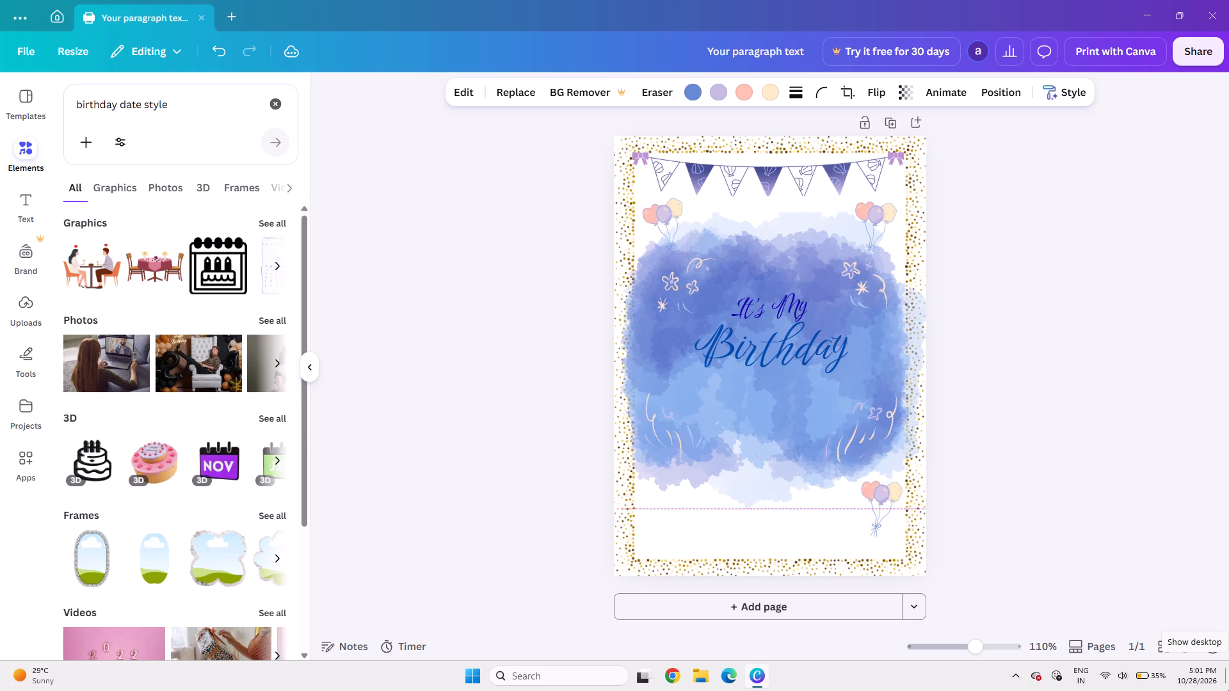
key(Down)
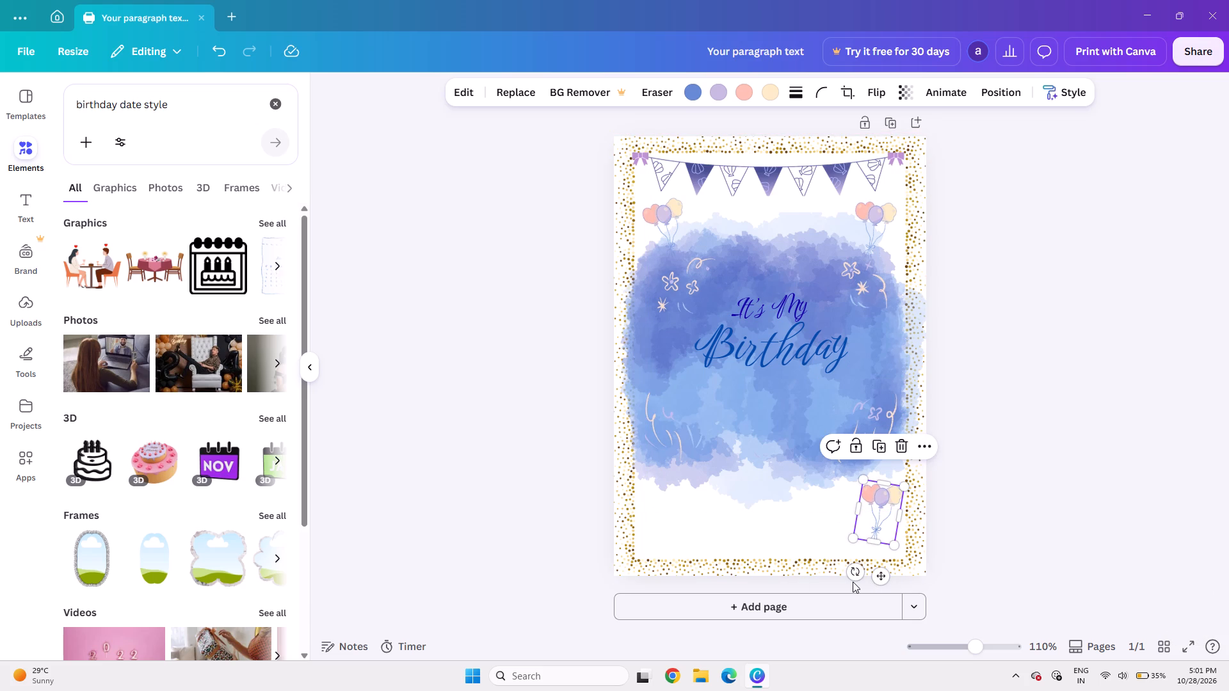
Tilt the lower-right balloon bunch the opposite way and lengthen it down to the gold frame's bottom edge.
drag(855, 573, 881, 573)
drag(881, 573, 875, 573)
drag(894, 540, 894, 553)
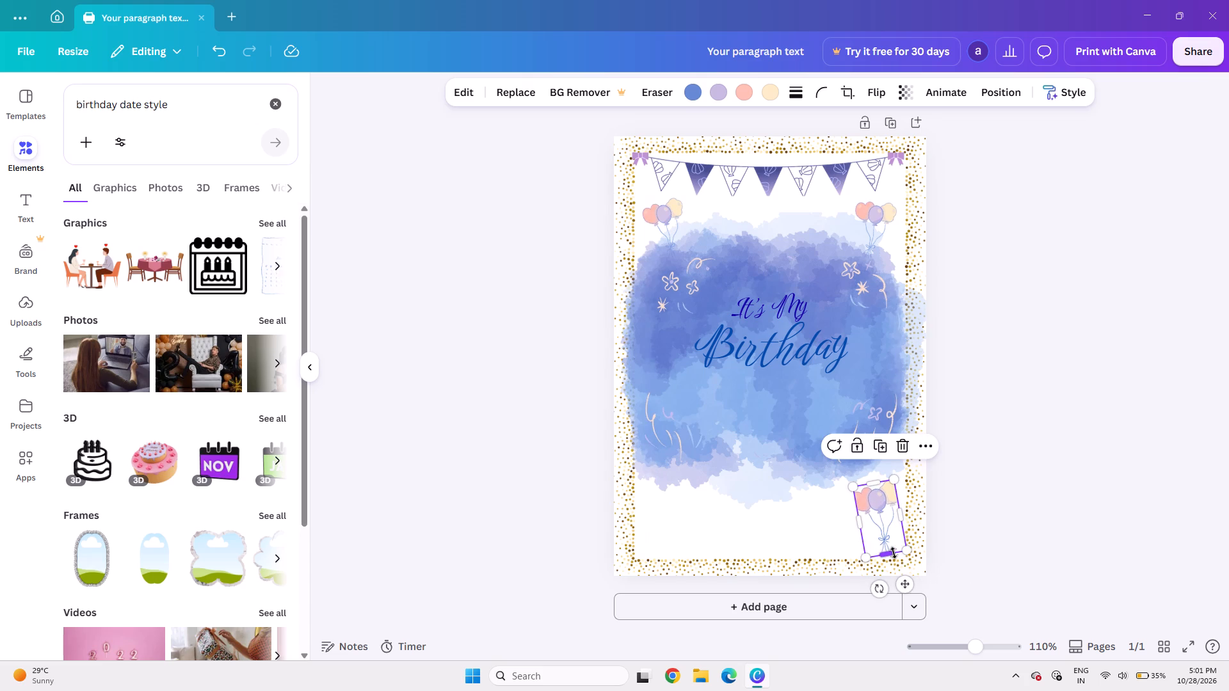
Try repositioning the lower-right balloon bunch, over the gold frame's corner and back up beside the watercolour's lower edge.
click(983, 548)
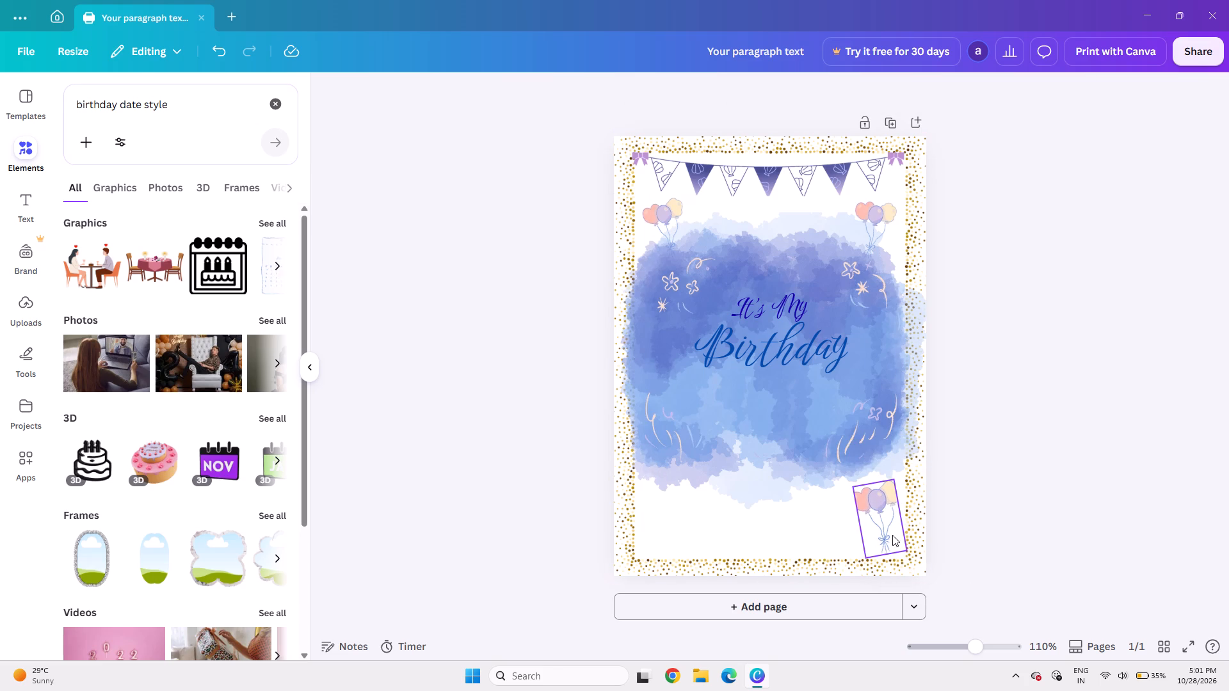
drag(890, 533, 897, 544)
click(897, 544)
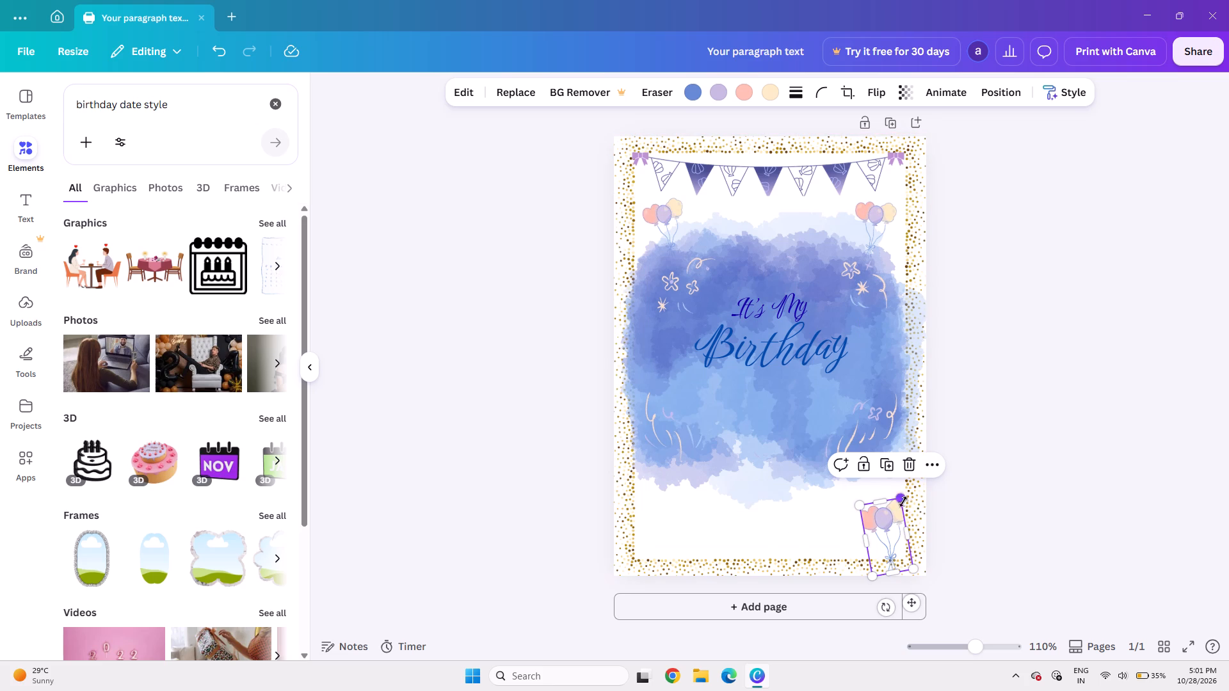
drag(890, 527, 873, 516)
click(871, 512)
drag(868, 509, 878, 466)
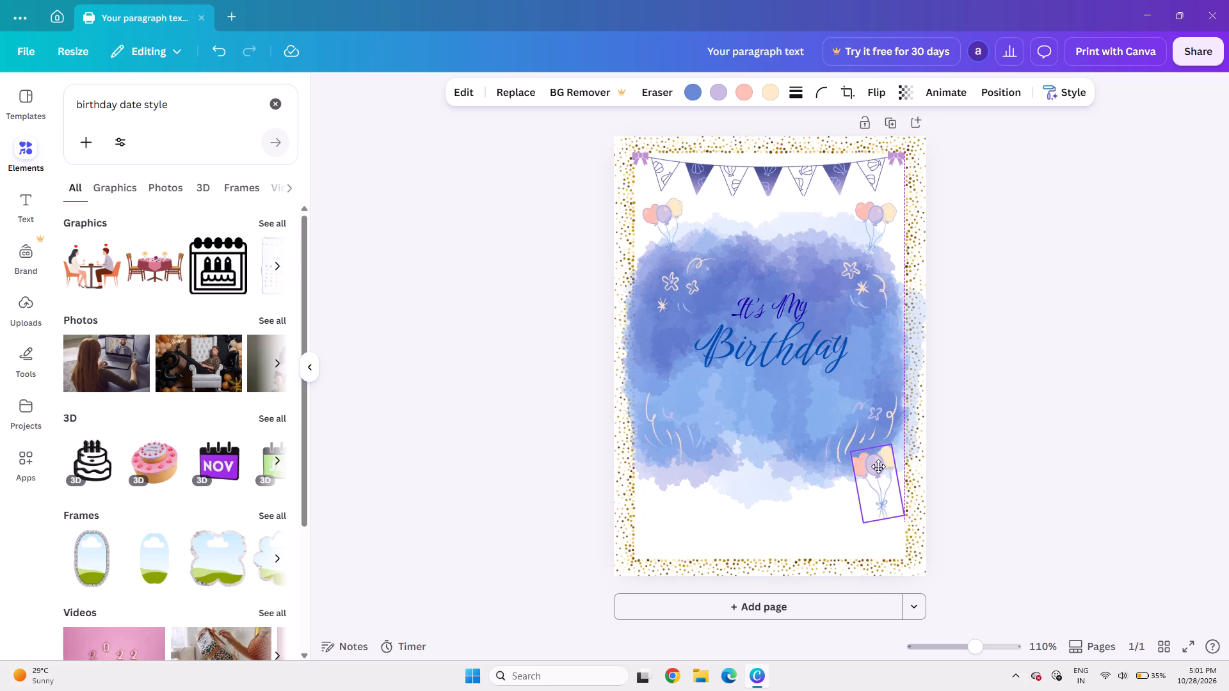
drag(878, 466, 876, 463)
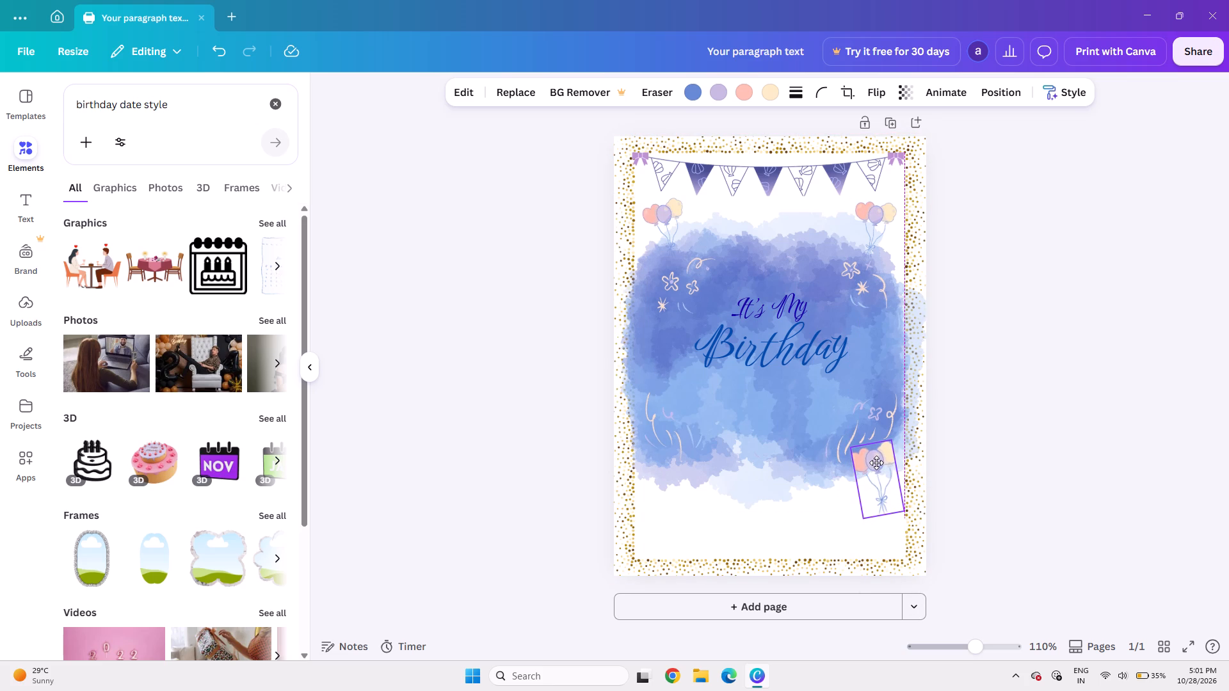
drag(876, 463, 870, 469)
Delete the lower-right balloon bunch from the page.
click(894, 416)
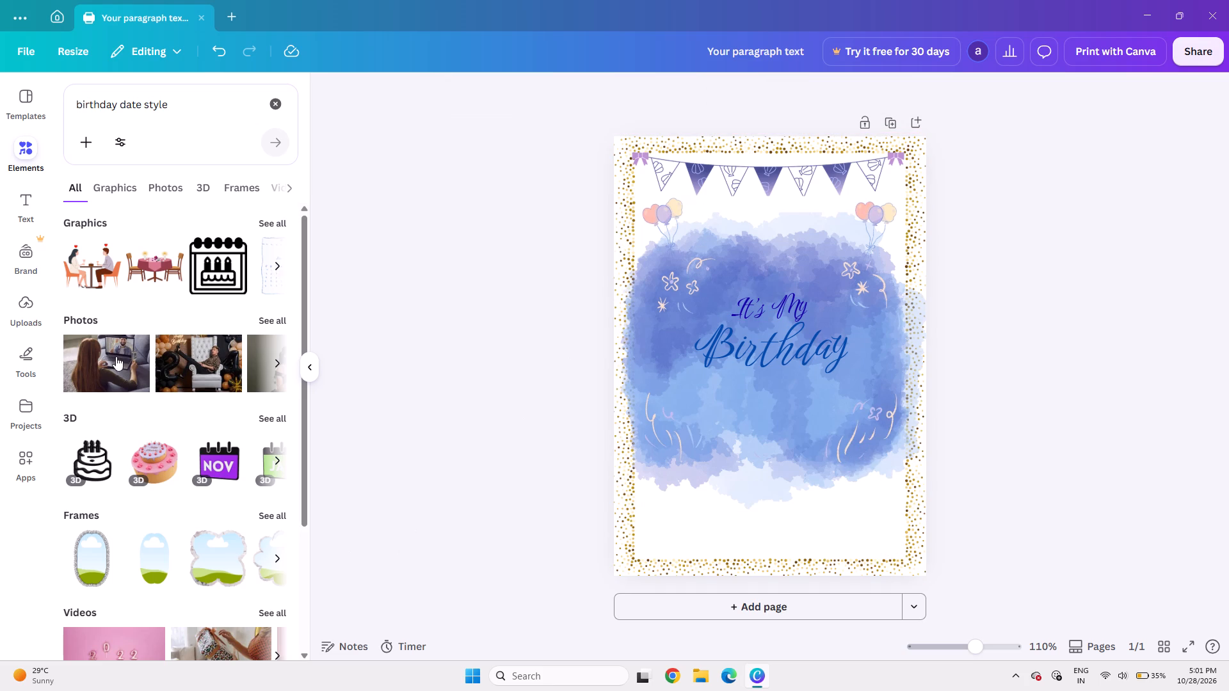
scroll(74, 411, up, 4)
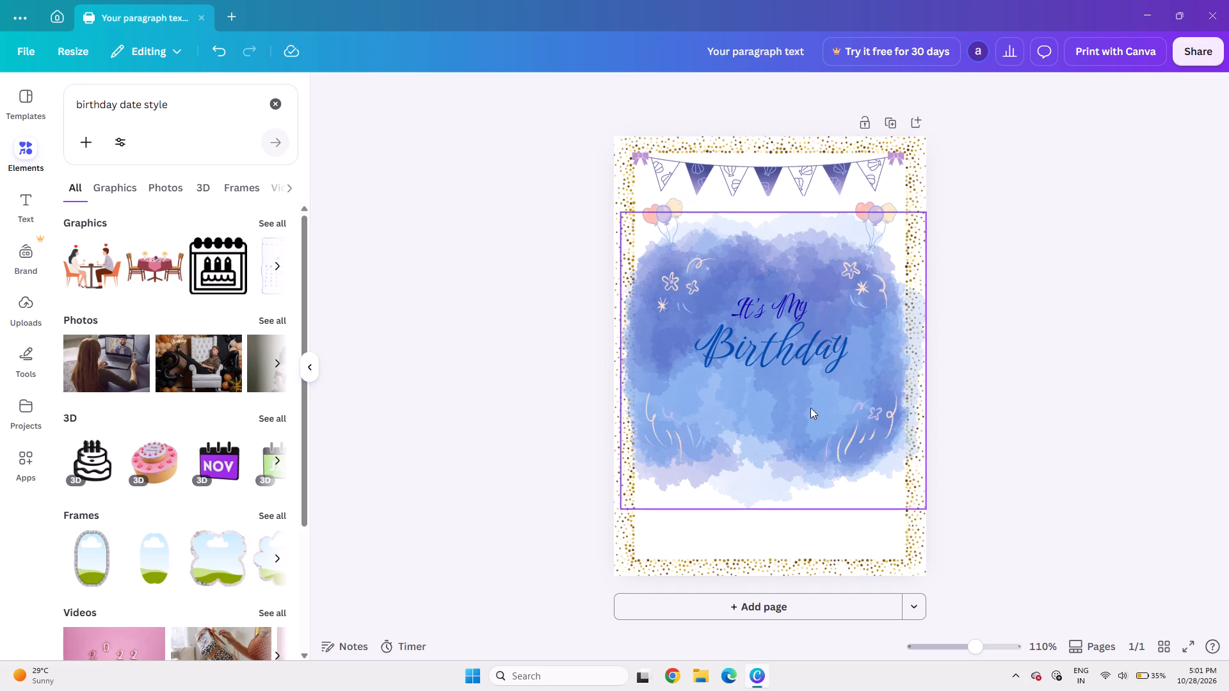
click(753, 385)
Search the elements library for "birthday design line" and show only graphics.
click(216, 112)
key(BackSpace)
key(BackSpace)
key(BackSpace)
key(BackSpace)
key(BackSpace)
key(BackSpace)
key(BackSpace)
key(BackSpace)
key(BackSpace)
key(BackSpace)
key(BackSpace)
key(BackSpace)
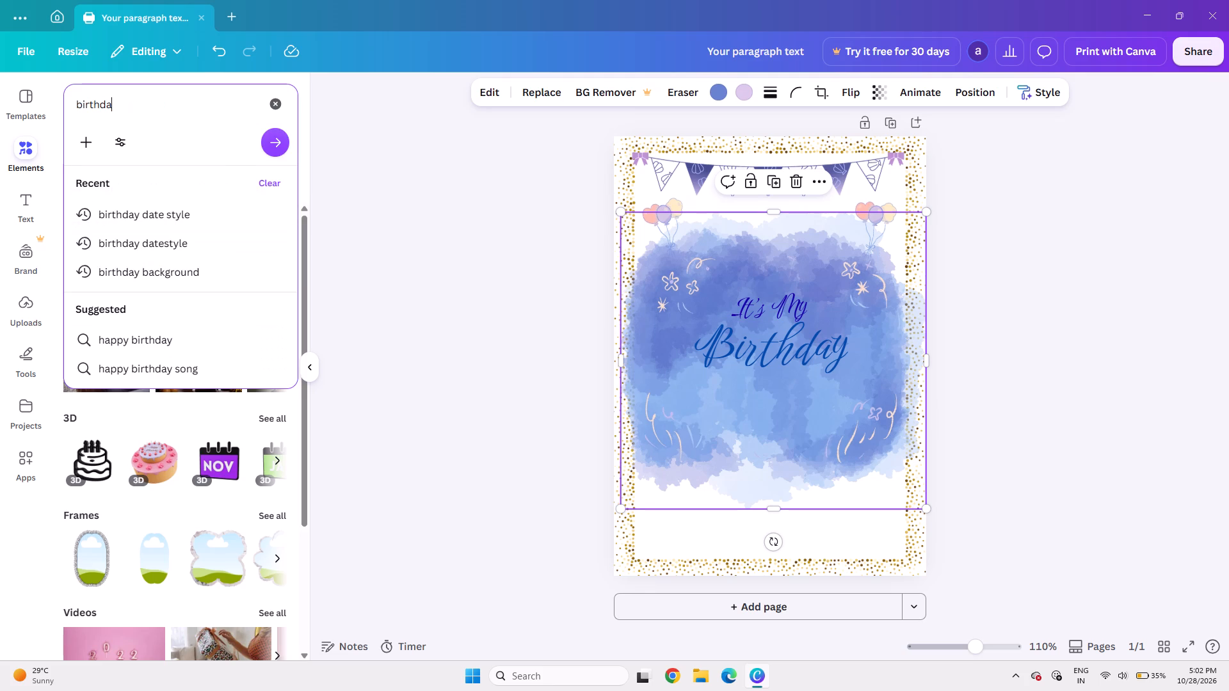
text(y lin)
key(BackSpace)
key(BackSpace)
key(BackSpace)
text(design line)
key(Return)
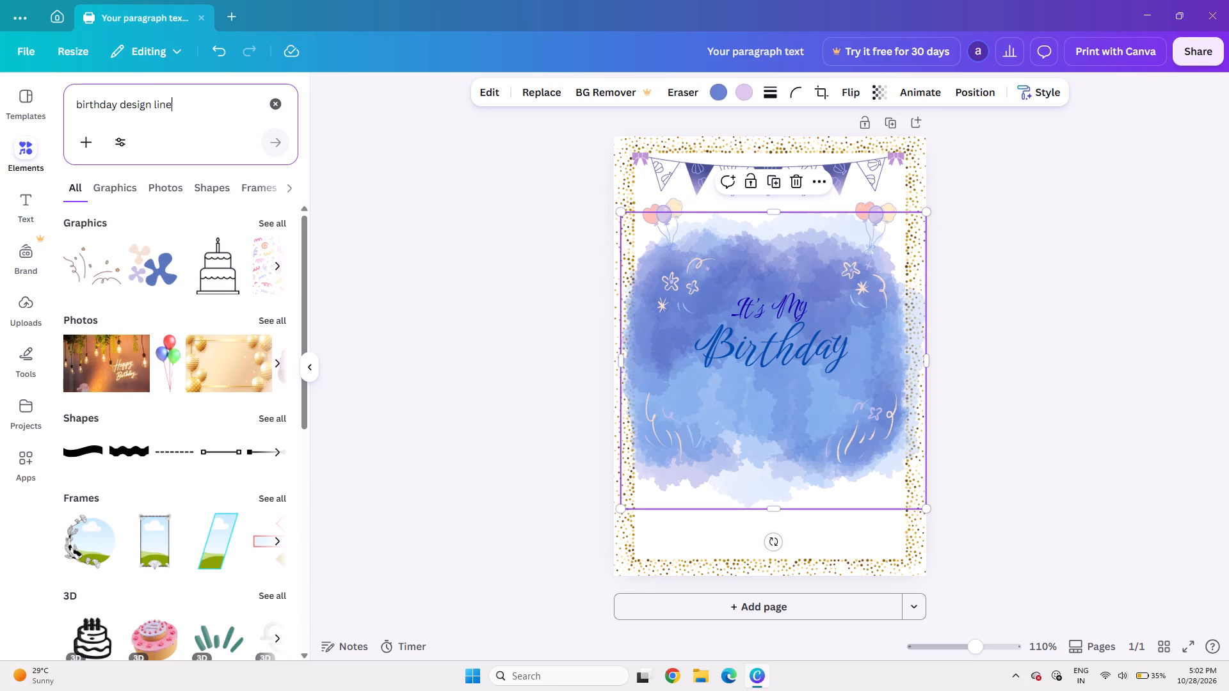
scroll(205, 356, down, 1)
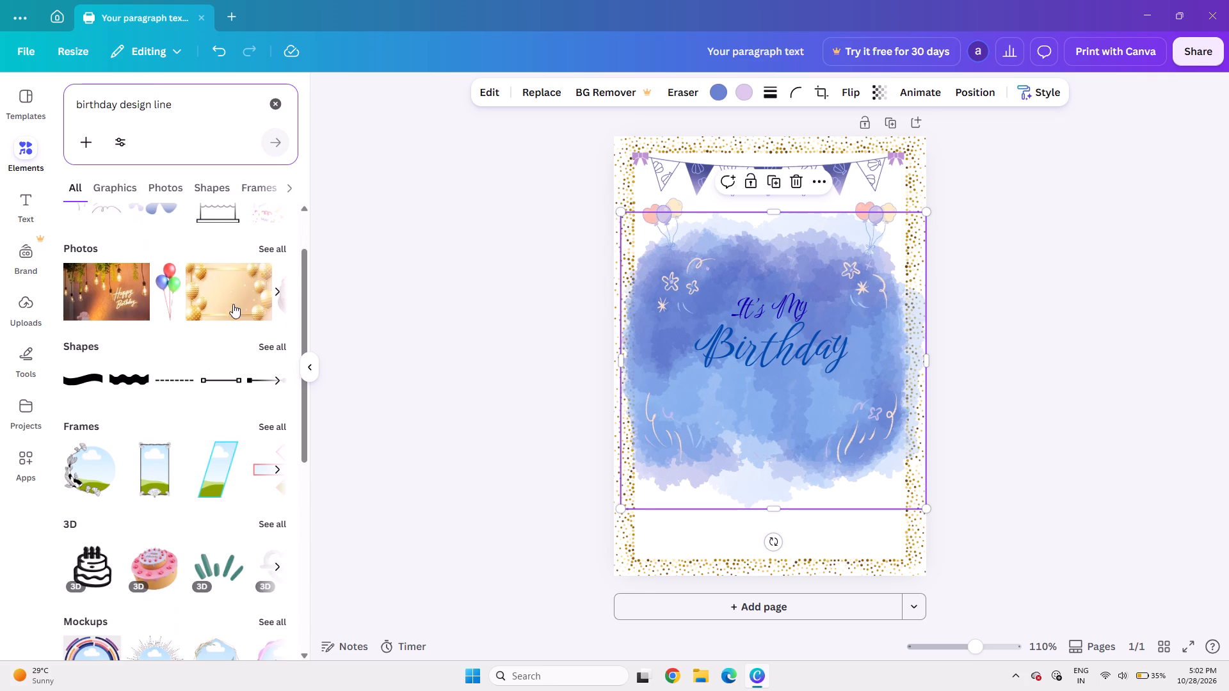
scroll(239, 341, down, 1)
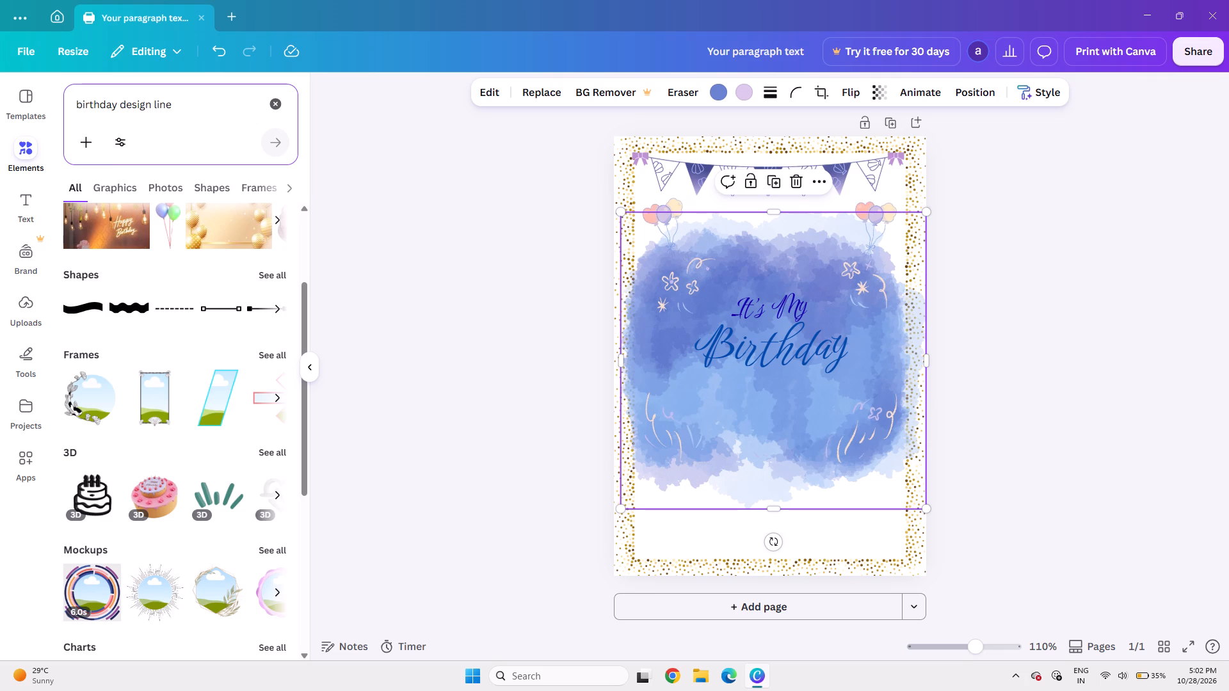
click(121, 192)
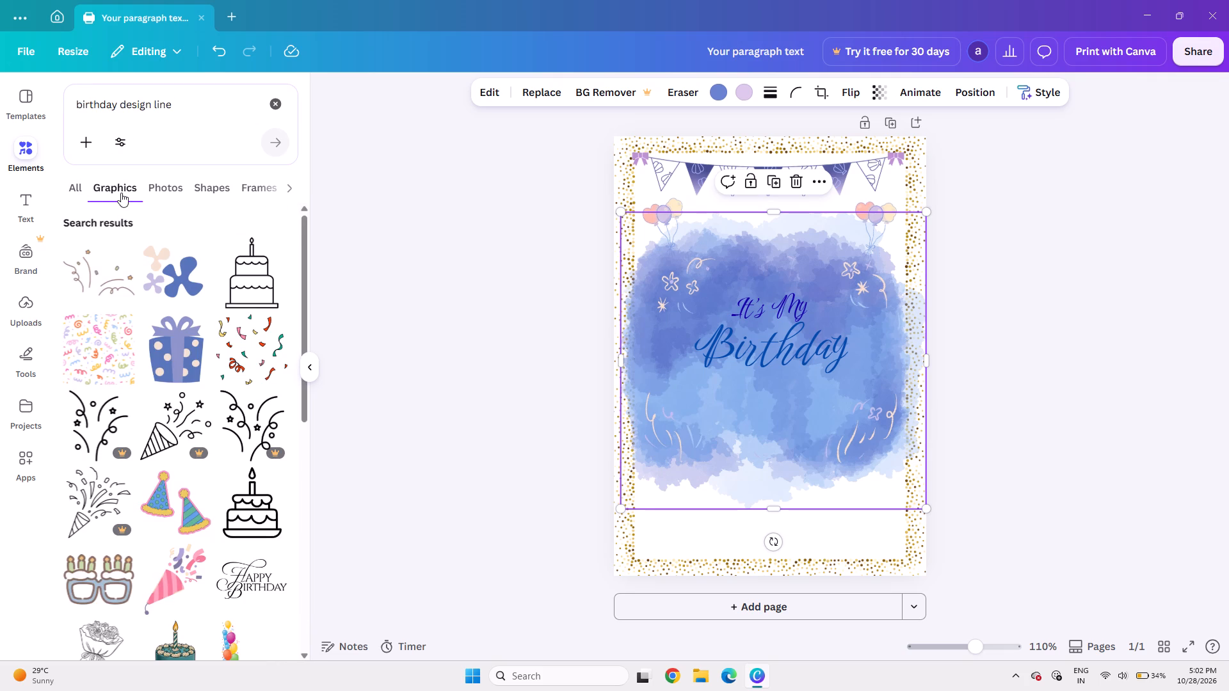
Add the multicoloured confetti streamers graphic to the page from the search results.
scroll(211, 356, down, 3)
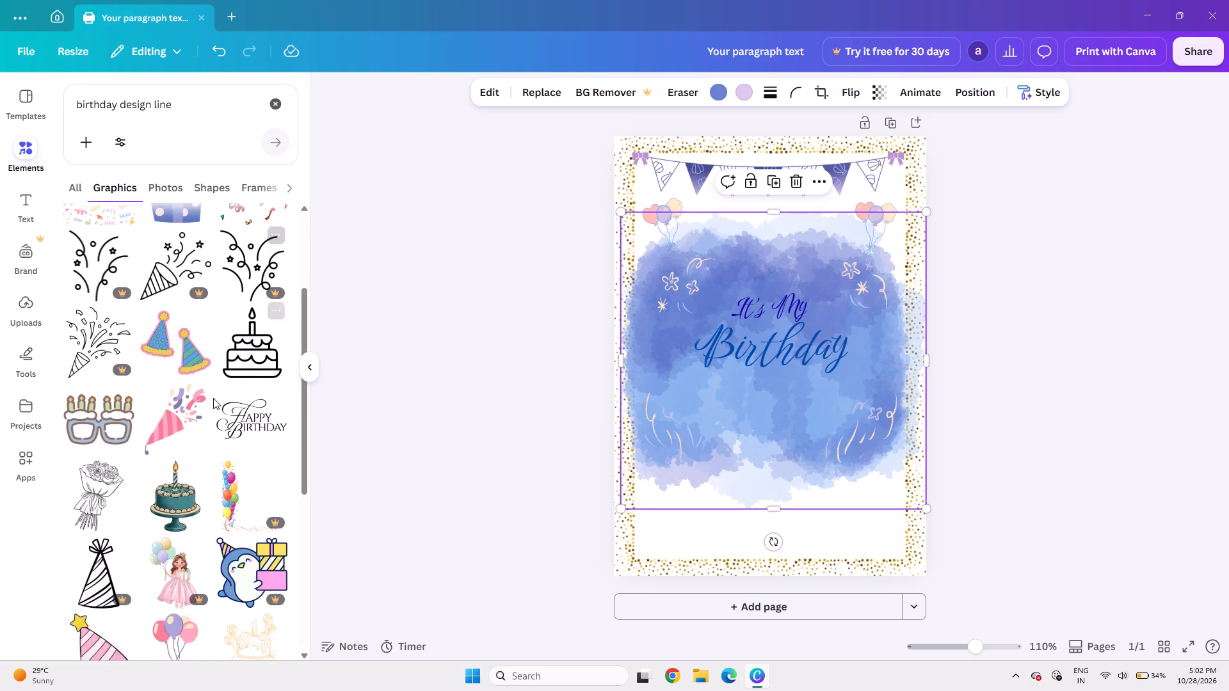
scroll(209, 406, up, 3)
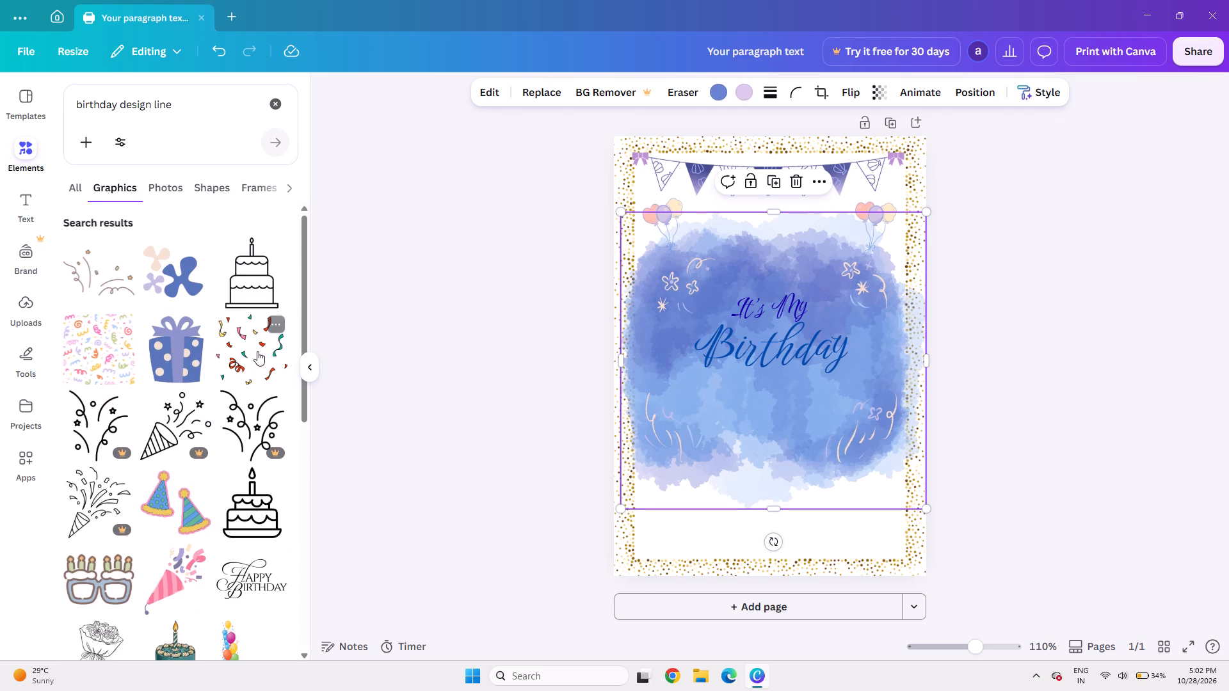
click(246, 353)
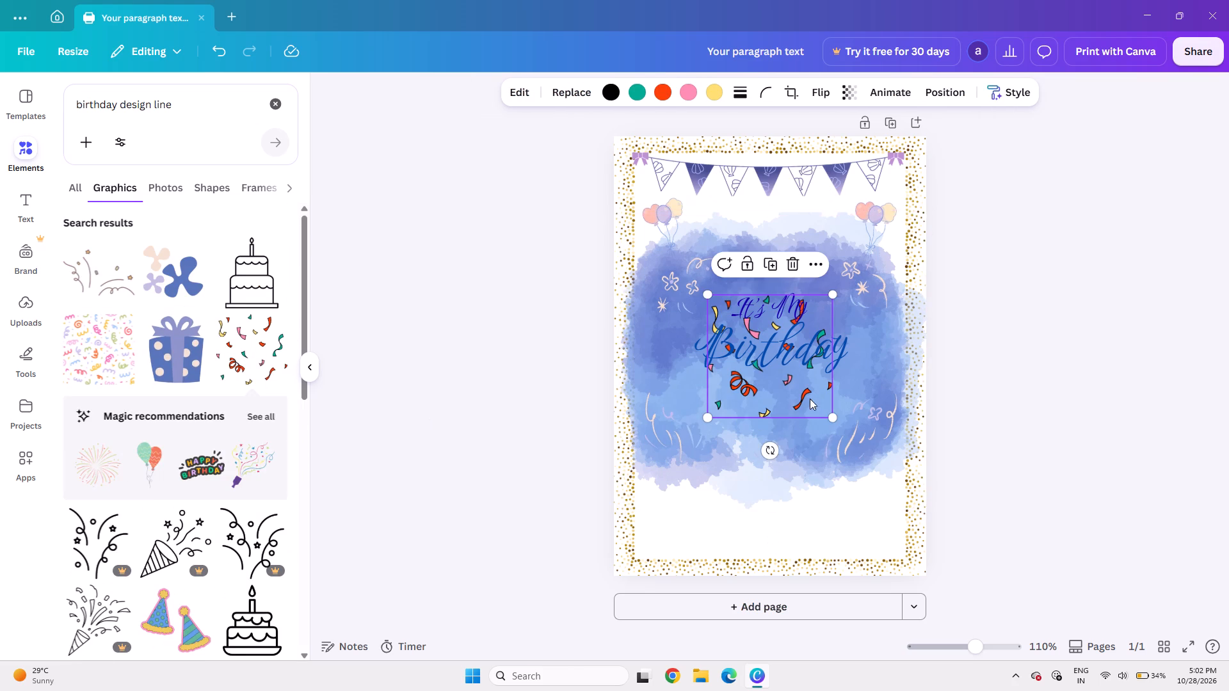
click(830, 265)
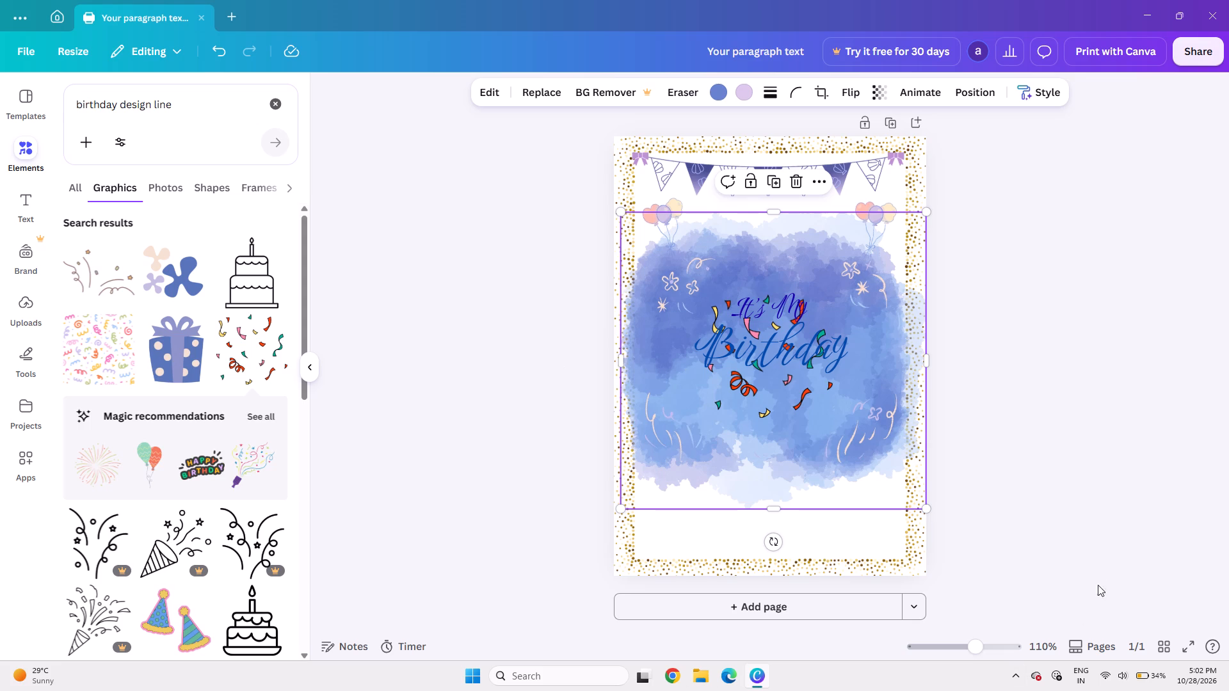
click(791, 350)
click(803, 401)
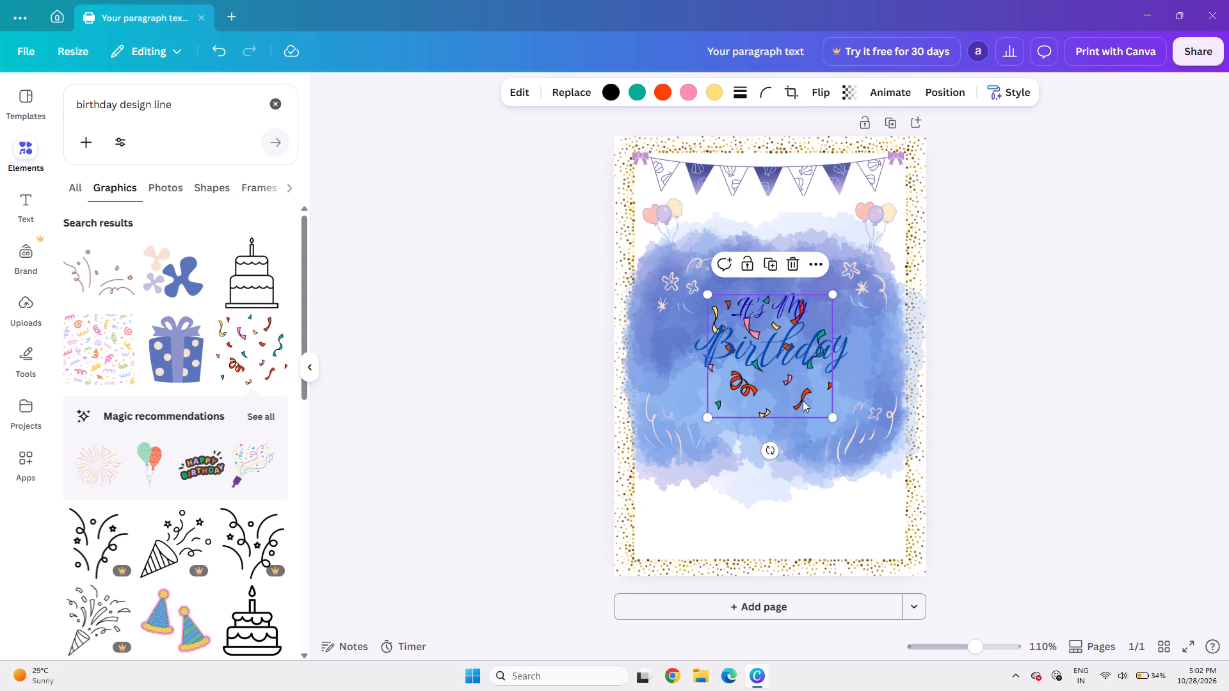
Show the element timing for the confetti graphic.
click(815, 269)
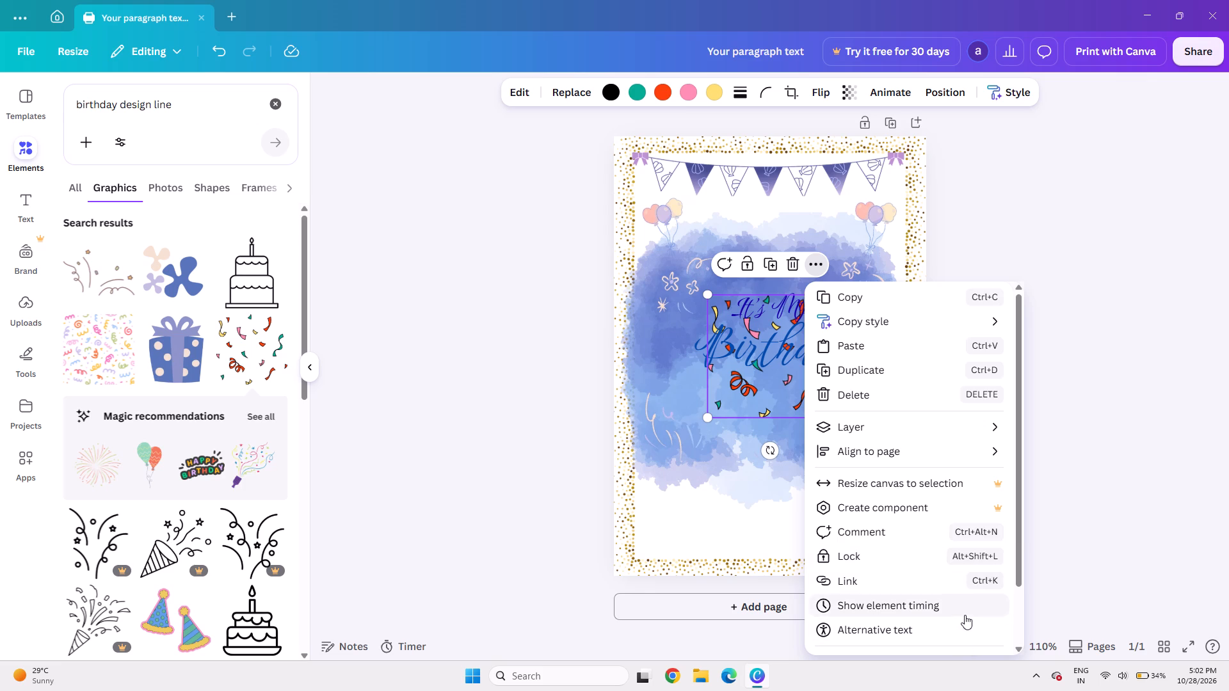
click(943, 607)
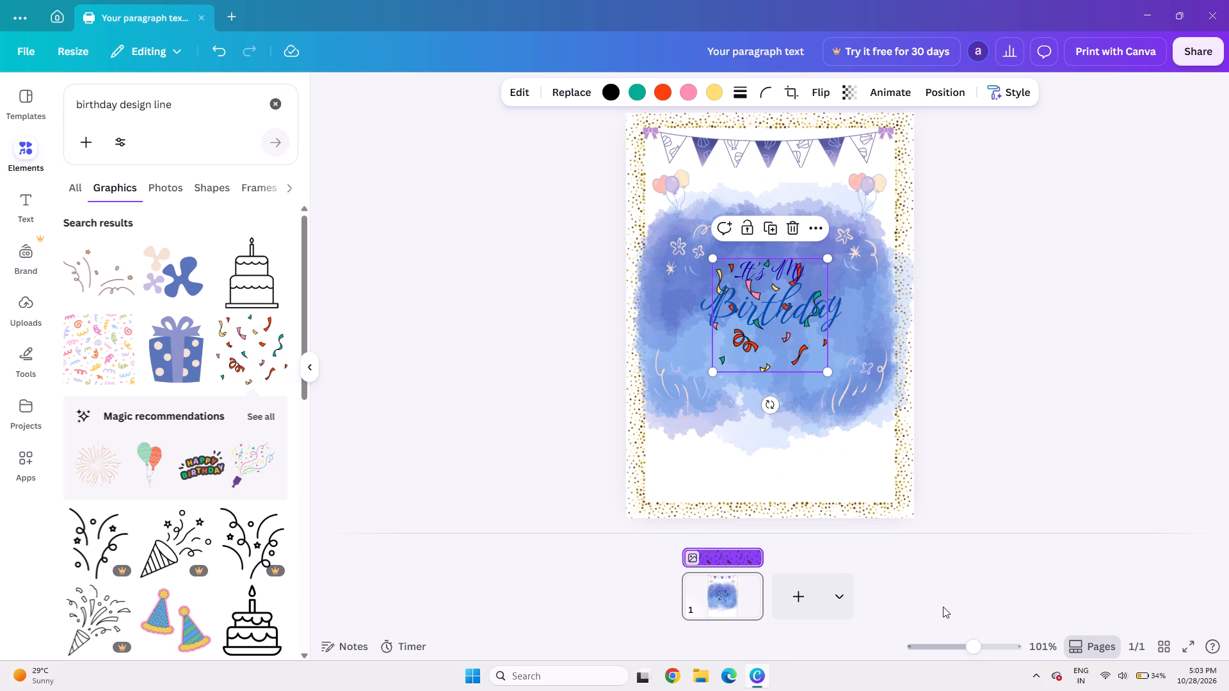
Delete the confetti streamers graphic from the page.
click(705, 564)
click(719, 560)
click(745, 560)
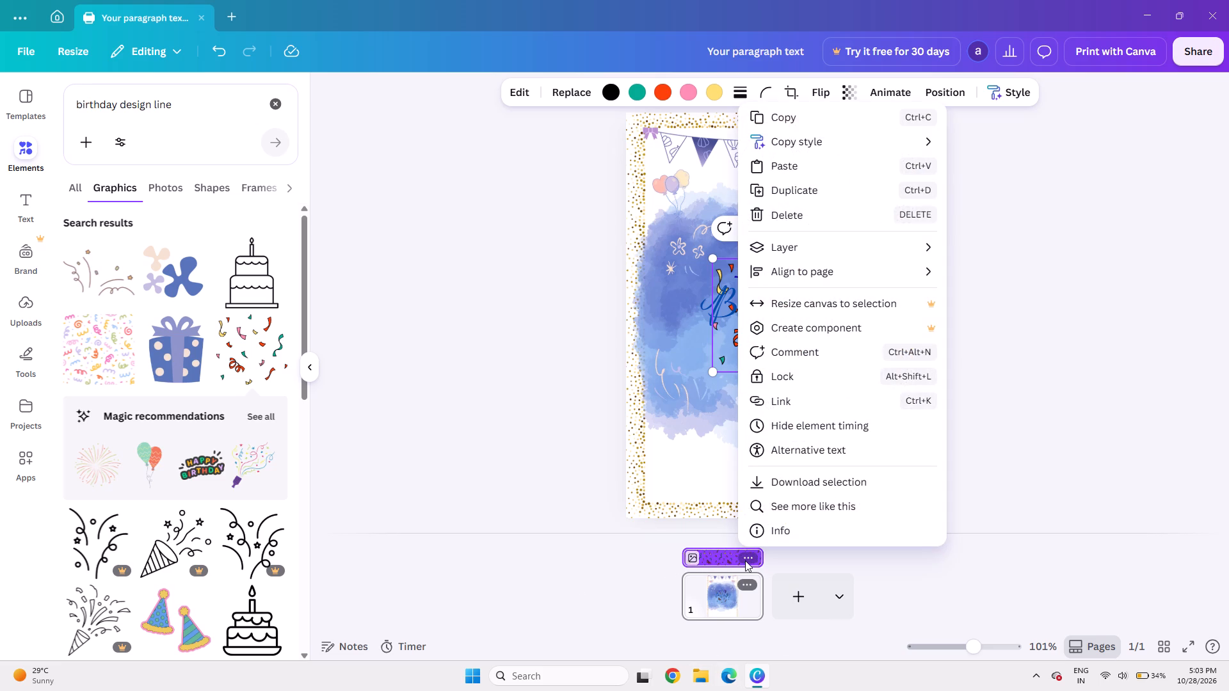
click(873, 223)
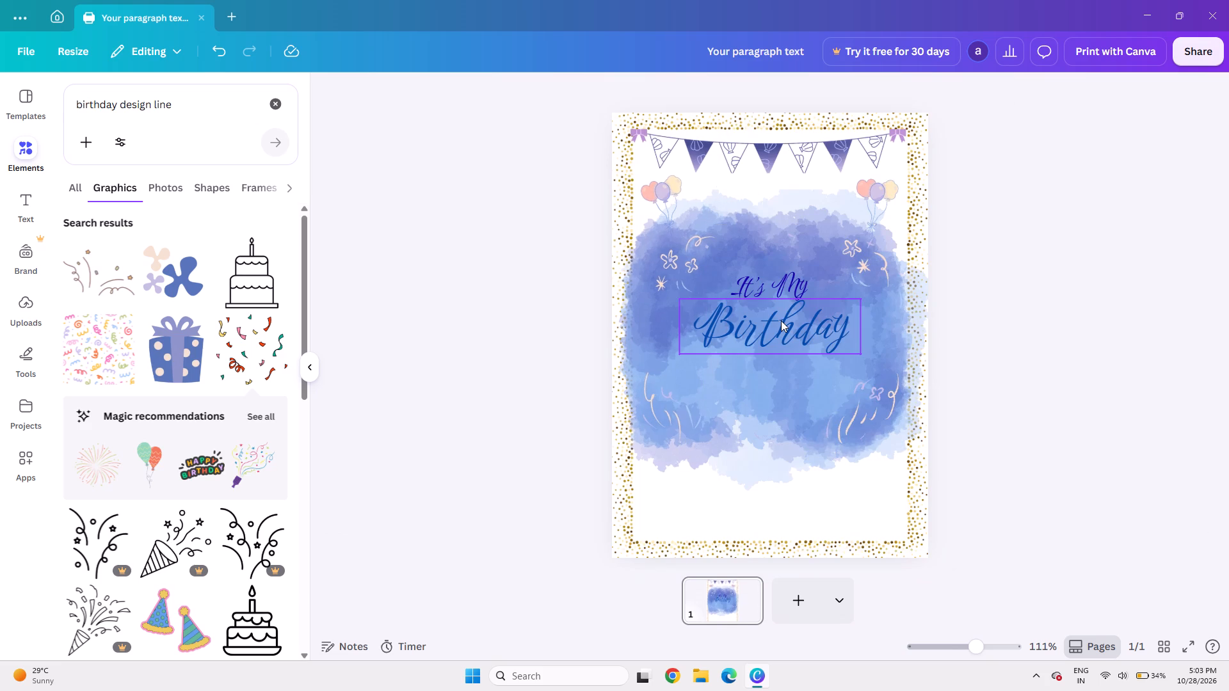
Find the graphic with two striped party poppers in the "birthday design line" results and add it to the page.
scroll(288, 461, down, 1)
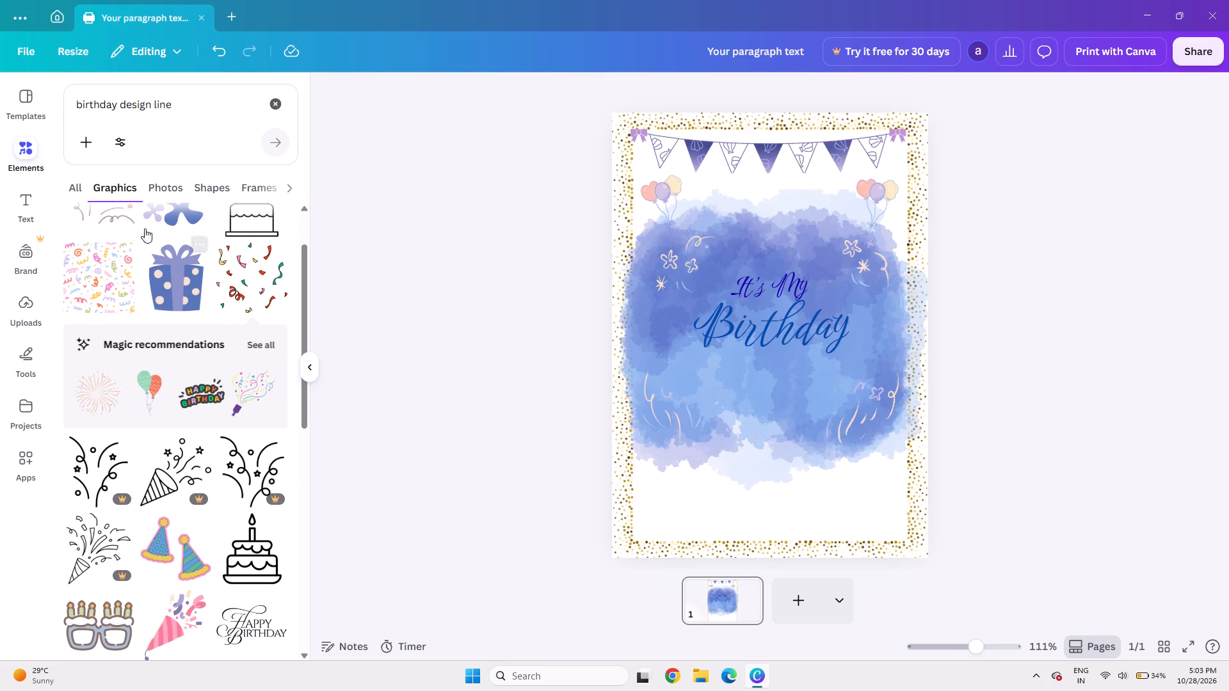
scroll(106, 372, down, 8)
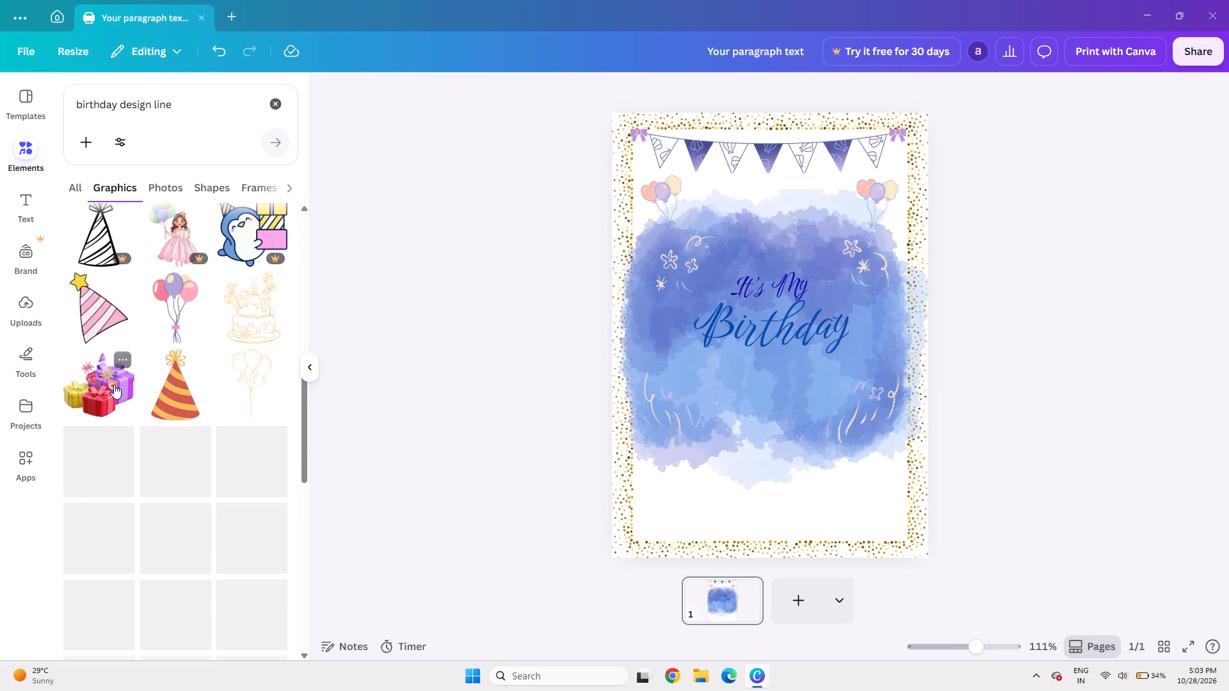
scroll(234, 481, down, 1)
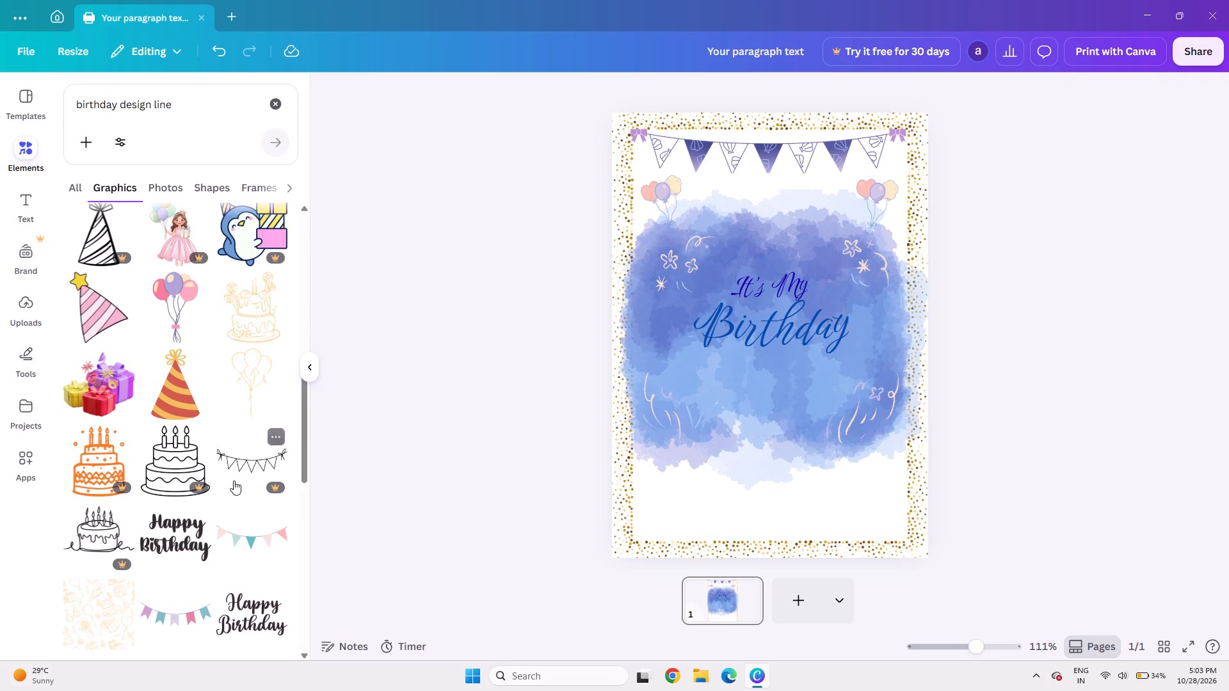
scroll(234, 481, down, 1)
scroll(162, 486, down, 2)
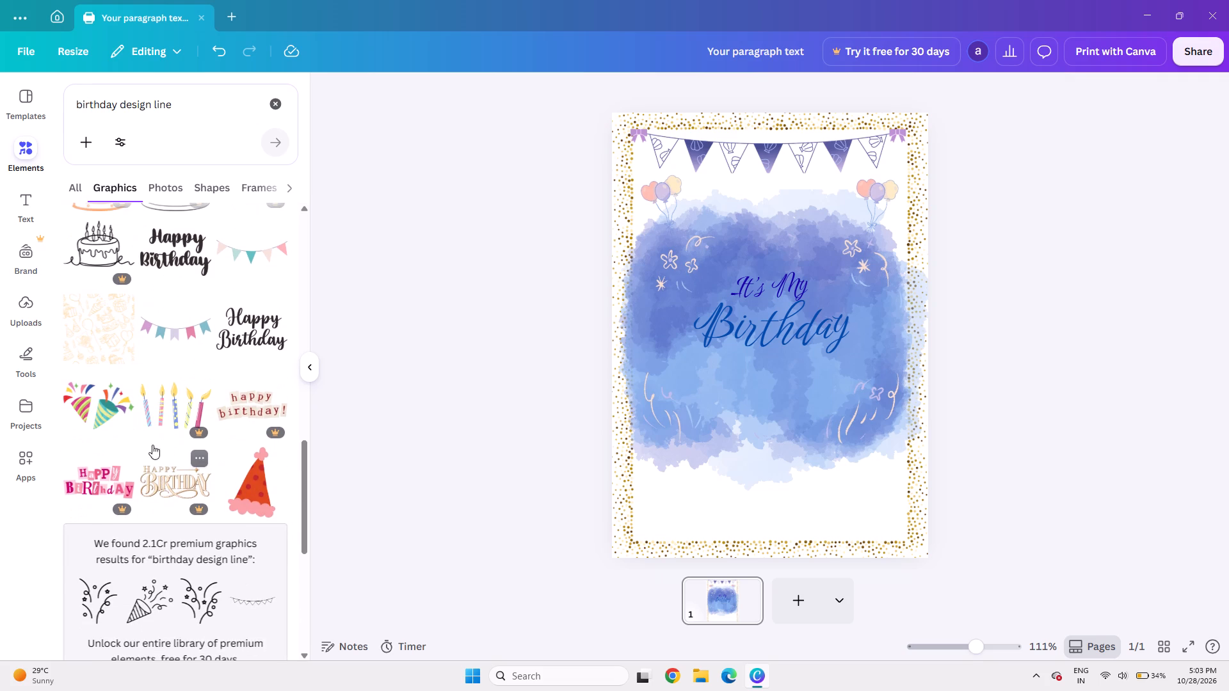
click(97, 406)
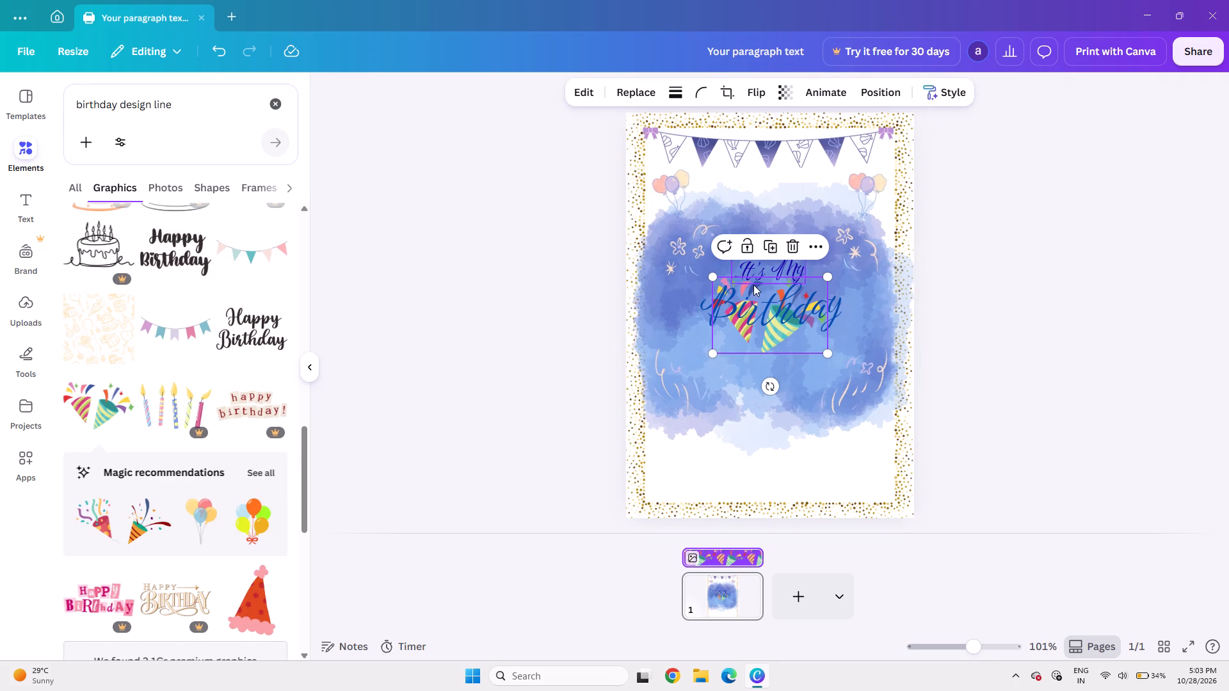
Move the party poppers graphic from the "Birthday" text down to the watercolour's bottom edge, roughly centred on the page.
click(792, 333)
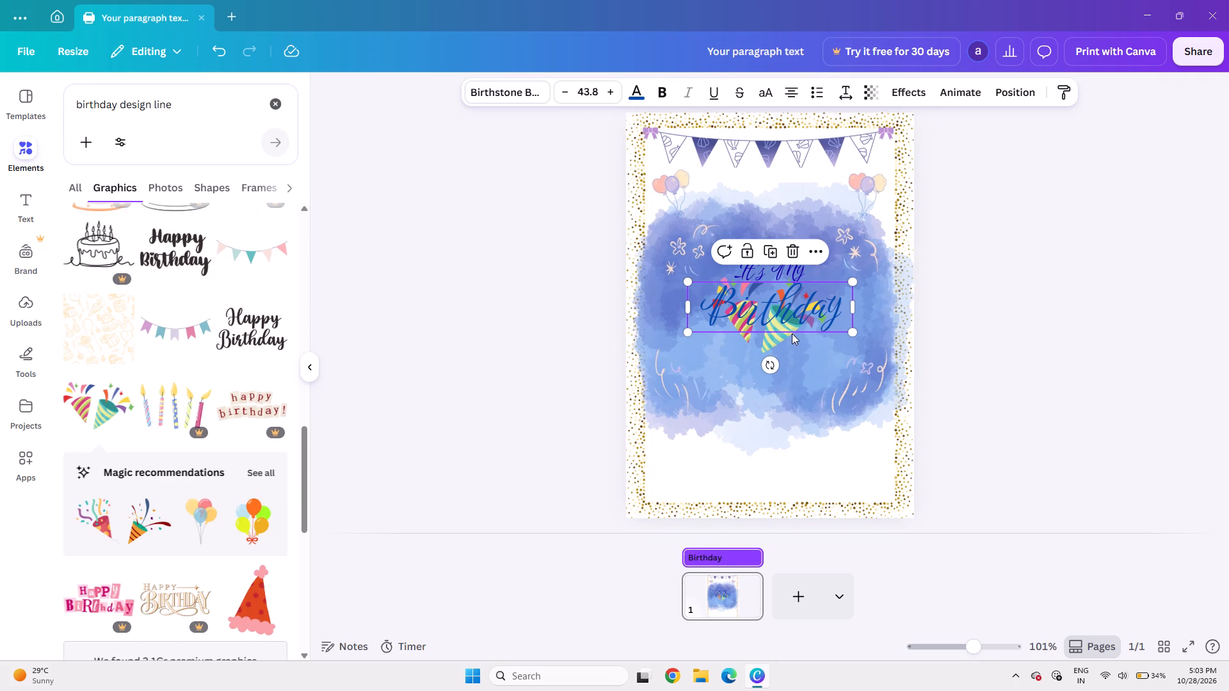
click(793, 348)
drag(793, 348, 787, 444)
drag(787, 460, 732, 489)
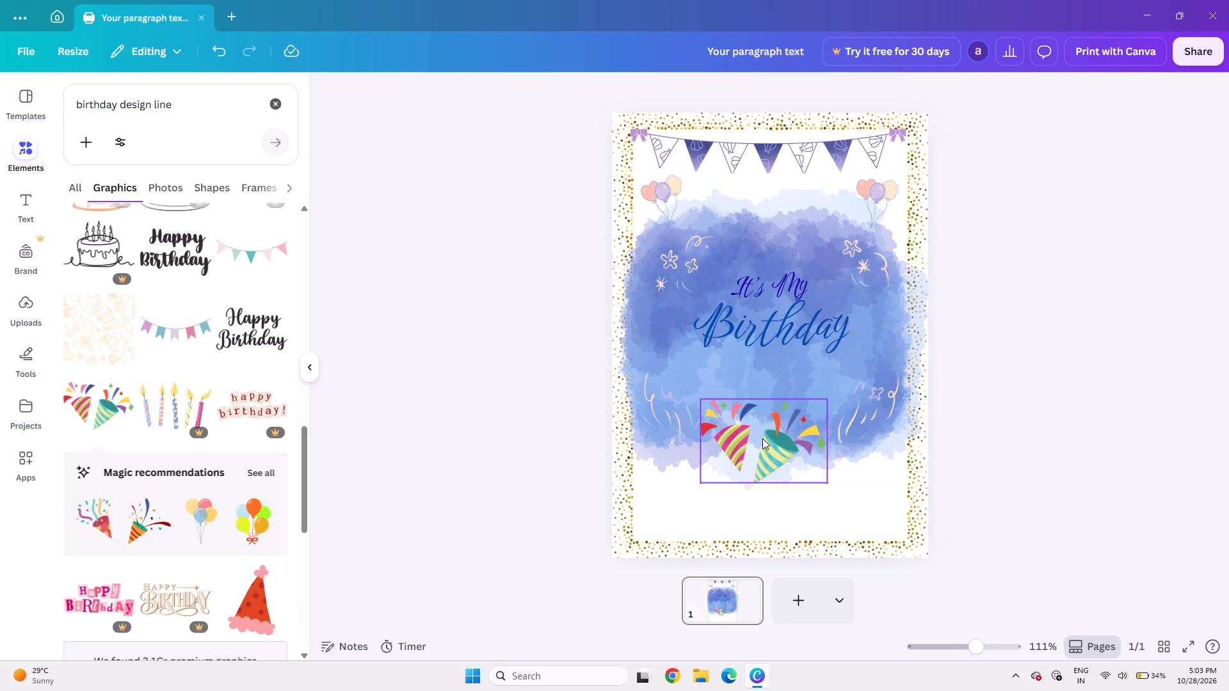
click(774, 438)
drag(774, 438, 783, 454)
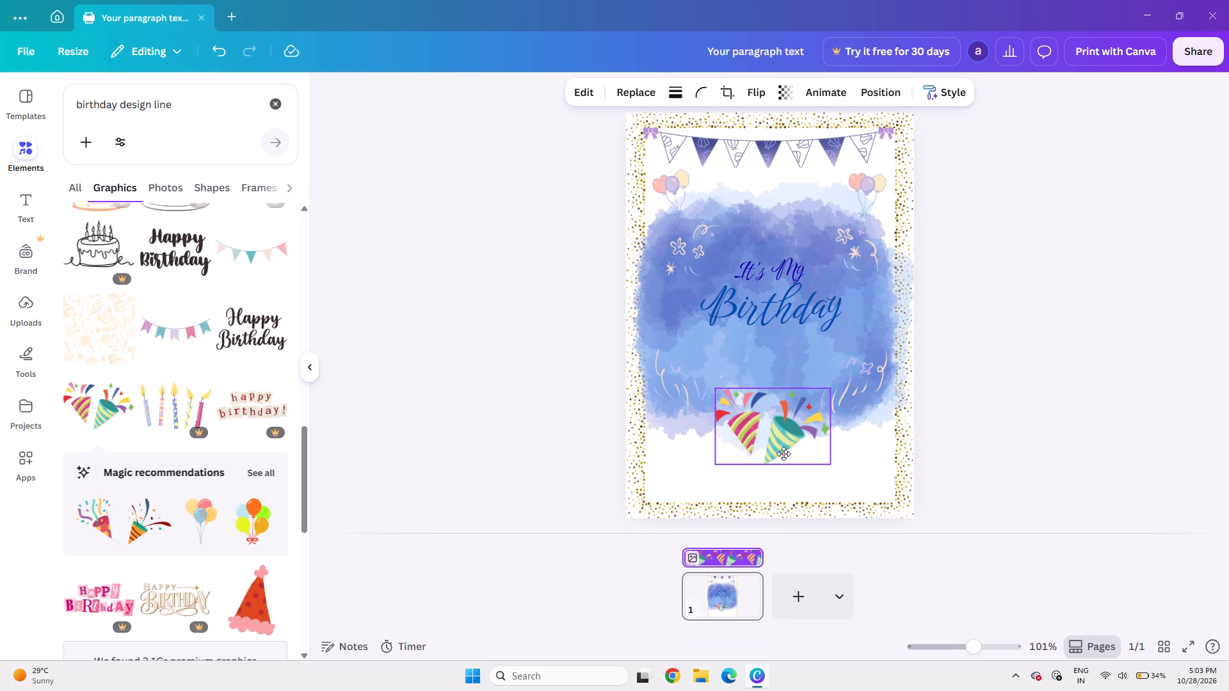
drag(783, 454, 784, 455)
drag(784, 457, 784, 469)
click(778, 489)
drag(778, 489, 873, 556)
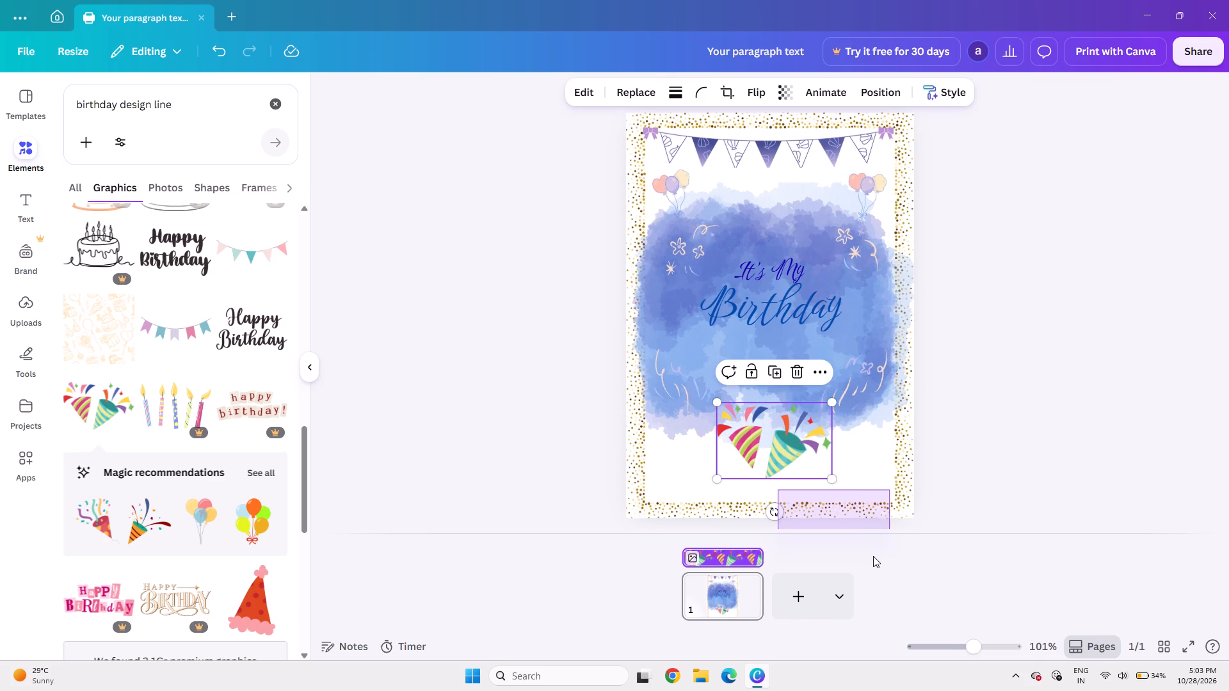
drag(873, 556, 872, 556)
drag(784, 484, 781, 498)
Nudge the party poppers graphic straight down toward the gold frame's bottom edge in small increments.
click(778, 426)
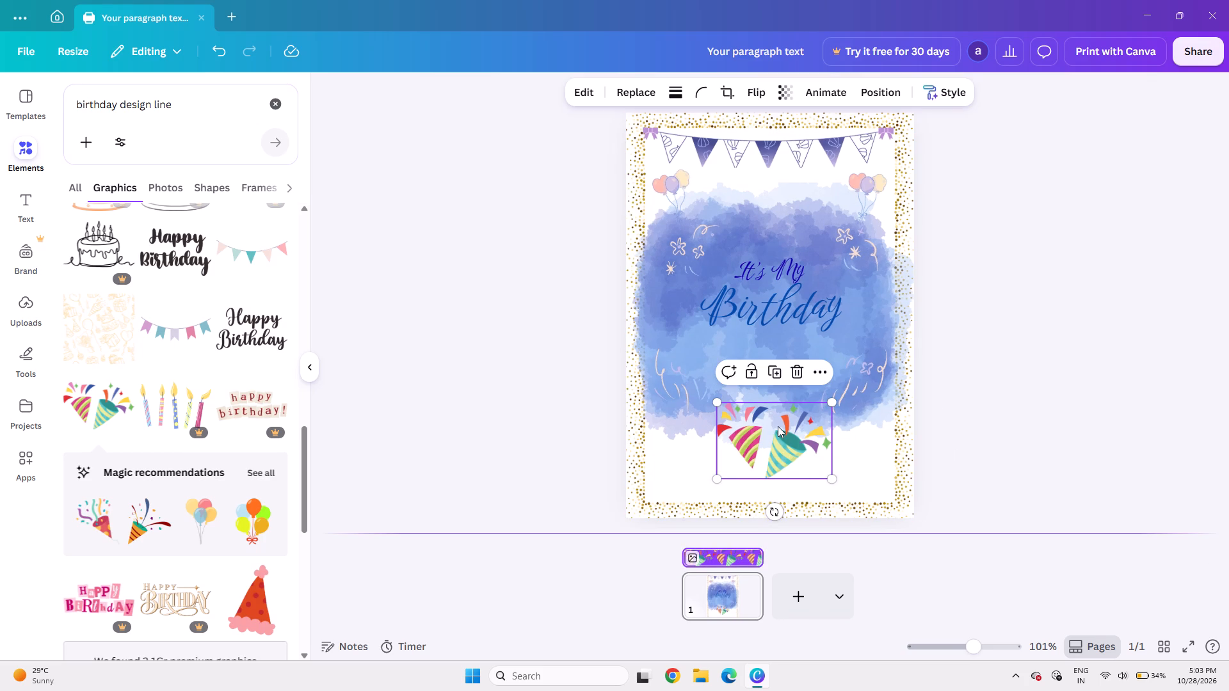
key(Down)
key(Down)
key(Down)
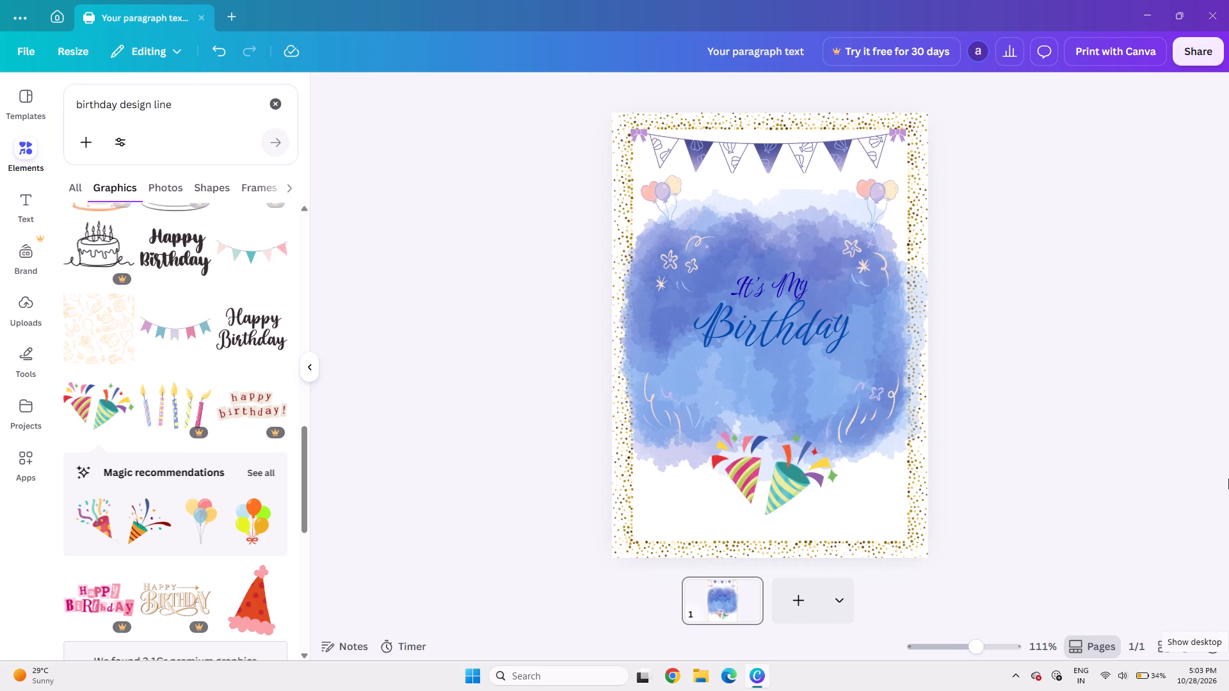
click(1166, 345)
click(799, 489)
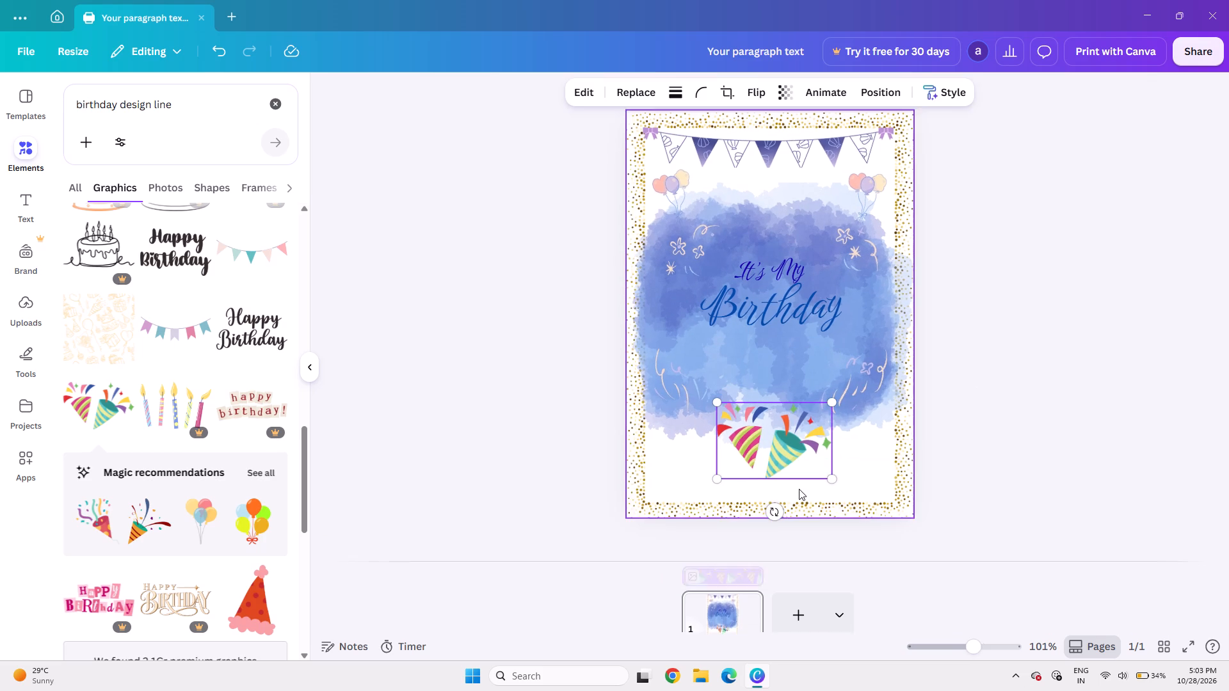
key(Down)
key(Down)
key(Down)
key(Down)
key(Down)
key(Down)
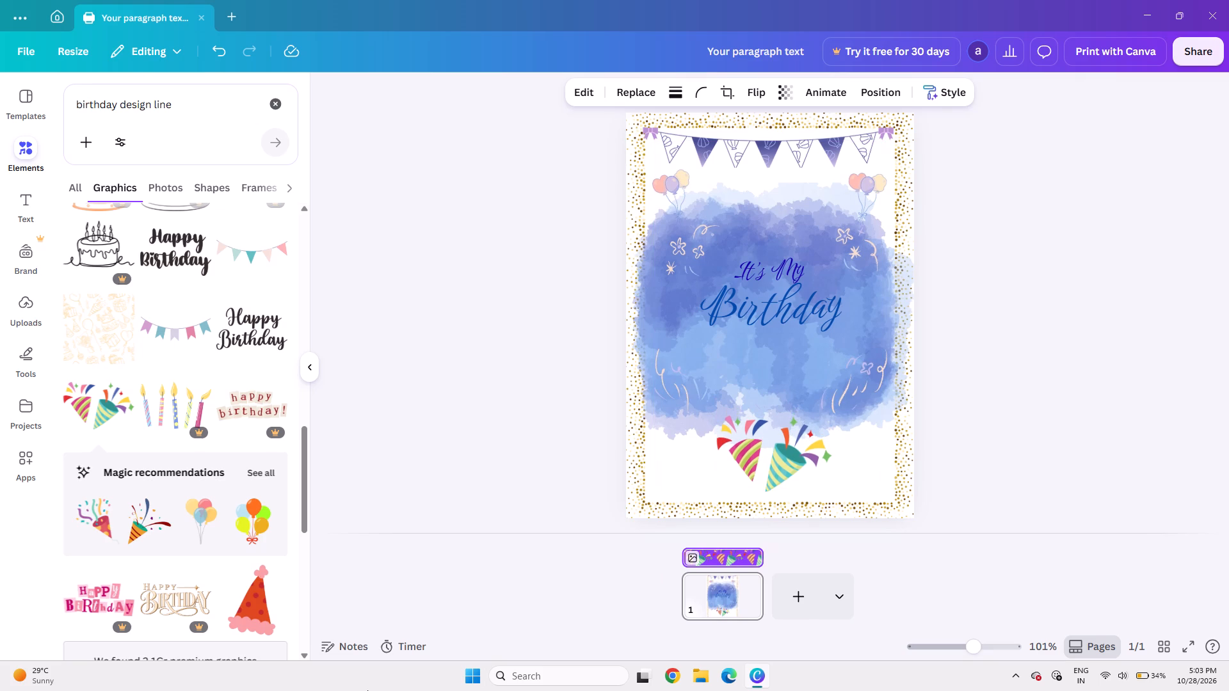
Nudge the party poppers graphic sideways to centre it on the page and further down to the gold frame's bottom edge.
key(Left)
key(Left)
key(Left)
key(Right)
key(Right)
key(Right)
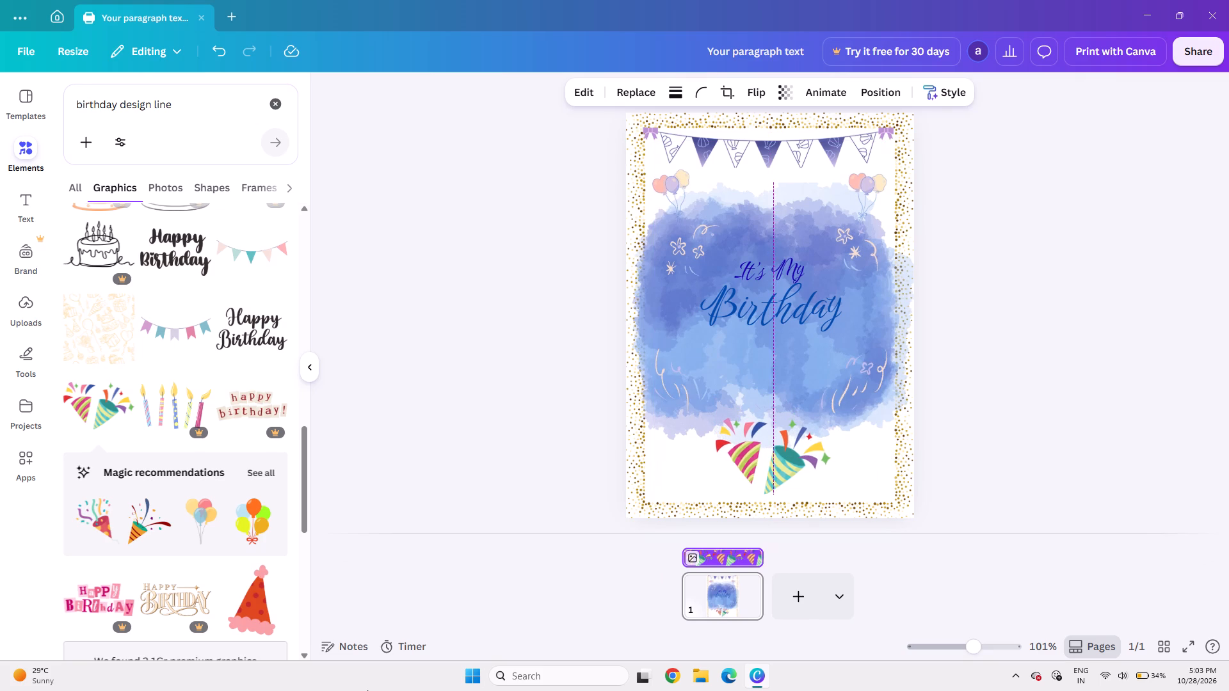
key(Down)
key(Down)
key(Down)
key(Down)
key(Down)
key(Right)
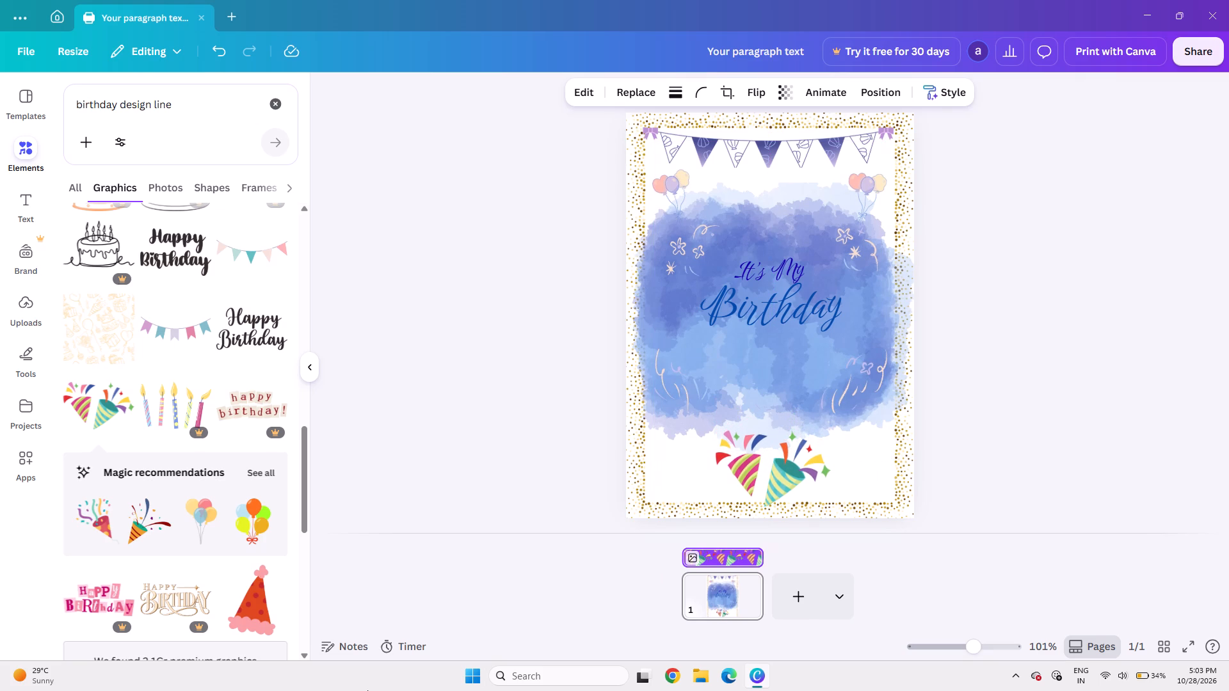
Nudge the blue watercolour backdrop slightly upward, away from the party poppers.
click(673, 273)
key(Up)
key(Up)
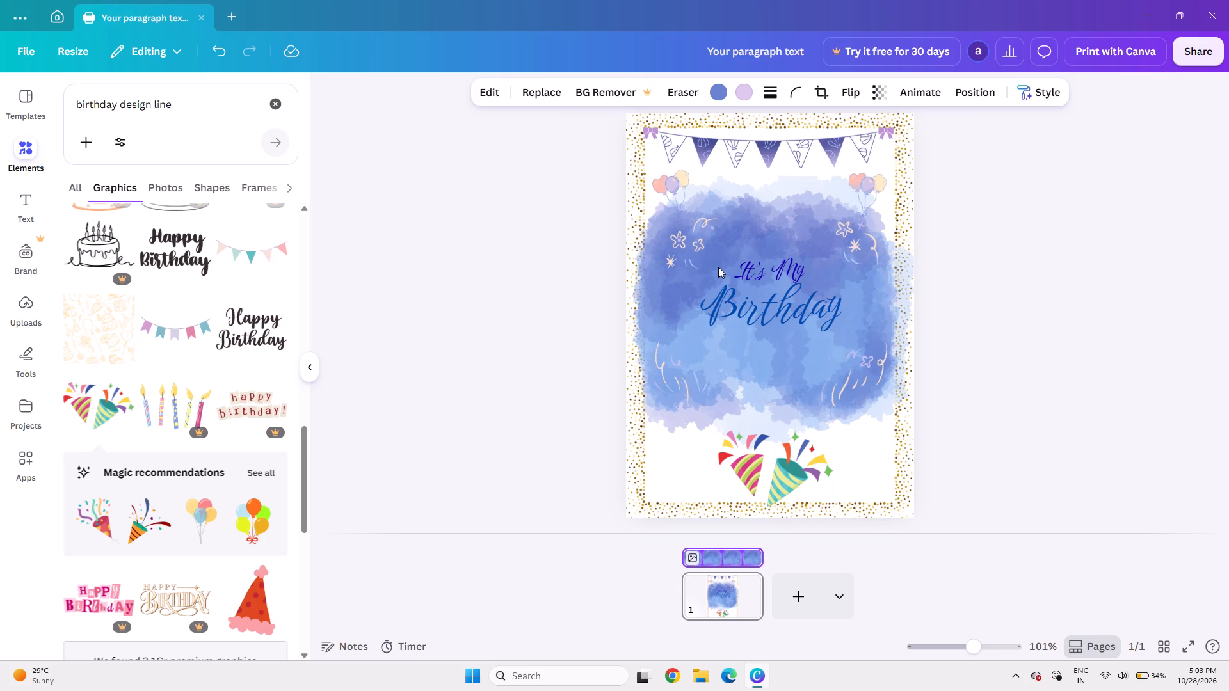
key(Up)
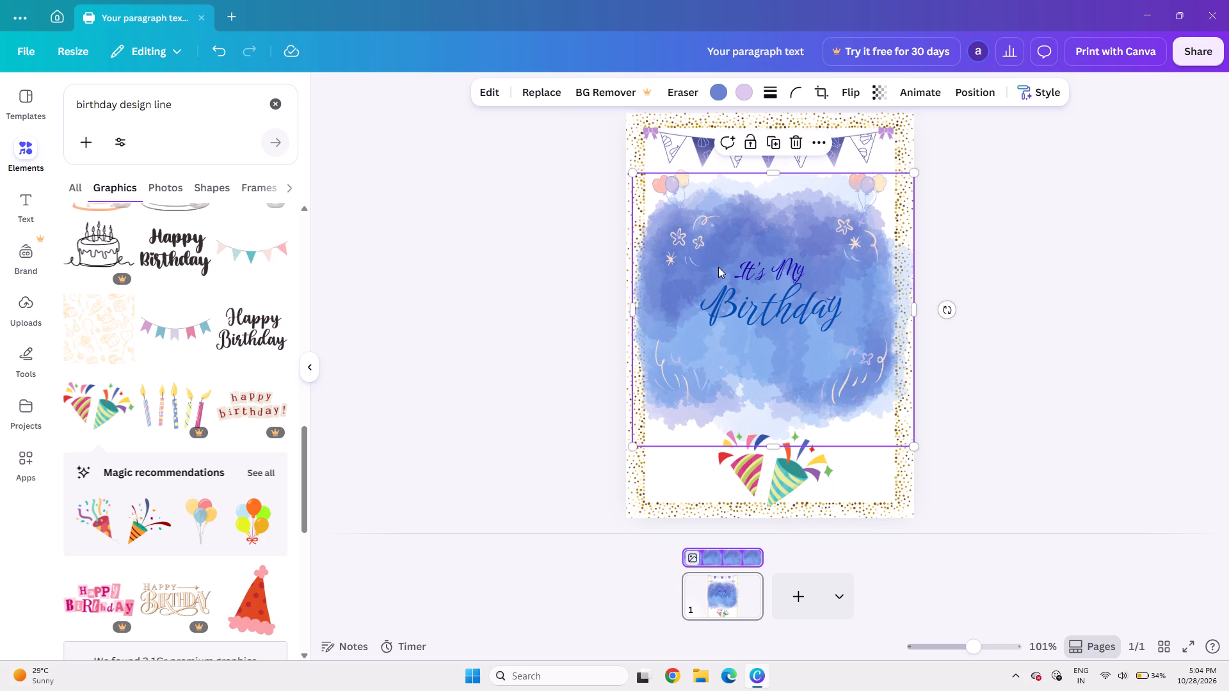
click(1120, 324)
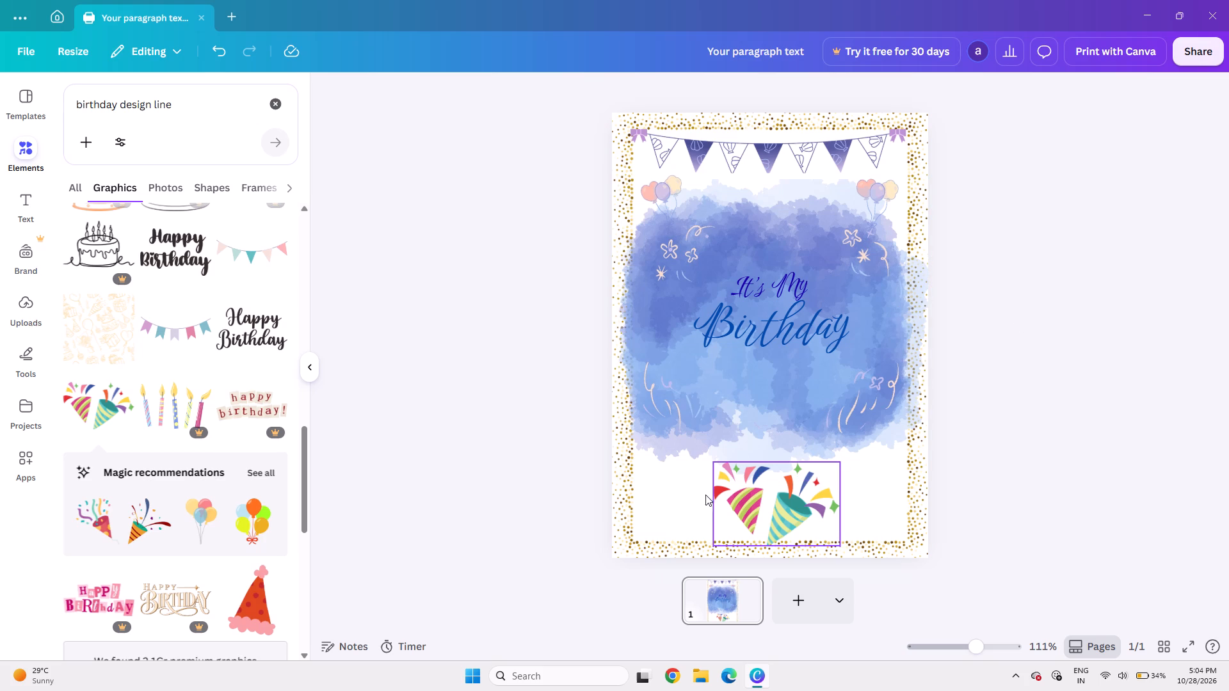
Preview the invitation in full screen and return to the editor.
click(746, 520)
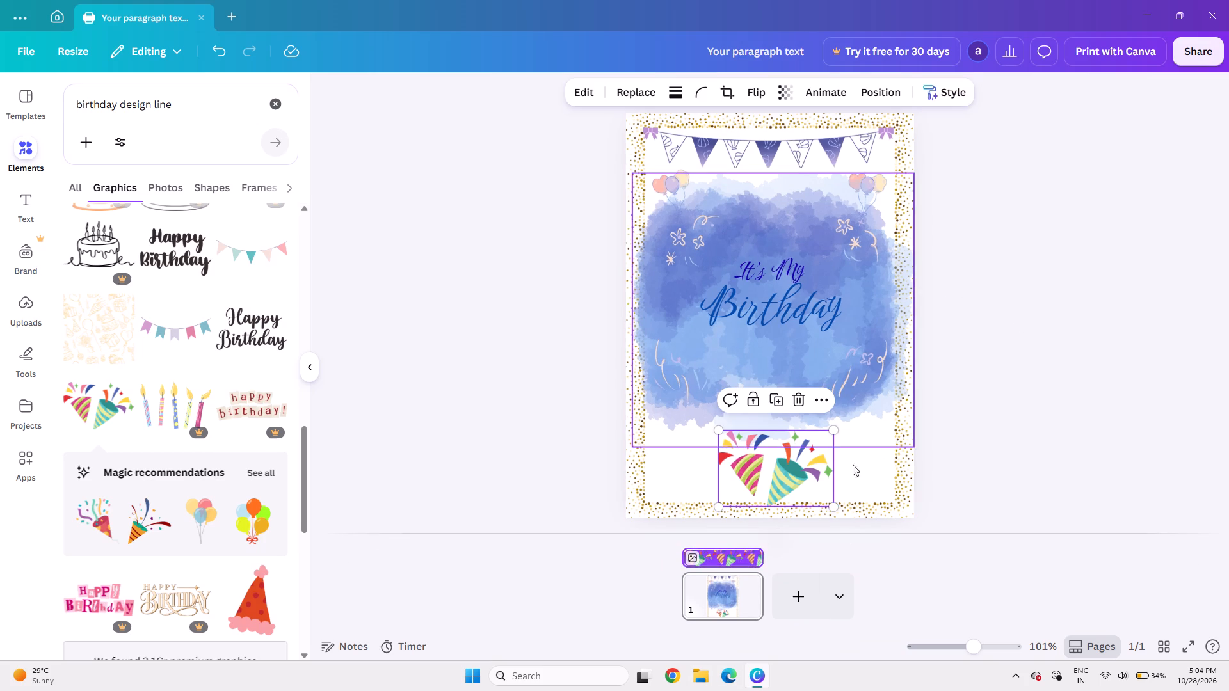
click(1036, 383)
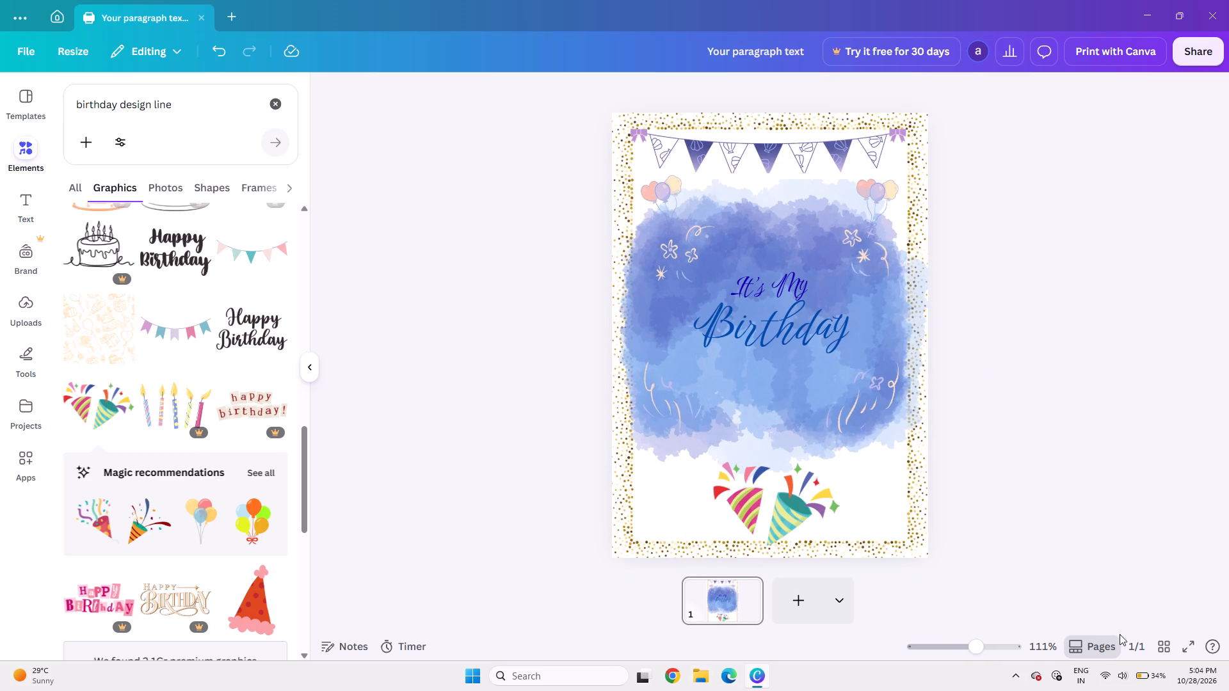
click(1191, 646)
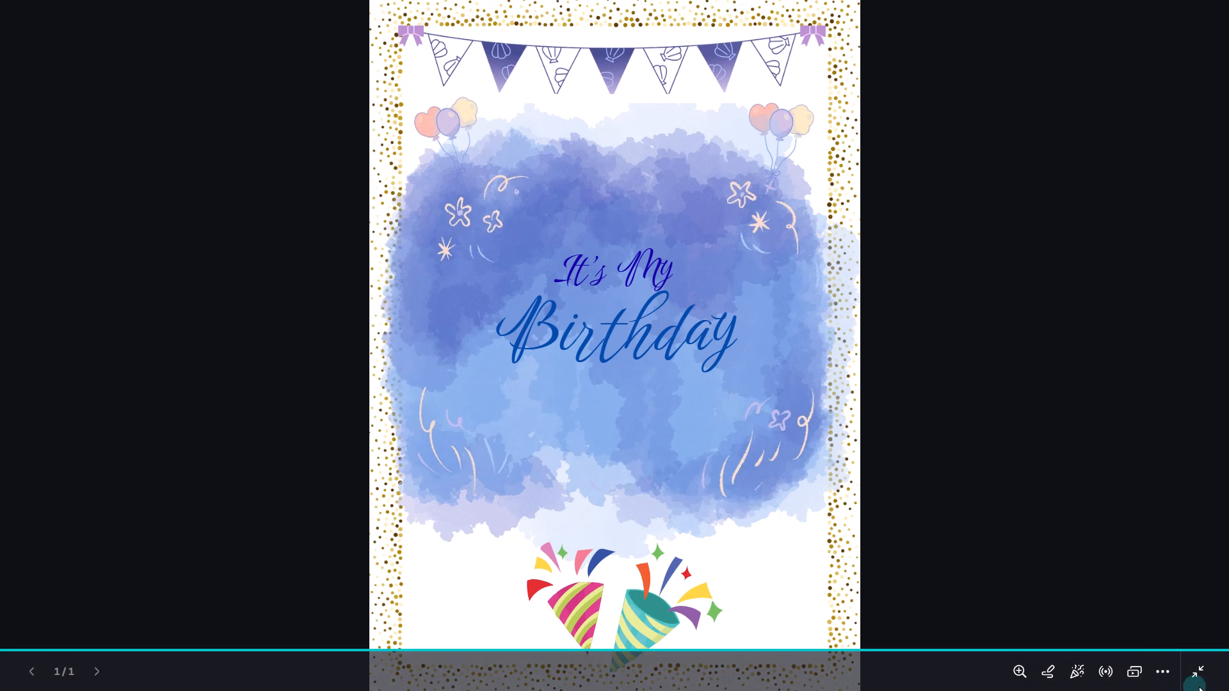
click(1200, 676)
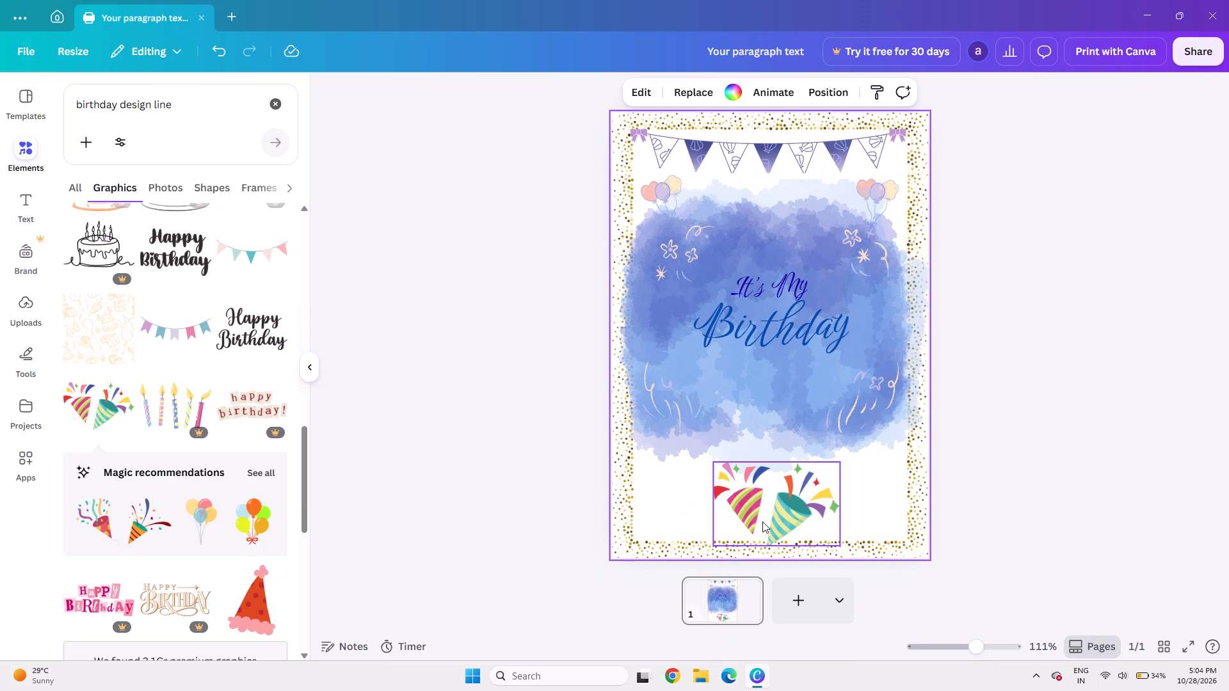
Nudge the party poppers graphic further down so it overlaps the gold dotted frame at the page's bottom edge.
click(762, 521)
key(Down)
key(Down)
key(Down)
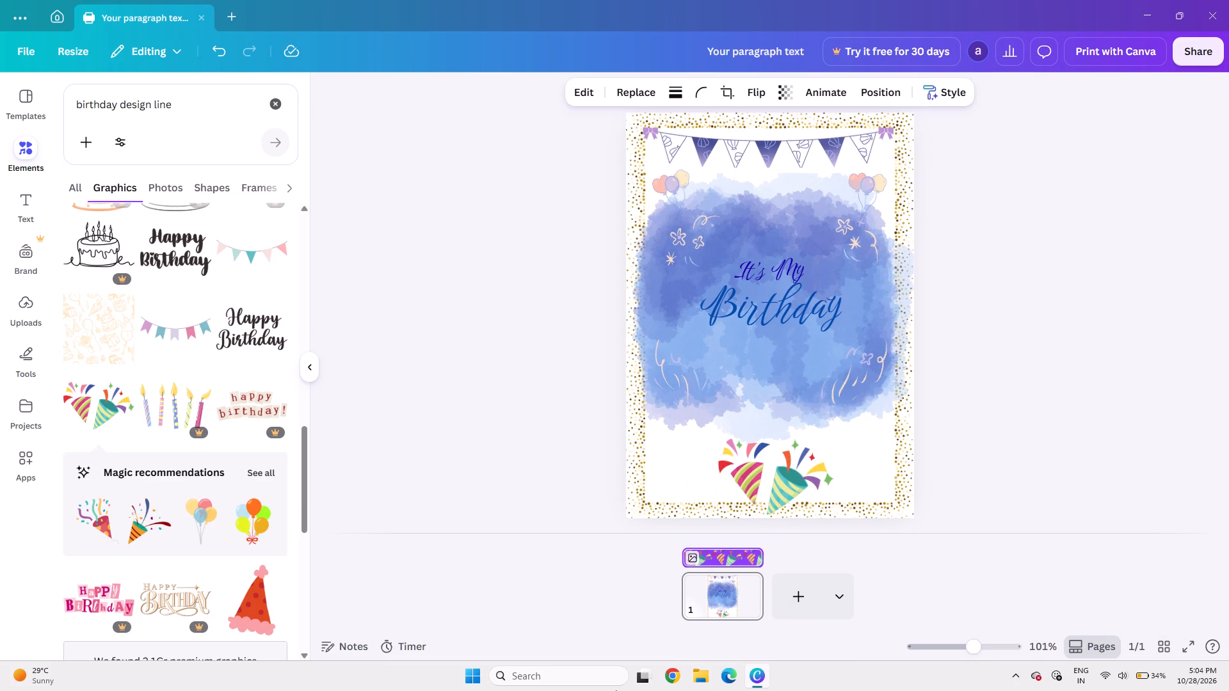
key(Down)
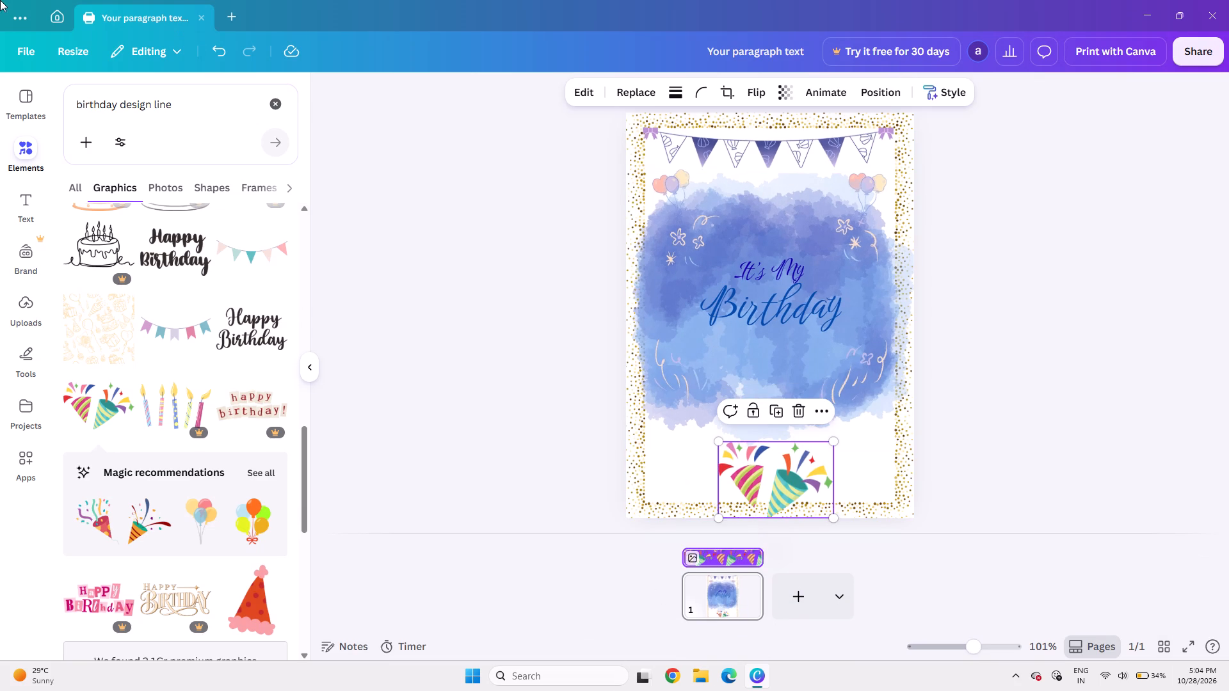
Search the elements for "design line" and add the gold ornamental flourish divider to the page.
scroll(248, 283, up, 4)
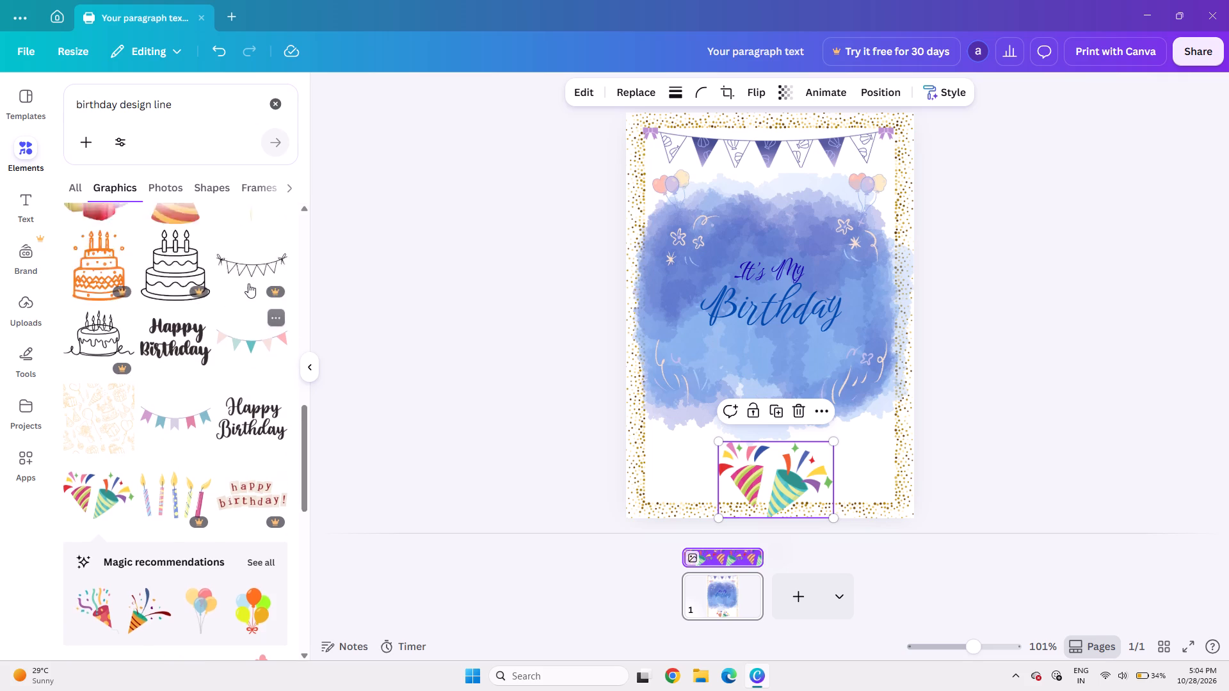
scroll(248, 283, up, 15)
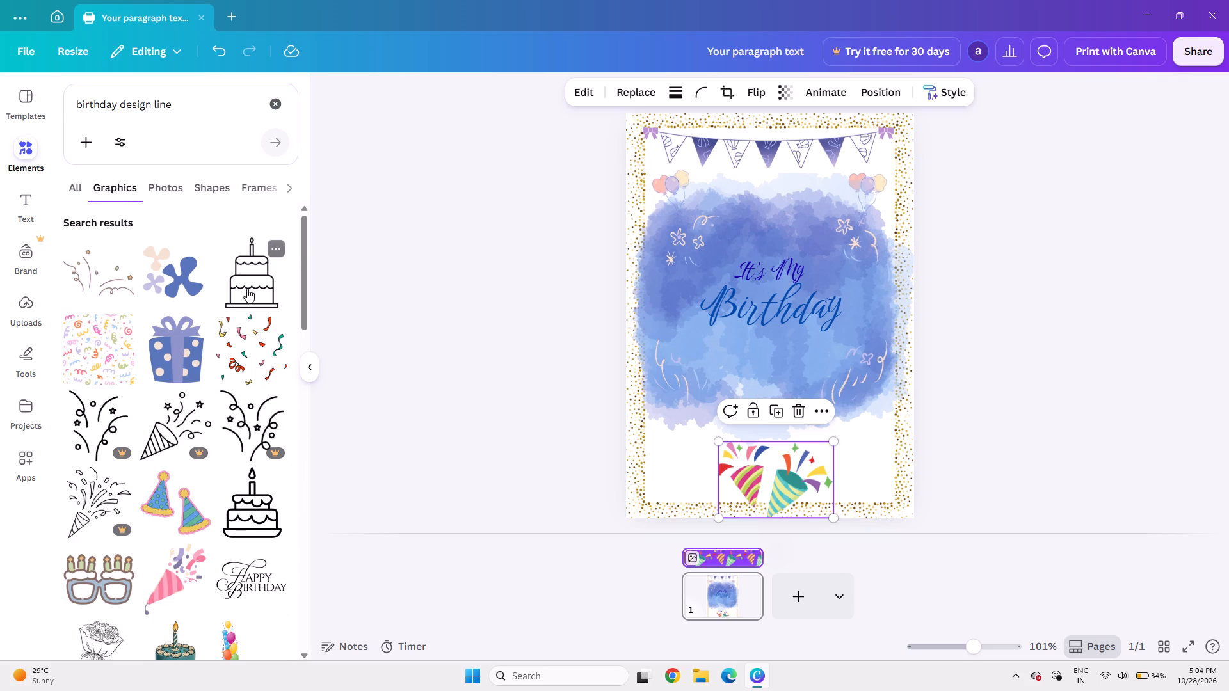
scroll(141, 330, up, 4)
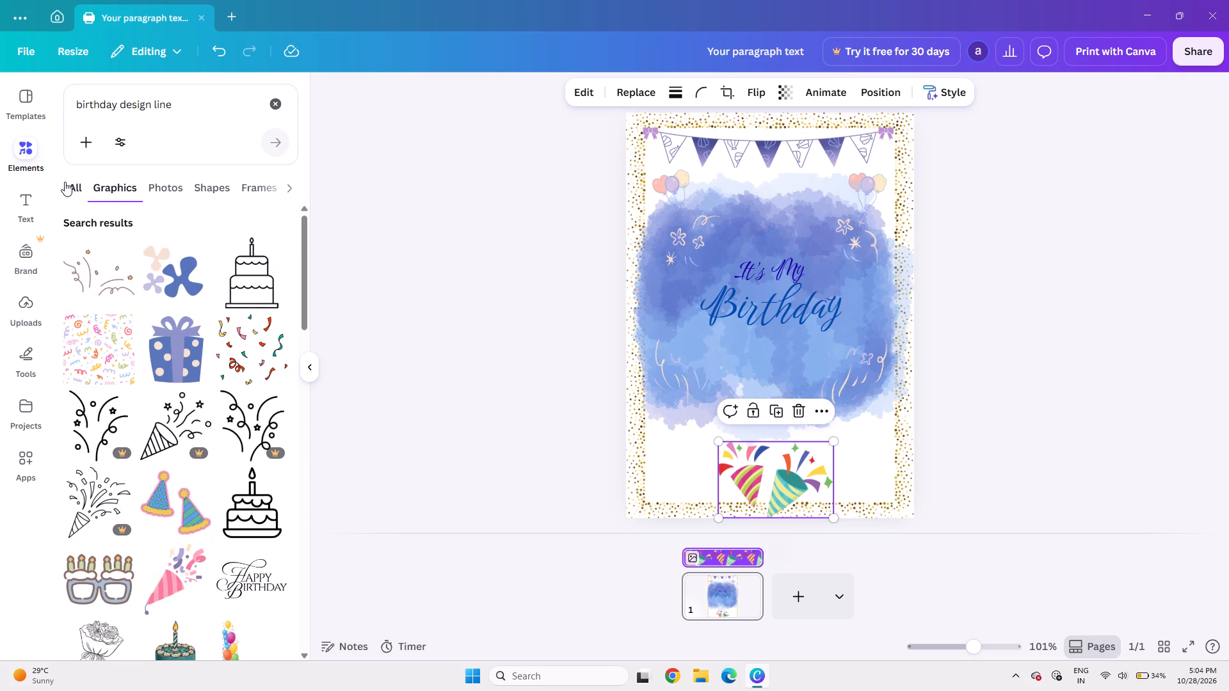
click(68, 189)
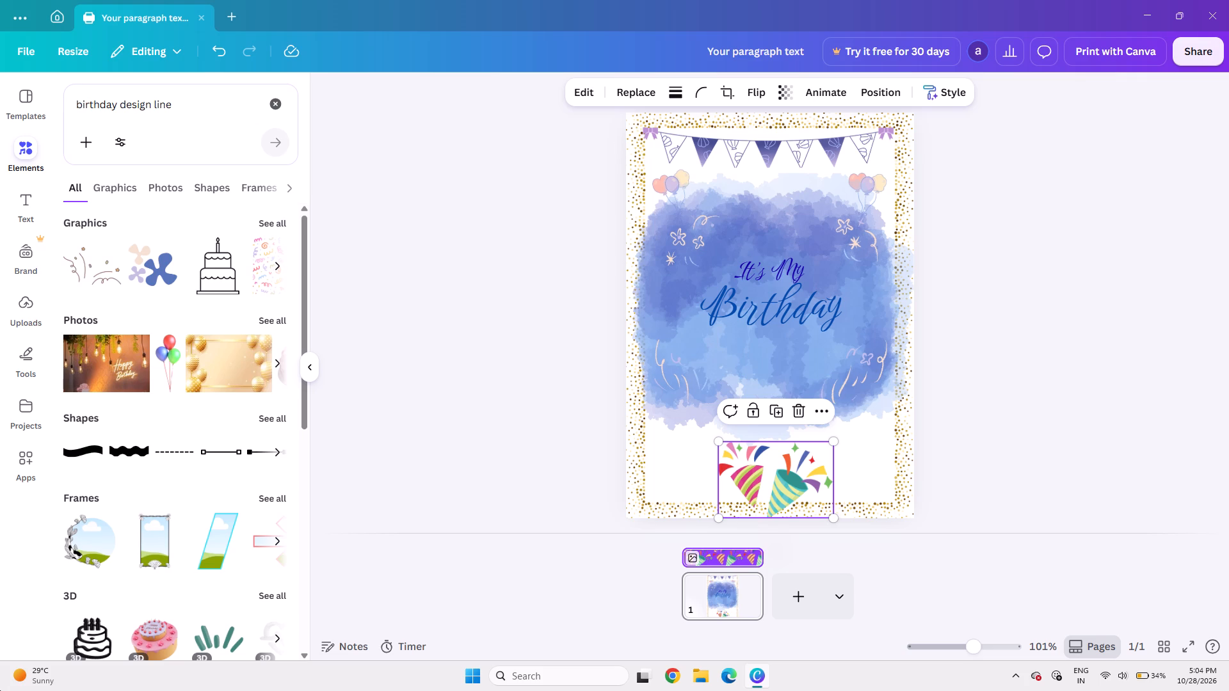
key(Left)
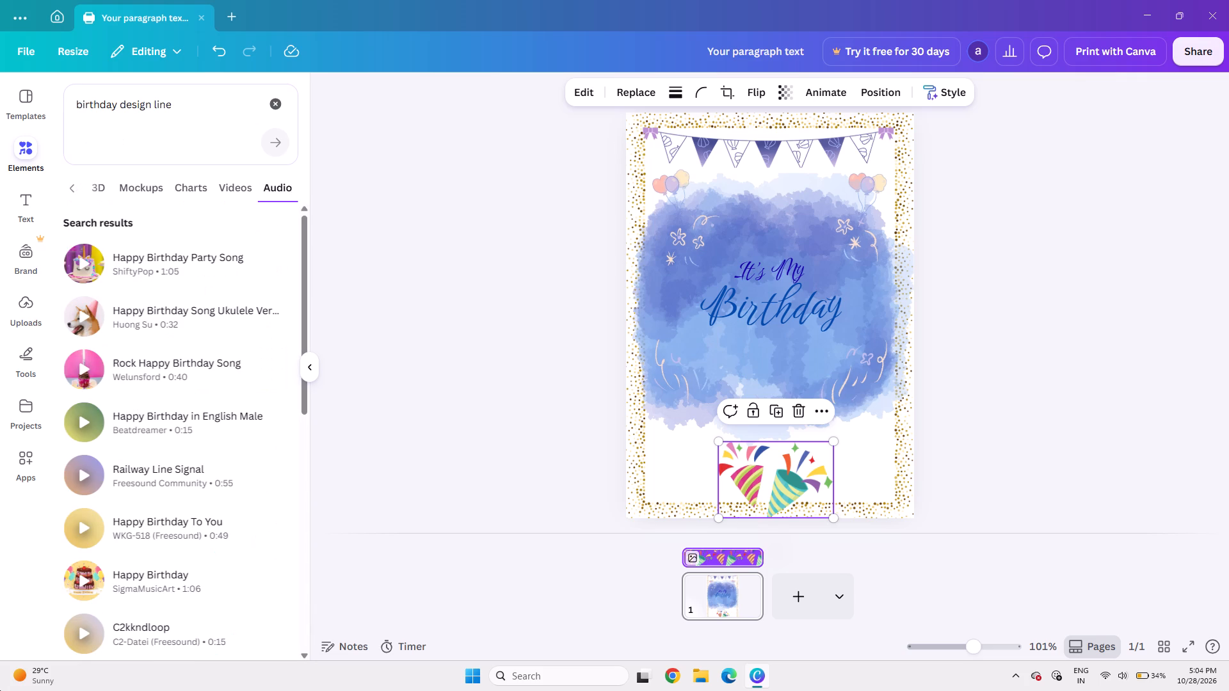
key(Right)
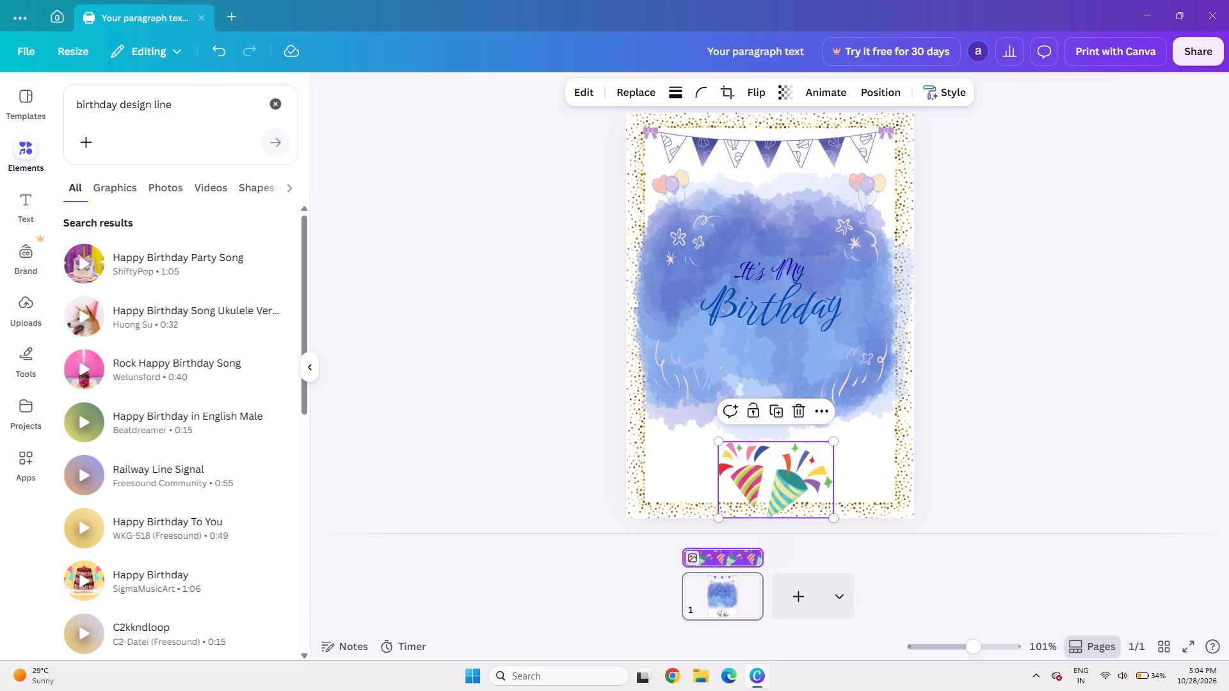
click(108, 107)
key(Right)
key(Right)
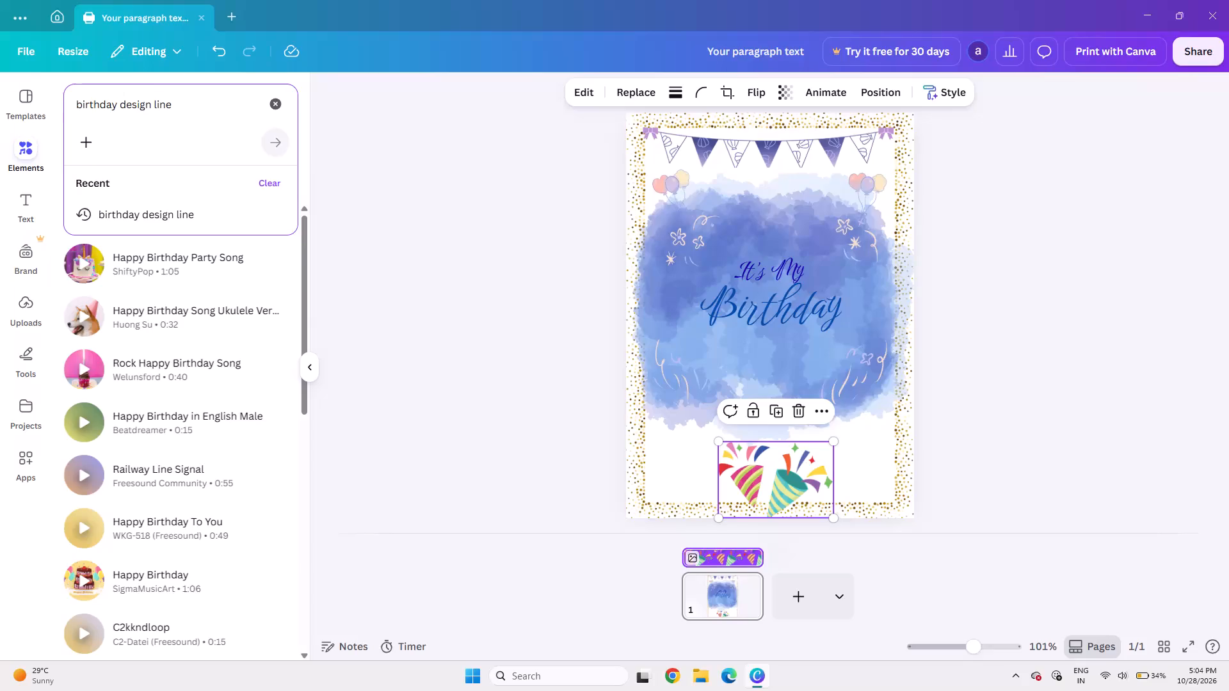
key(BackSpace)
key(BackSpace)
key(BackSpace)
key(BackSpace)
key(BackSpace)
key(BackSpace)
key(BackSpace)
key(BackSpace)
key(BackSpace)
key(BackSpace)
key(BackSpace)
key(BackSpace)
key(BackSpace)
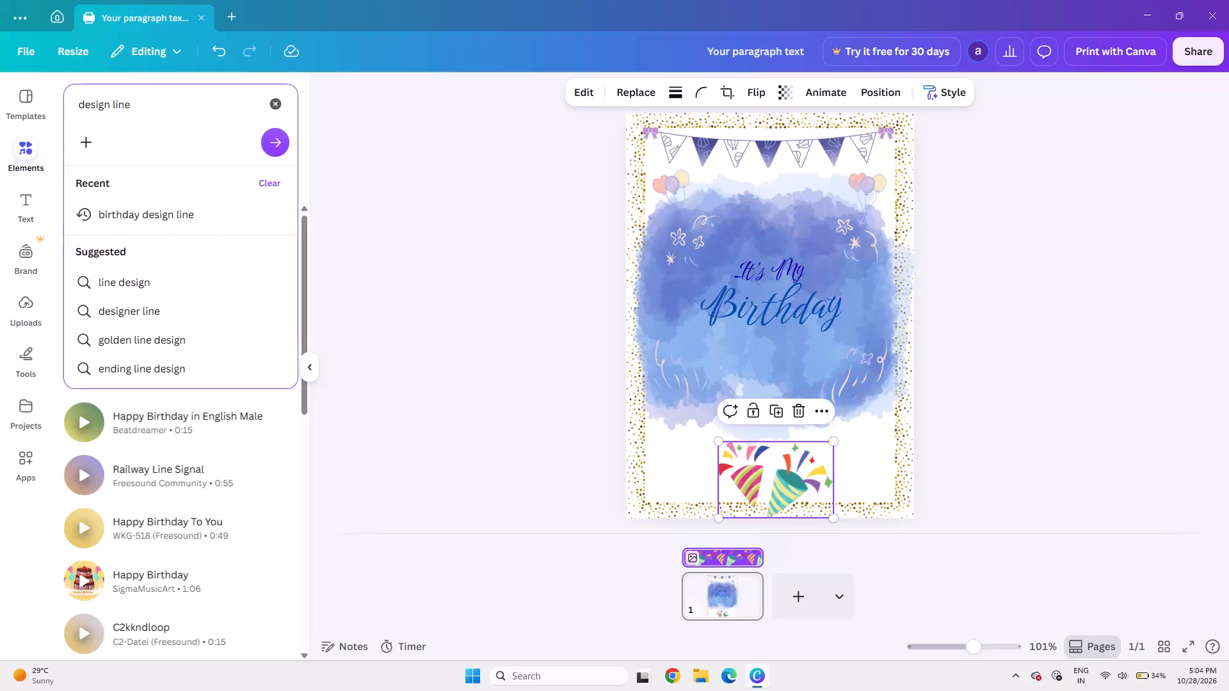
key(Return)
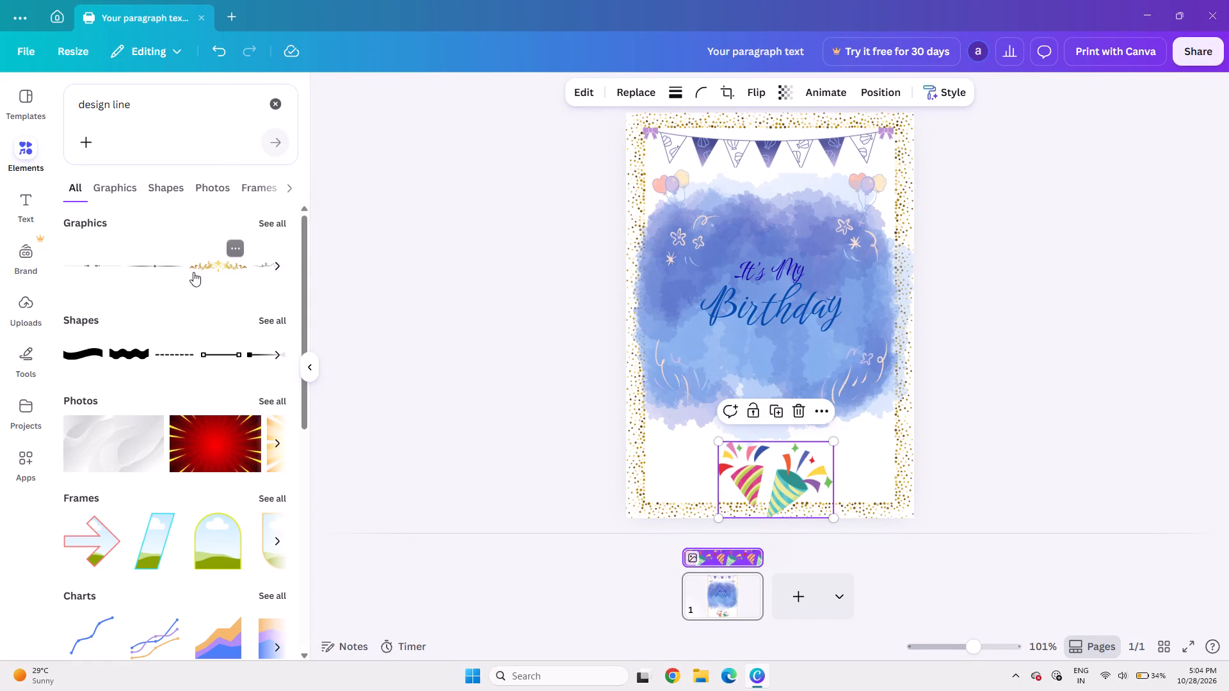
click(227, 269)
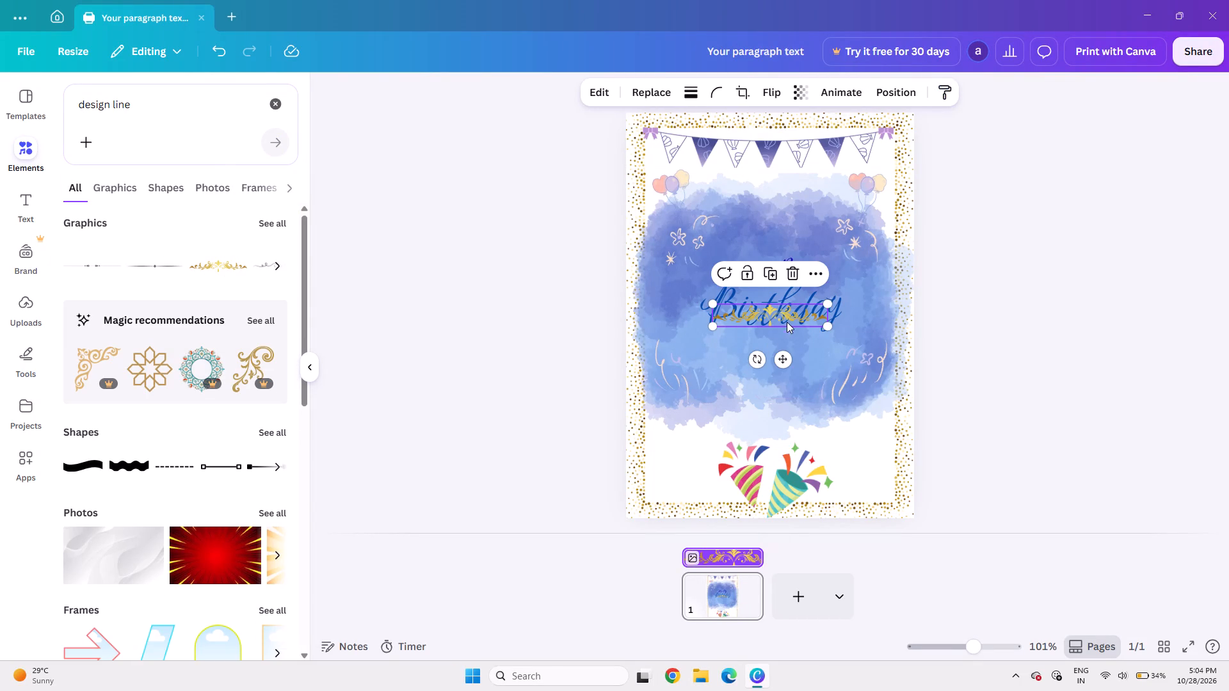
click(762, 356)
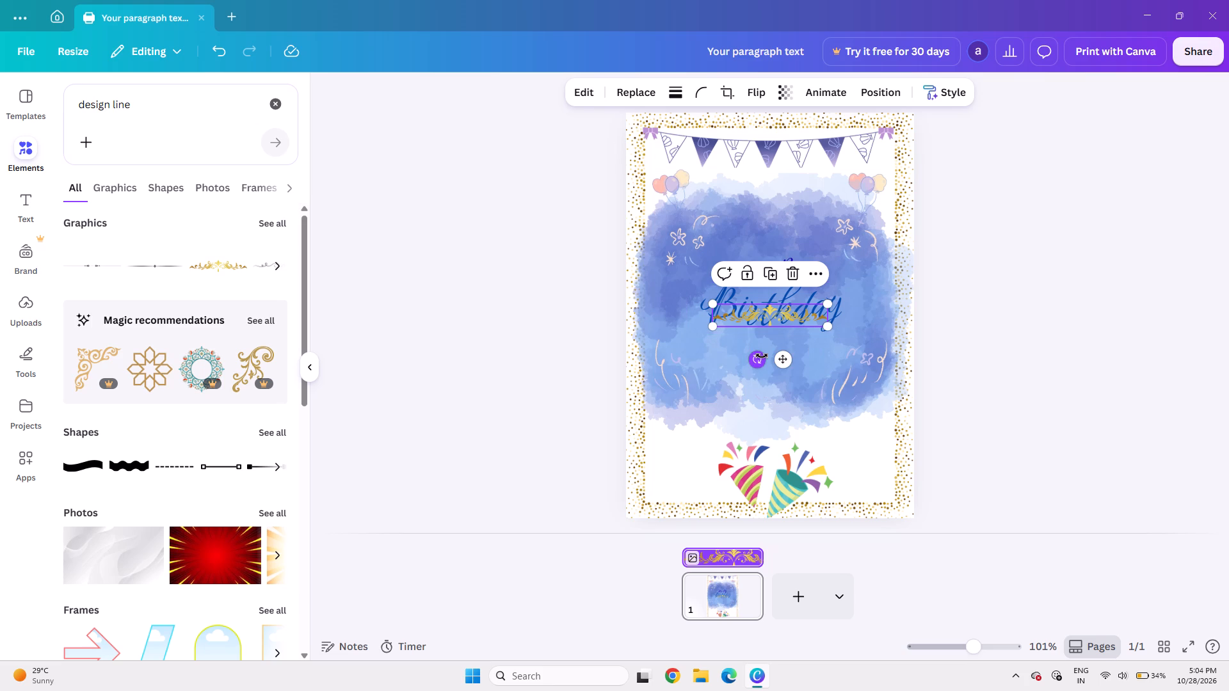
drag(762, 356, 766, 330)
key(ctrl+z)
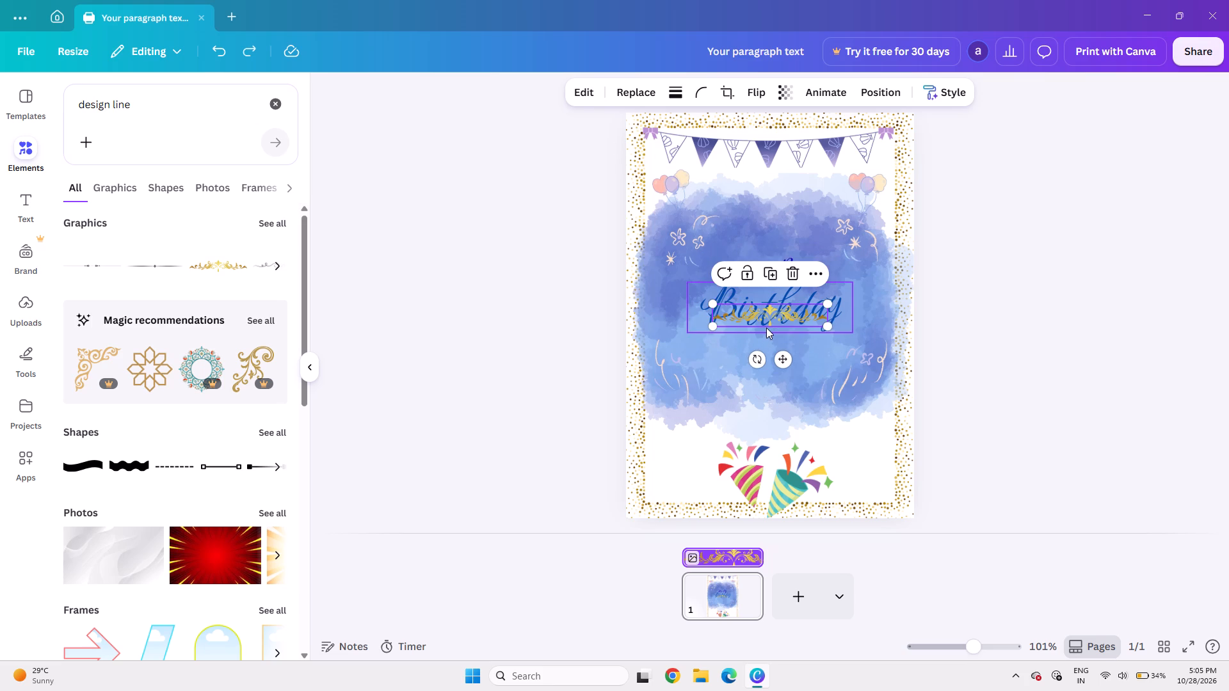
Move the gold flourish divider above "It's My", onto the watercolour's top edge below the bunting and roughly centred.
drag(777, 357, 786, 282)
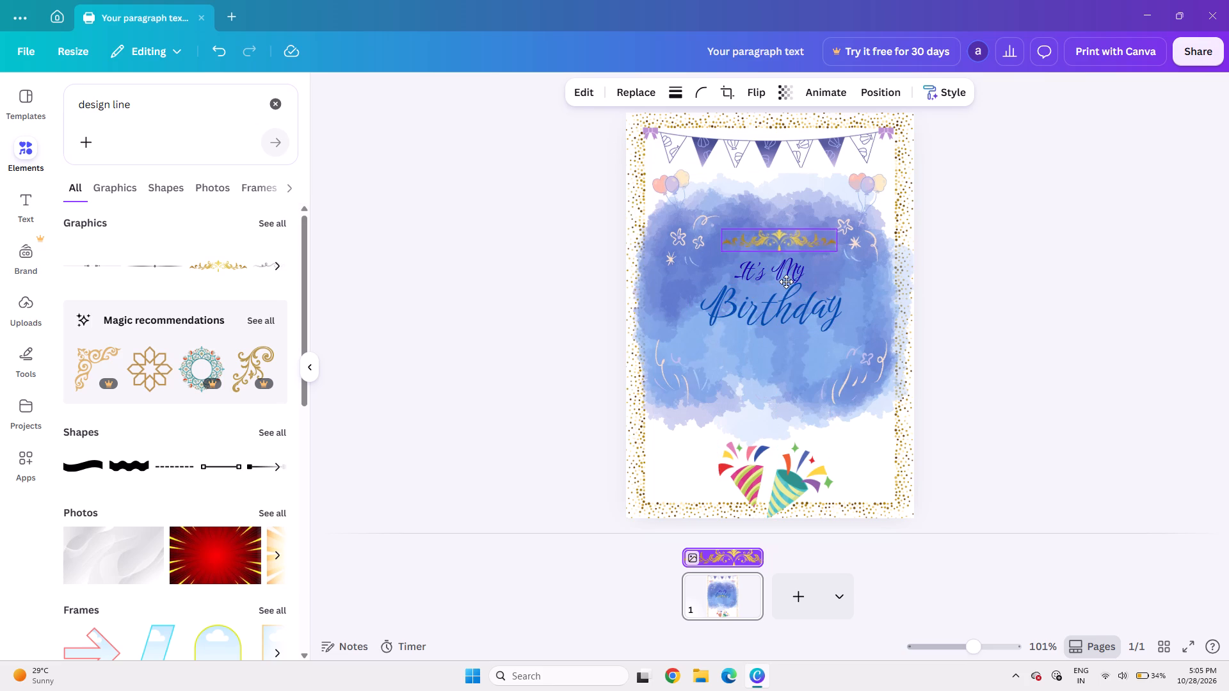
drag(786, 282, 778, 267)
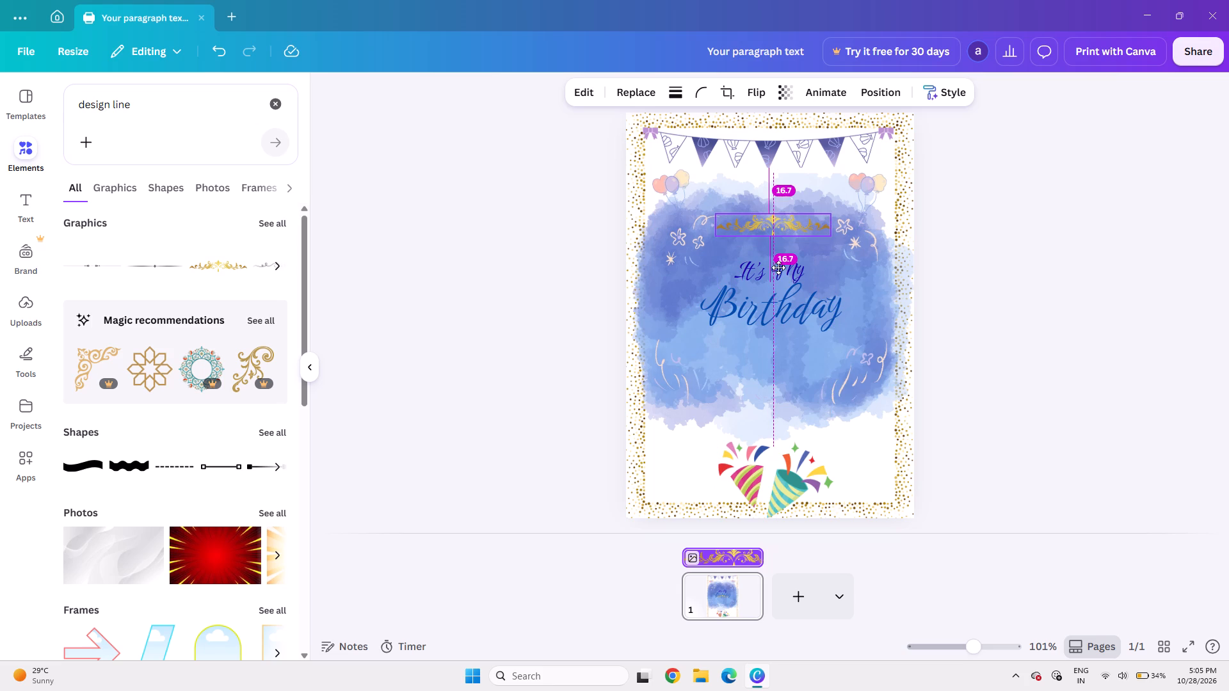
drag(778, 267, 776, 250)
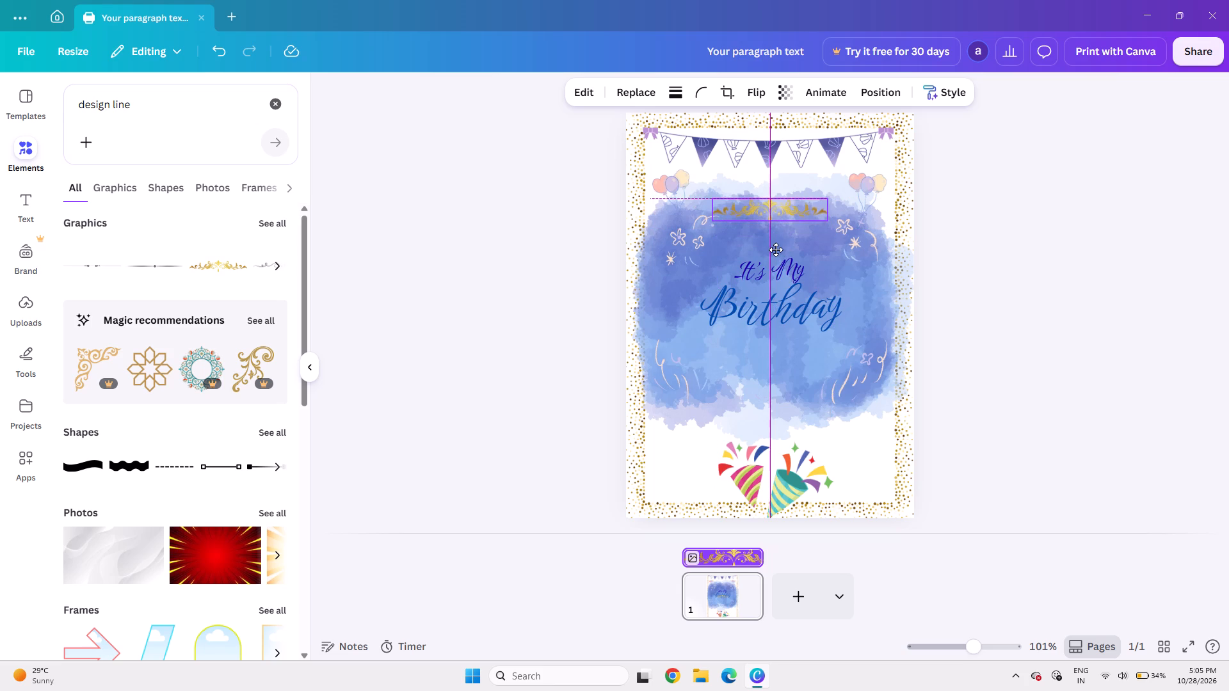
drag(776, 250, 770, 242)
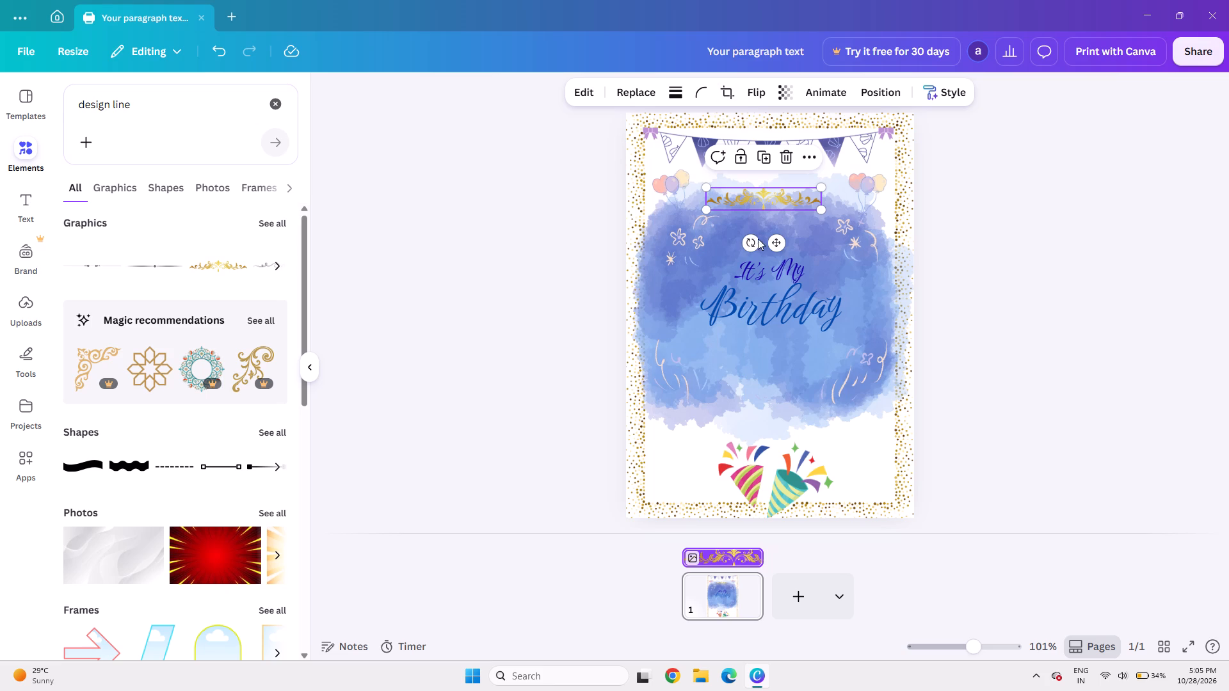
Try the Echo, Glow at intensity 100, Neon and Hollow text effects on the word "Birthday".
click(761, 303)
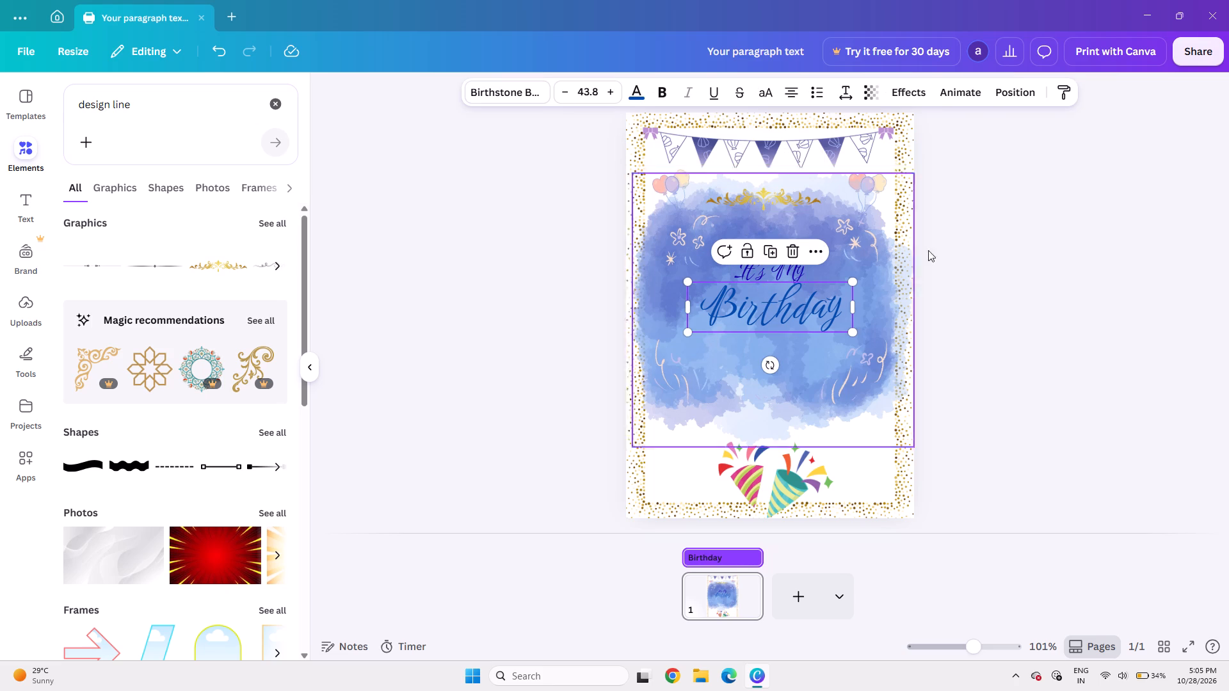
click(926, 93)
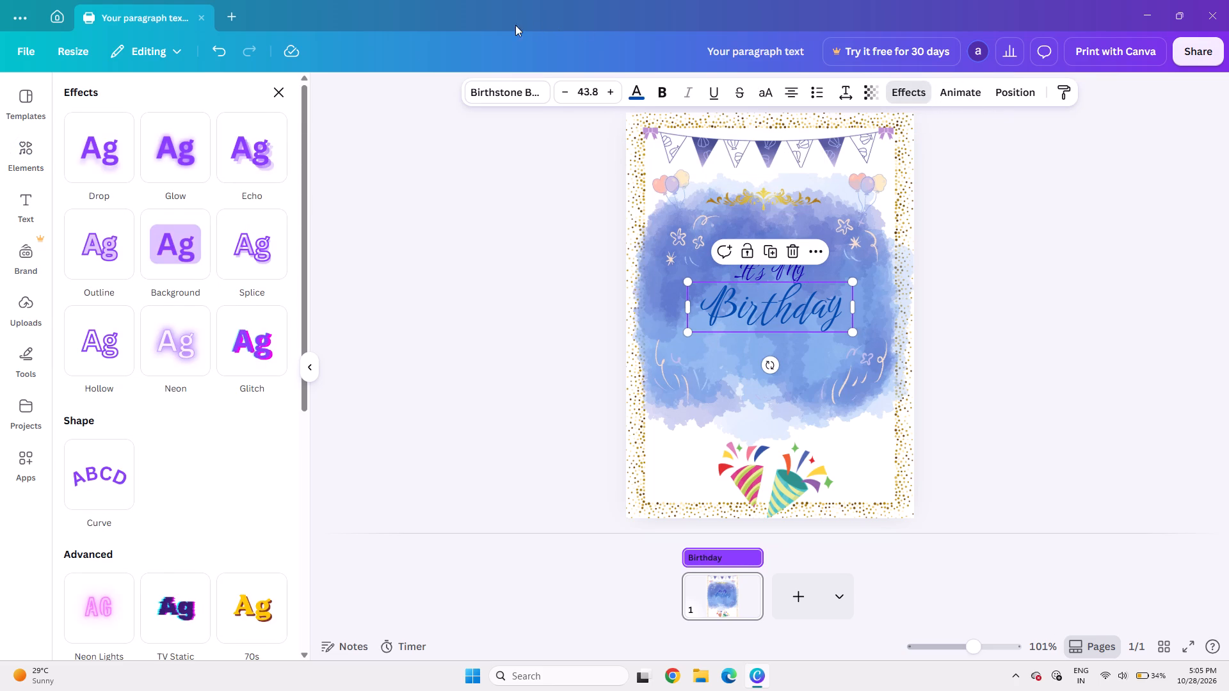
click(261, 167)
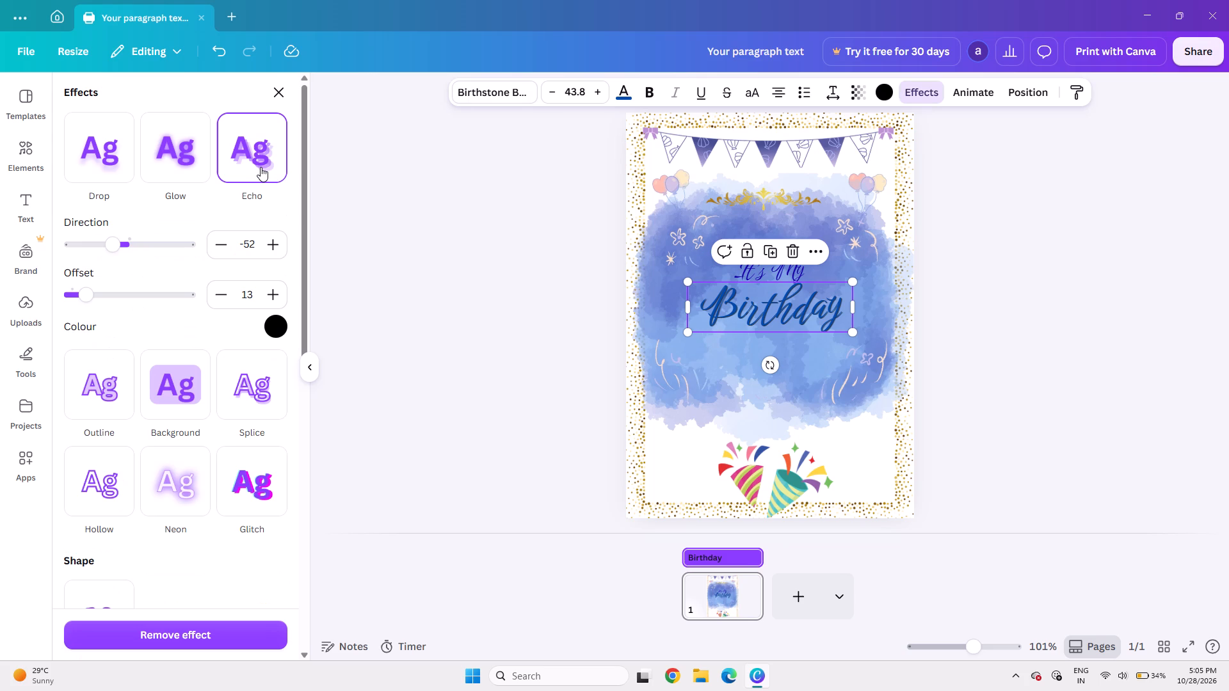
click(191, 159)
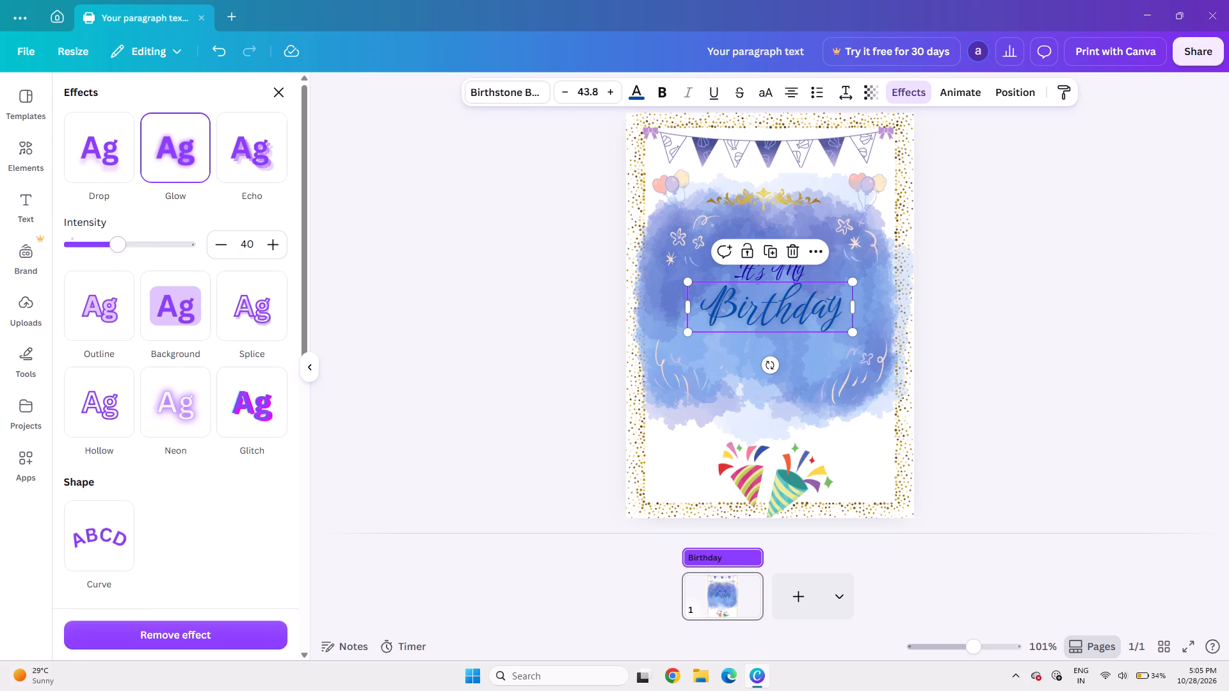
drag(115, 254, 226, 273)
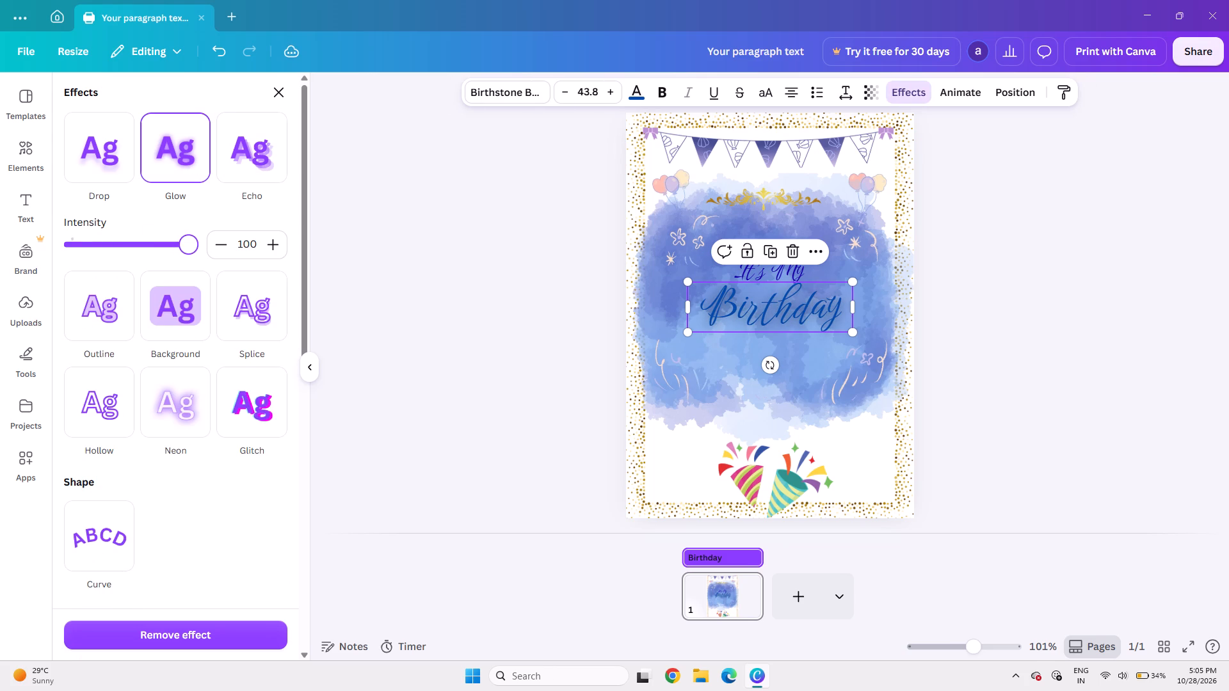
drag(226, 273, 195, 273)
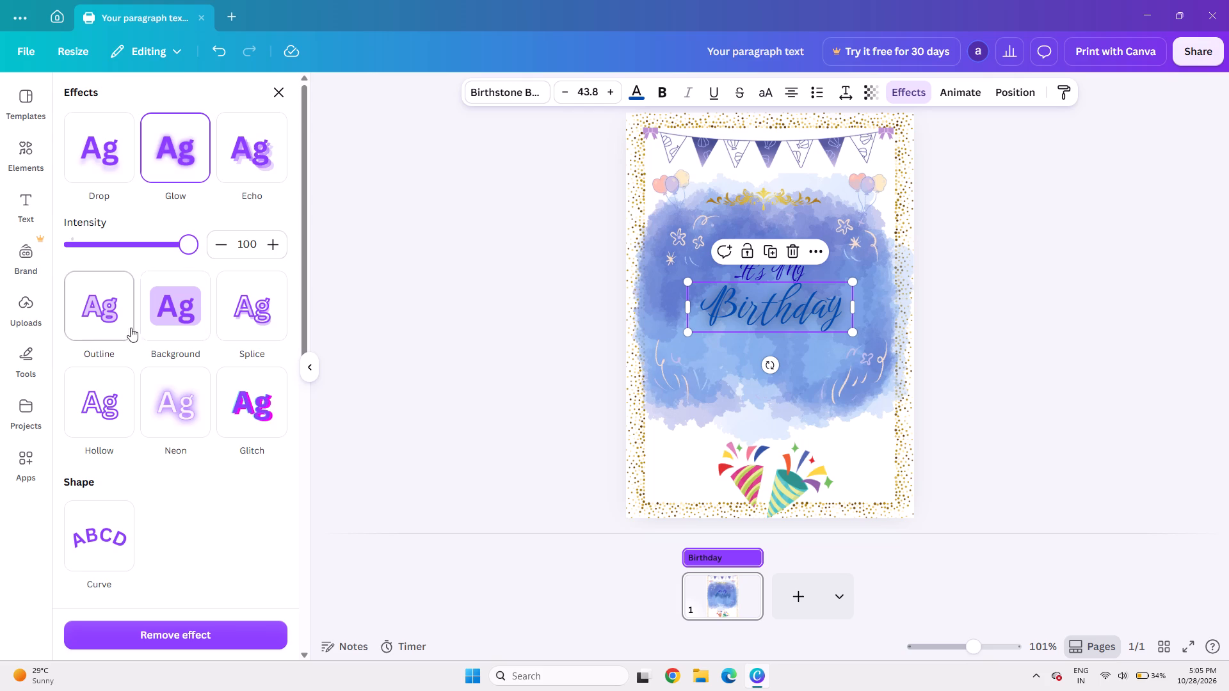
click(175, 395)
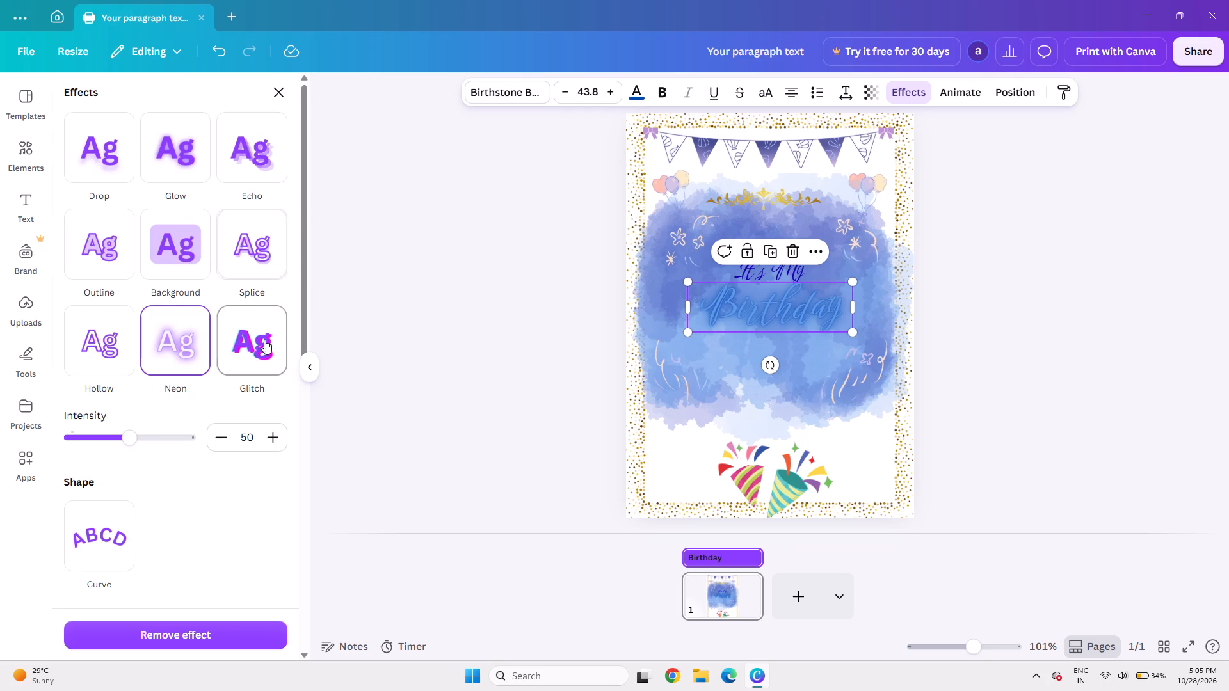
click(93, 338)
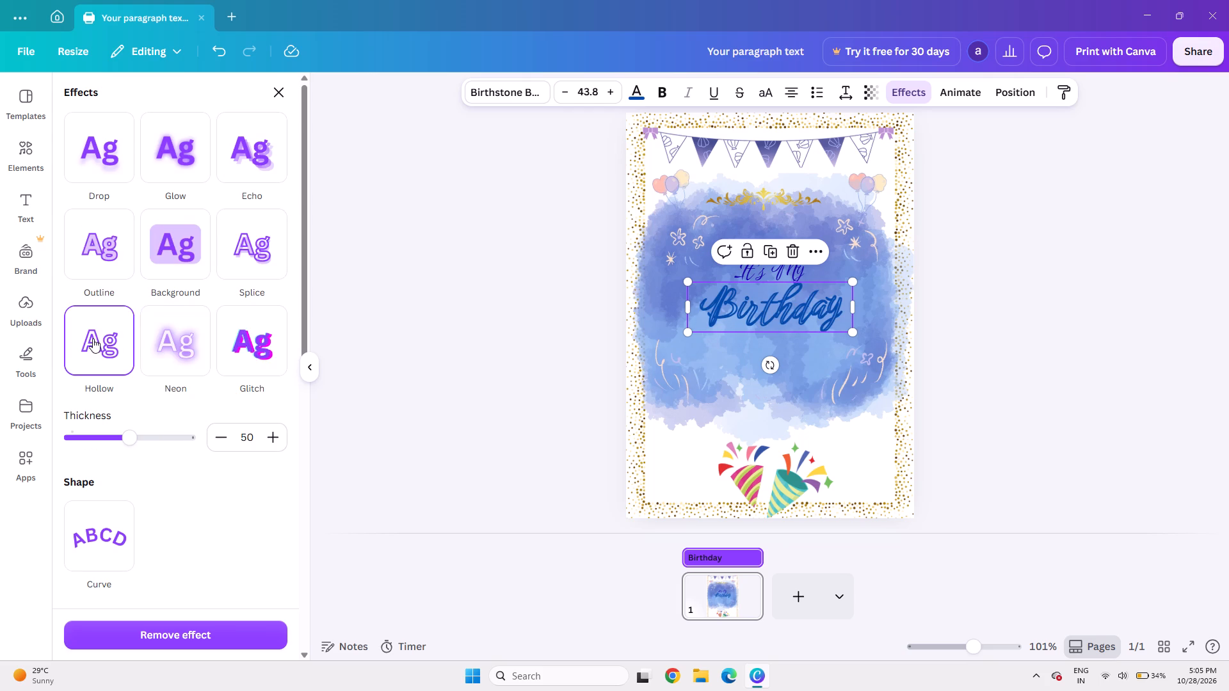
Apply the Neon effect to the "Birthday" text with its intensity set to 93.
click(149, 338)
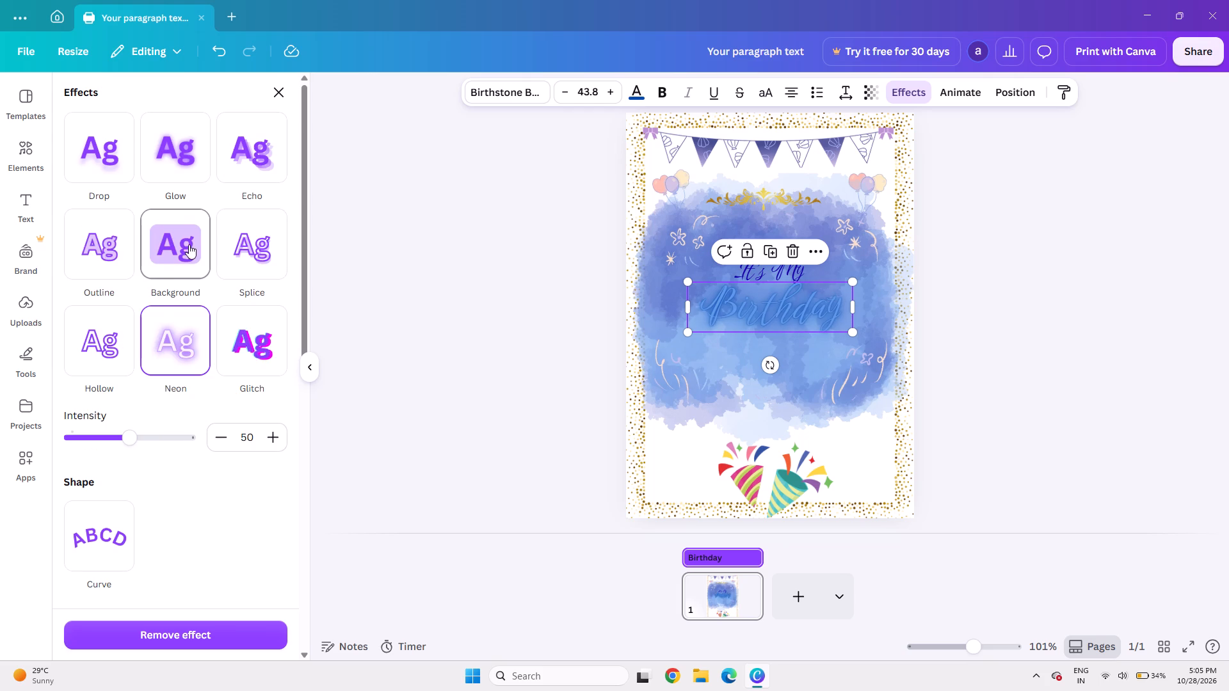
scroll(193, 198, up, 12)
drag(131, 450, 157, 447)
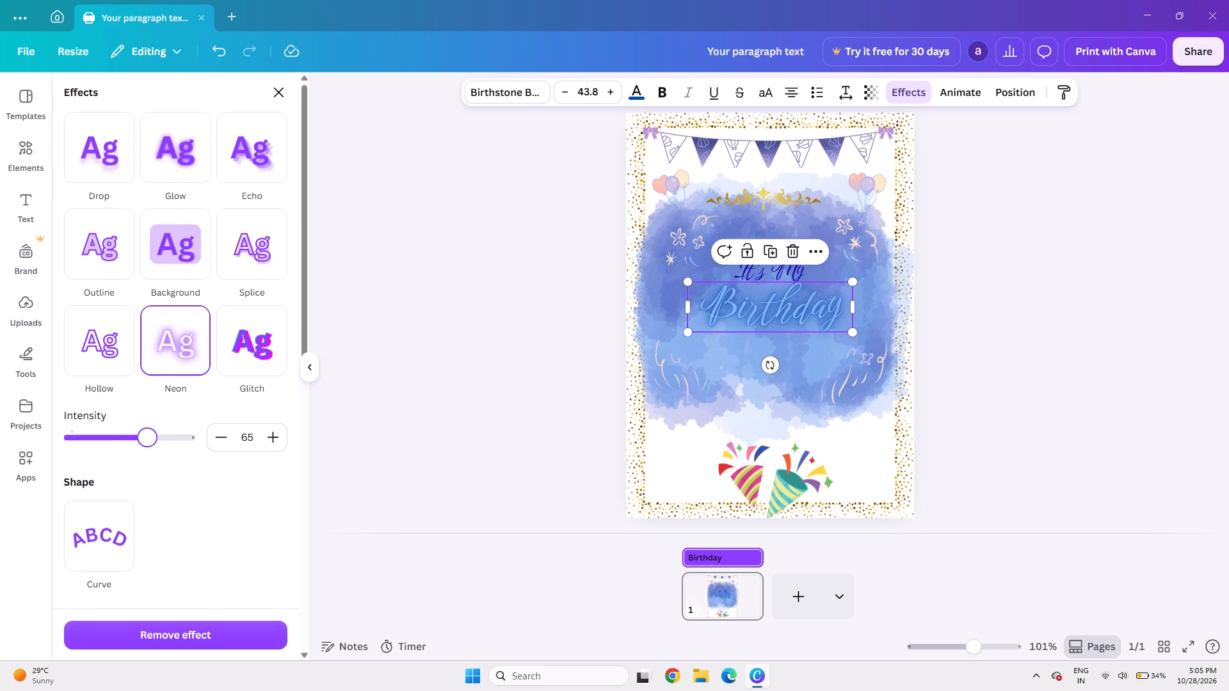
drag(157, 447, 166, 462)
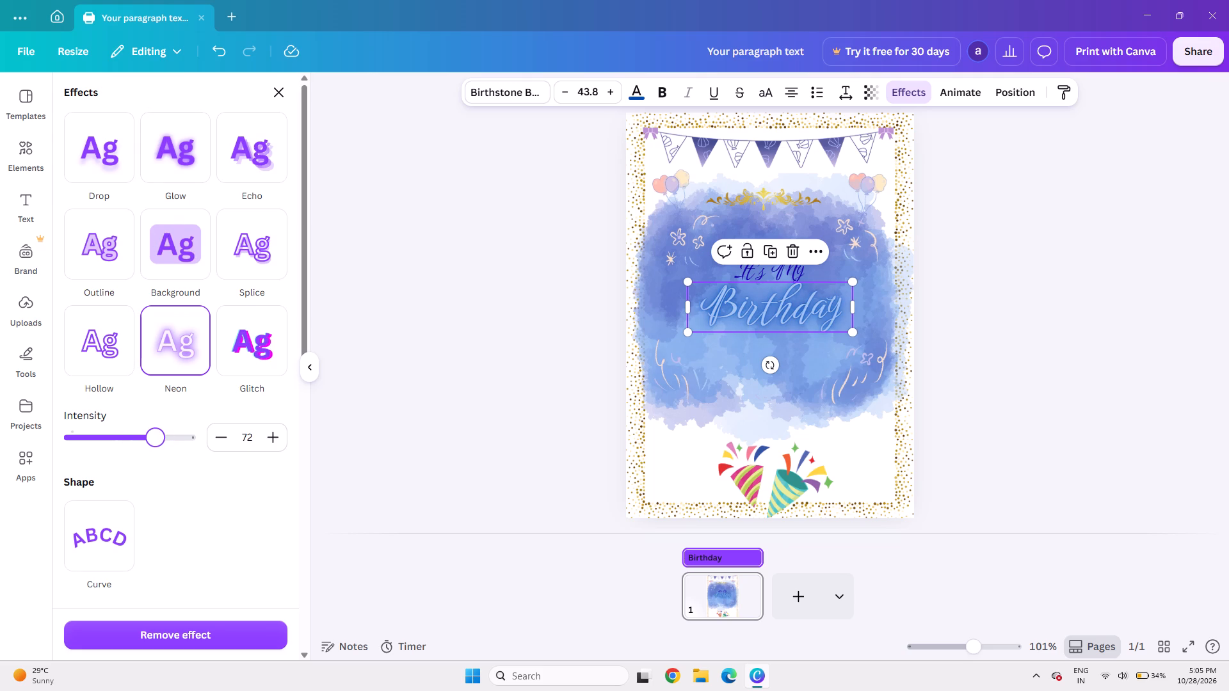
drag(166, 462, 182, 473)
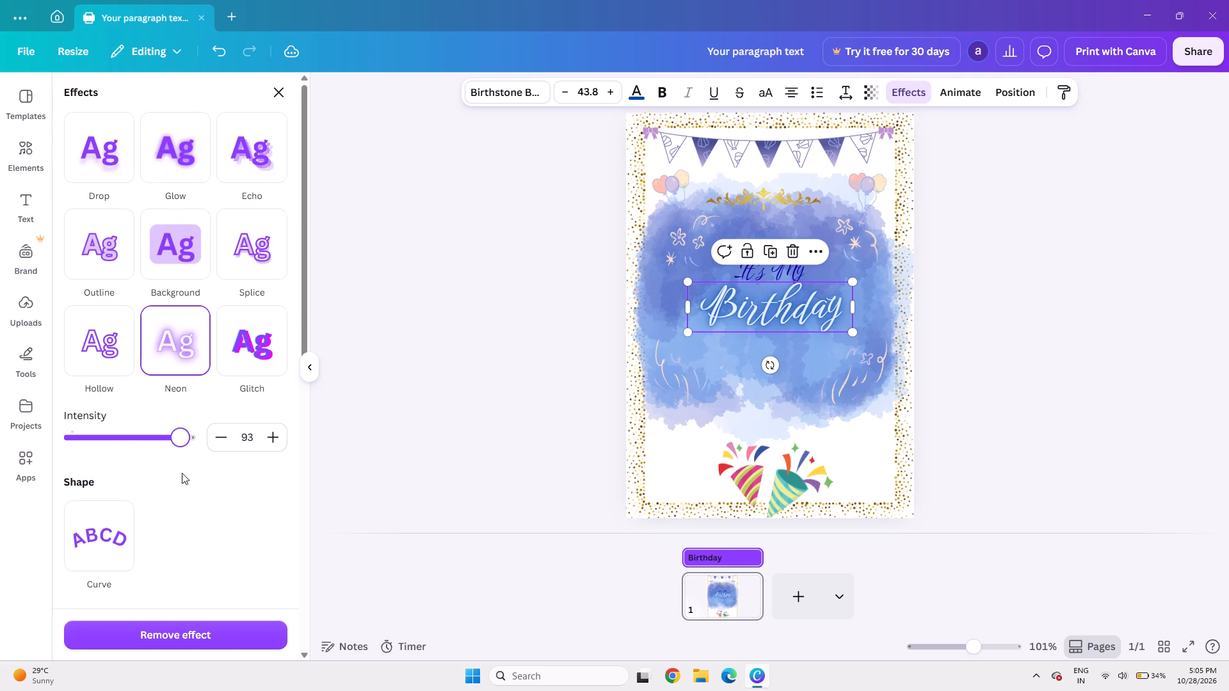
click(1075, 392)
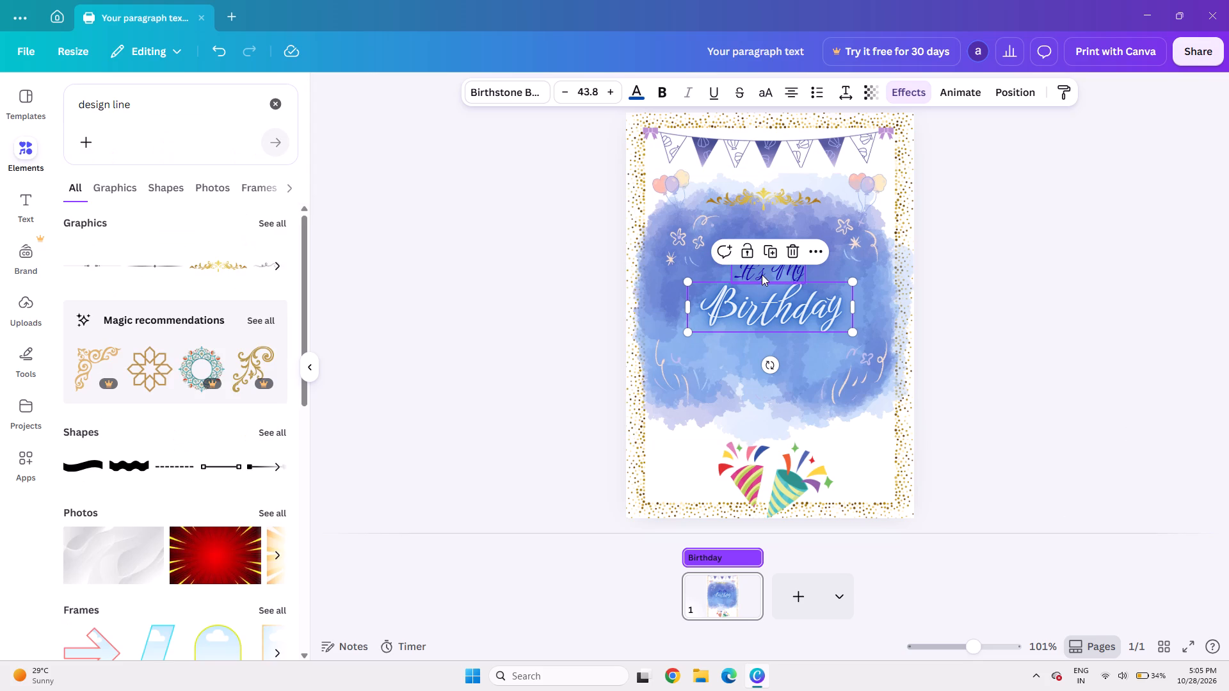
Apply the Neon effect to the "It's My" text with its intensity set to 100.
click(762, 274)
click(922, 88)
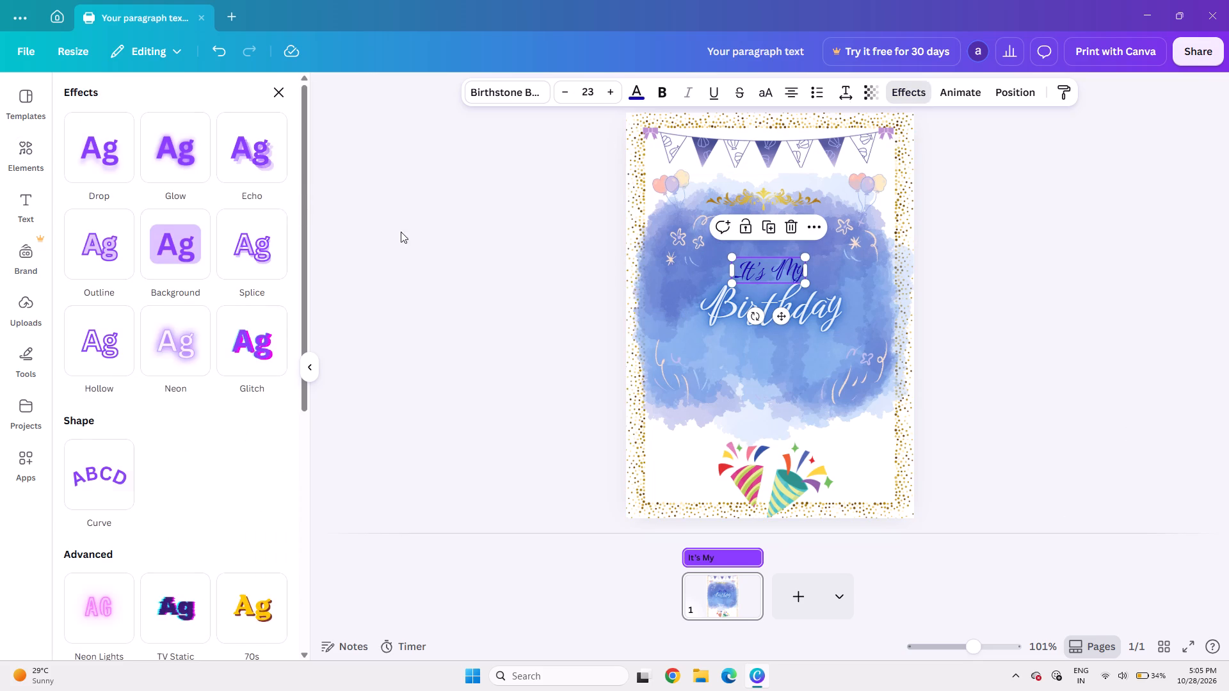
click(183, 344)
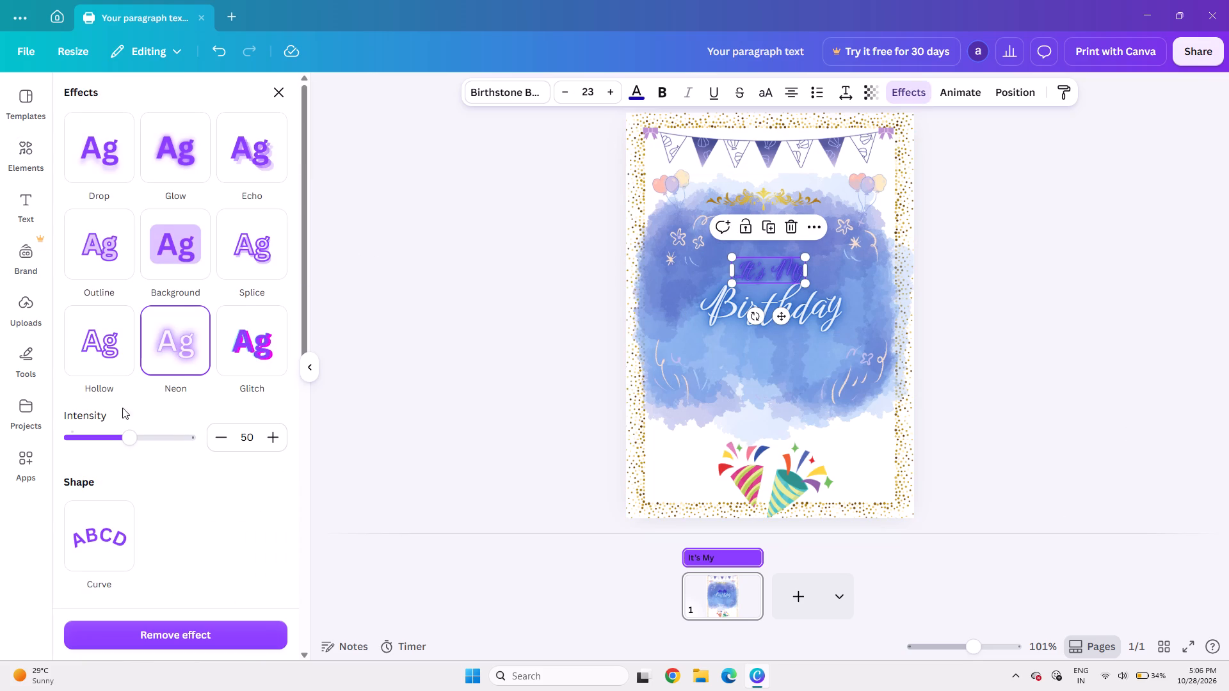
drag(125, 440, 205, 461)
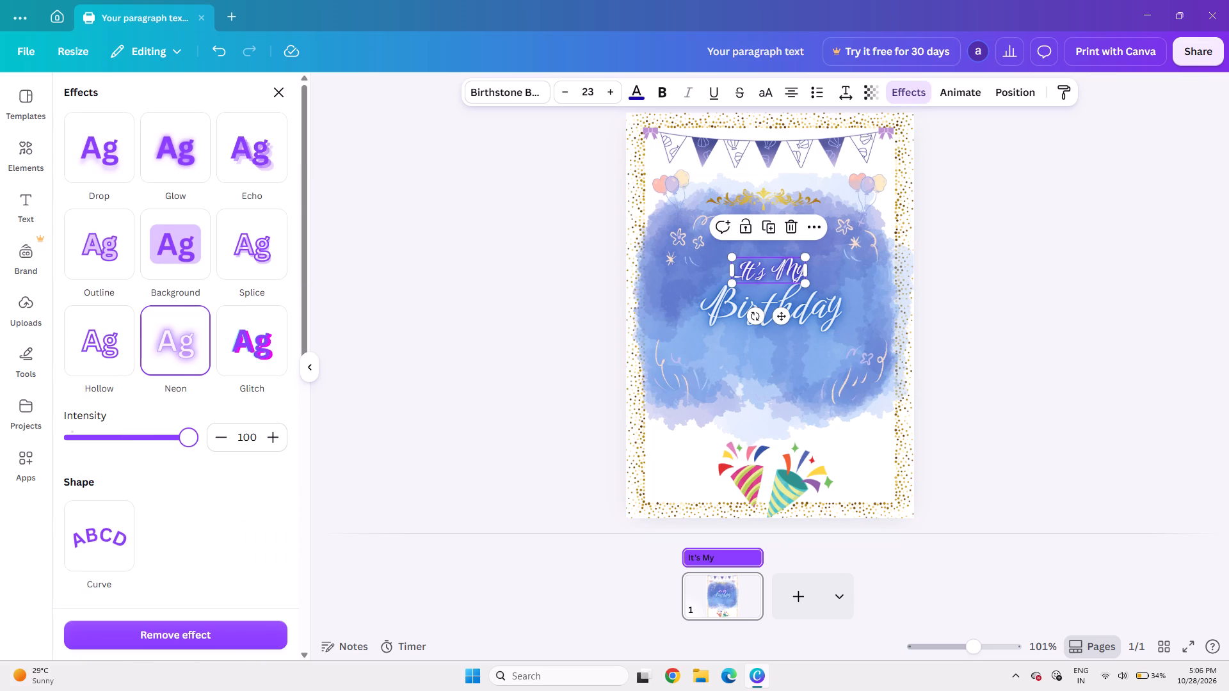
drag(205, 461, 220, 465)
click(1169, 452)
click(1048, 306)
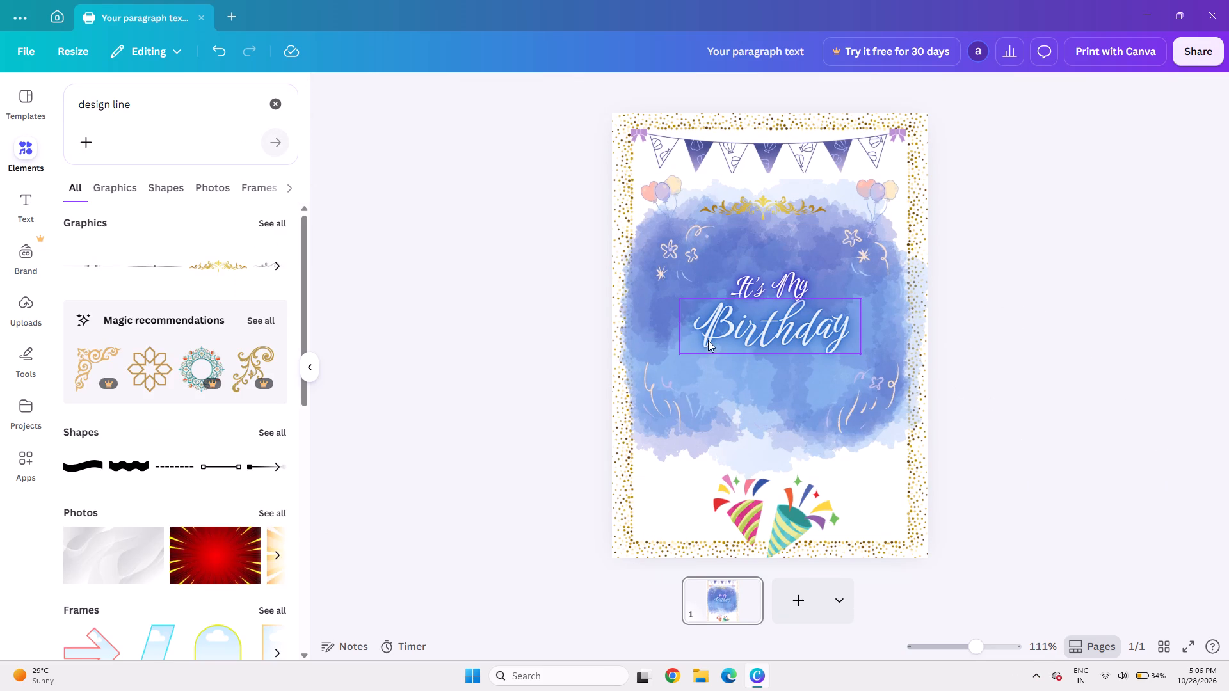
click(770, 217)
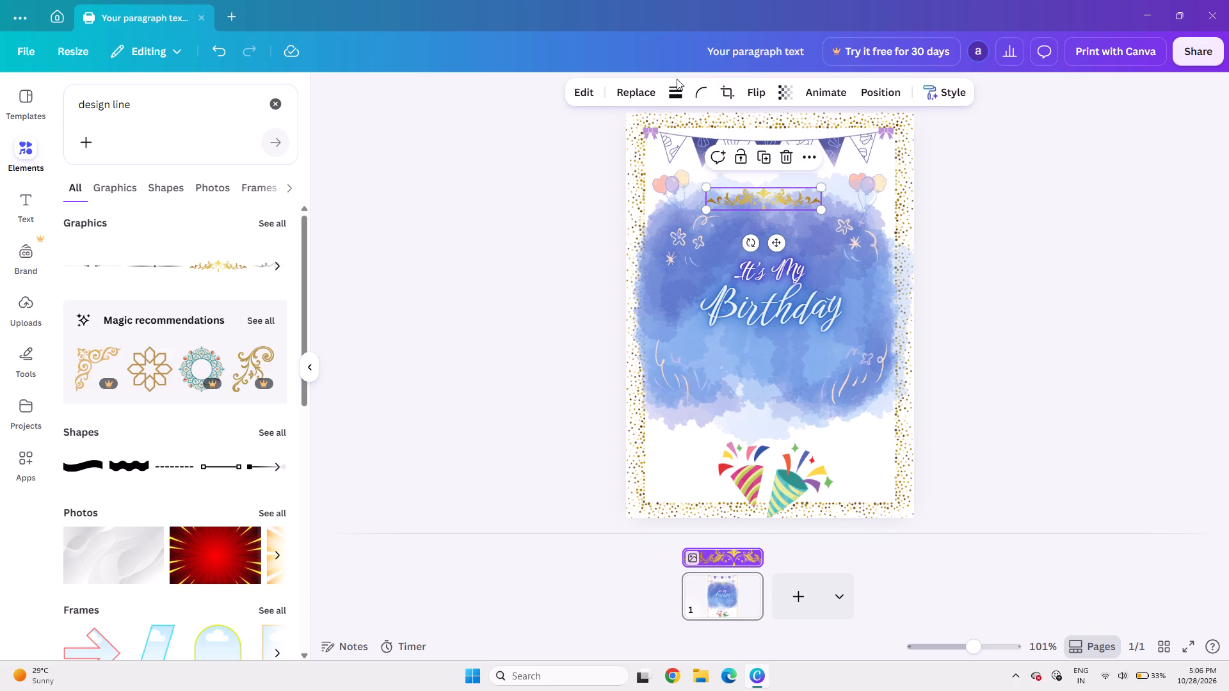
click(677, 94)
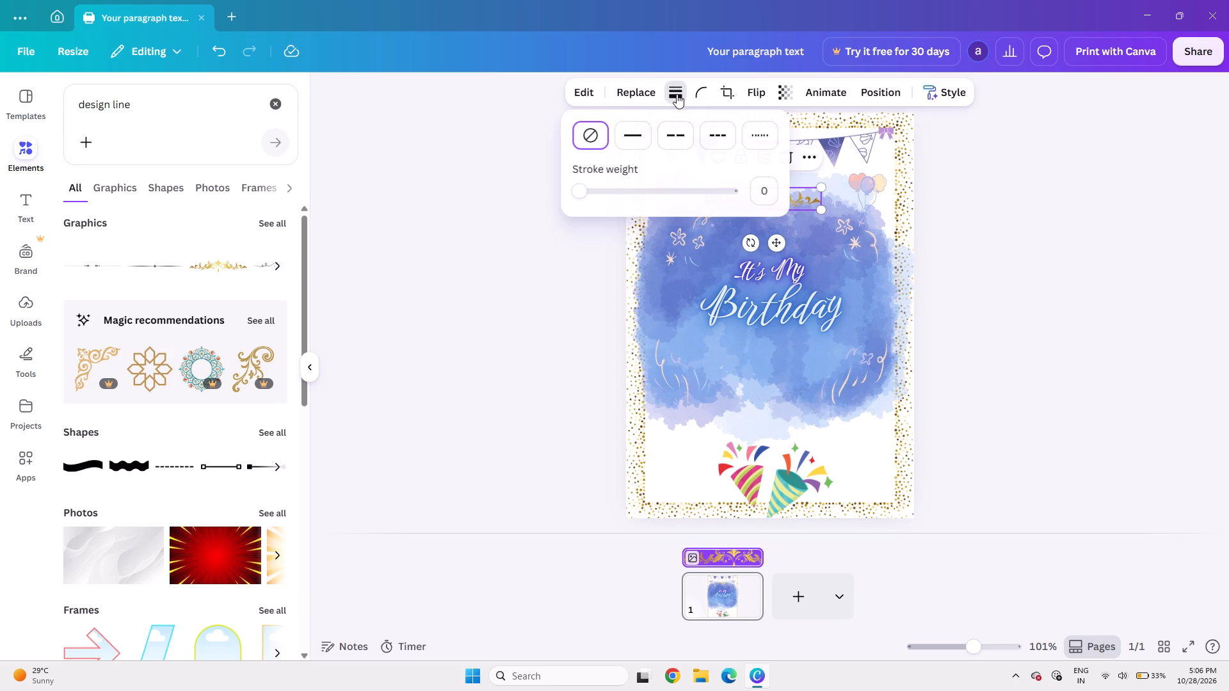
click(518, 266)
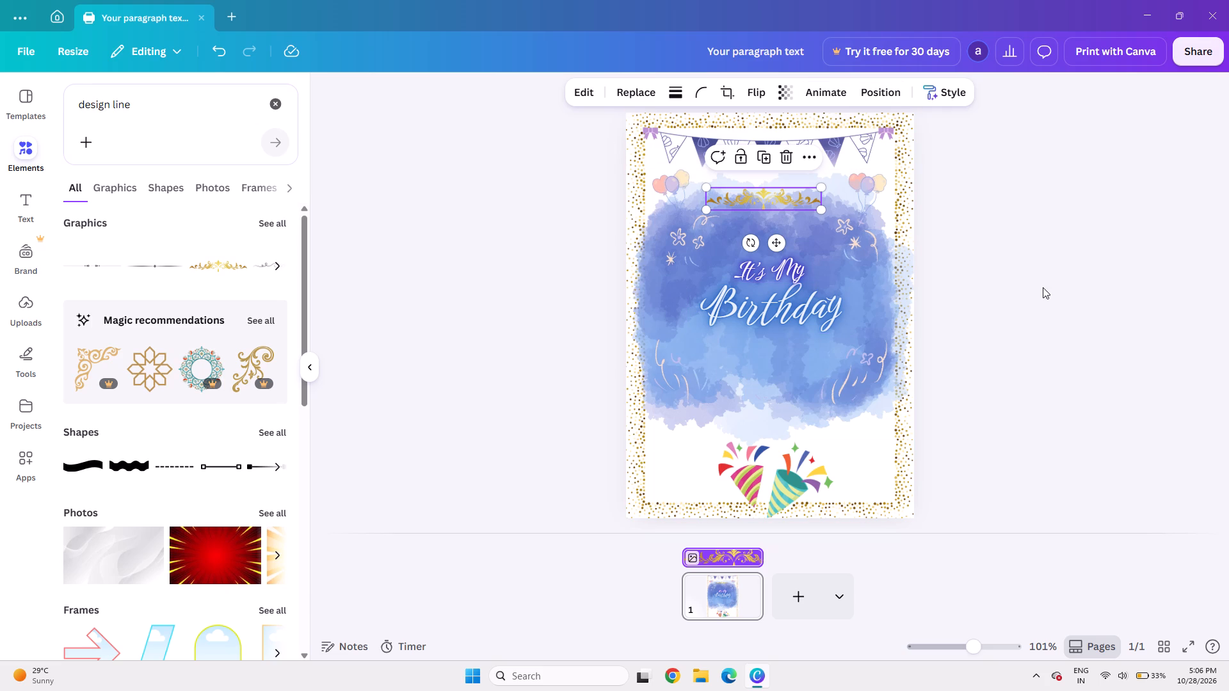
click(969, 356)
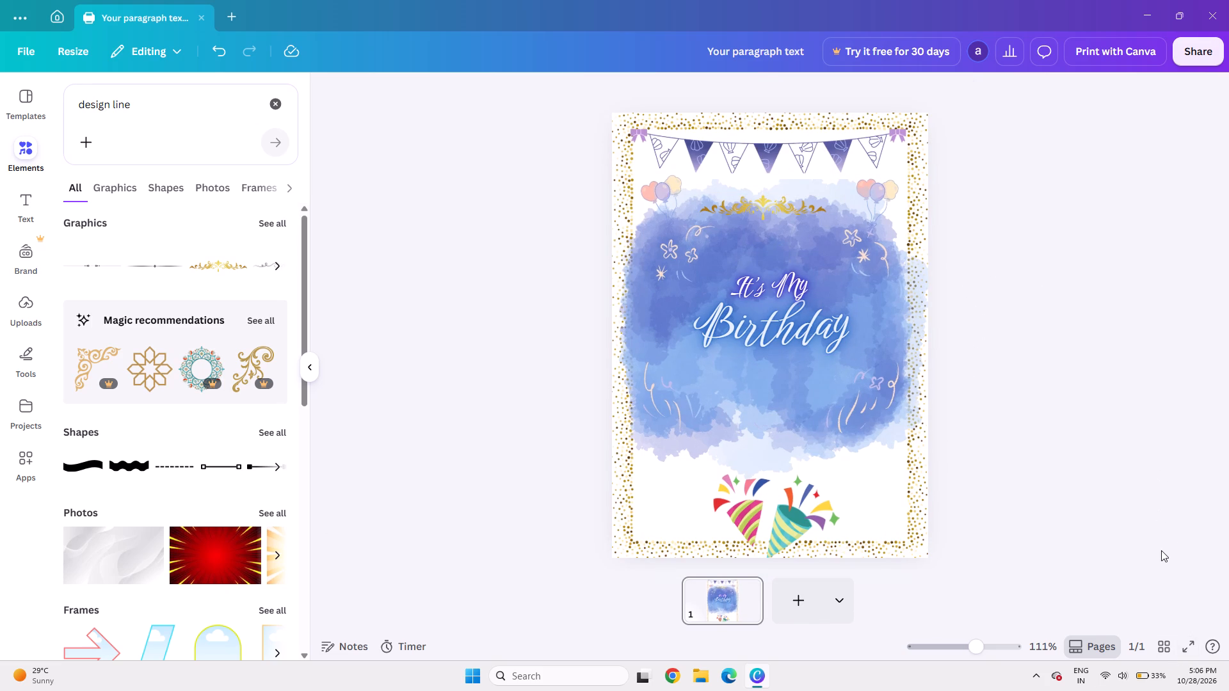
Nudge the blue watercolour backdrop slightly upwards on the page, towards the bunting.
click(809, 356)
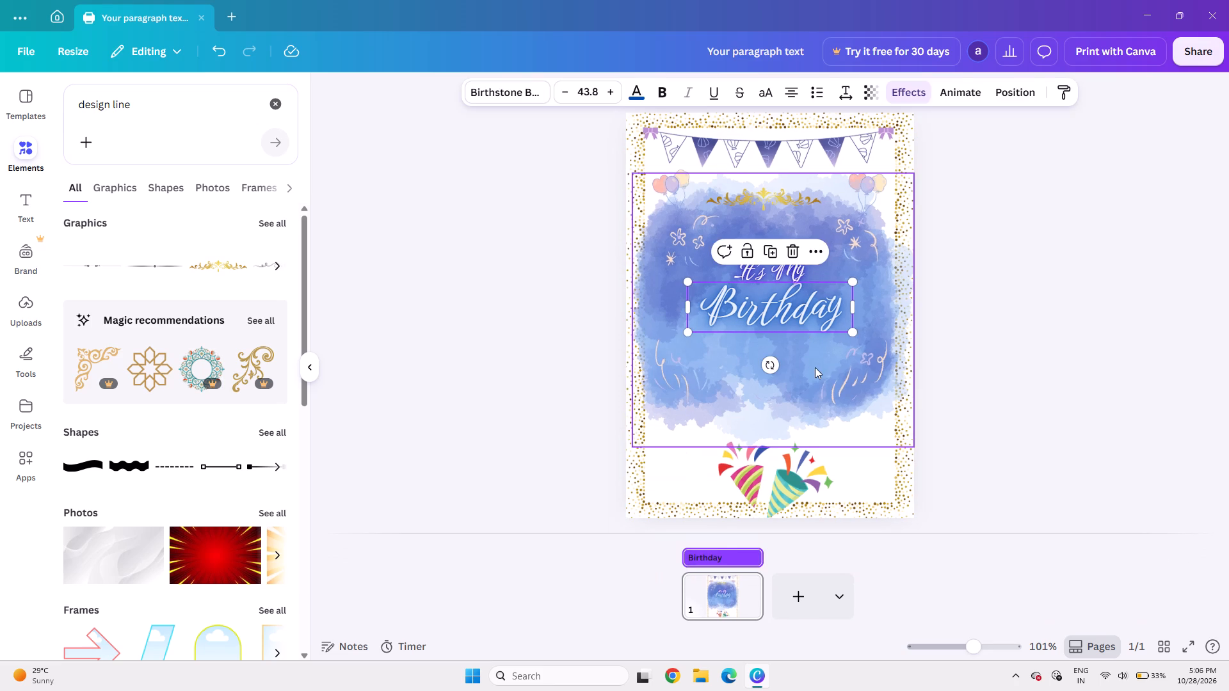
click(815, 367)
key(Up)
key(Up)
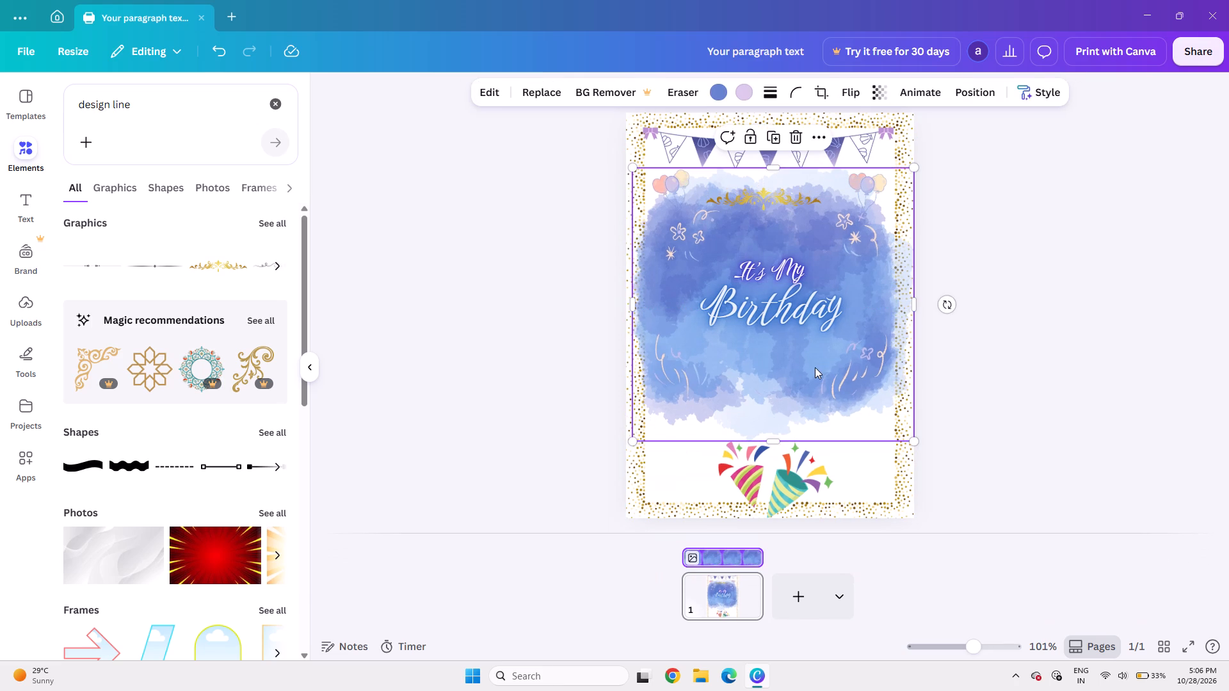
click(1004, 365)
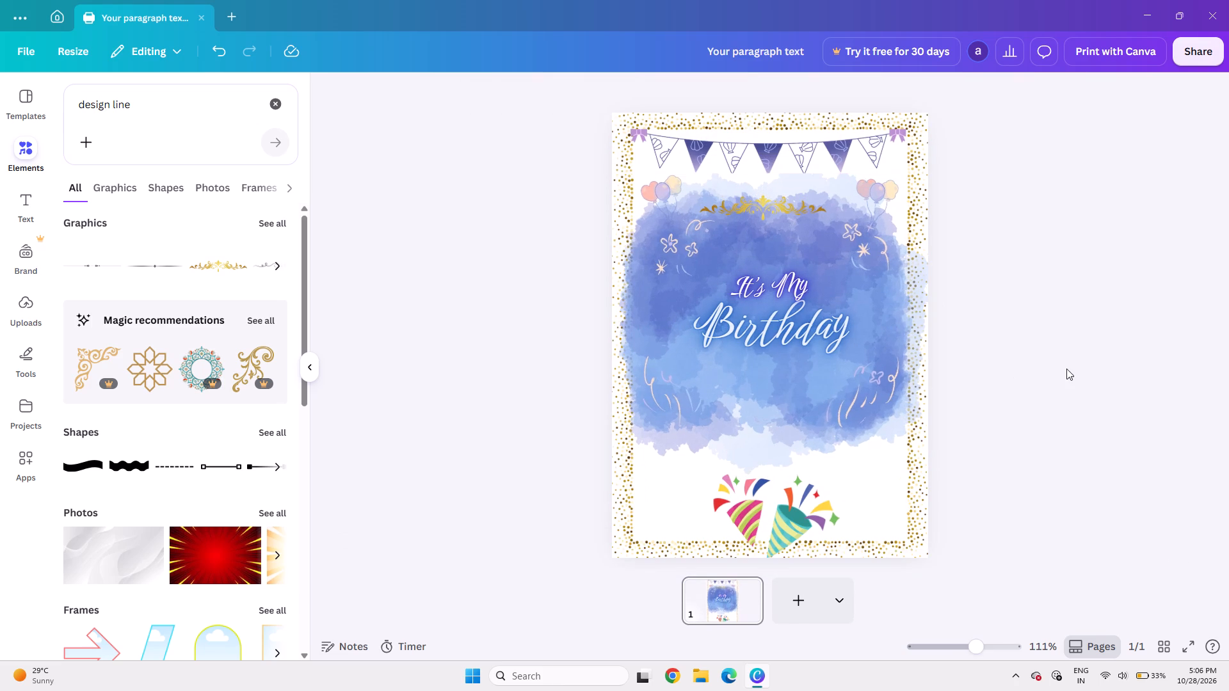
Browse the "design line" graphics results and add the gold leaf branch to the page.
click(783, 544)
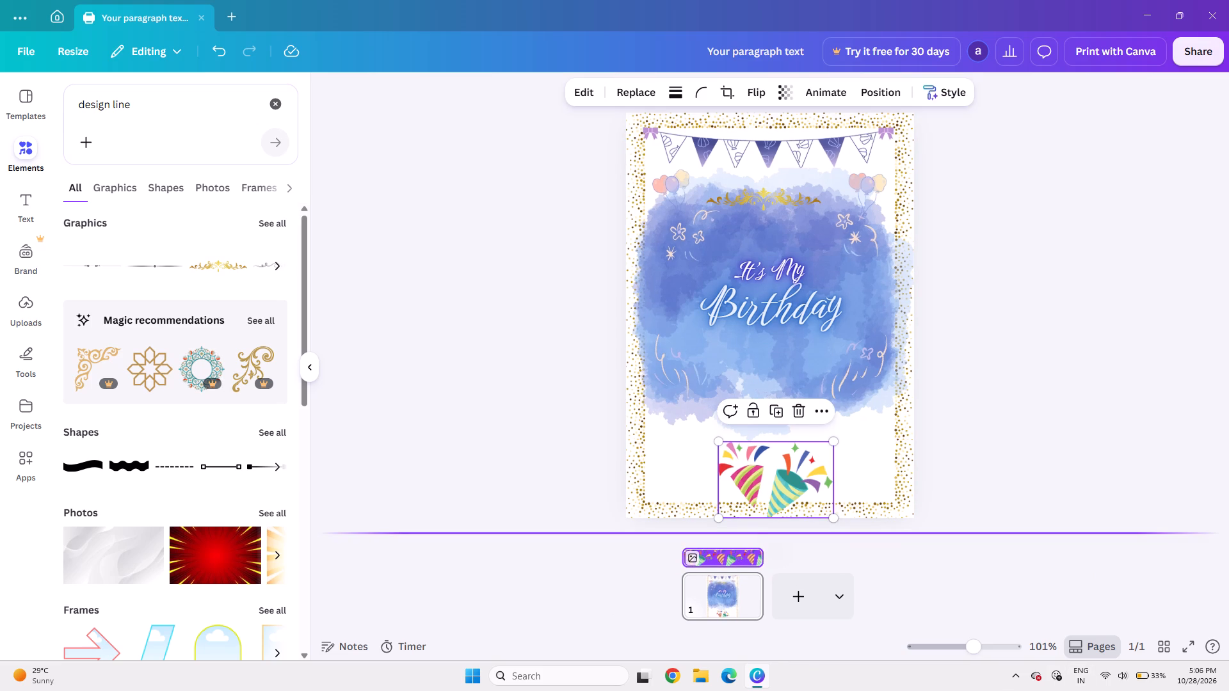
scroll(131, 500, down, 2)
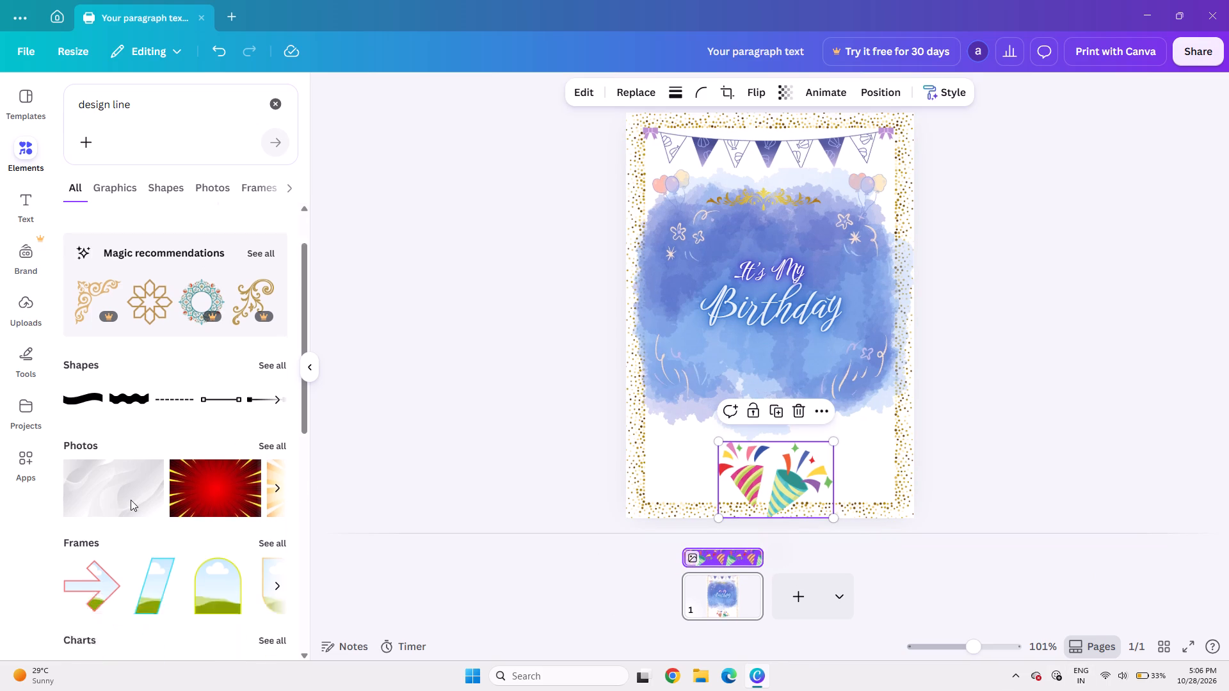
scroll(130, 498, down, 3)
scroll(190, 424, down, 1)
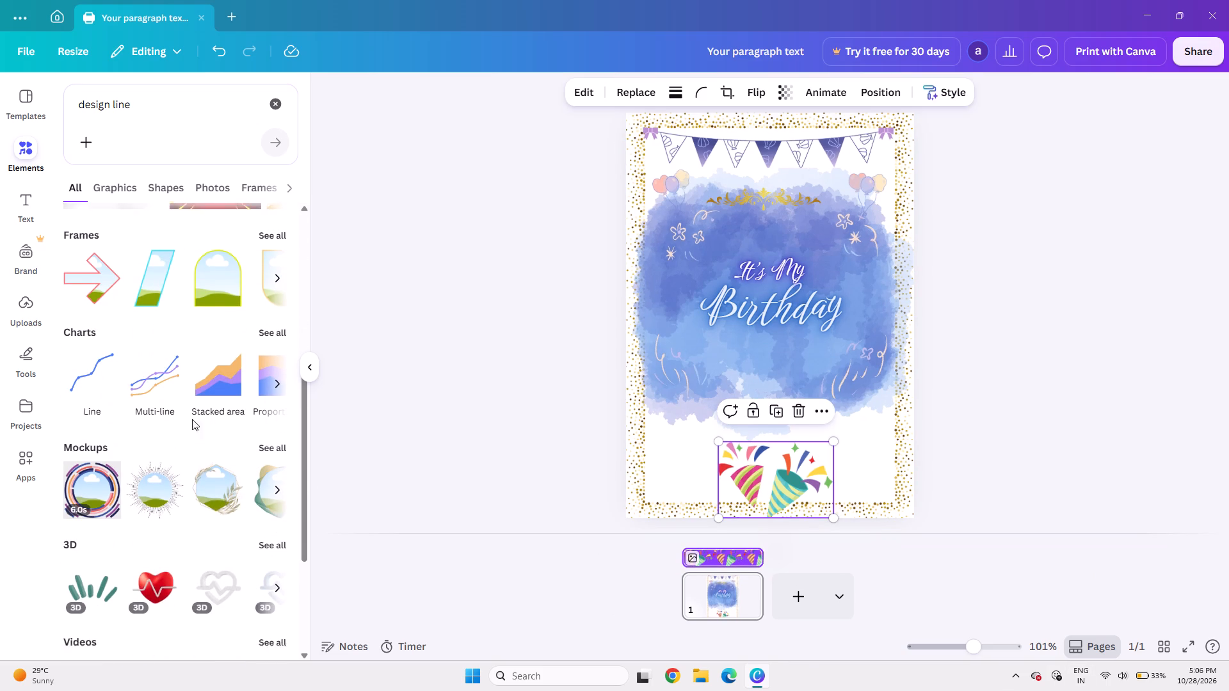
scroll(198, 409, down, 3)
scroll(198, 404, up, 12)
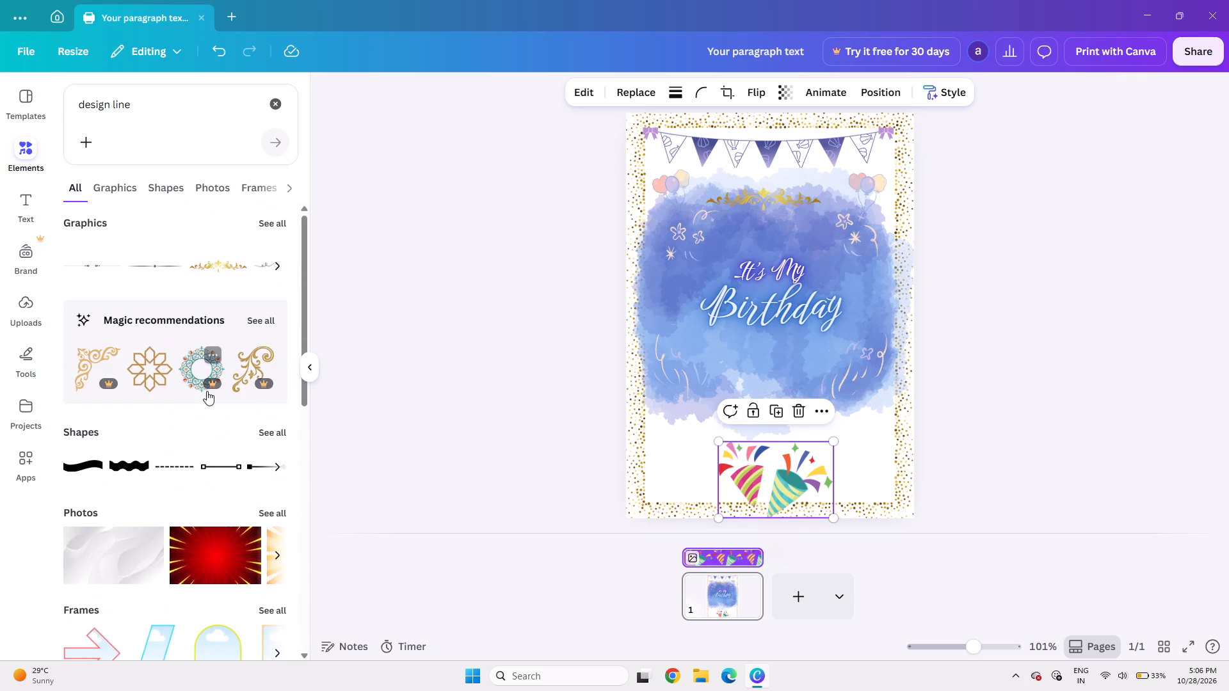
scroll(207, 391, up, 1)
click(275, 262)
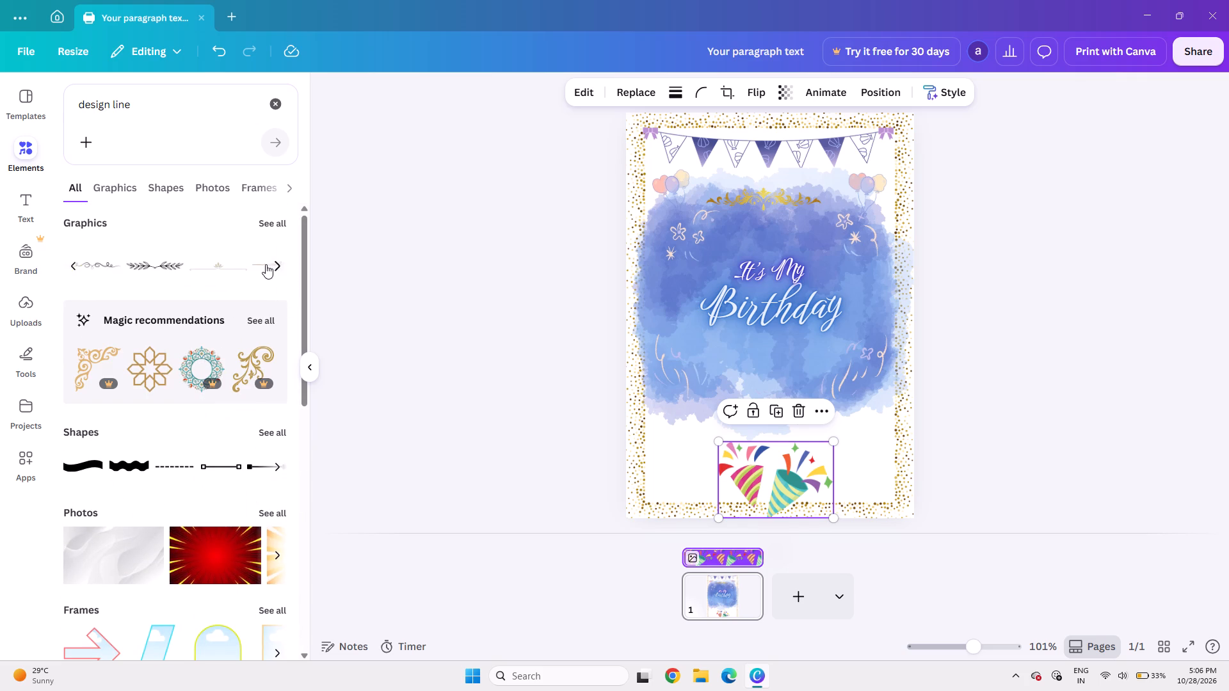
click(280, 271)
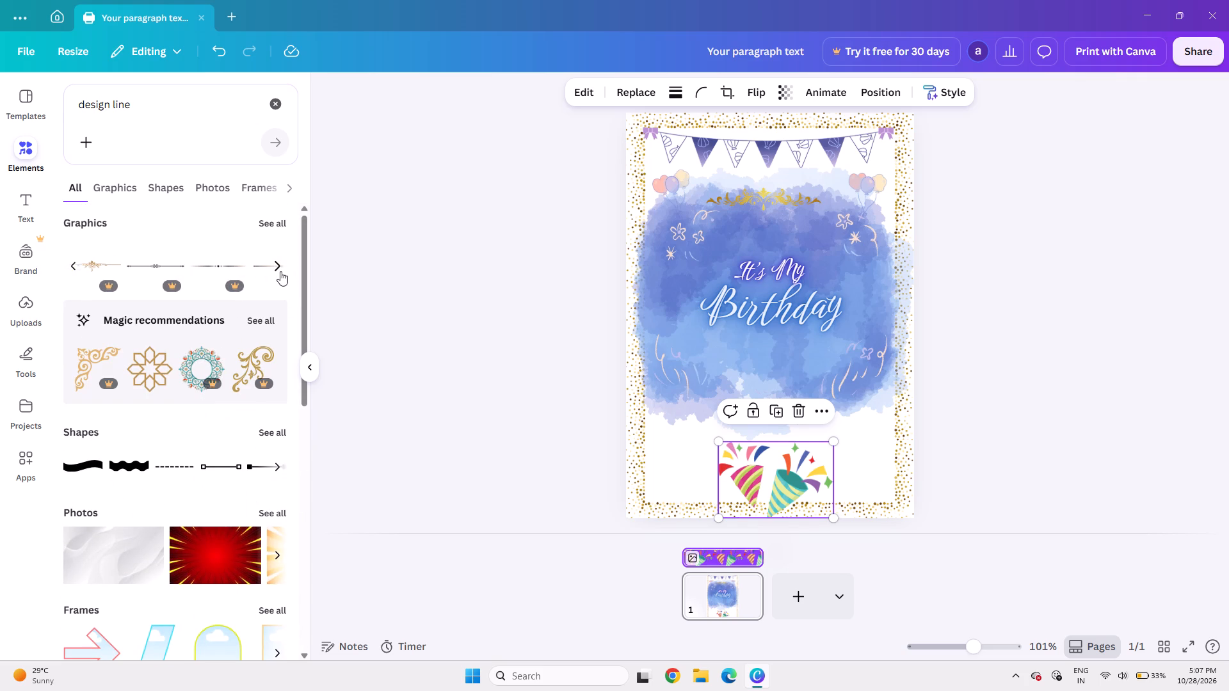
click(277, 269)
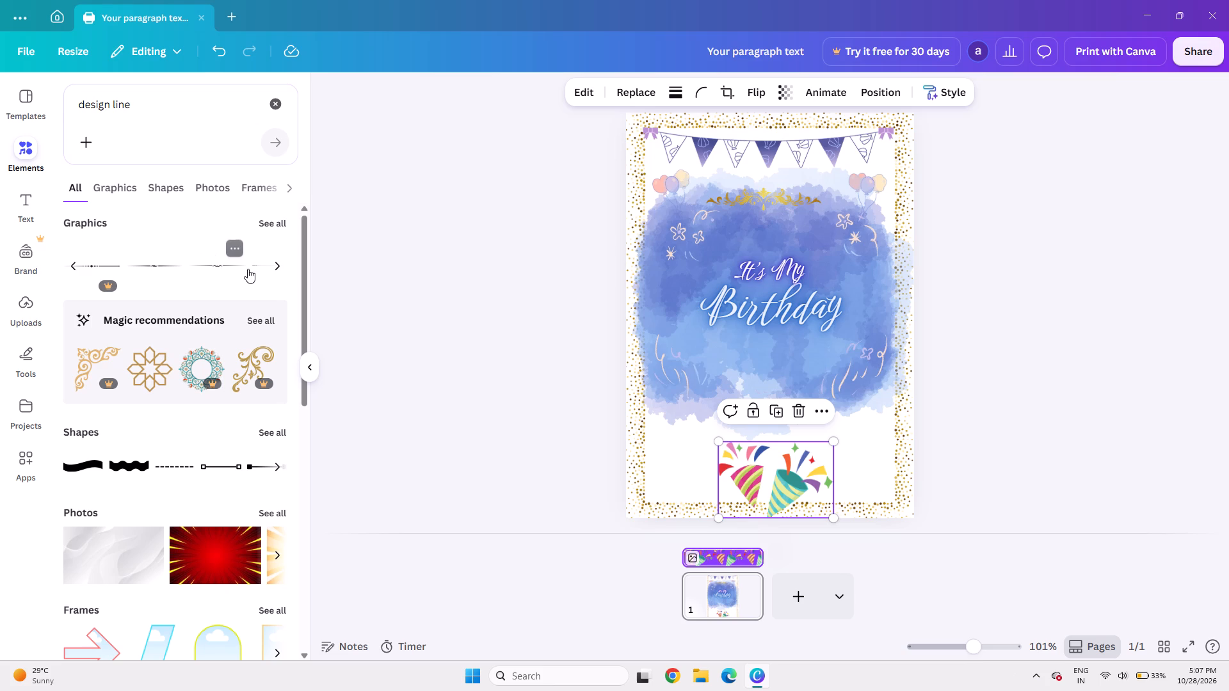
click(278, 265)
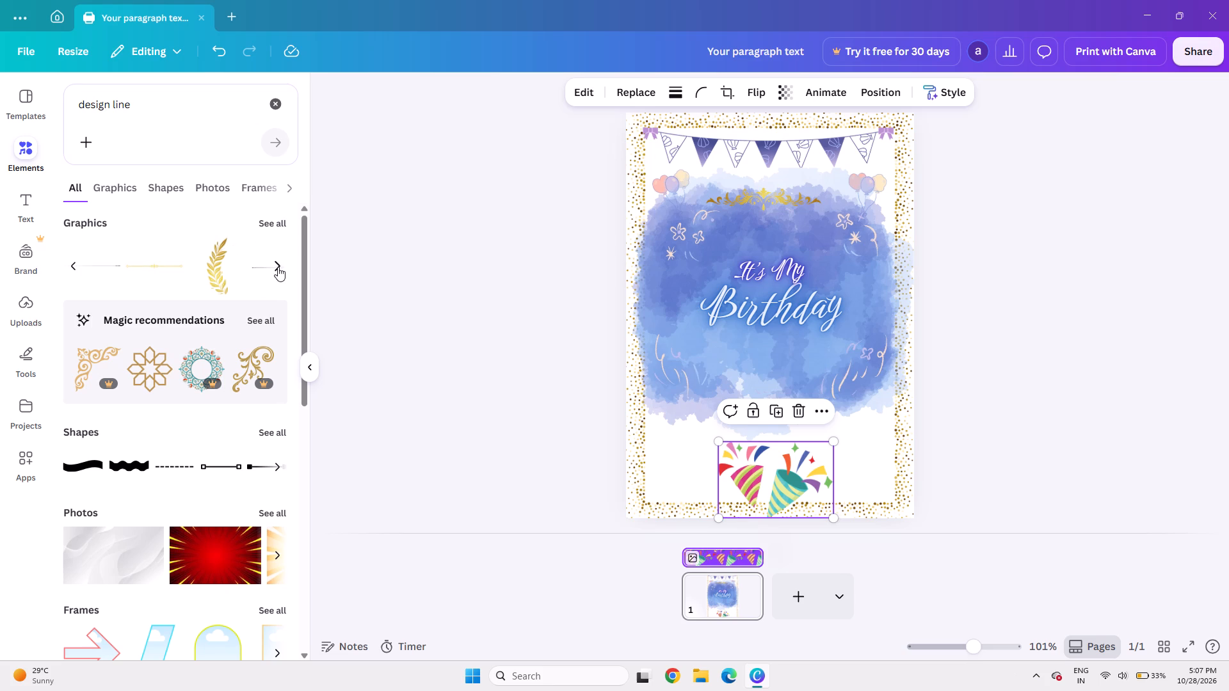
click(214, 267)
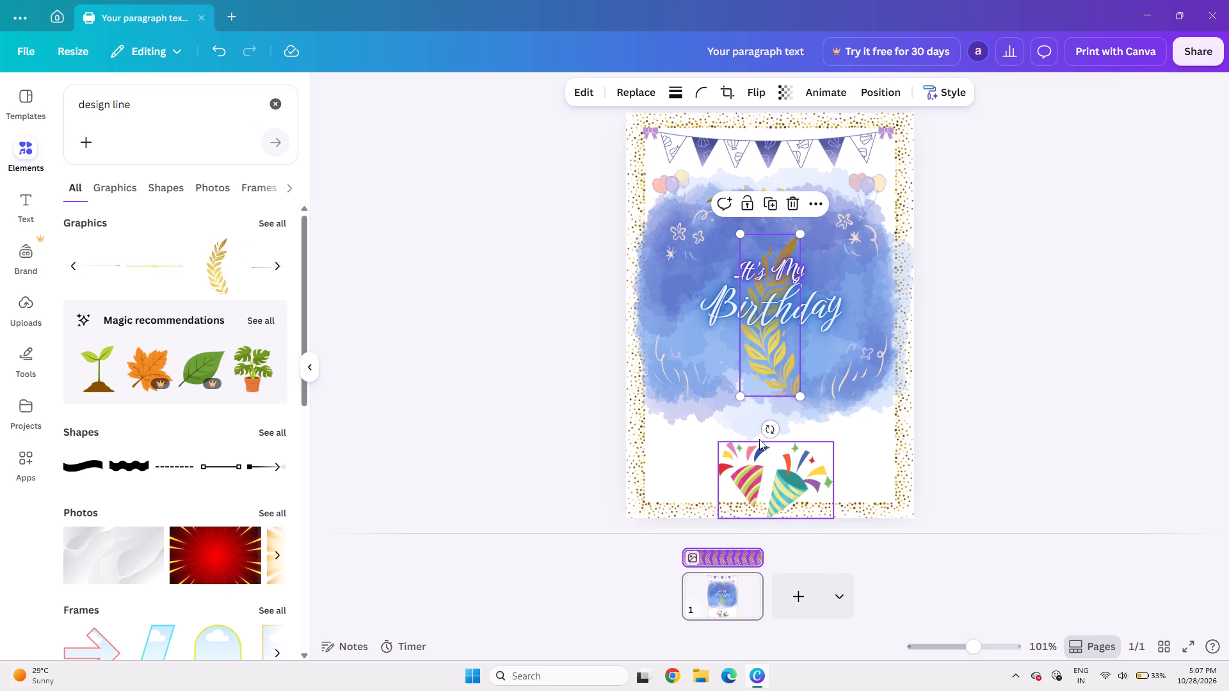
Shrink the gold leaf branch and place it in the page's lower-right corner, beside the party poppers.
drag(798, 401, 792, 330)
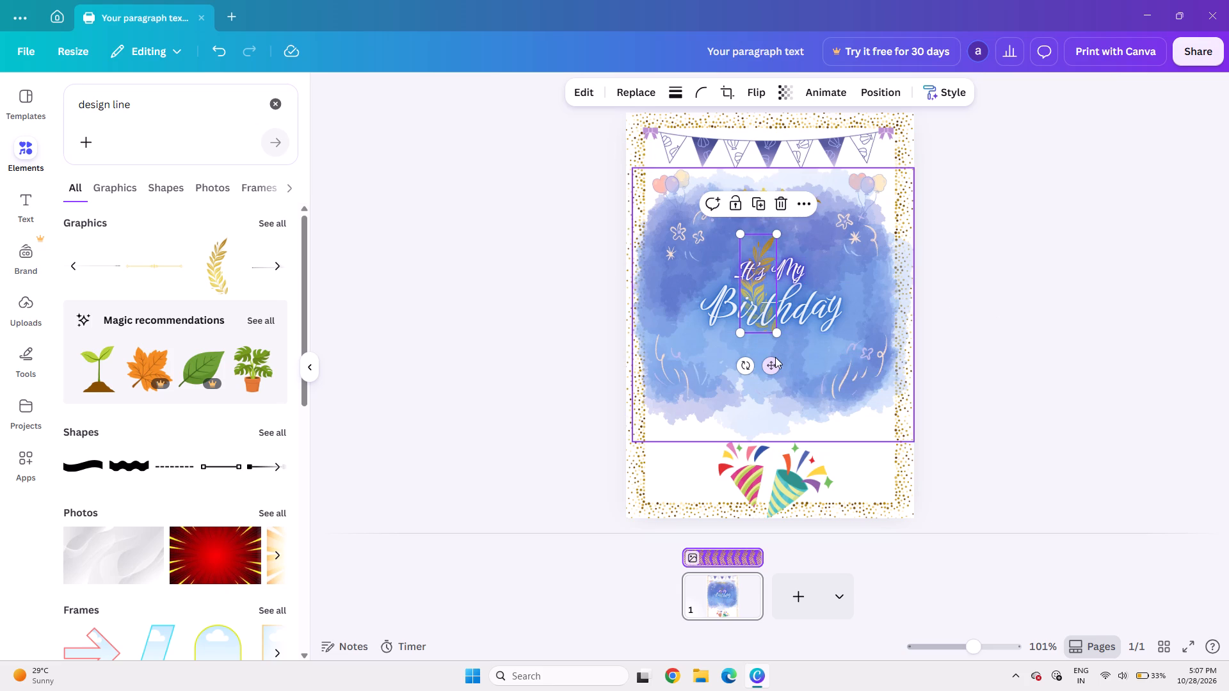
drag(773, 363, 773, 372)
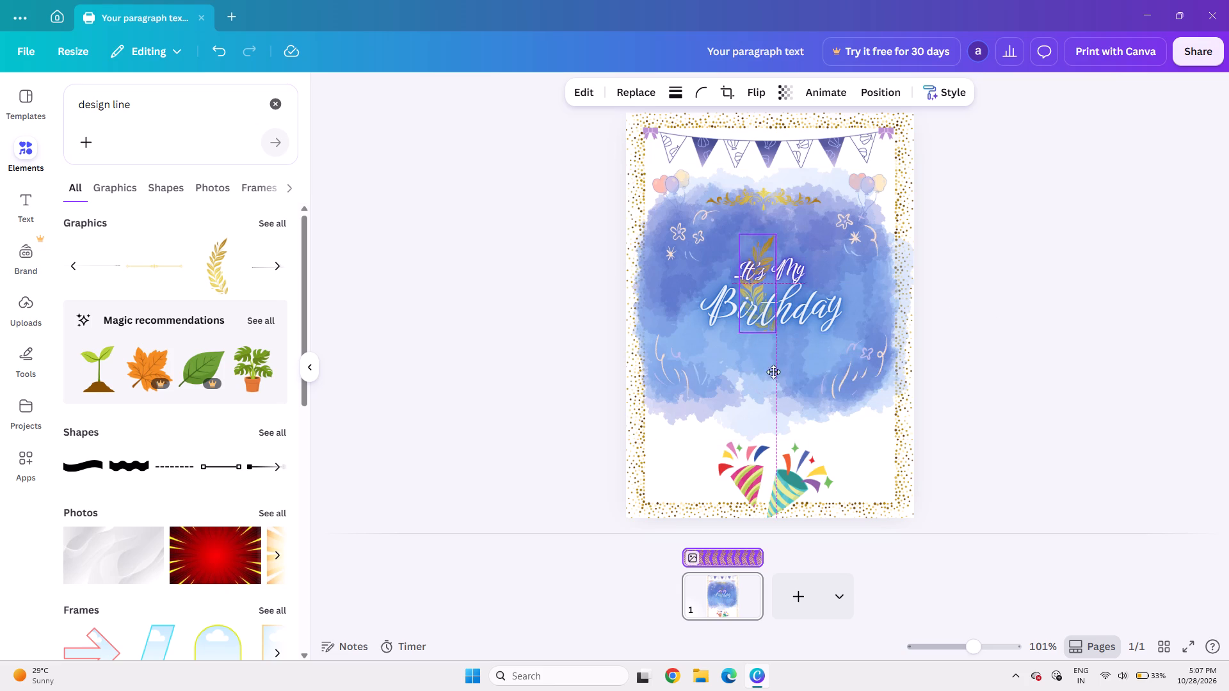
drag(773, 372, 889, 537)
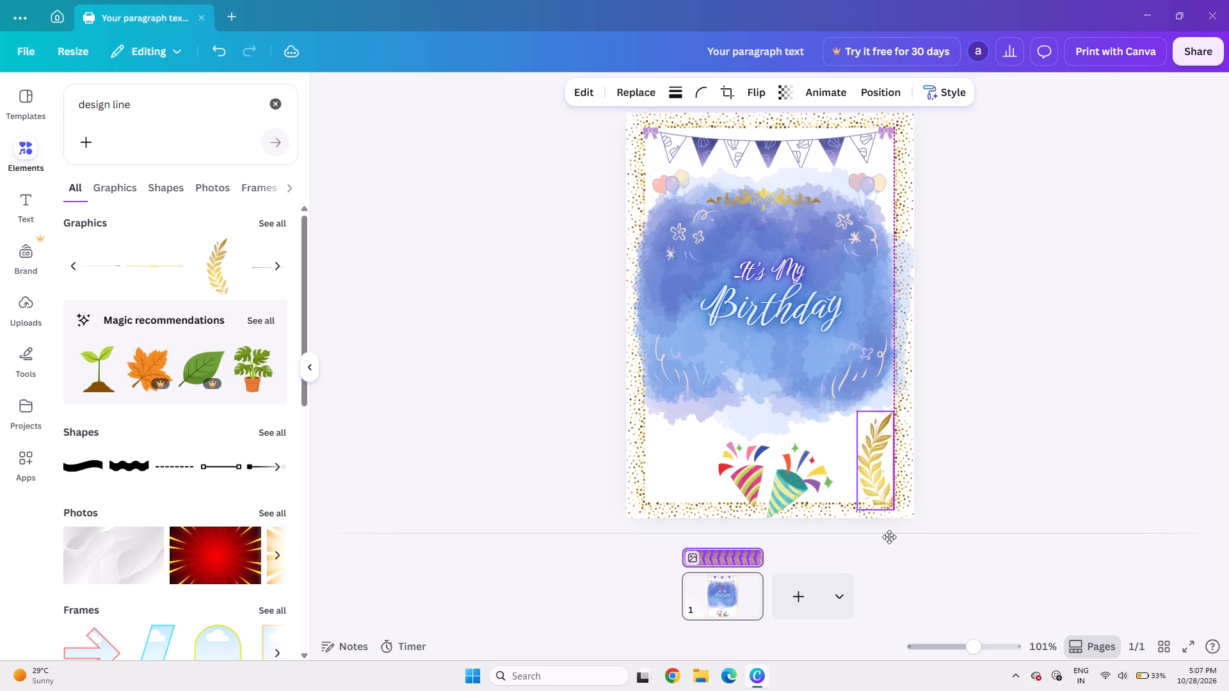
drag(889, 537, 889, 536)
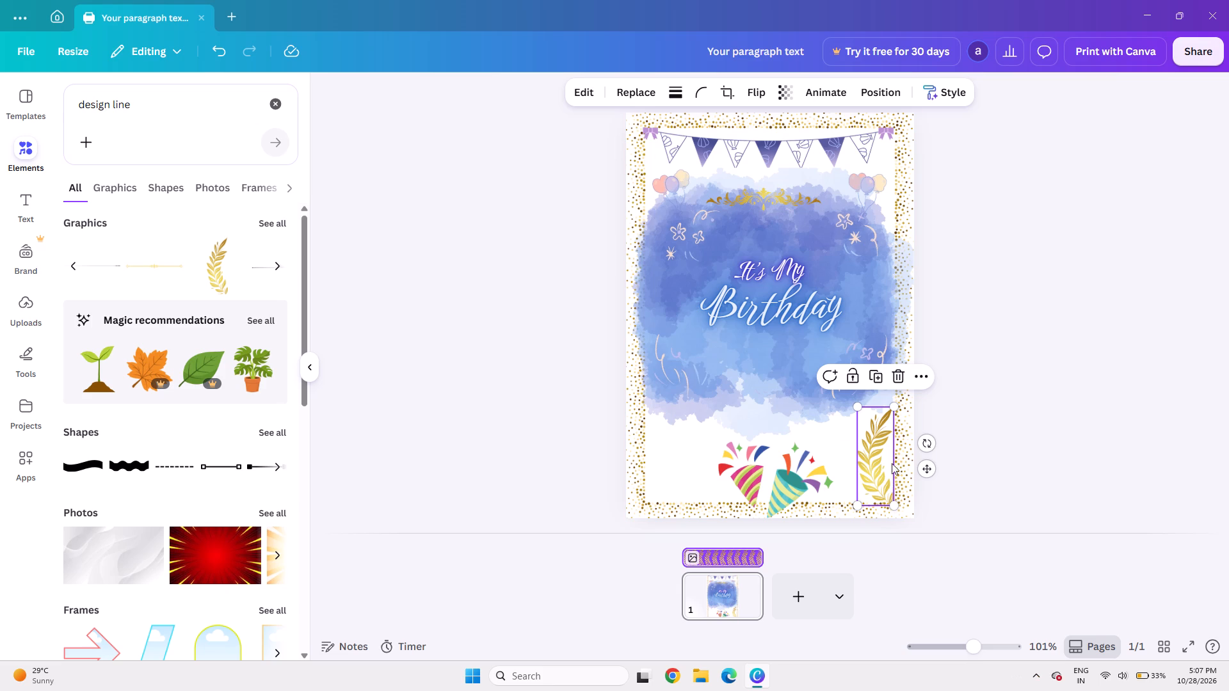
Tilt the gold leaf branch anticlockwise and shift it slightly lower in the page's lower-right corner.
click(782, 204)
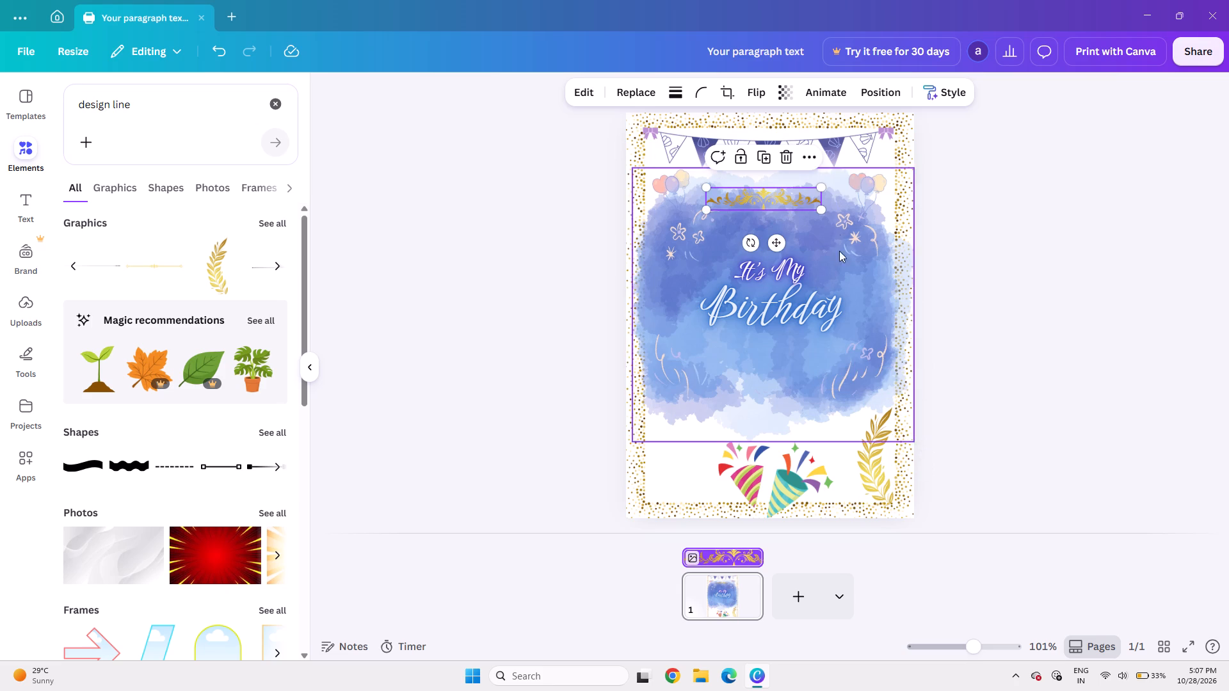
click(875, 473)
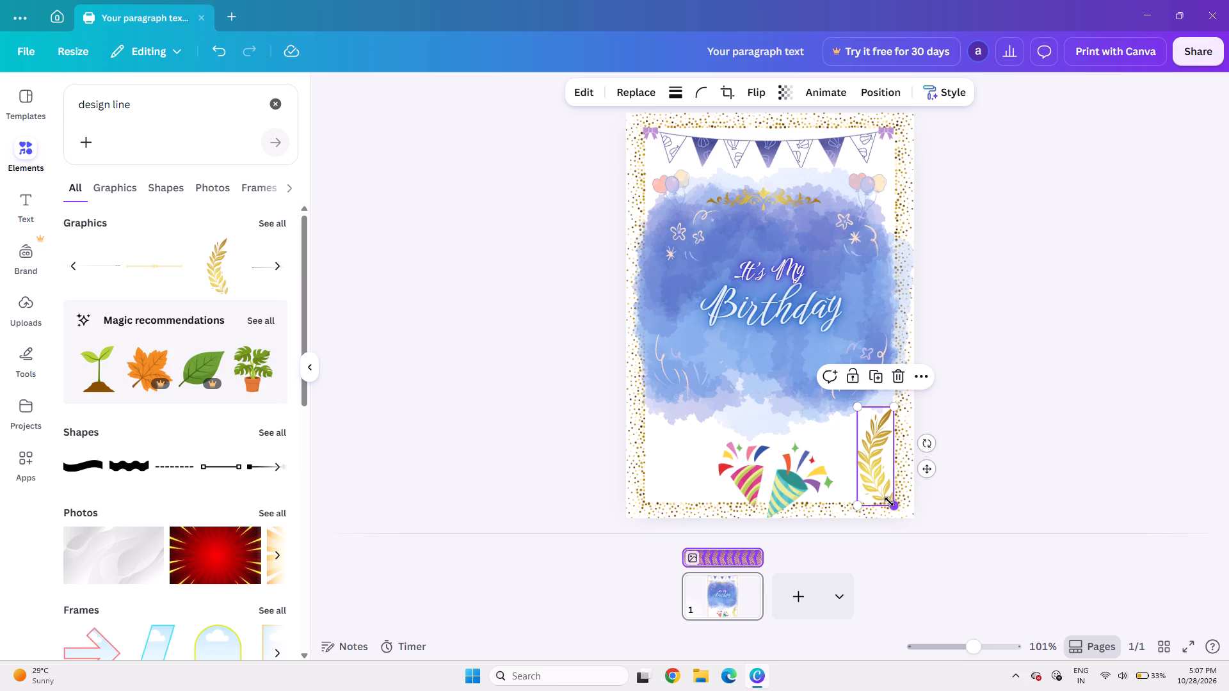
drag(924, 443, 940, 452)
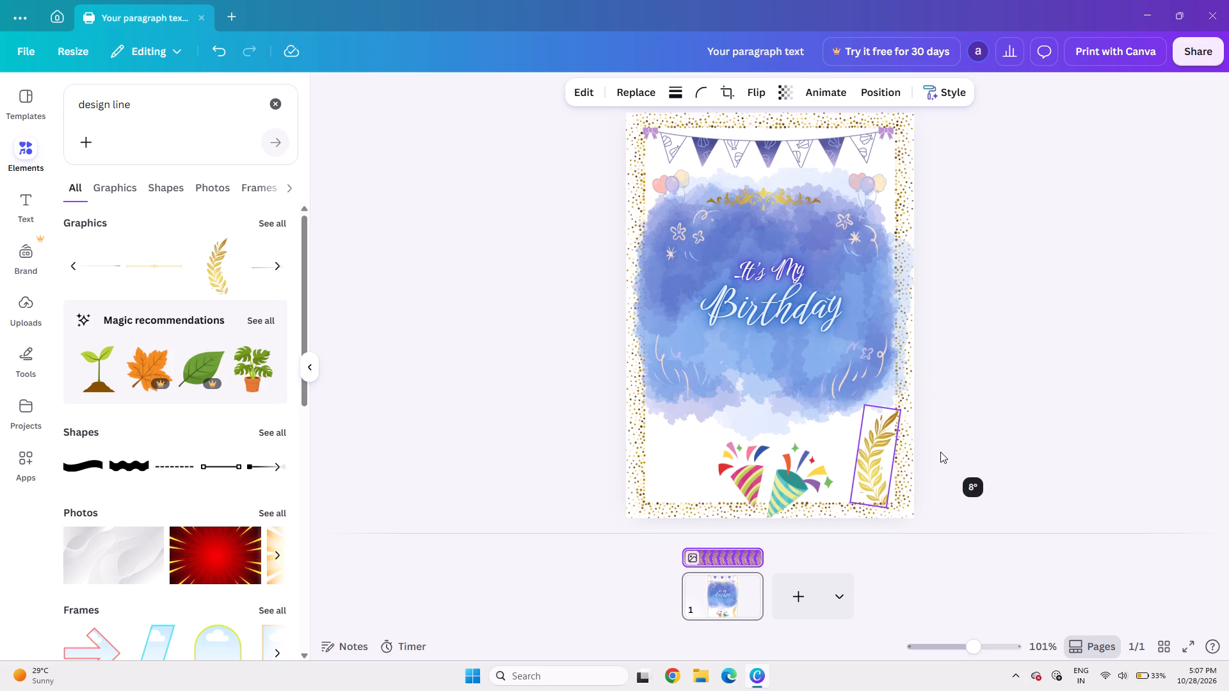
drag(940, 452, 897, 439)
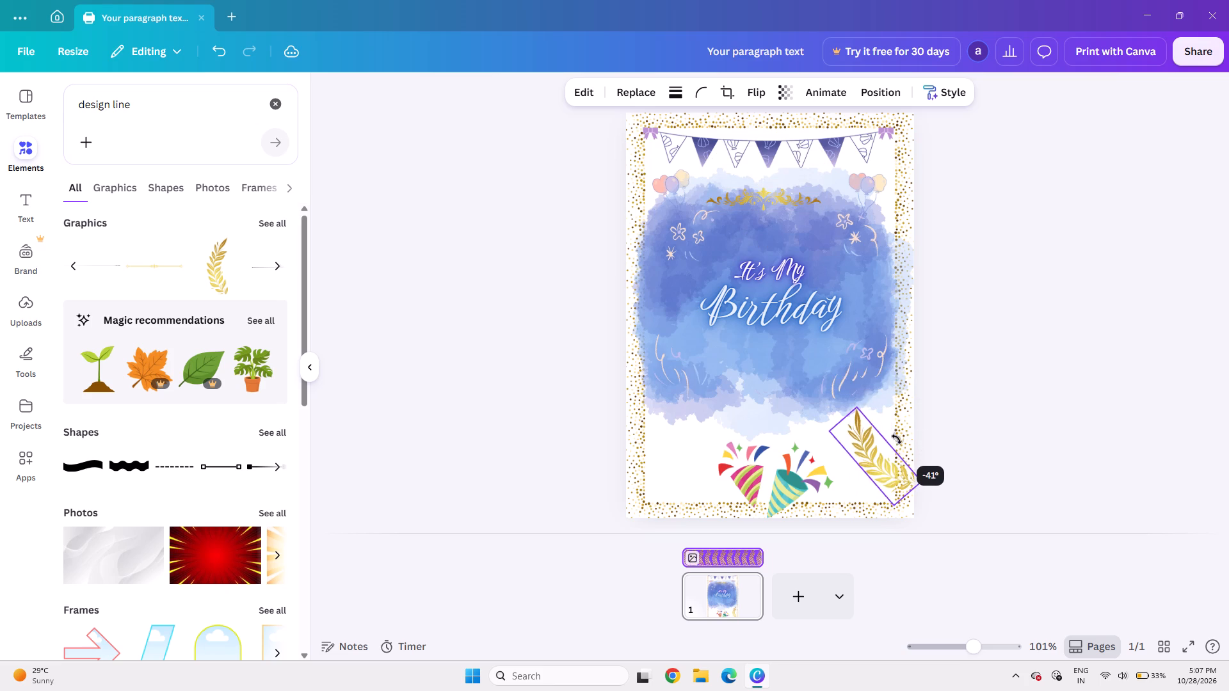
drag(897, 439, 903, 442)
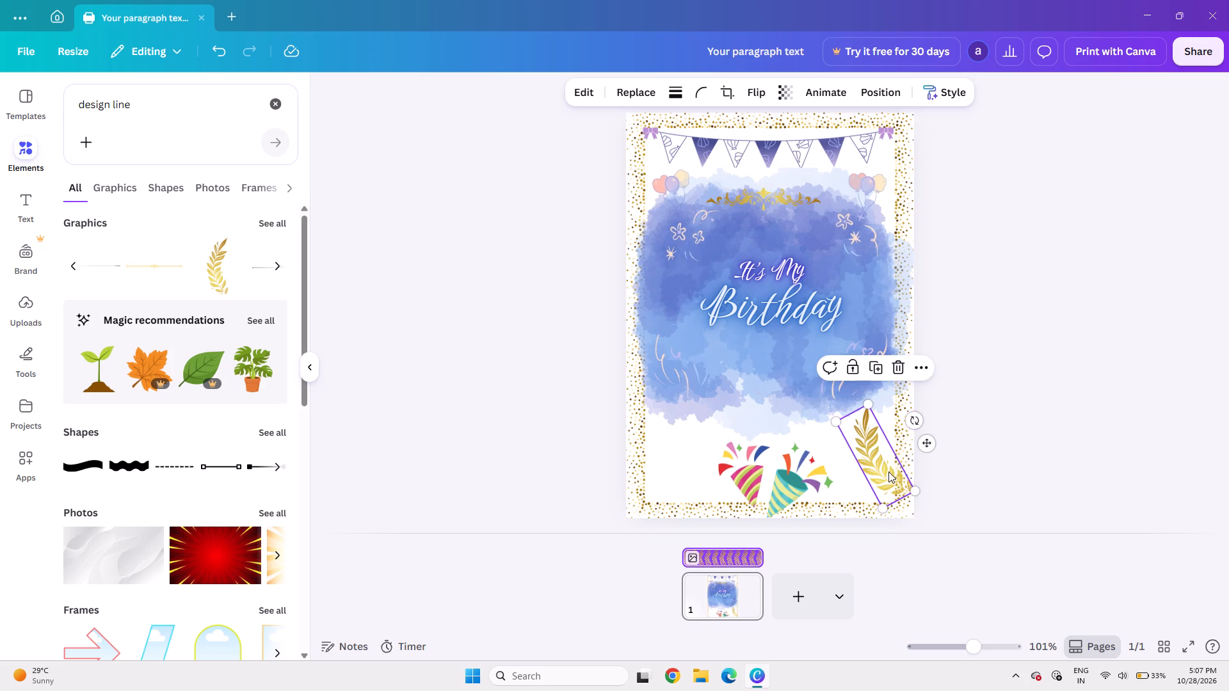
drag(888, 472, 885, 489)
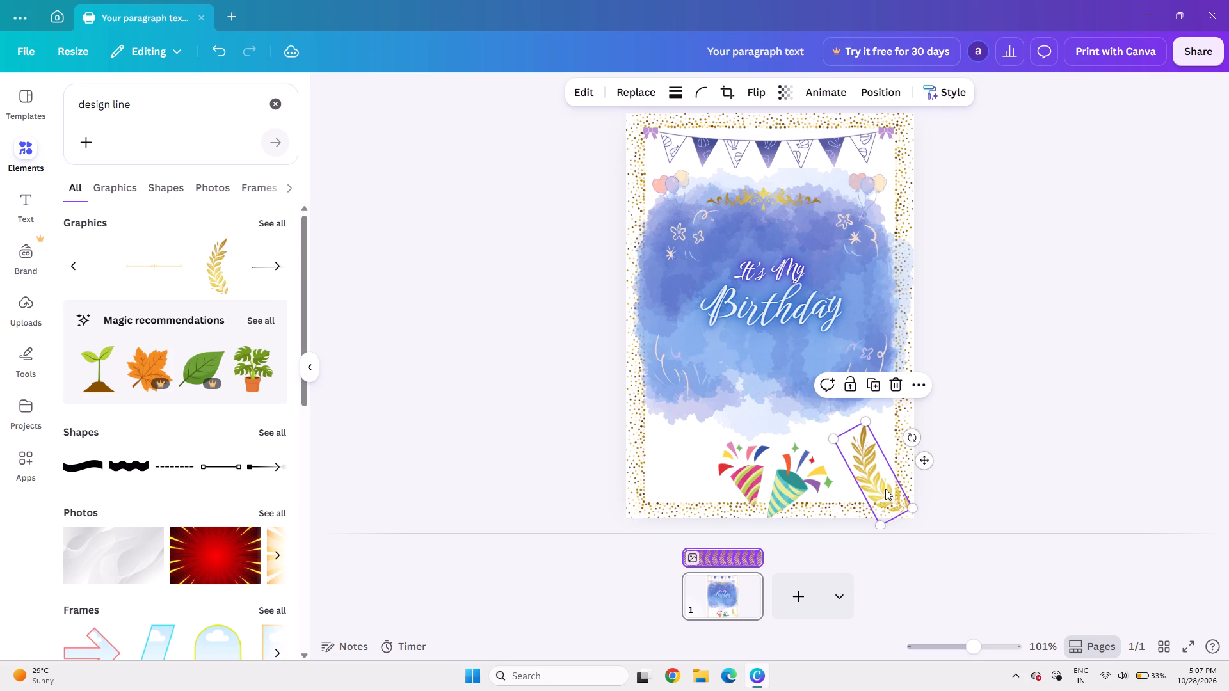
Delete the gold leaf branch from the page.
click(893, 385)
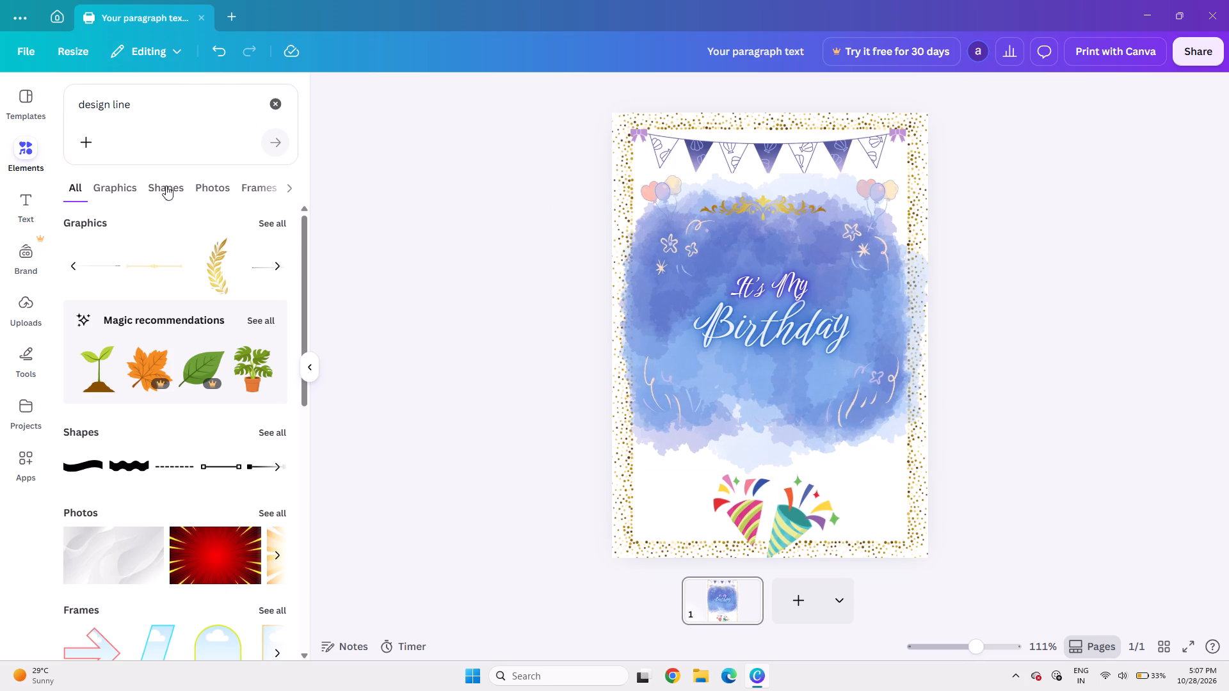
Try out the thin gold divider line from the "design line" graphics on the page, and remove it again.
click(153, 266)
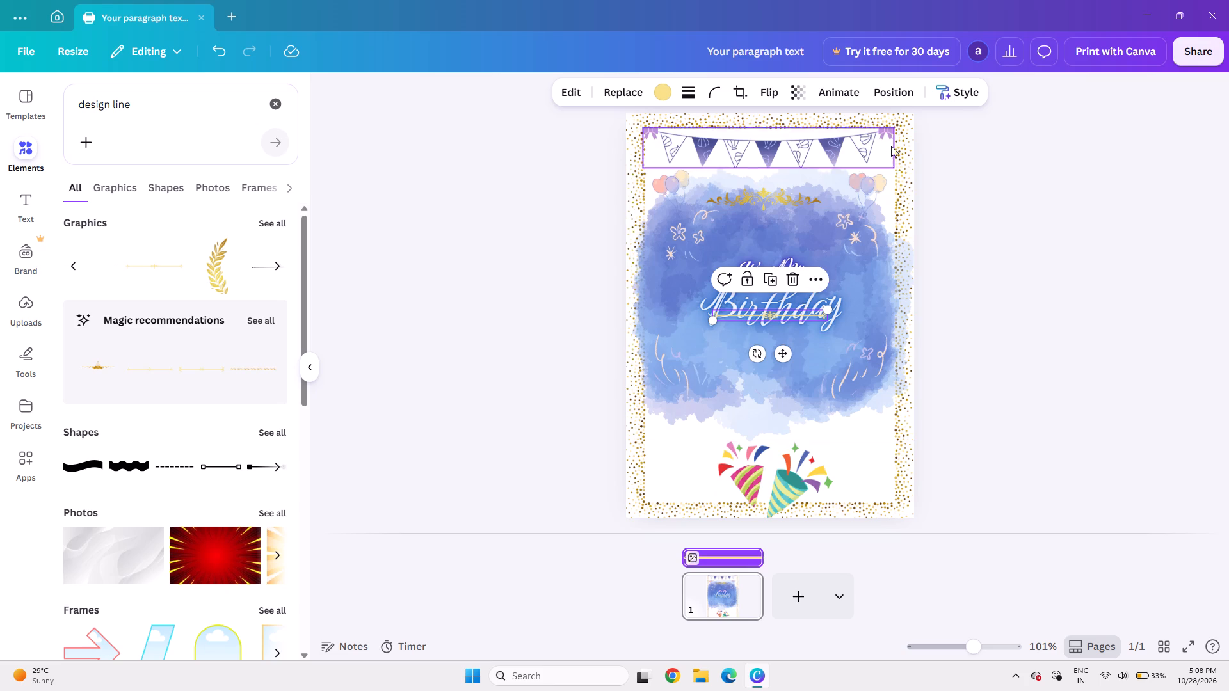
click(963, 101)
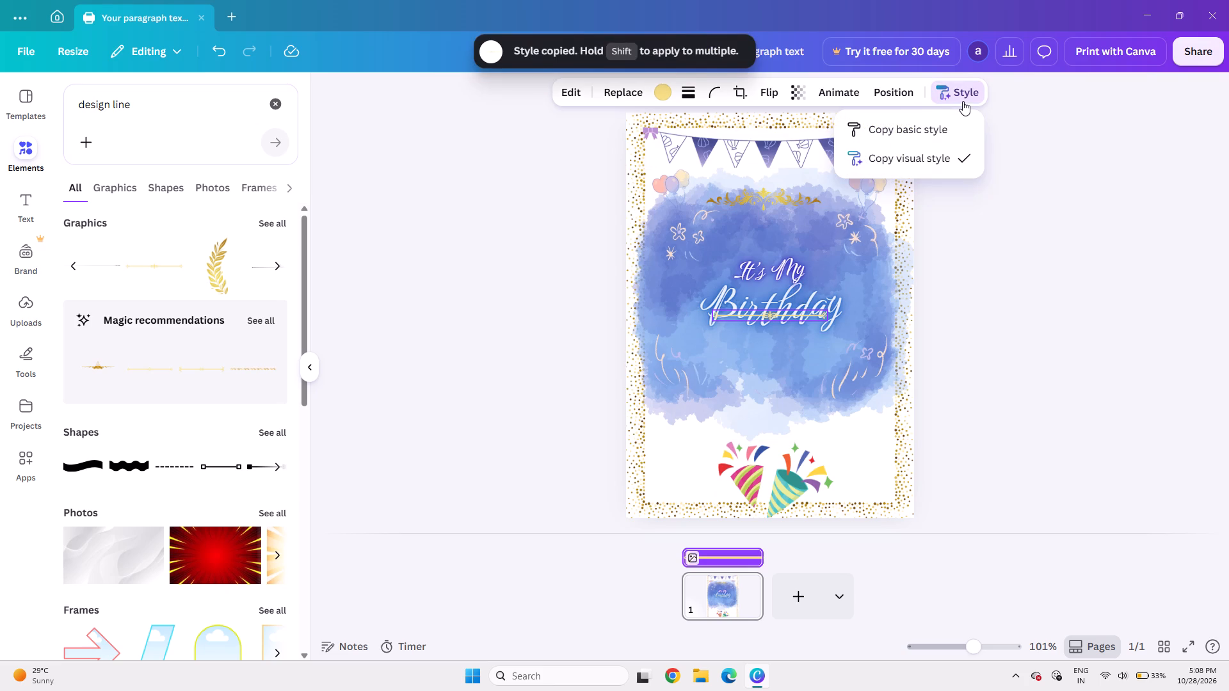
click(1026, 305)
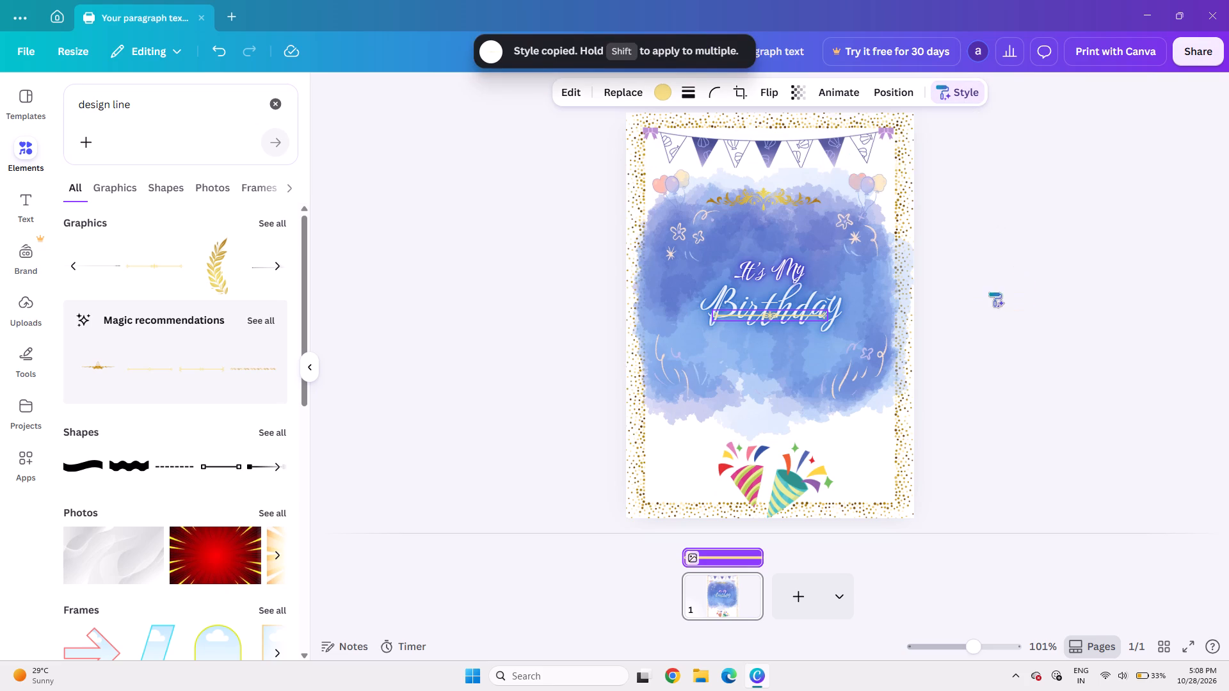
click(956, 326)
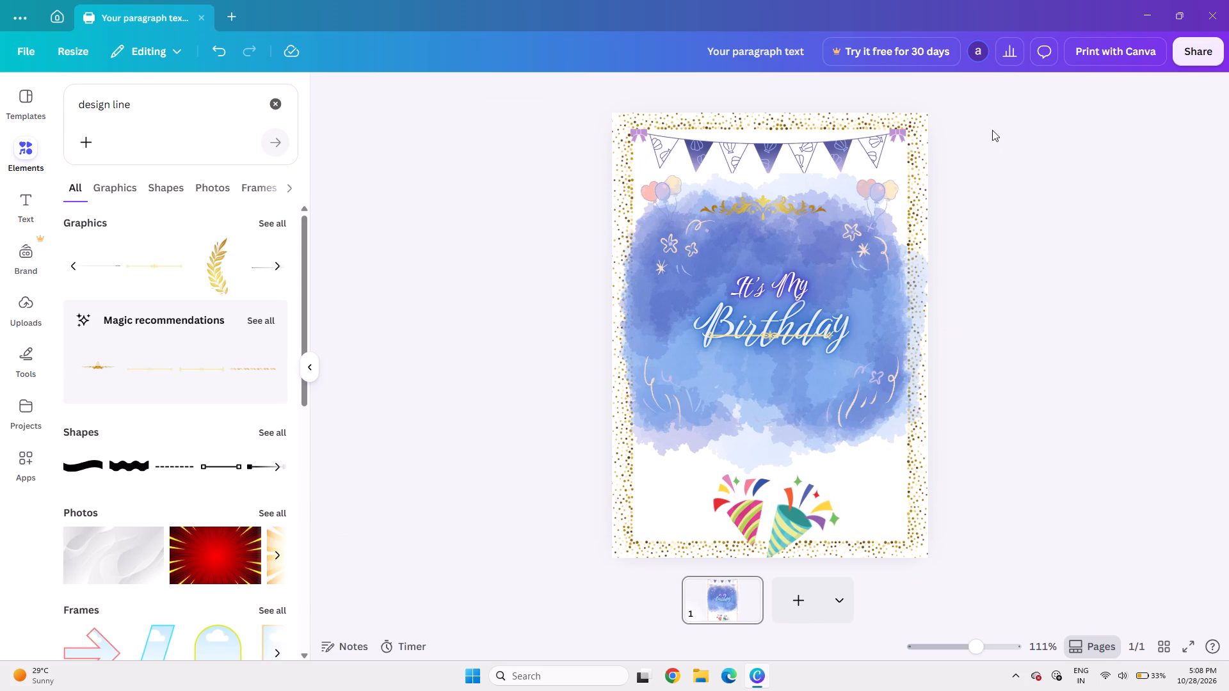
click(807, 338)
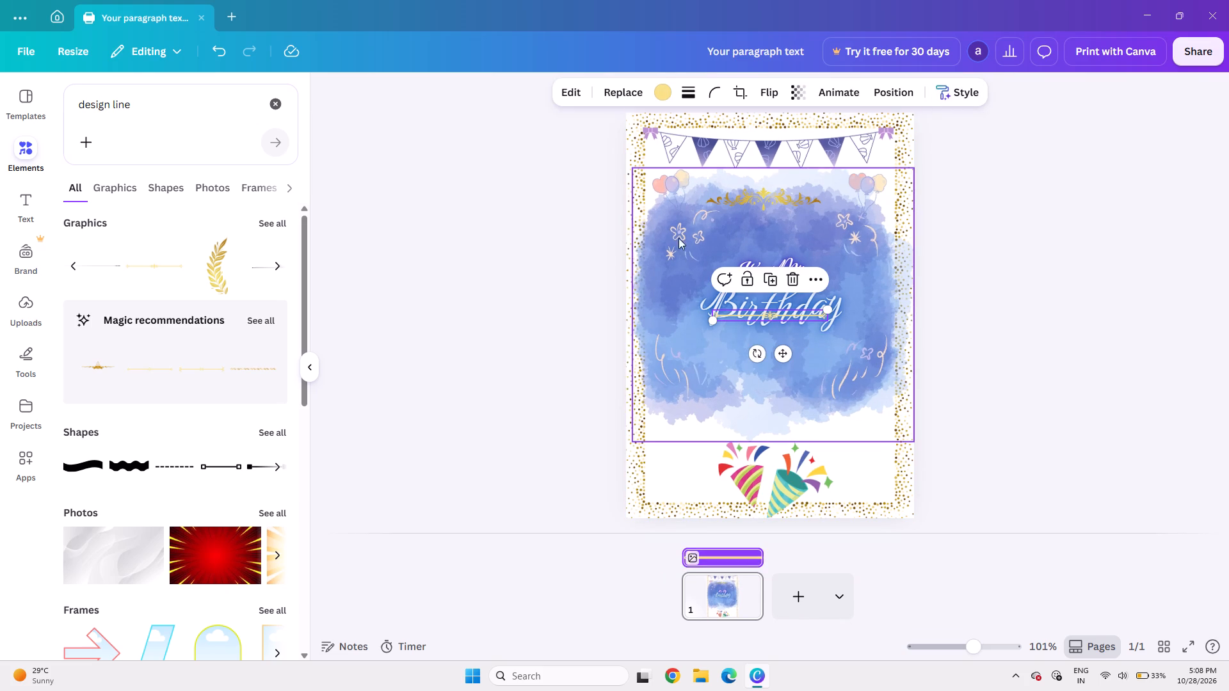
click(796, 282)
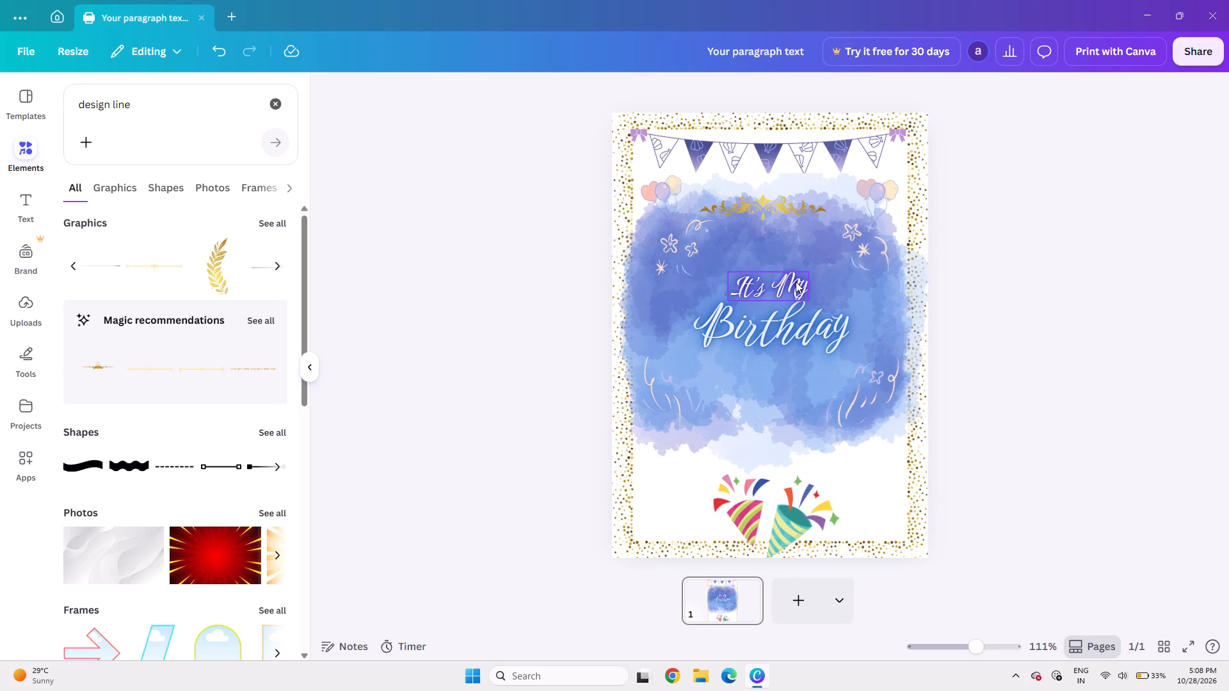
Delete the gold flourish ornament above the "It's My" text.
click(759, 211)
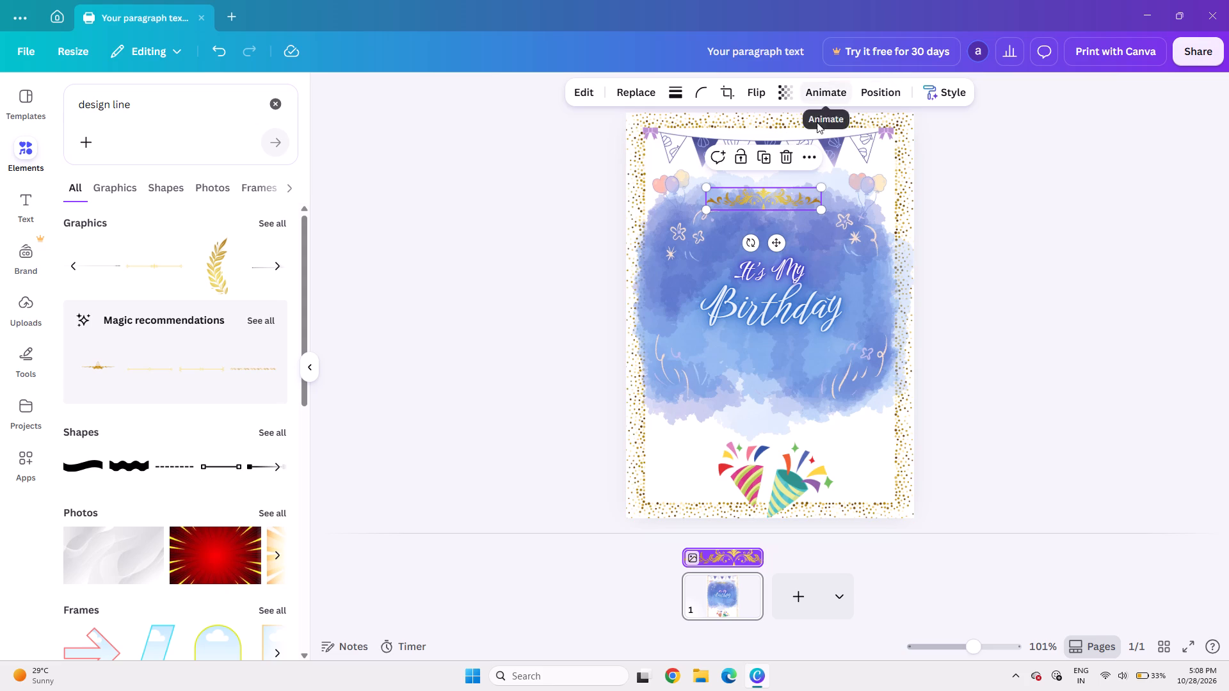
click(799, 147)
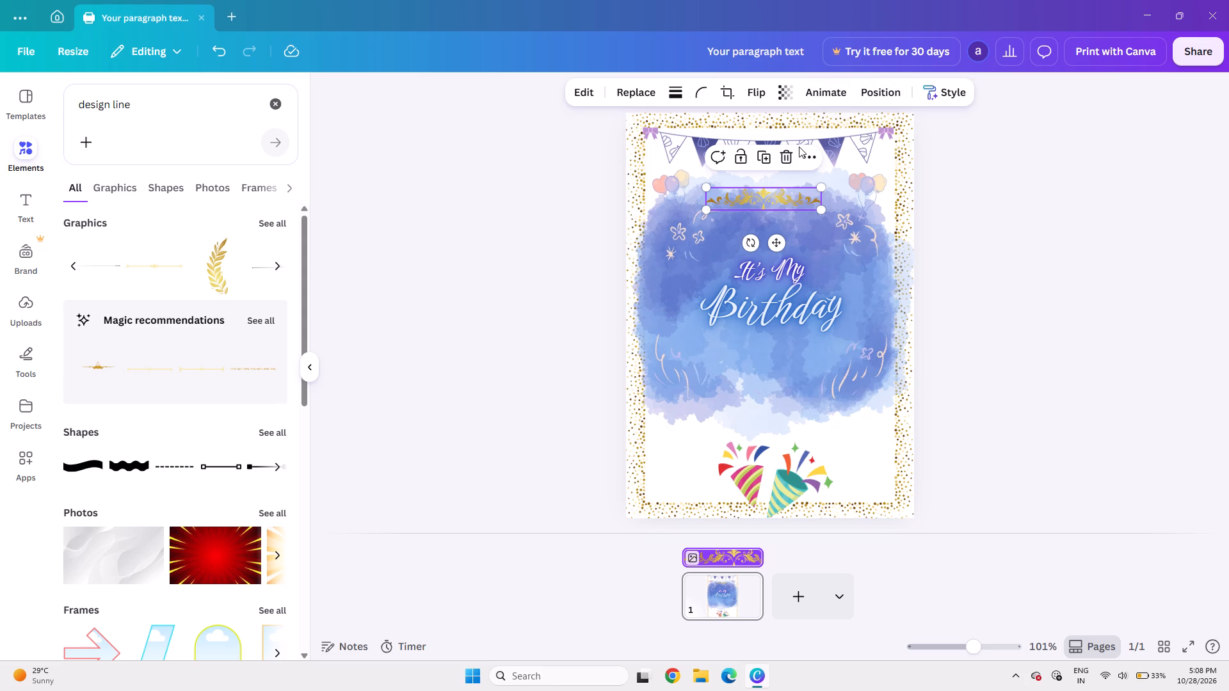
click(595, 95)
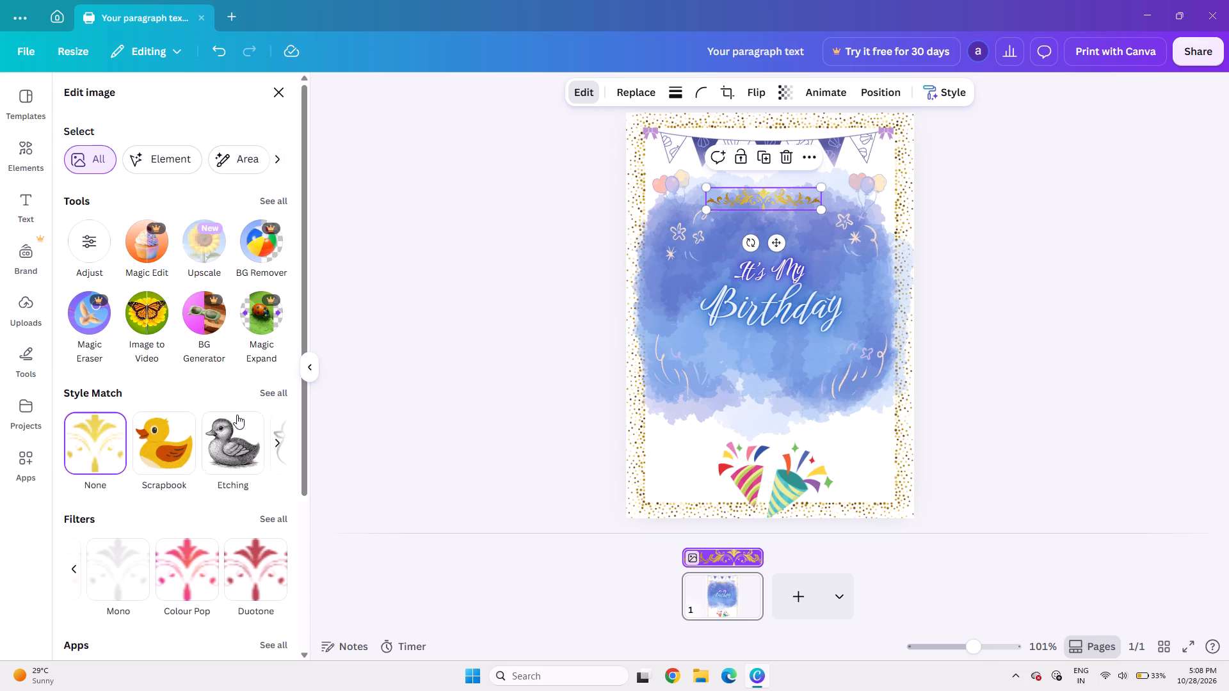
click(542, 338)
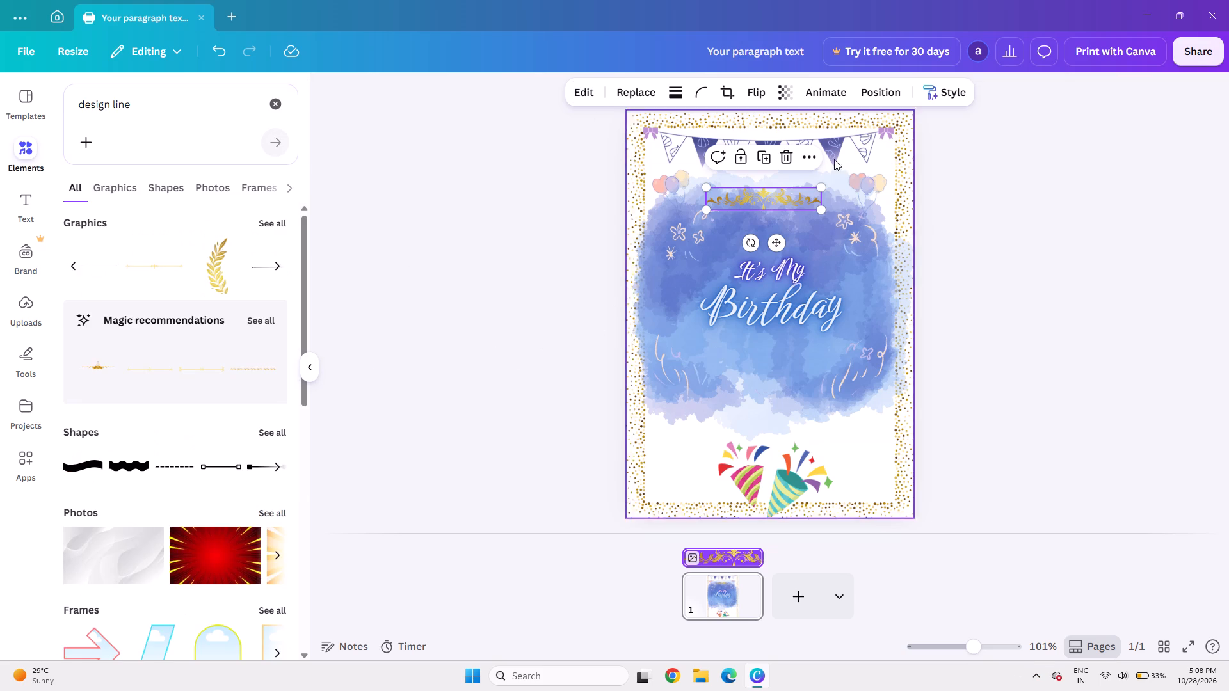
click(789, 157)
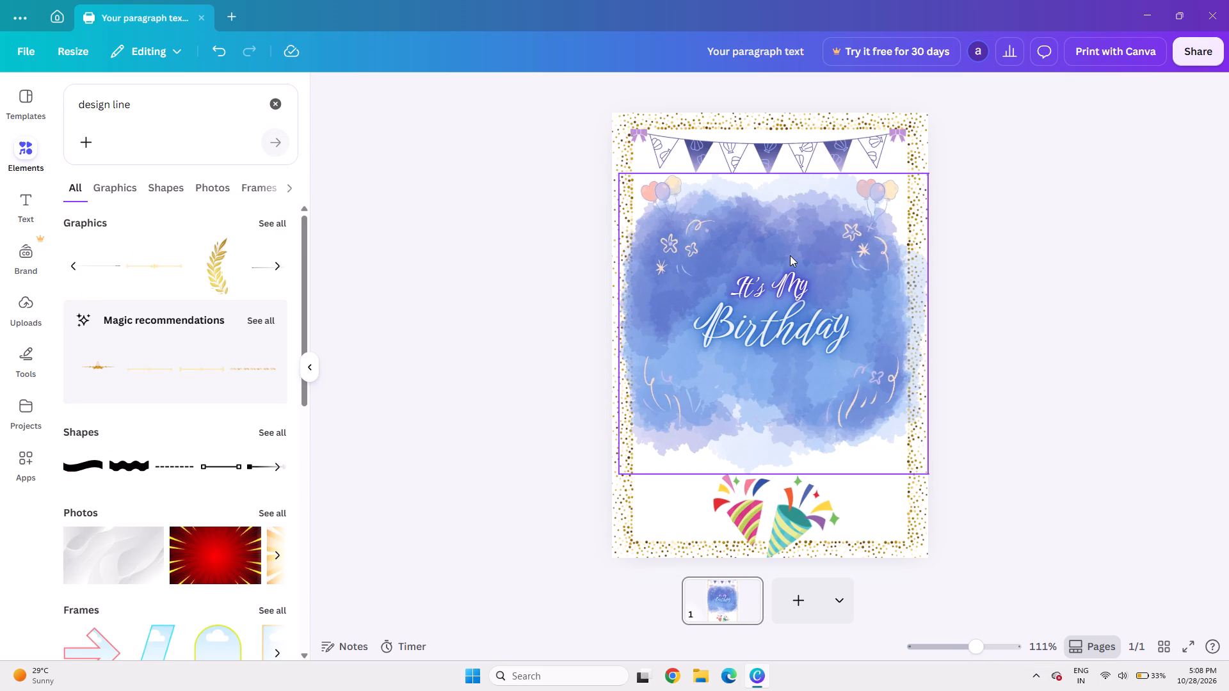
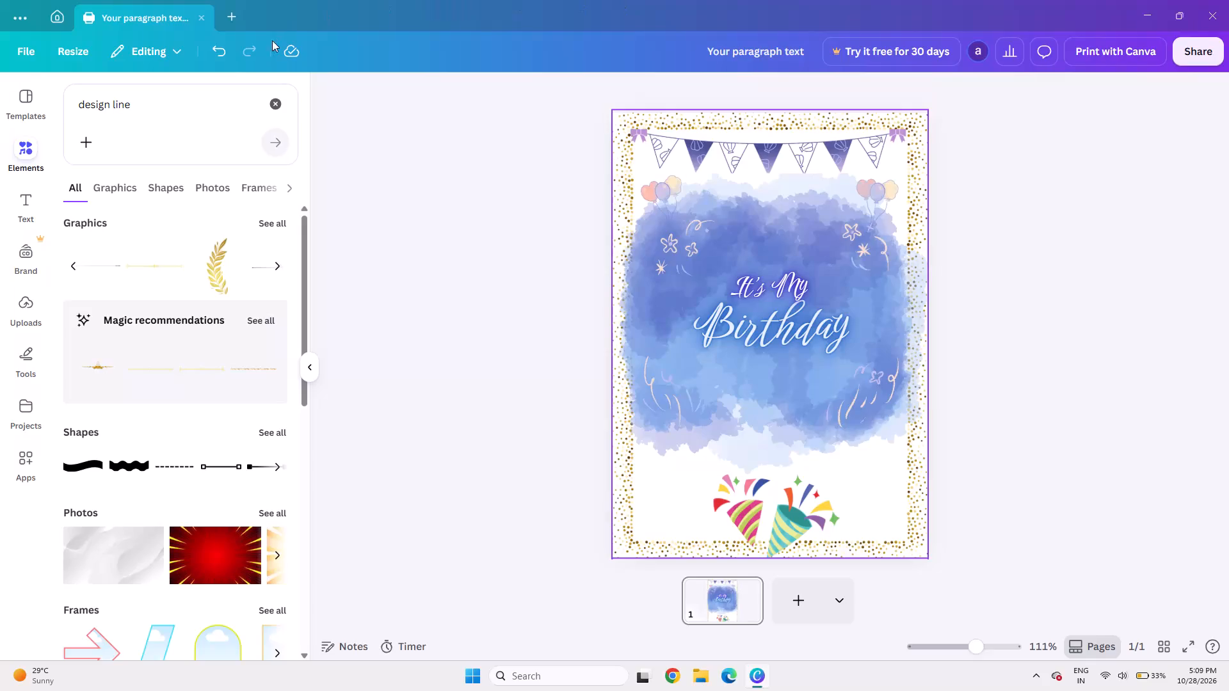
Search the elements library for "gold confetti" in place of the previous search.
click(209, 100)
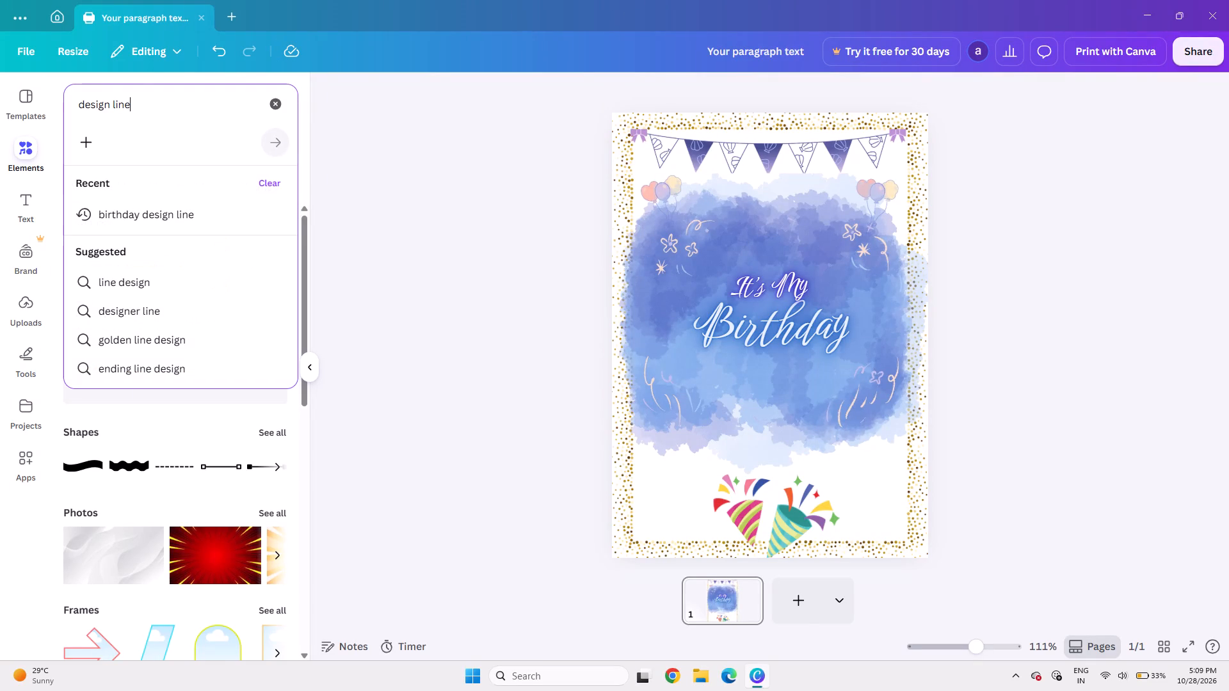
key(BackSpace)
key(BackSpace)
key(BackSpace)
key(BackSpace)
key(BackSpace)
key(BackSpace)
key(BackSpace)
key(BackSpace)
key(BackSpace)
key(BackSpace)
key(BackSpace)
key(BackSpace)
key(BackSpace)
key(BackSpace)
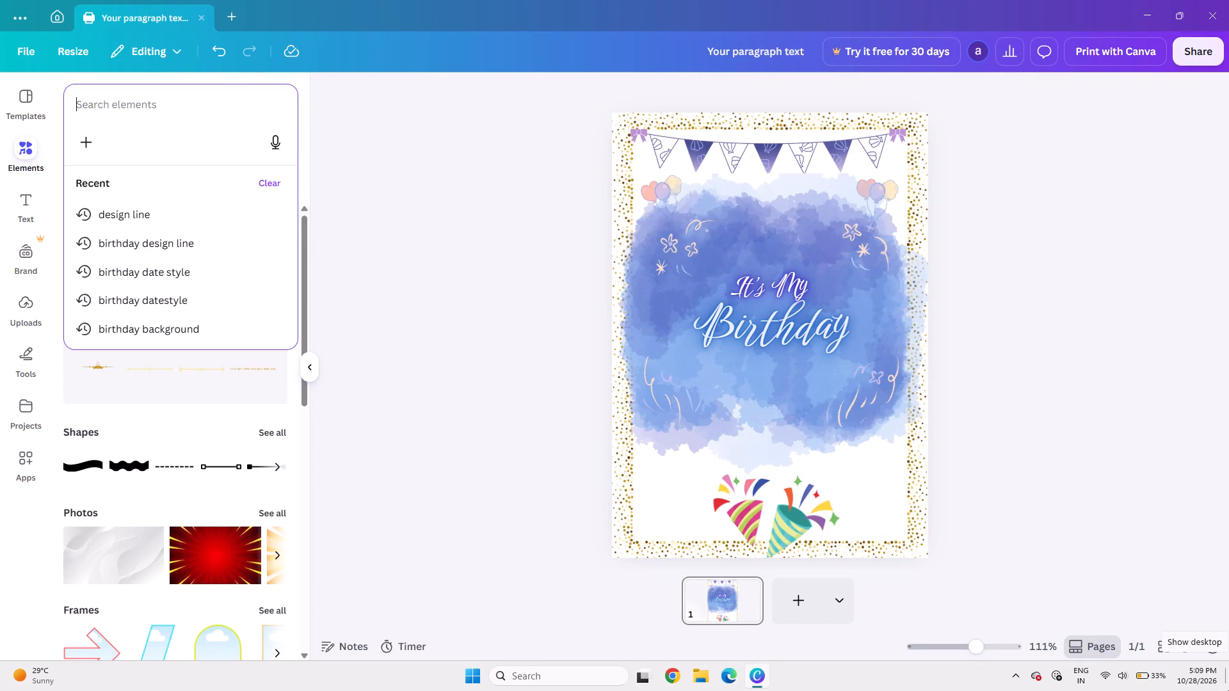
key(g)
key(o)
text(ld)
key(space)
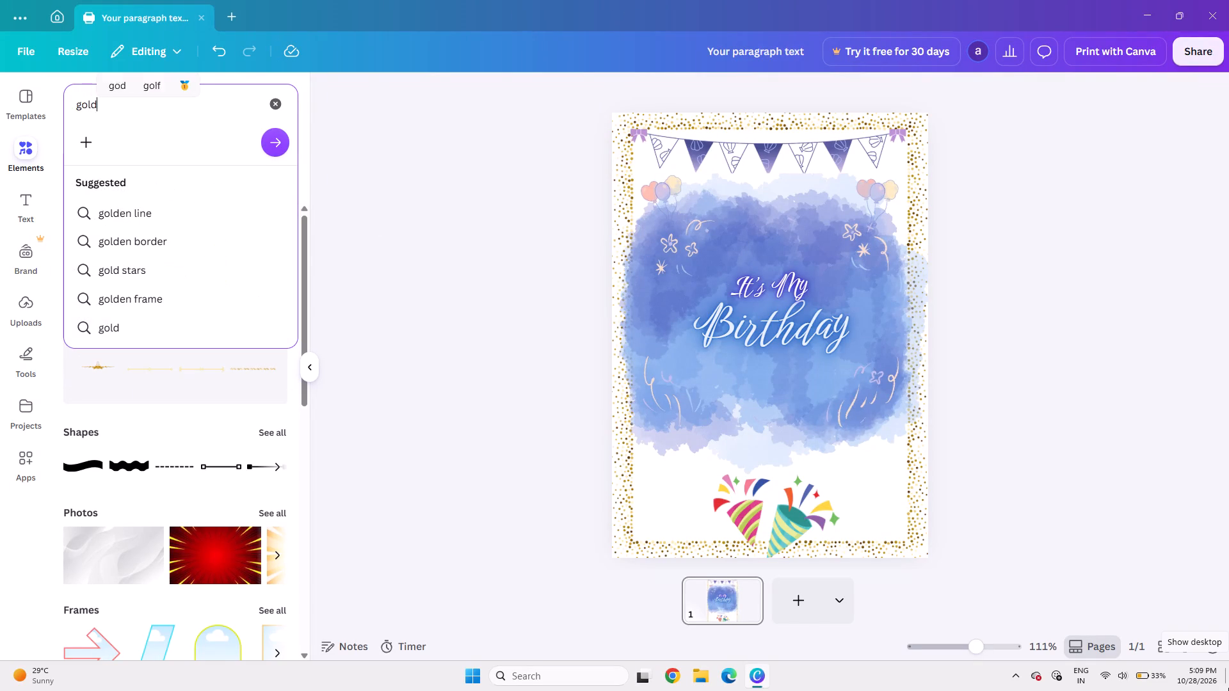
key(c)
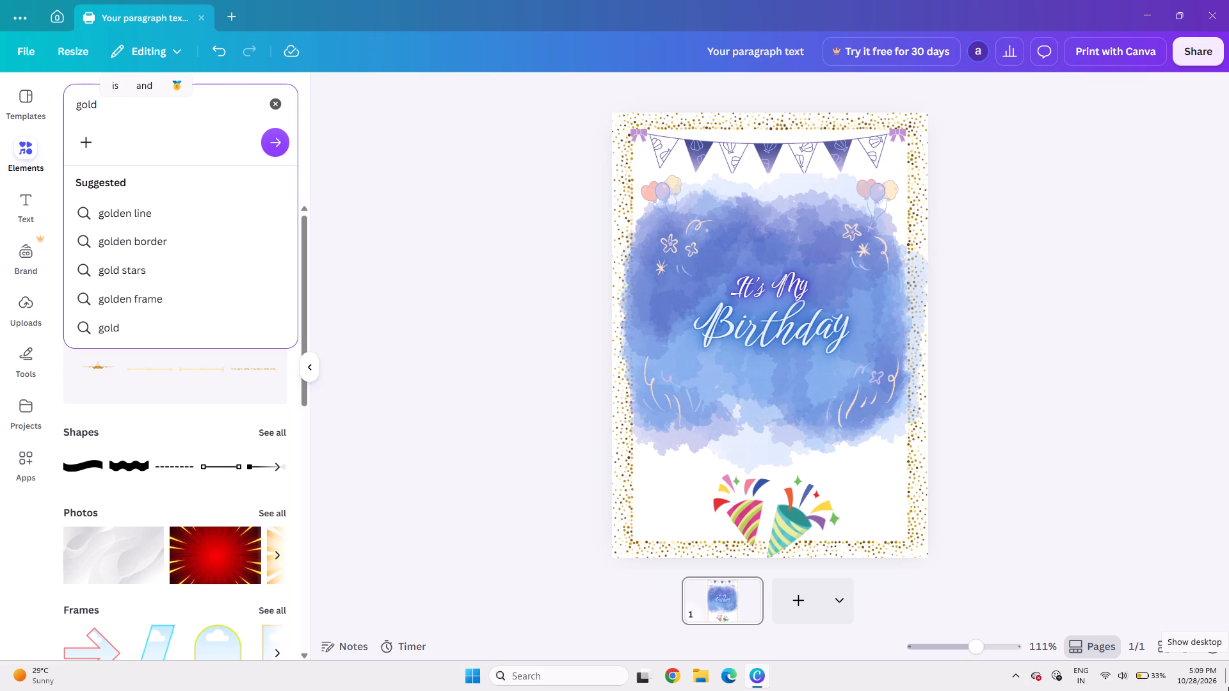
key(o)
key(n)
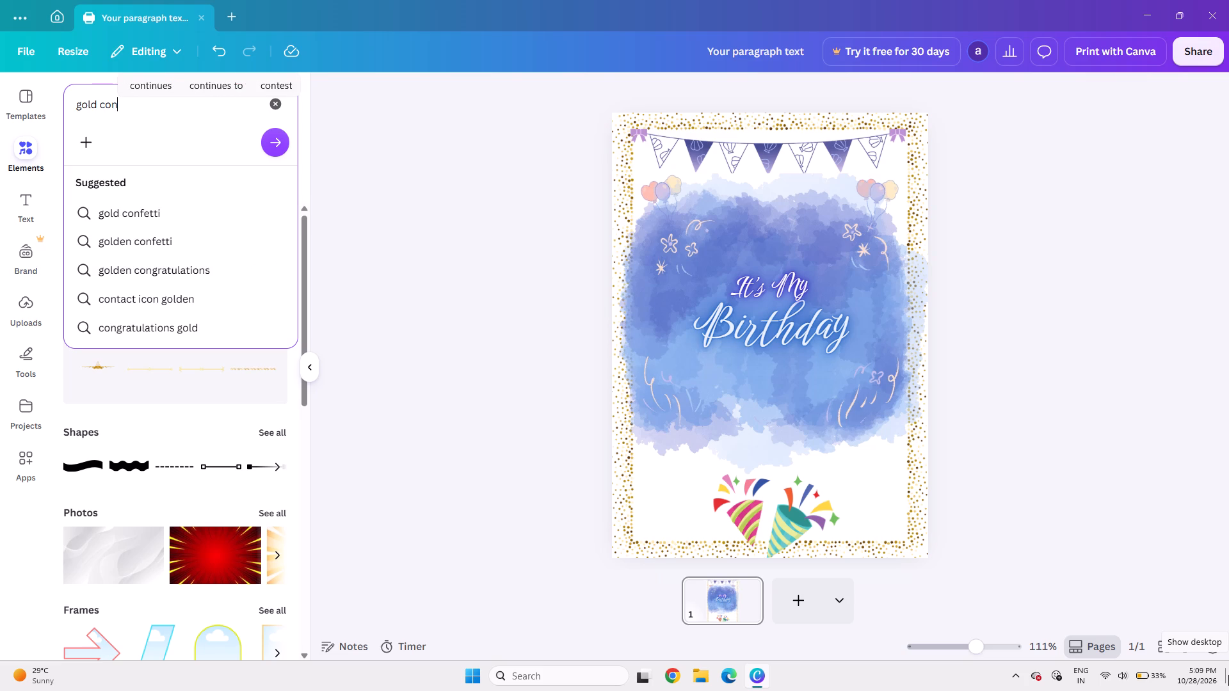
text(fe)
key(t)
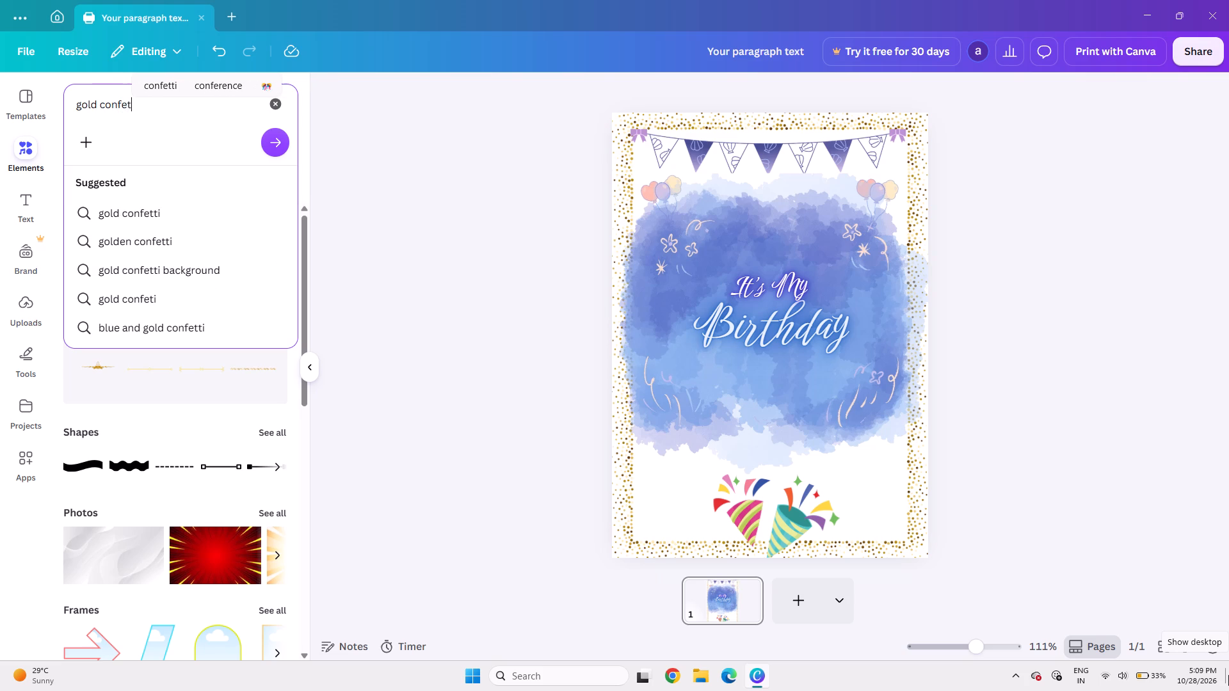
text(ti)
key(Return)
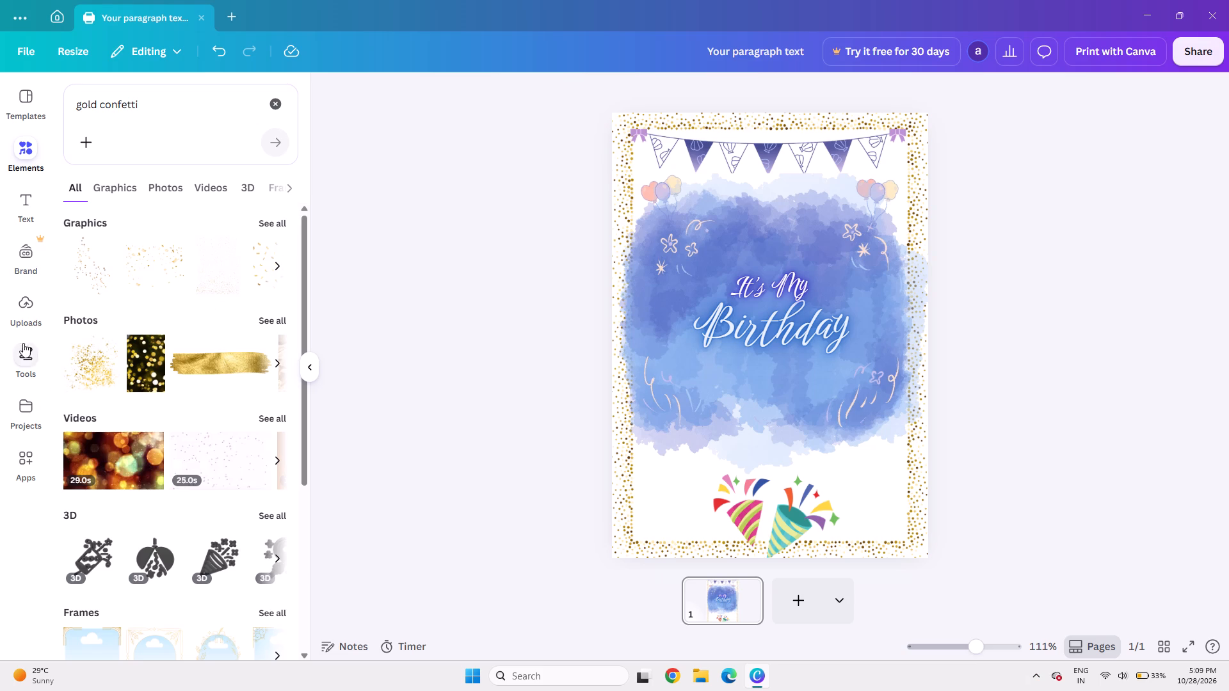
Add the tall scattered gold confetti graphic and place it in the page's lower-right corner, partly beyond the edges.
click(106, 274)
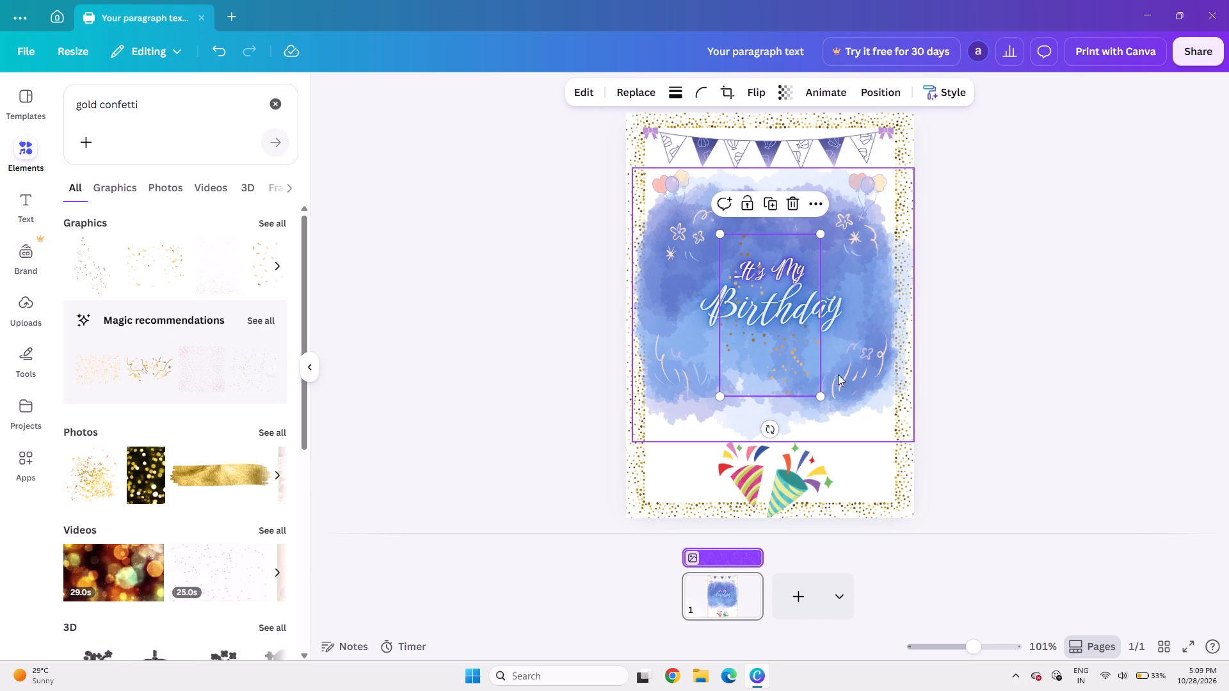
click(812, 353)
drag(815, 381, 942, 592)
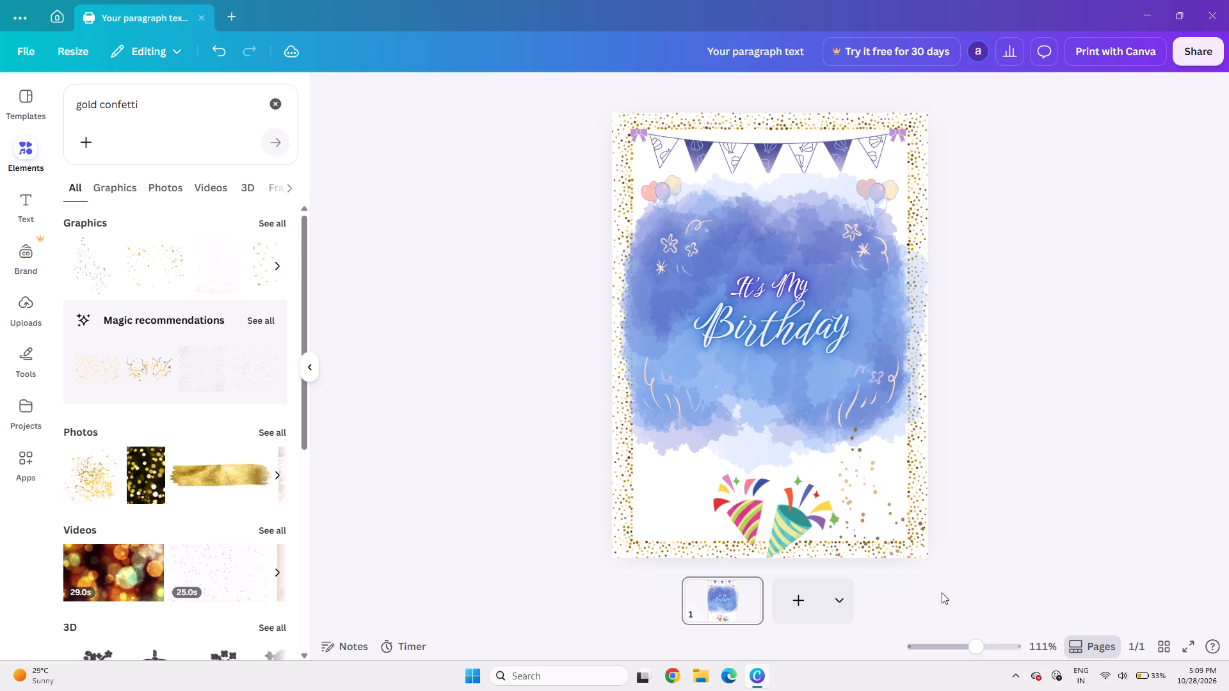
drag(942, 592, 947, 610)
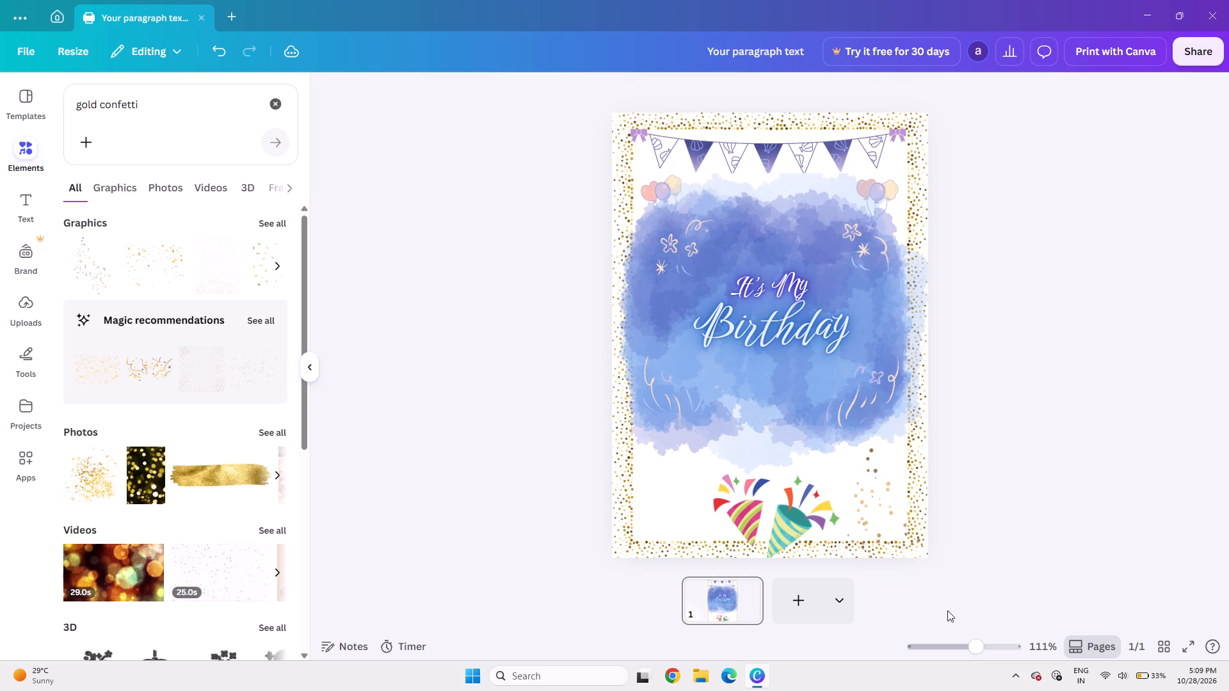
drag(947, 610, 956, 610)
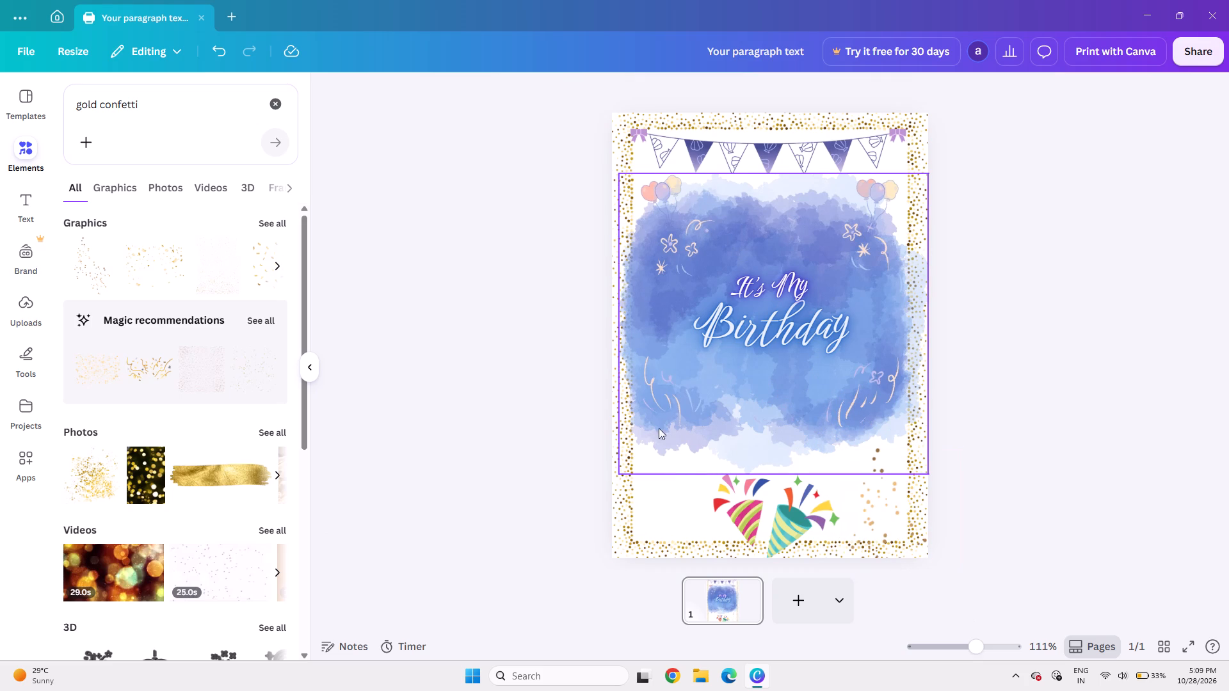
Add the wide gold confetti graphic with ribbon pieces and place it over the page's lower-left corner.
click(147, 258)
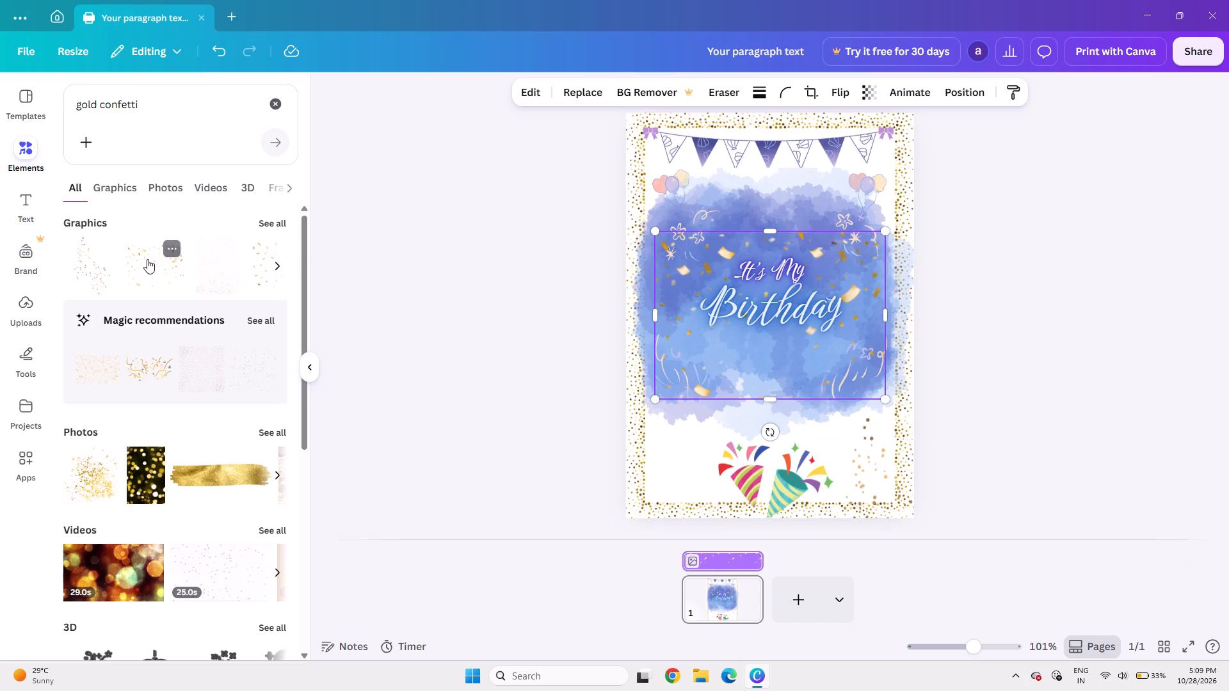
drag(810, 353, 673, 521)
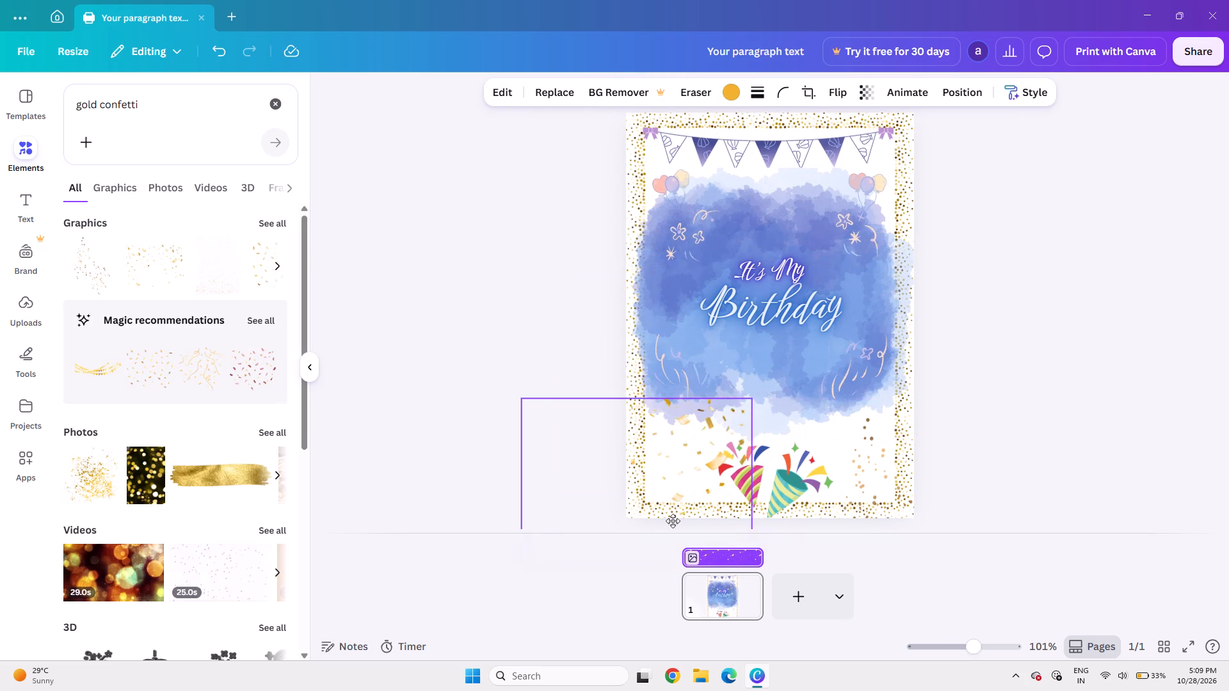
drag(673, 521, 634, 542)
Delete the party poppers at the bottom of the page.
click(755, 475)
click(796, 415)
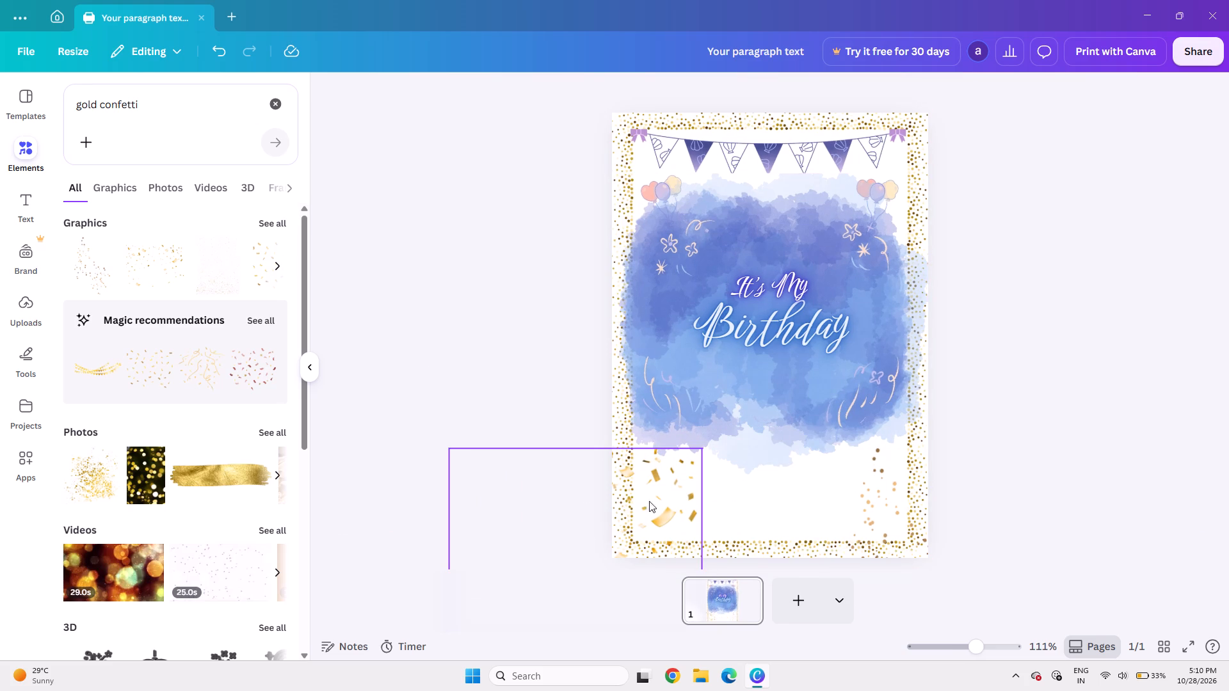
Move the wide gold confetti inward so it spreads across the white area at the bottom of the page.
drag(657, 501, 796, 513)
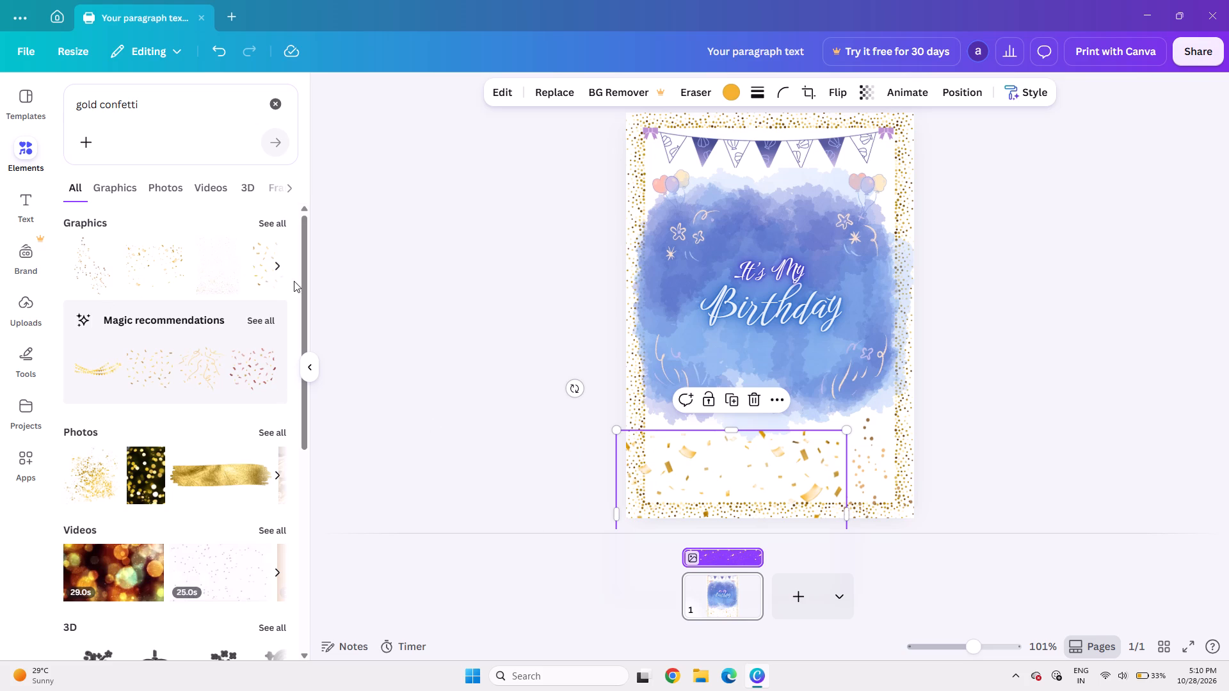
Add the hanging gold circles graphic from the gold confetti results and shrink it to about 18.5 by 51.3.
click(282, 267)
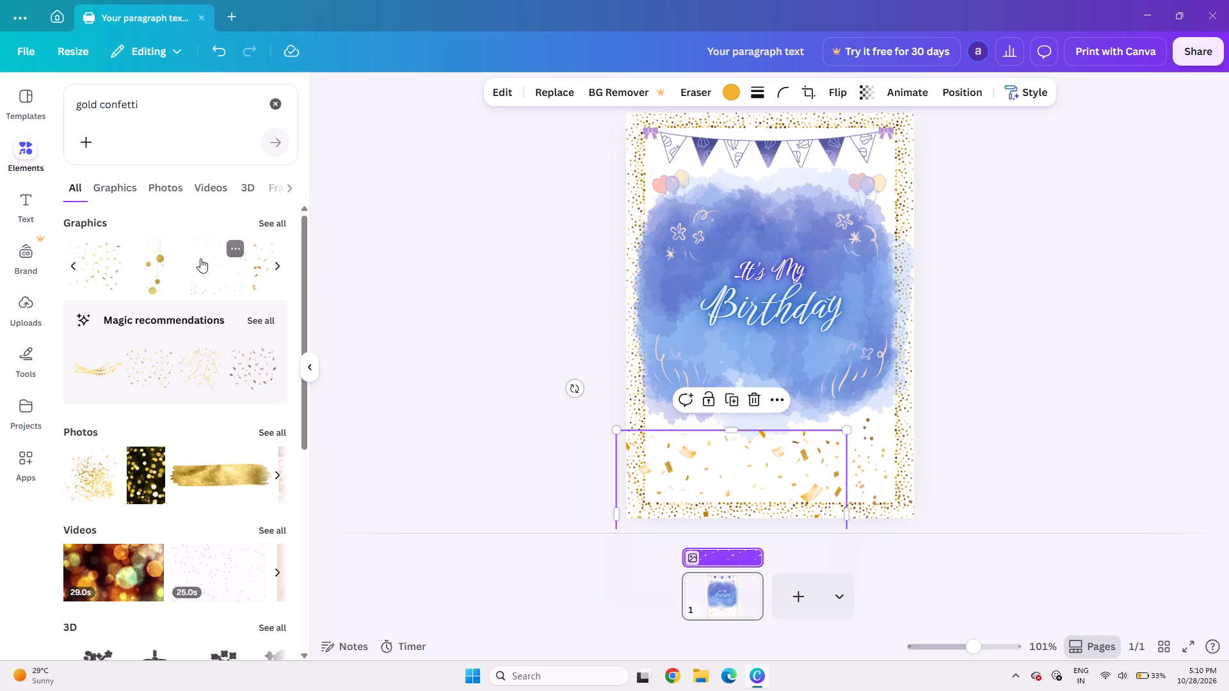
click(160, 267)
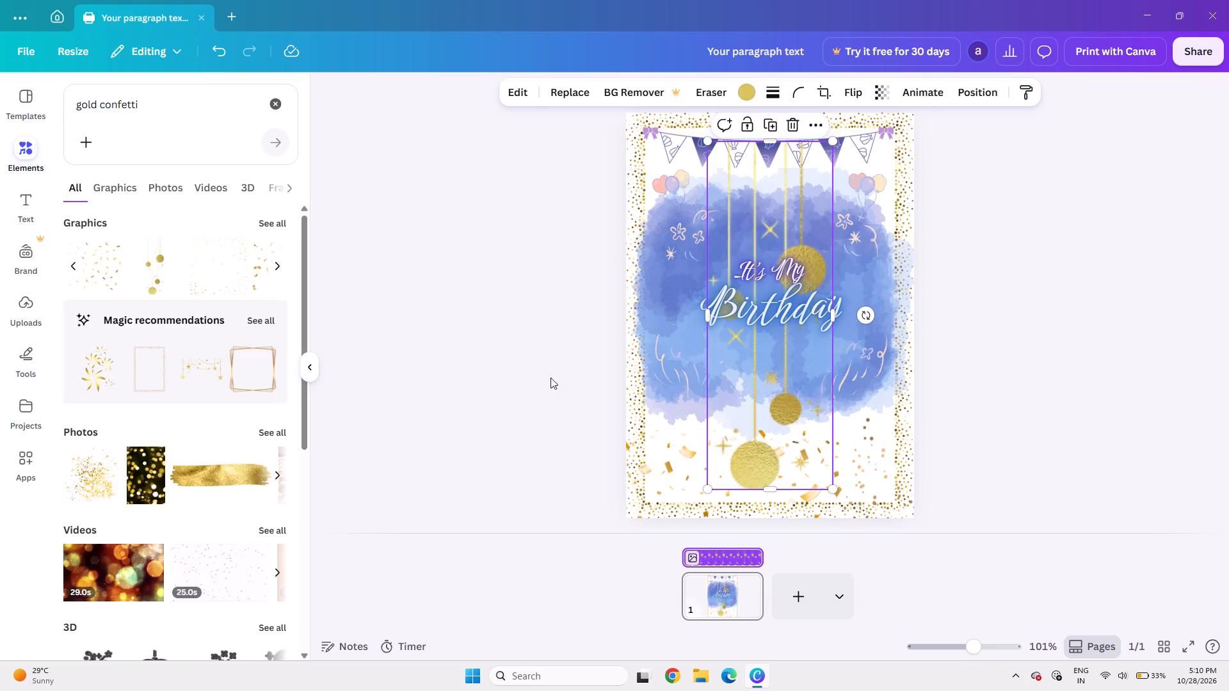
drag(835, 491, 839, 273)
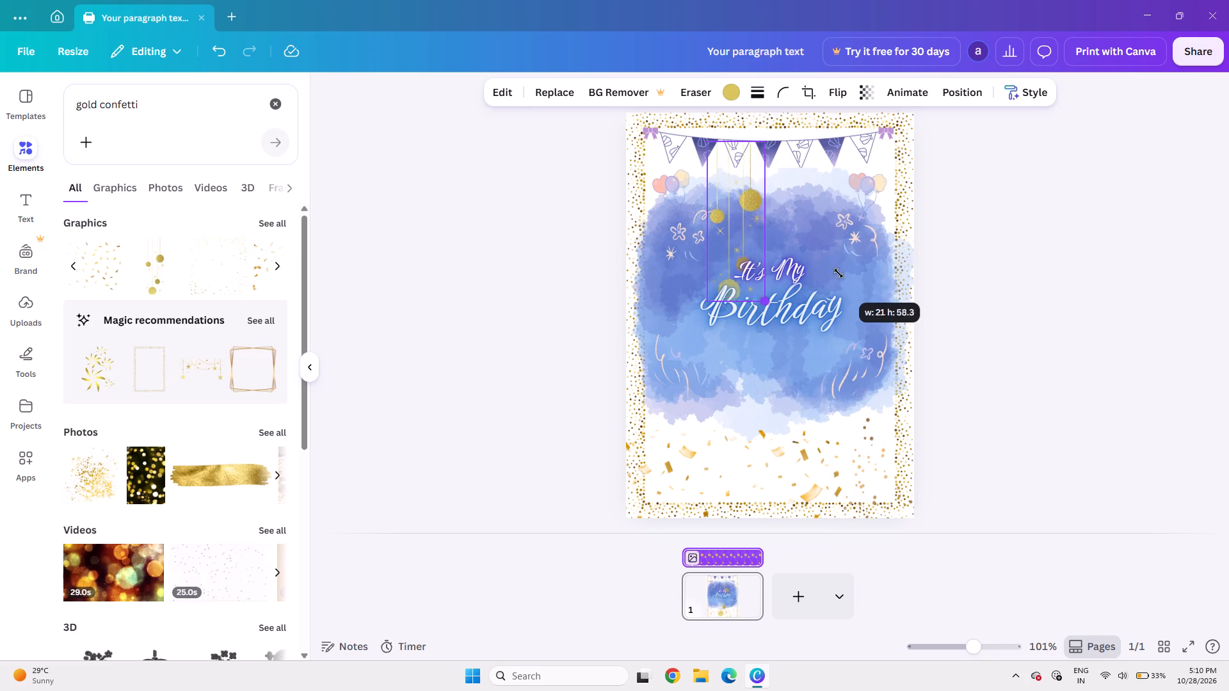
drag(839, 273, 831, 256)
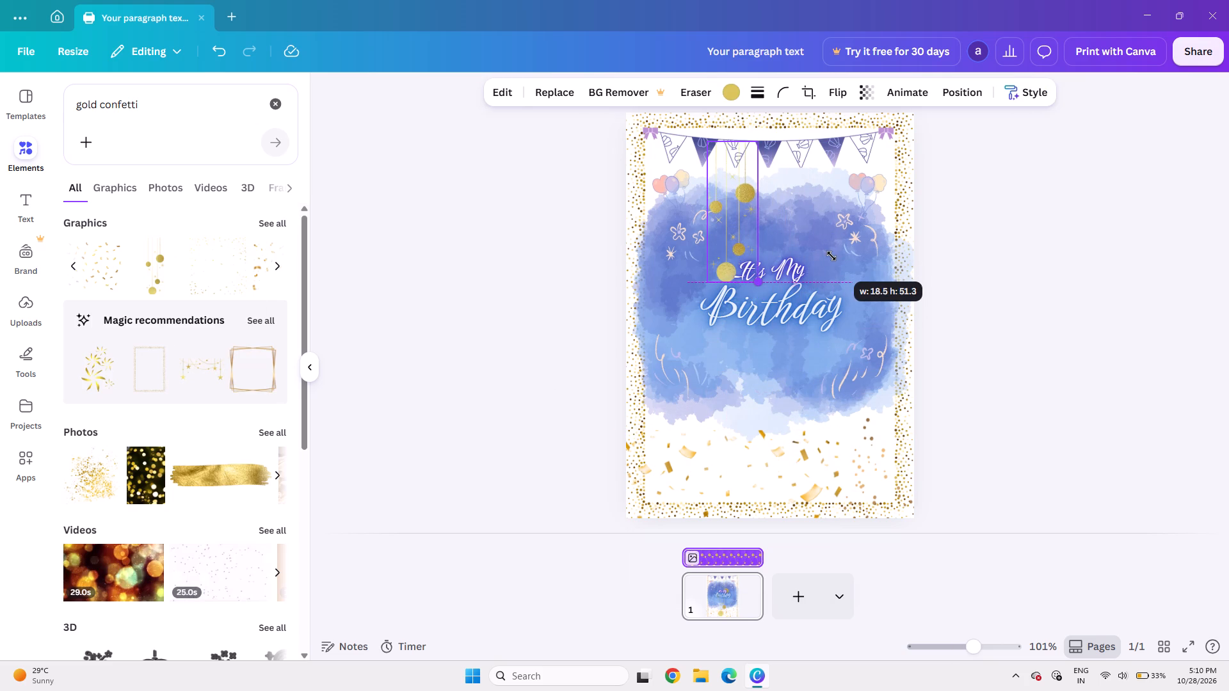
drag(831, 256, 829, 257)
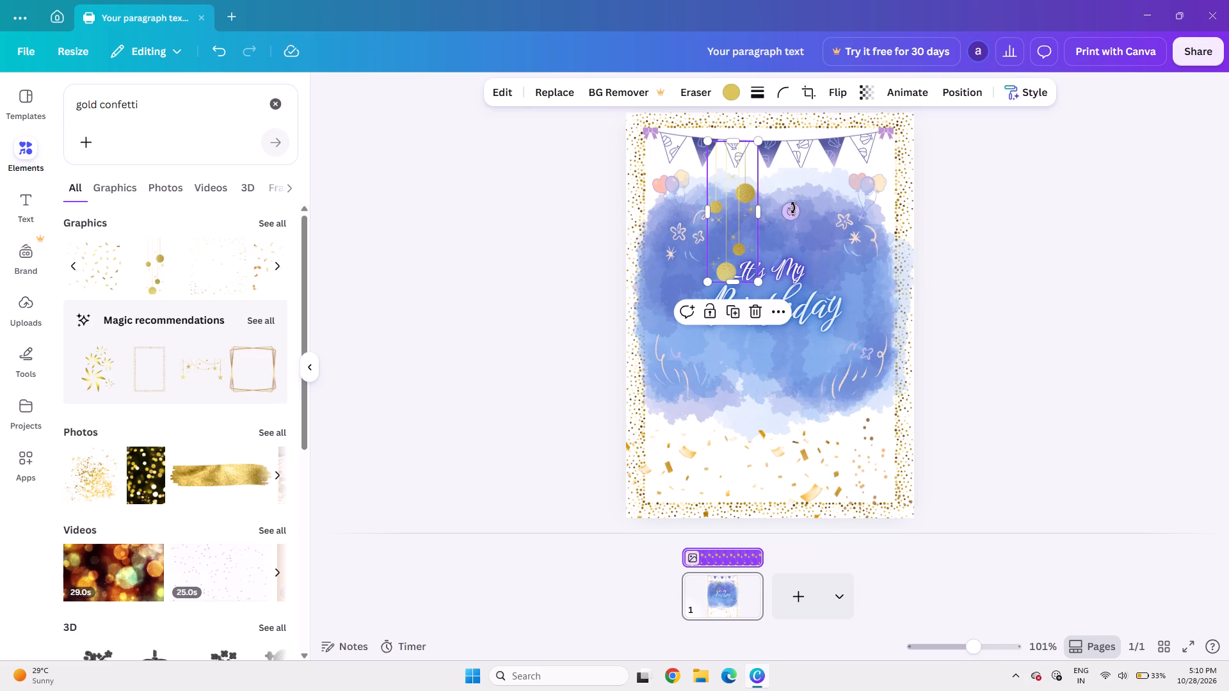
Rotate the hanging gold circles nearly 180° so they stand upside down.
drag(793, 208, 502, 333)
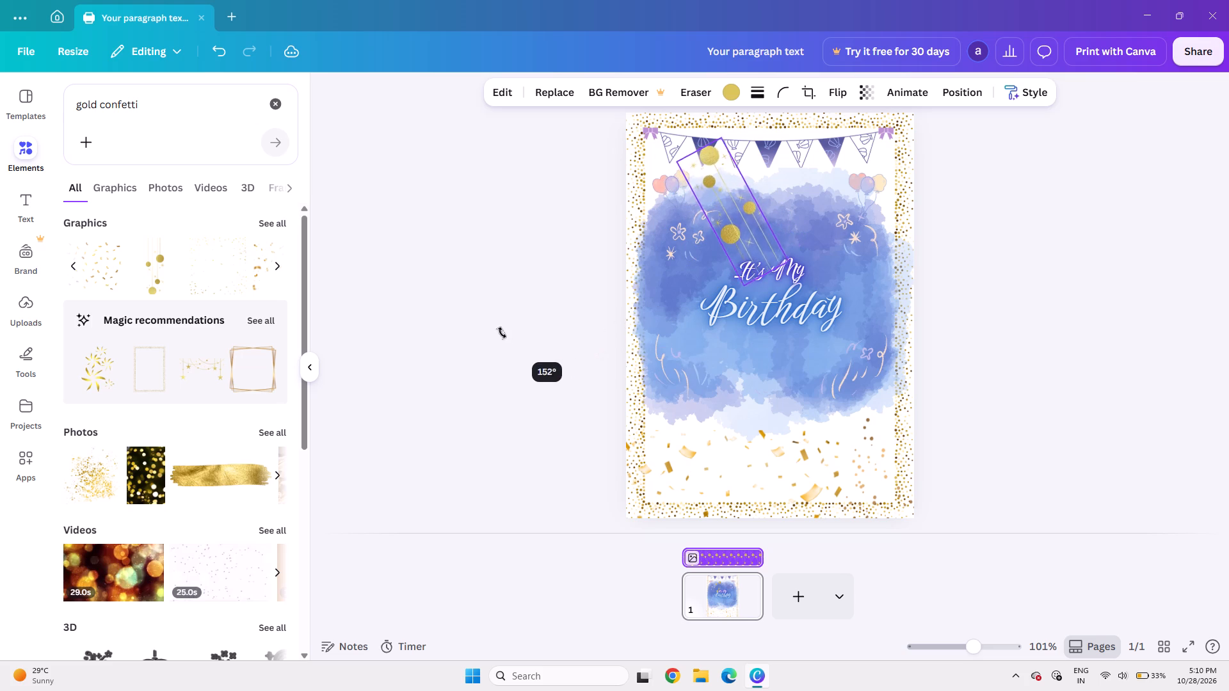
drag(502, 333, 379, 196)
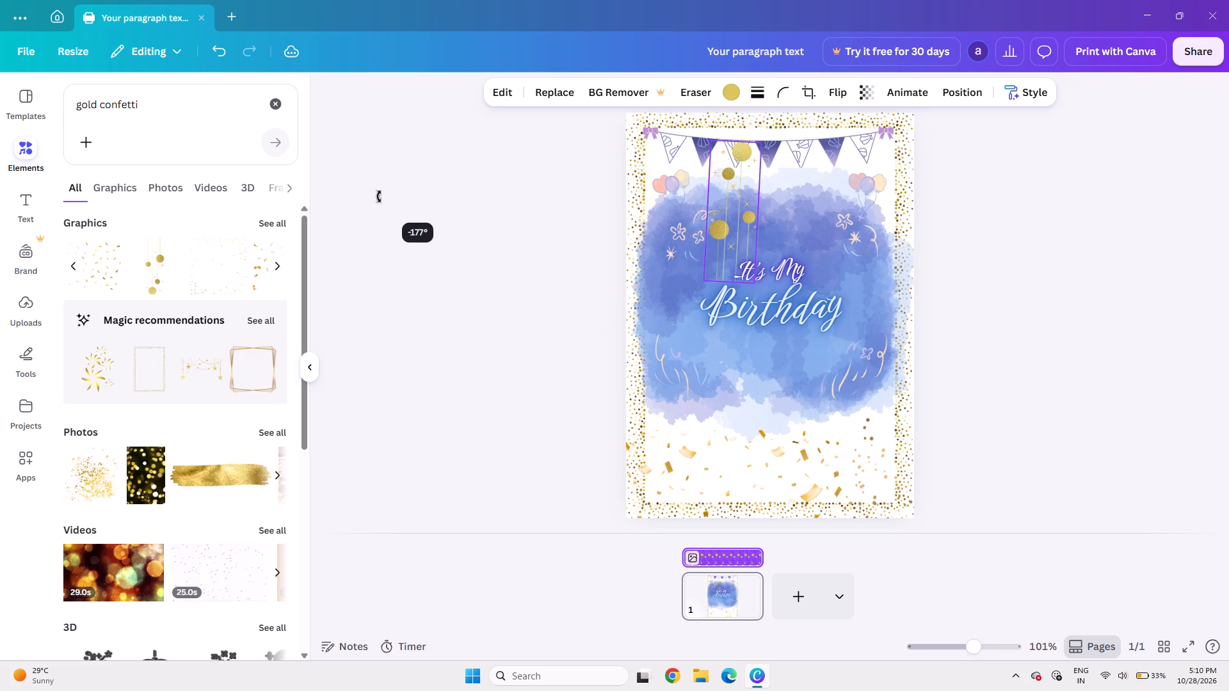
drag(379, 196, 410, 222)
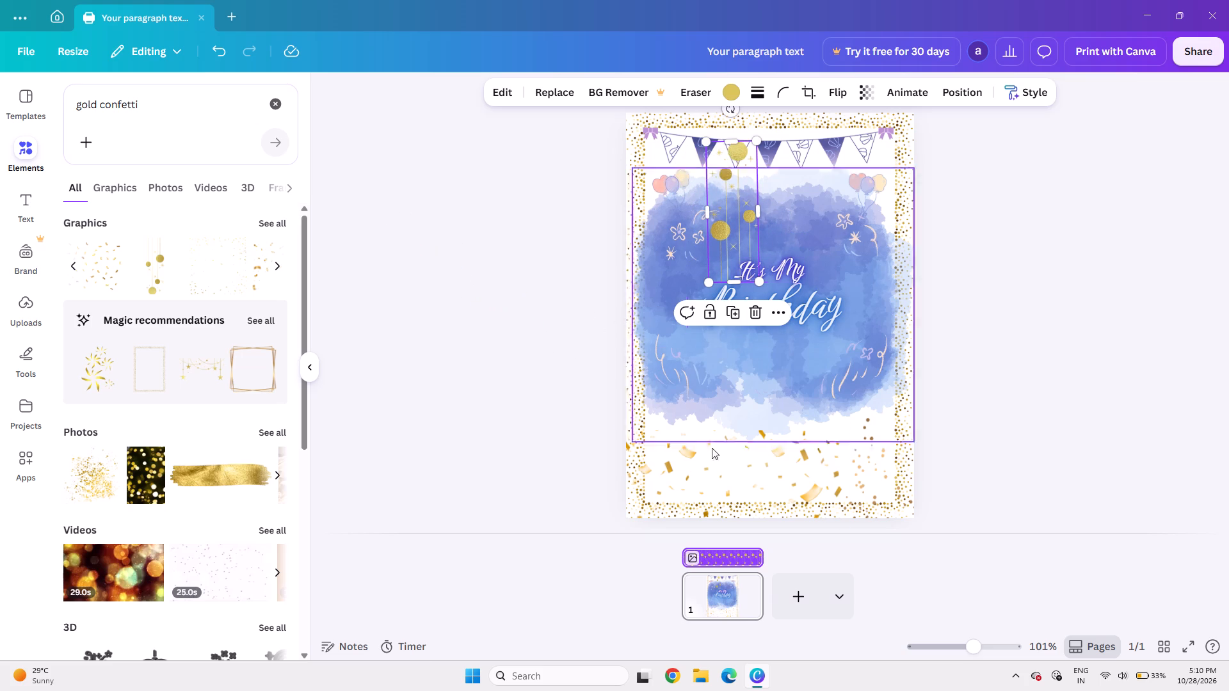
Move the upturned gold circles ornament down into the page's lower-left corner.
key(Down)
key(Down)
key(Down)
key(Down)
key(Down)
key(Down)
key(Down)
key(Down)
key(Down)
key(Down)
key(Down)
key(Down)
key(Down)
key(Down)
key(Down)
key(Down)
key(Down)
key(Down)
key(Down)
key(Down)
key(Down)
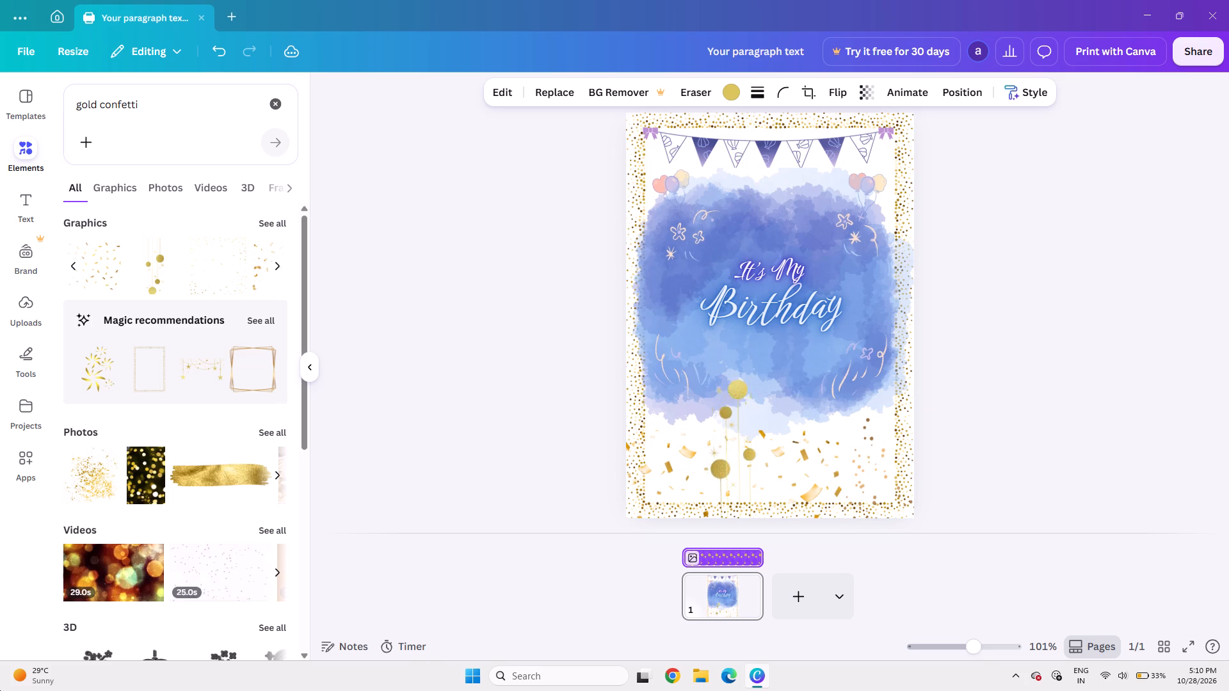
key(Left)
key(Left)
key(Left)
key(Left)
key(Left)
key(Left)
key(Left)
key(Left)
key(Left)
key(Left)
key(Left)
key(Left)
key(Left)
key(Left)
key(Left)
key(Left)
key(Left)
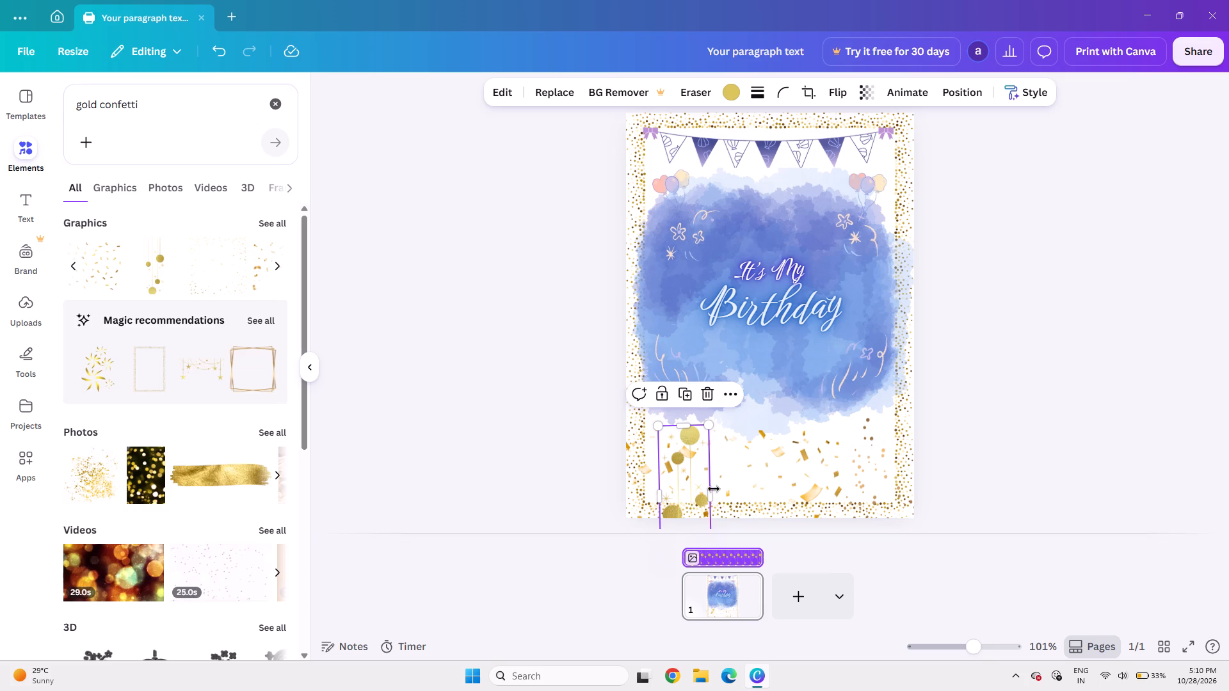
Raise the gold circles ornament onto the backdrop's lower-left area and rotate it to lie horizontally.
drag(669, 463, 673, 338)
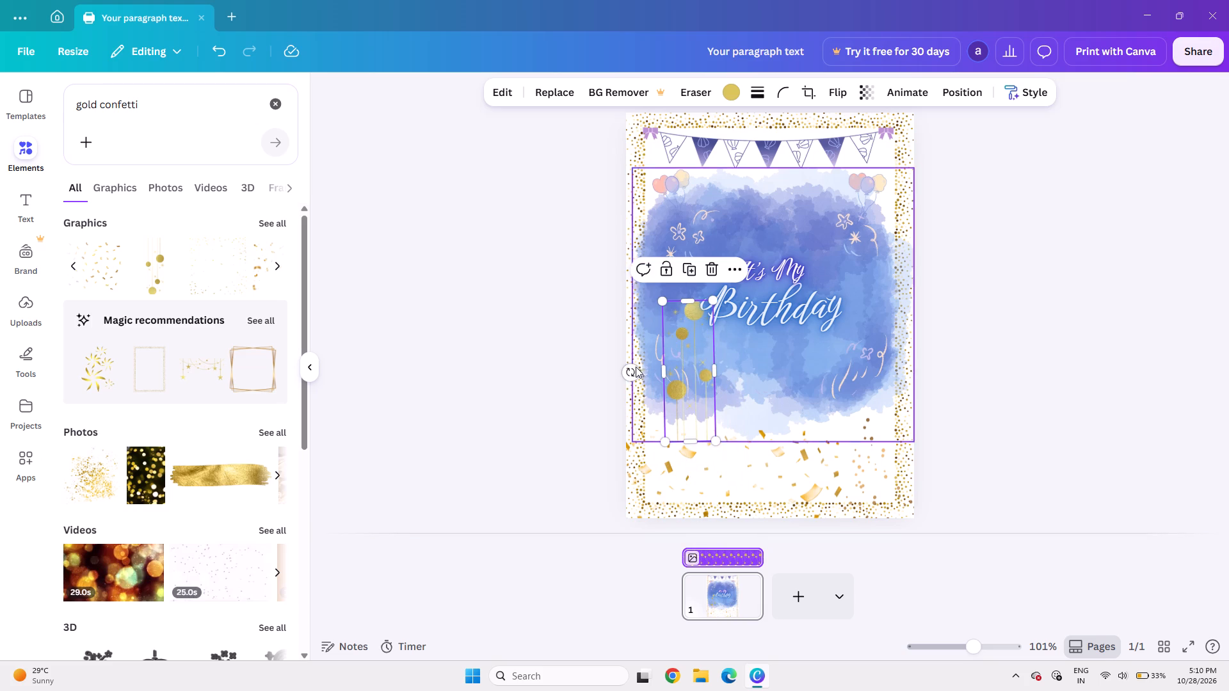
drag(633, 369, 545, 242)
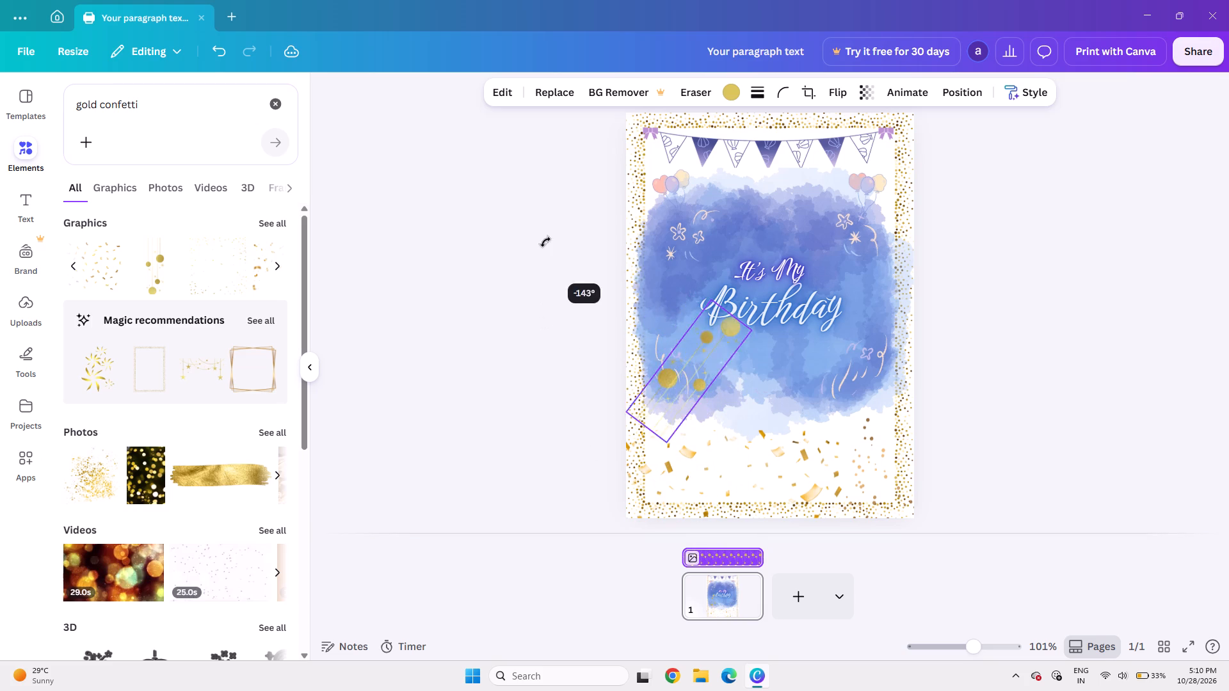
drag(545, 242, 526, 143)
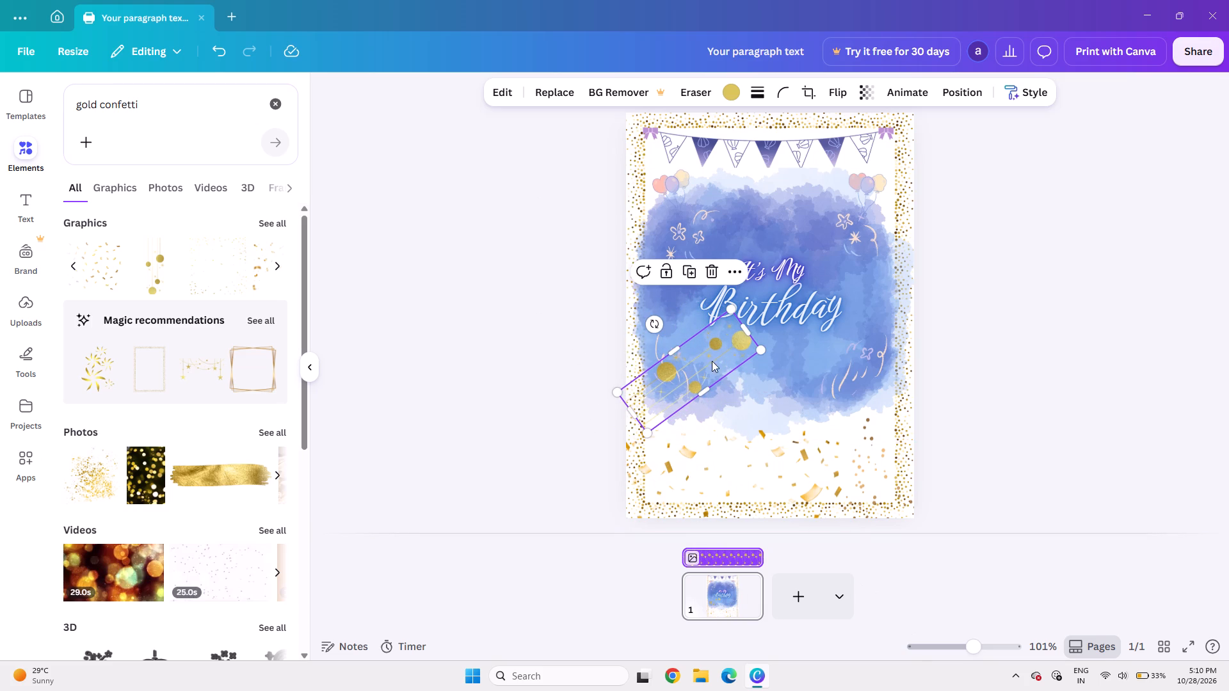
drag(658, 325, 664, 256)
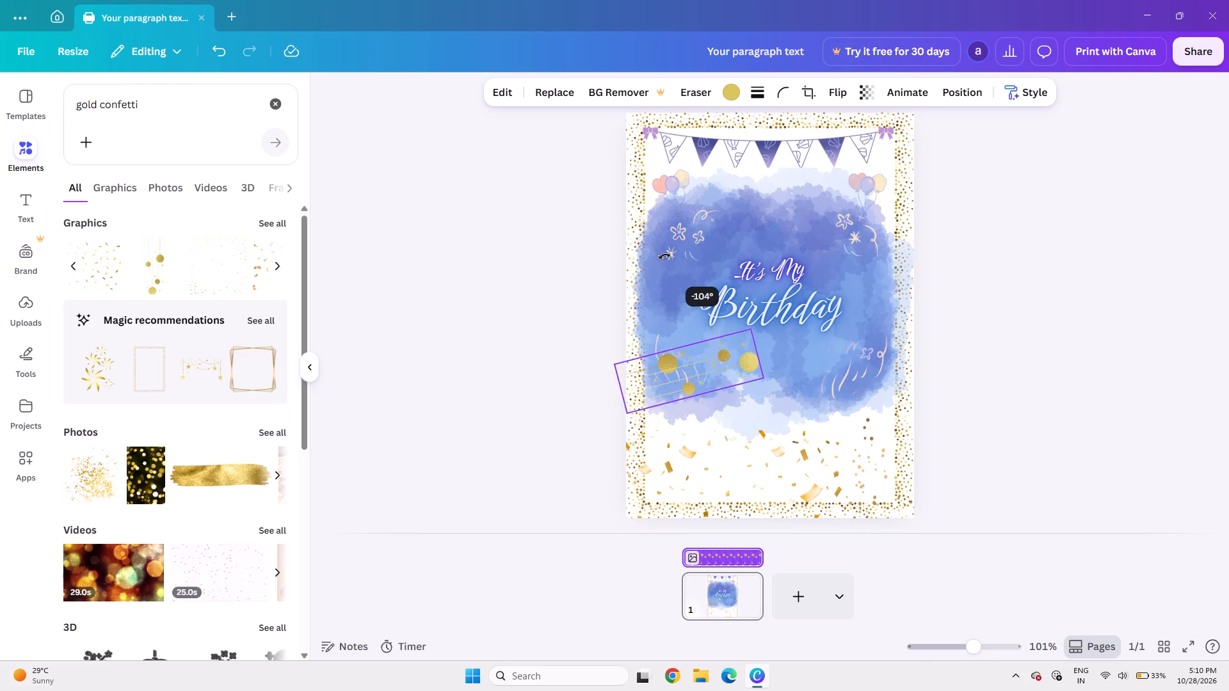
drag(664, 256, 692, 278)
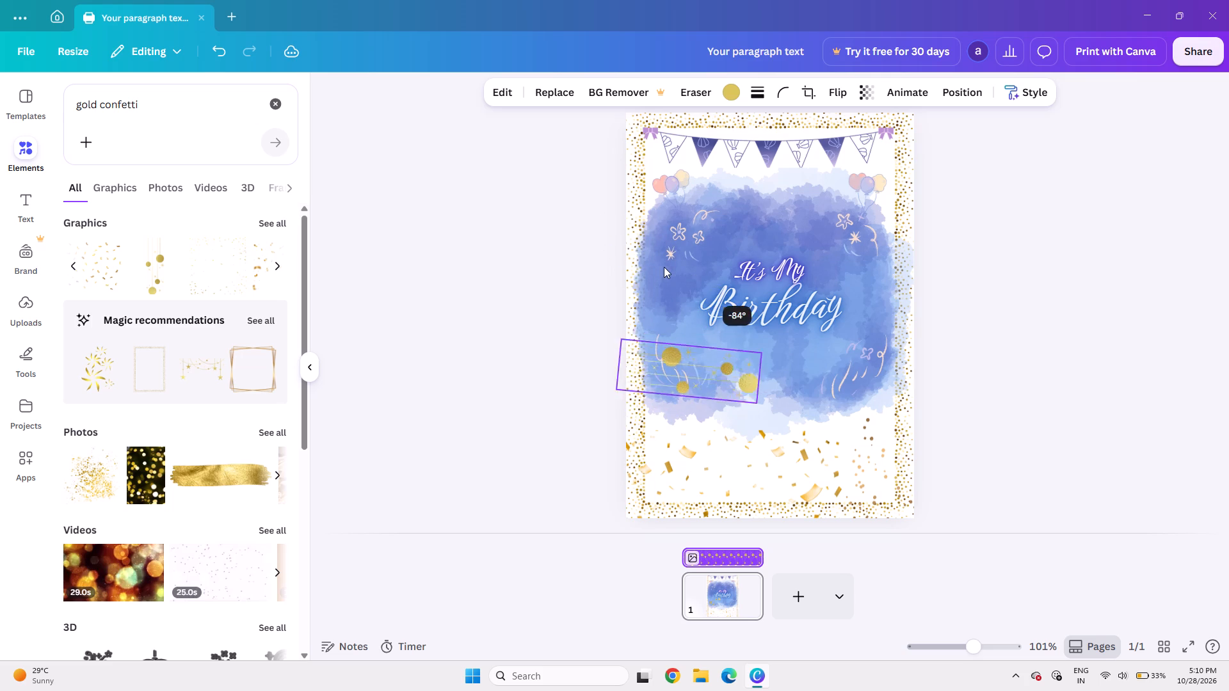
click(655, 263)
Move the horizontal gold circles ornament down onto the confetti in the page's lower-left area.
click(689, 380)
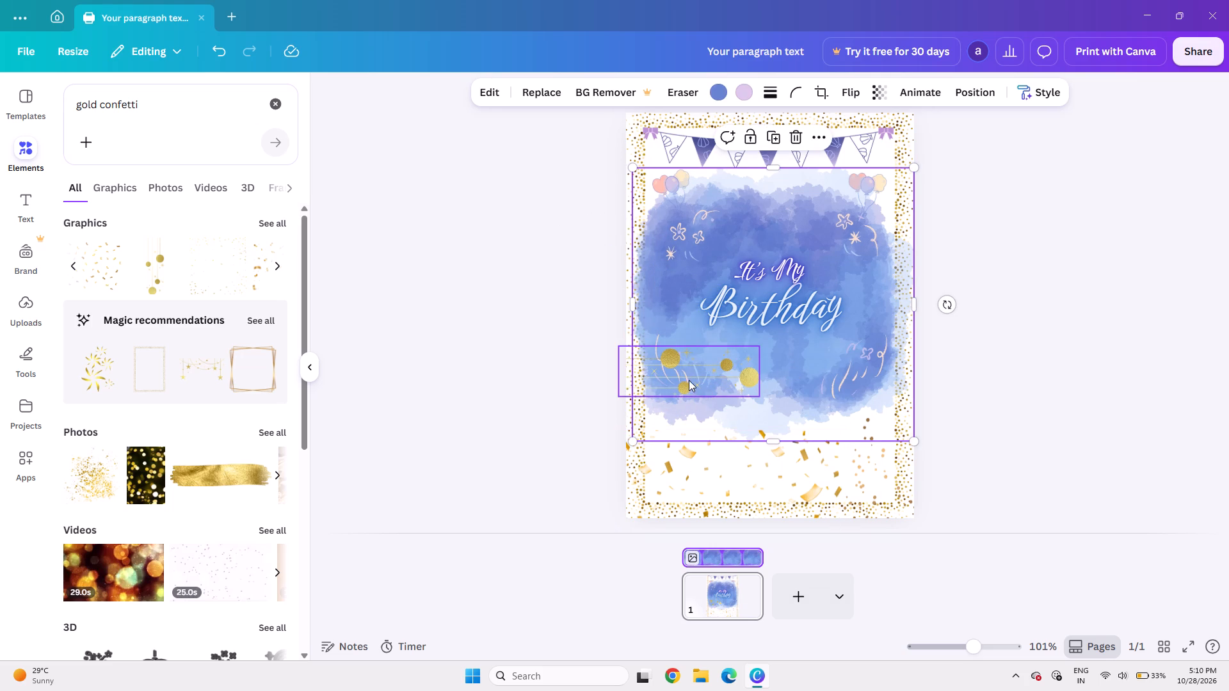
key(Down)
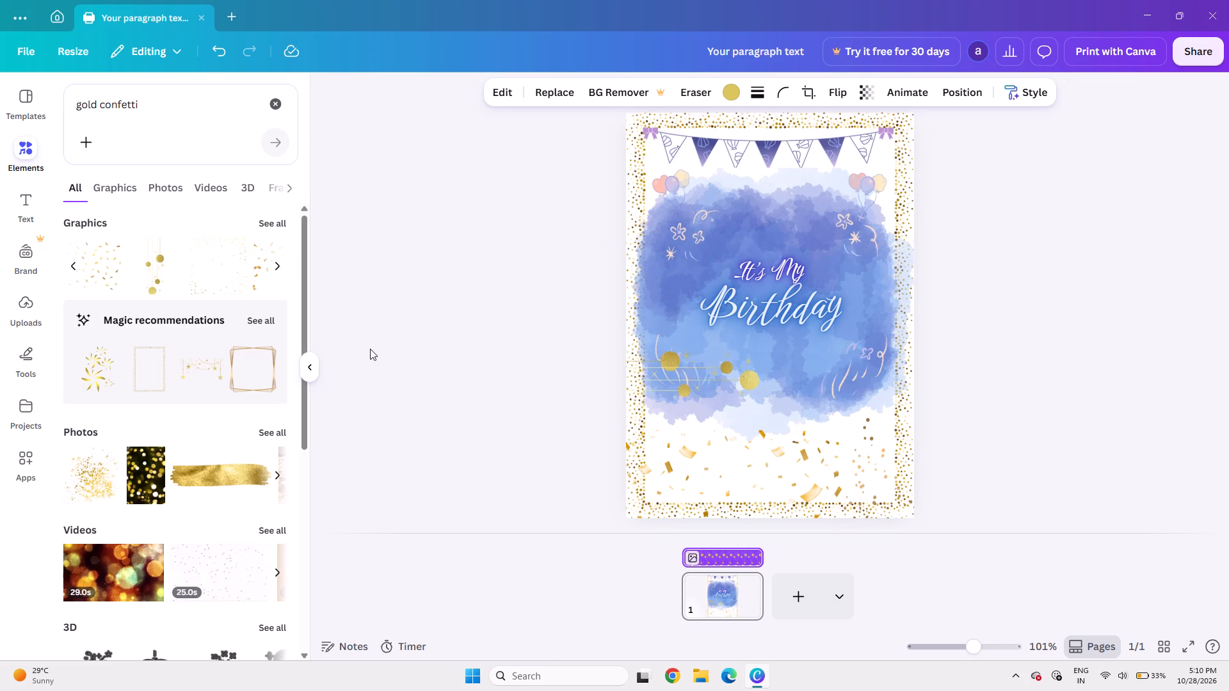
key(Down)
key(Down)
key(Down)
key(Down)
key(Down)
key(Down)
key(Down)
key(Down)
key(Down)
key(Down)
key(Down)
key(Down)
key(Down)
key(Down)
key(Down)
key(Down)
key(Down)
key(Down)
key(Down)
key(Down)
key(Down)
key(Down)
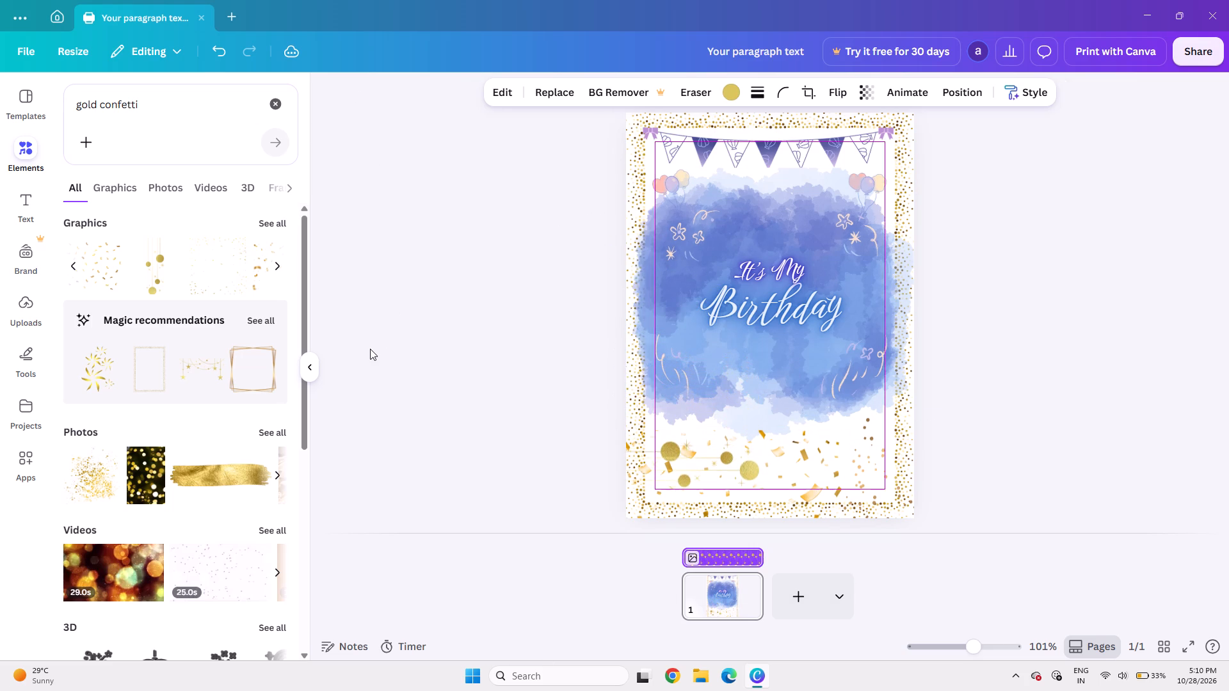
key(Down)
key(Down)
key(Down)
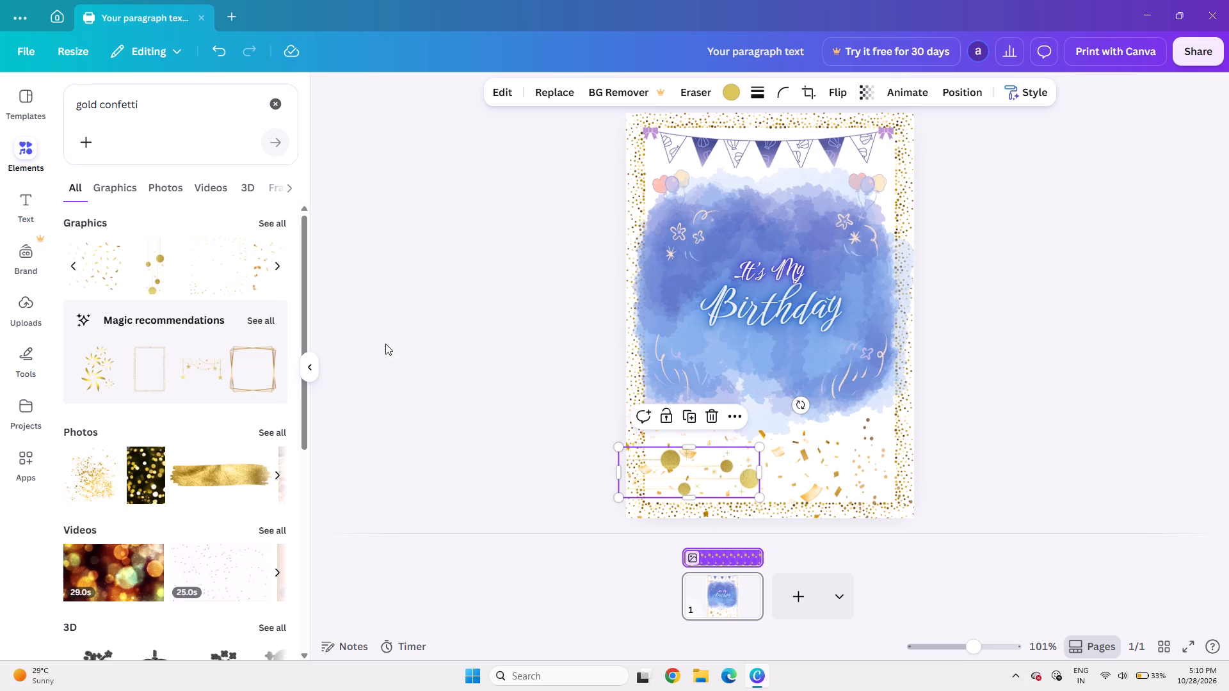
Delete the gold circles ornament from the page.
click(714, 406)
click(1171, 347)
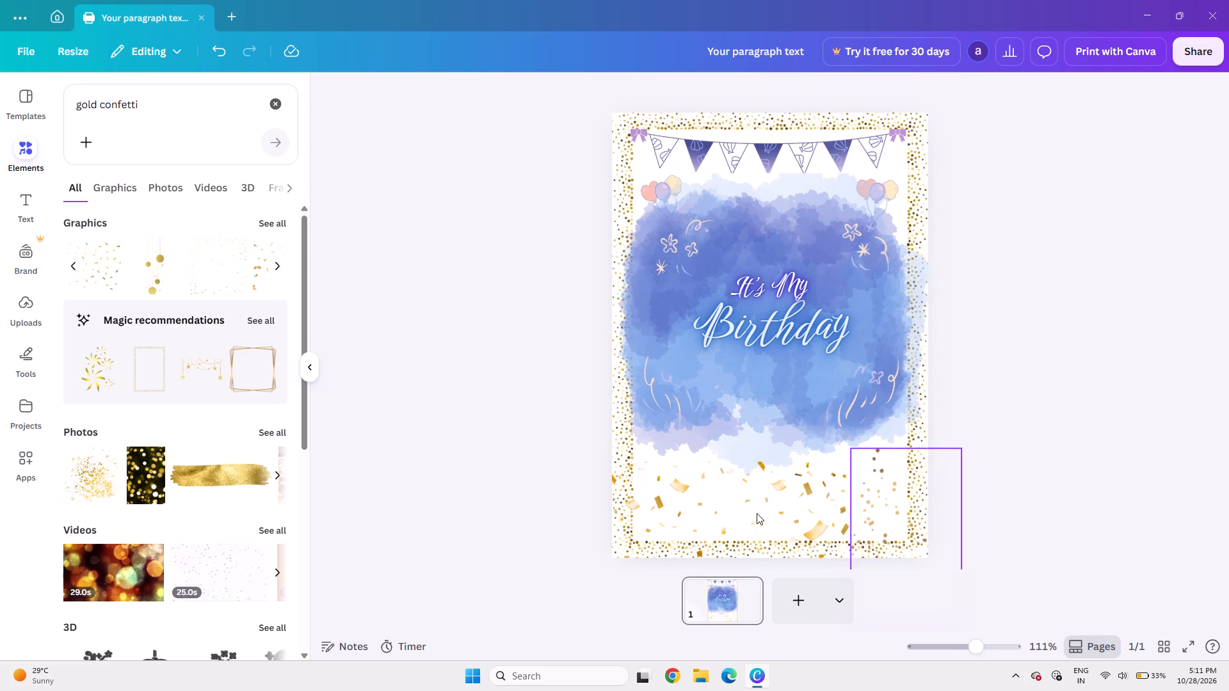
Recolour the large gold confetti graphic at the page's bottom to cobalt blue #004aad.
click(757, 513)
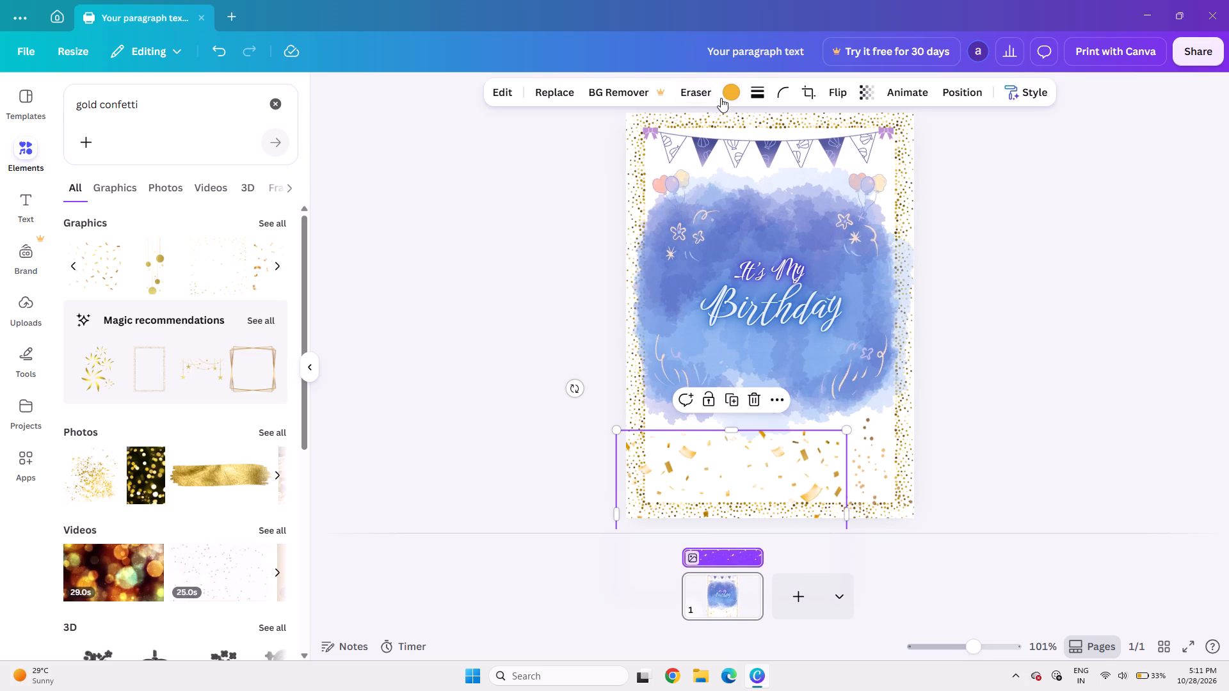
click(721, 98)
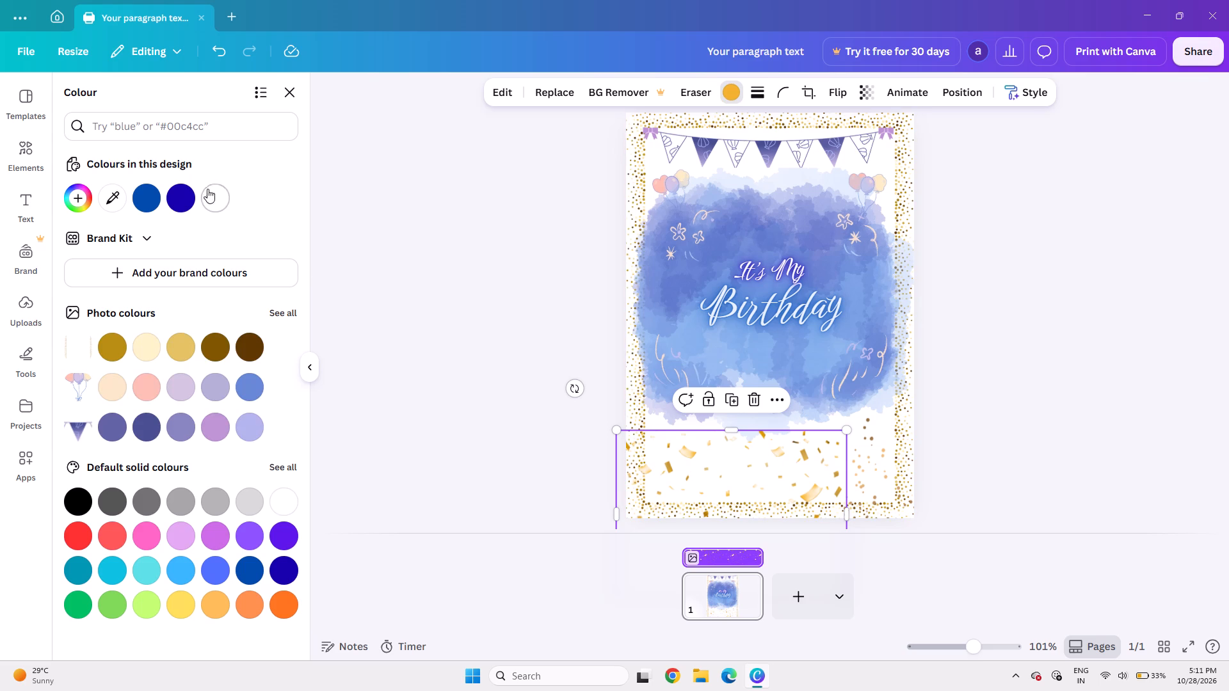
click(154, 193)
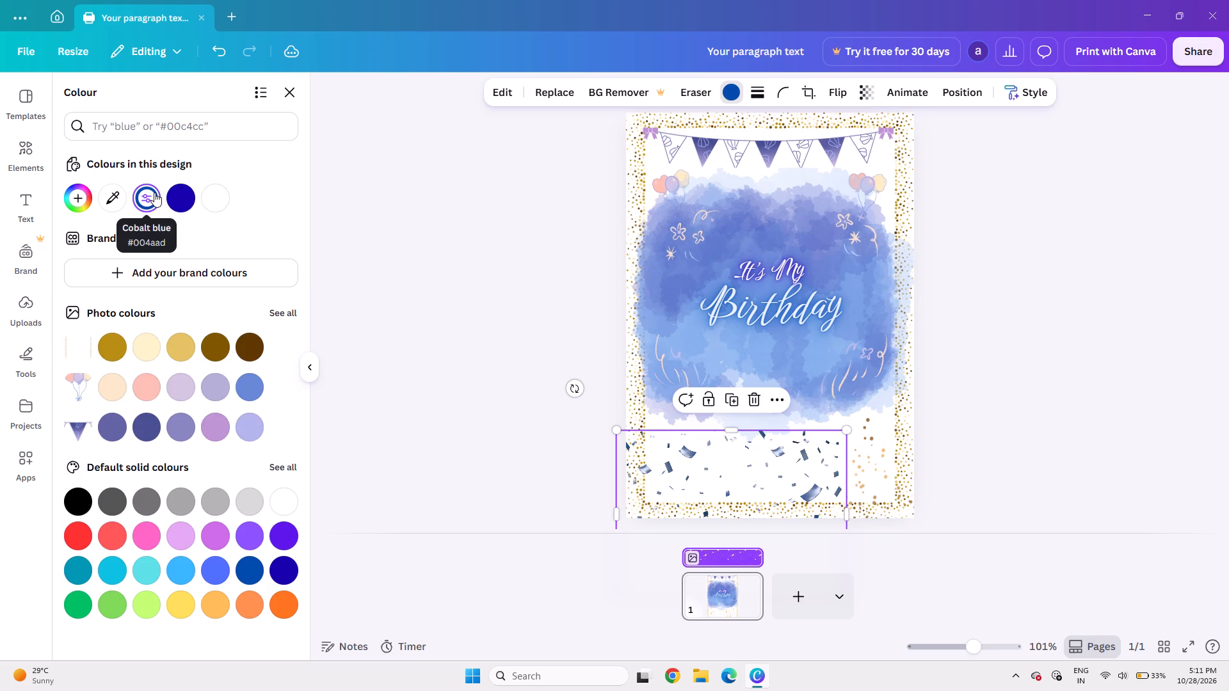
Delete the small gold dot confetti graphic from the page's lower-right corner.
click(863, 479)
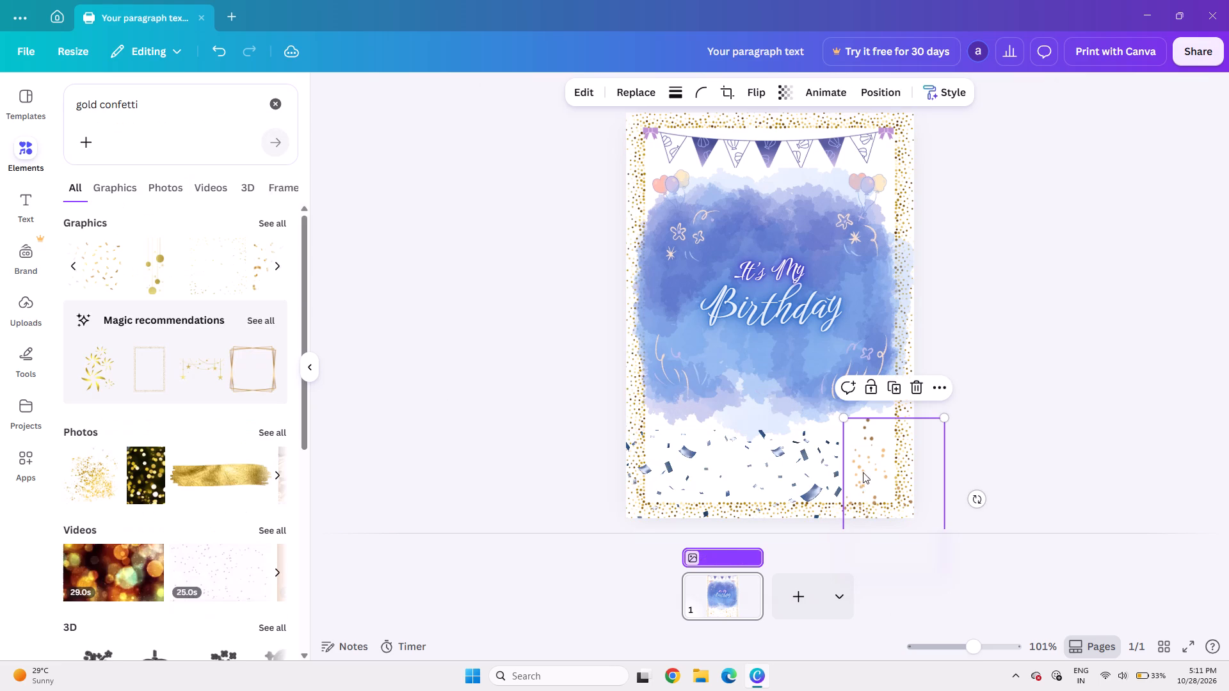
click(918, 387)
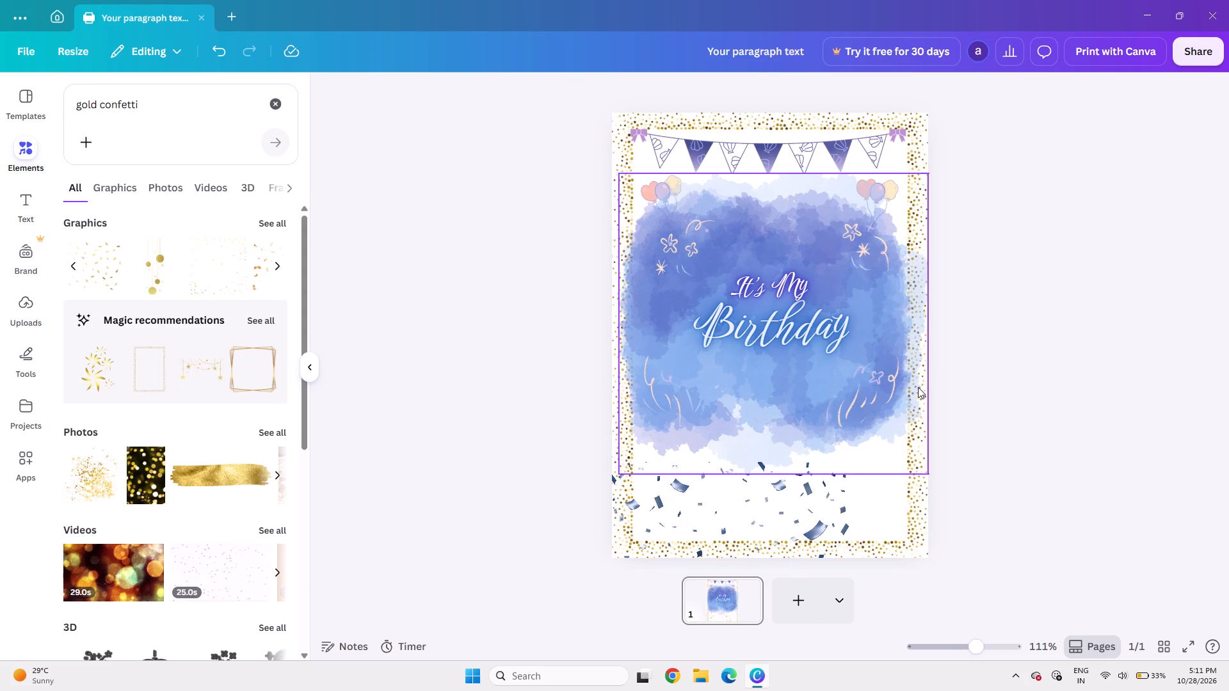
Centre the blue confetti below the backdrop and widen it on both sides to span the page's full width.
drag(739, 505, 762, 496)
drag(787, 486, 808, 482)
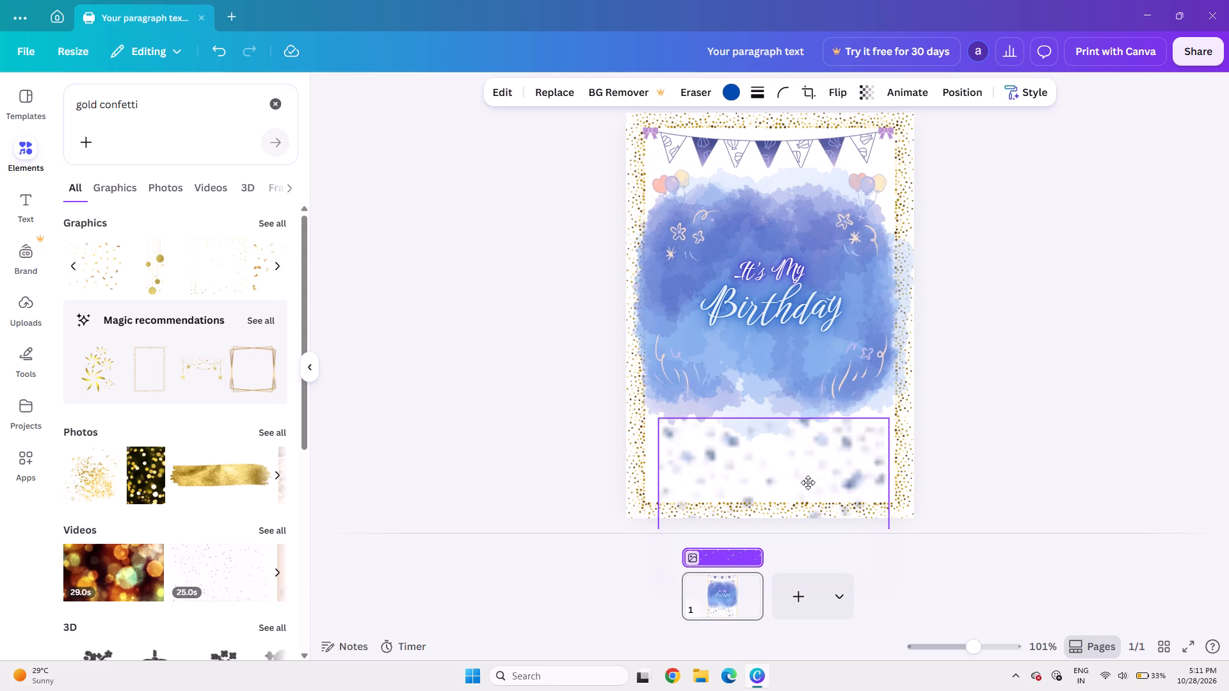
drag(808, 482, 796, 475)
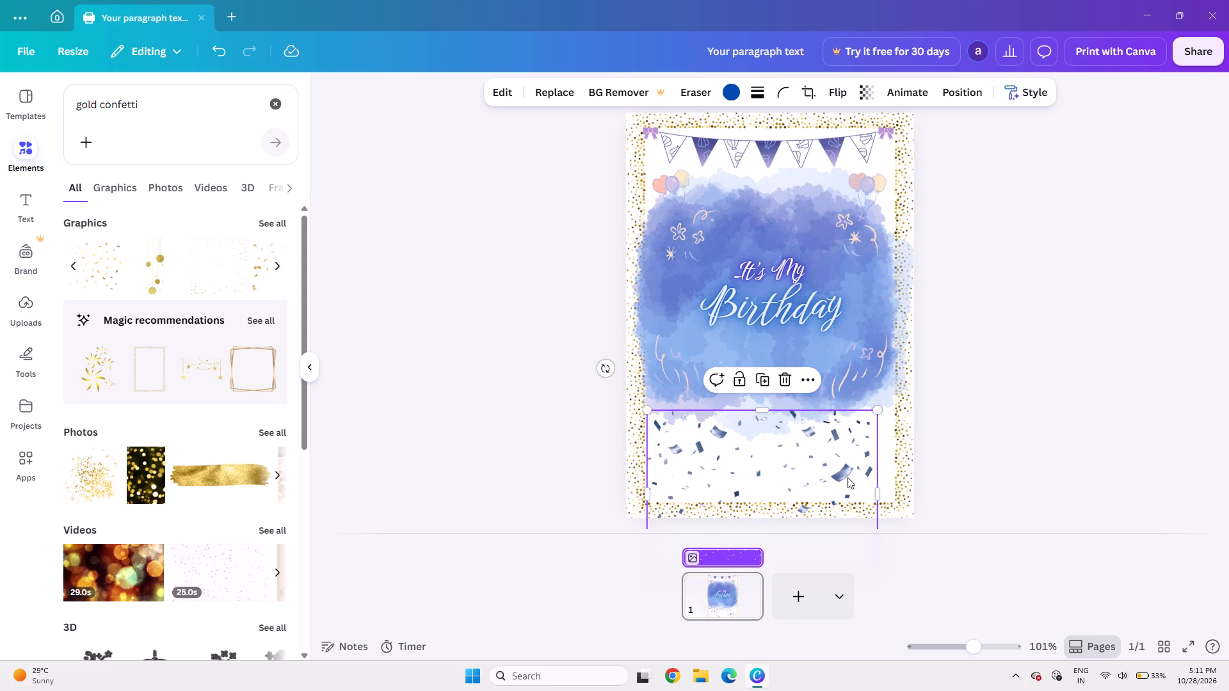
drag(874, 489, 903, 498)
drag(647, 492, 618, 480)
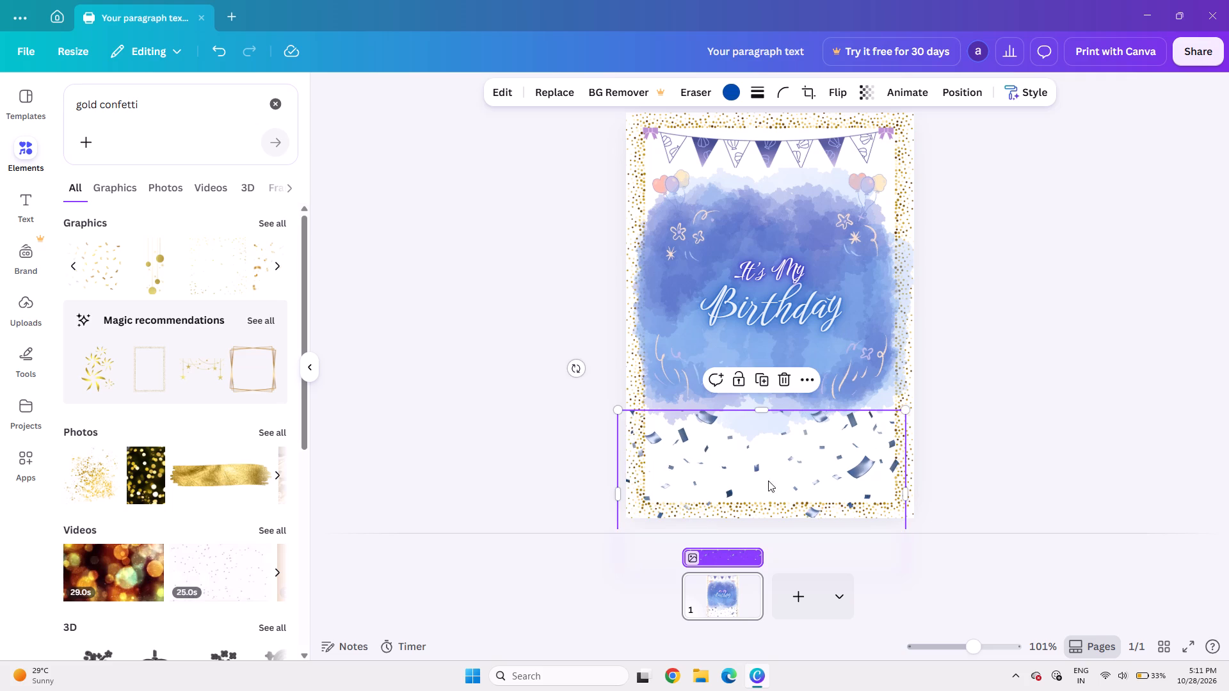
drag(773, 476, 782, 486)
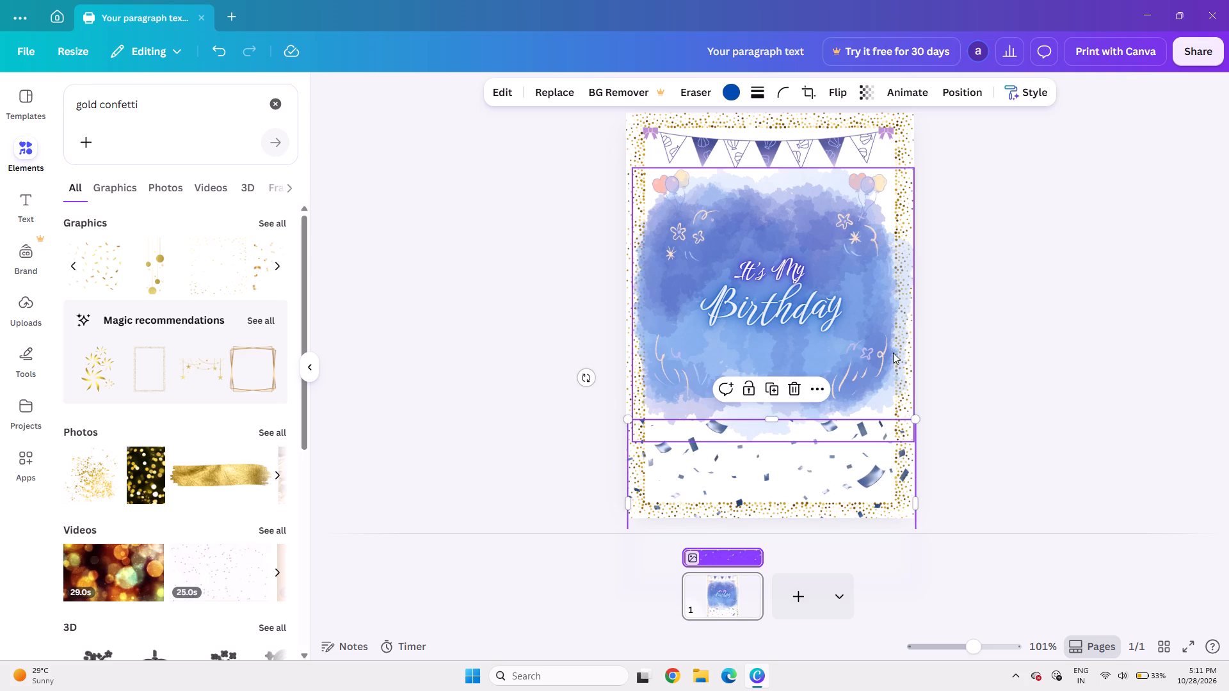
Recolour the darker gold dots of the page's dotted frame to cobalt blue #004aad.
click(898, 148)
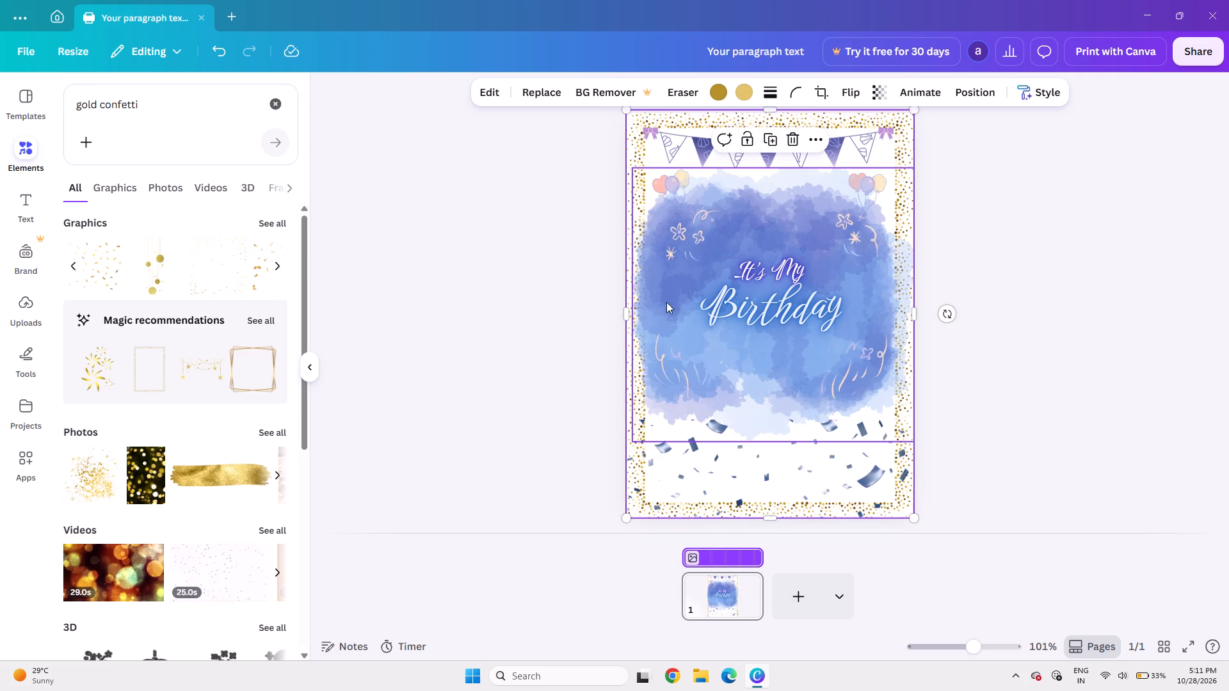
click(727, 96)
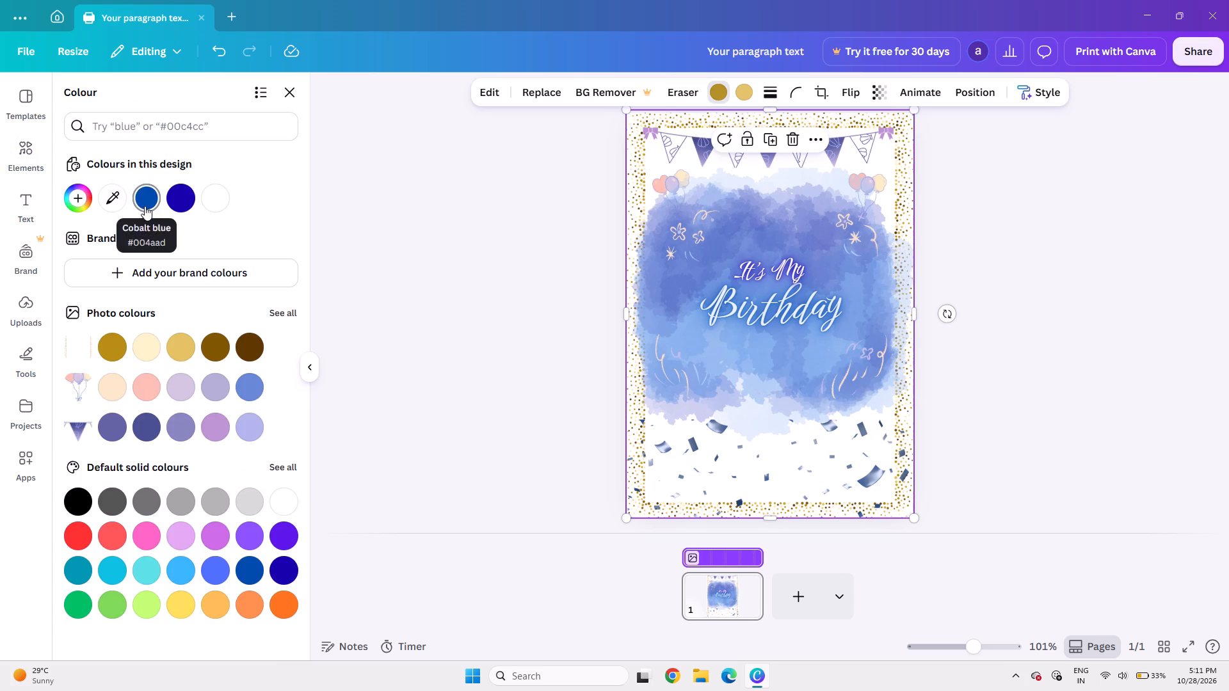
click(145, 206)
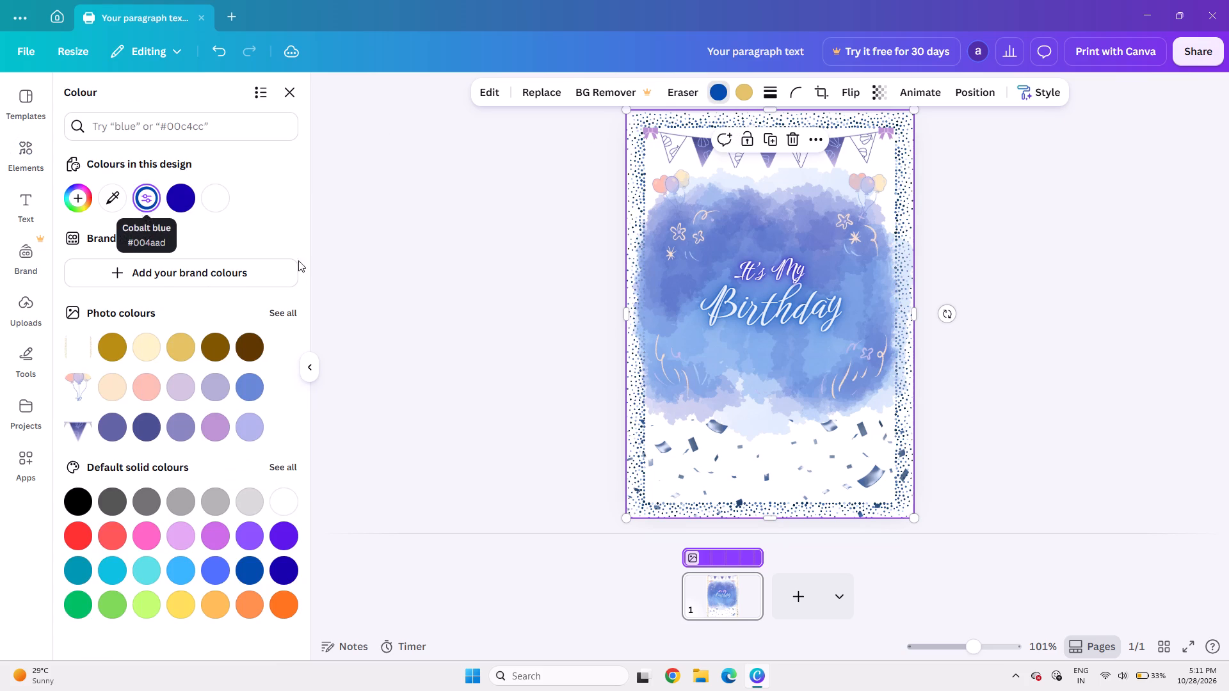
click(1151, 351)
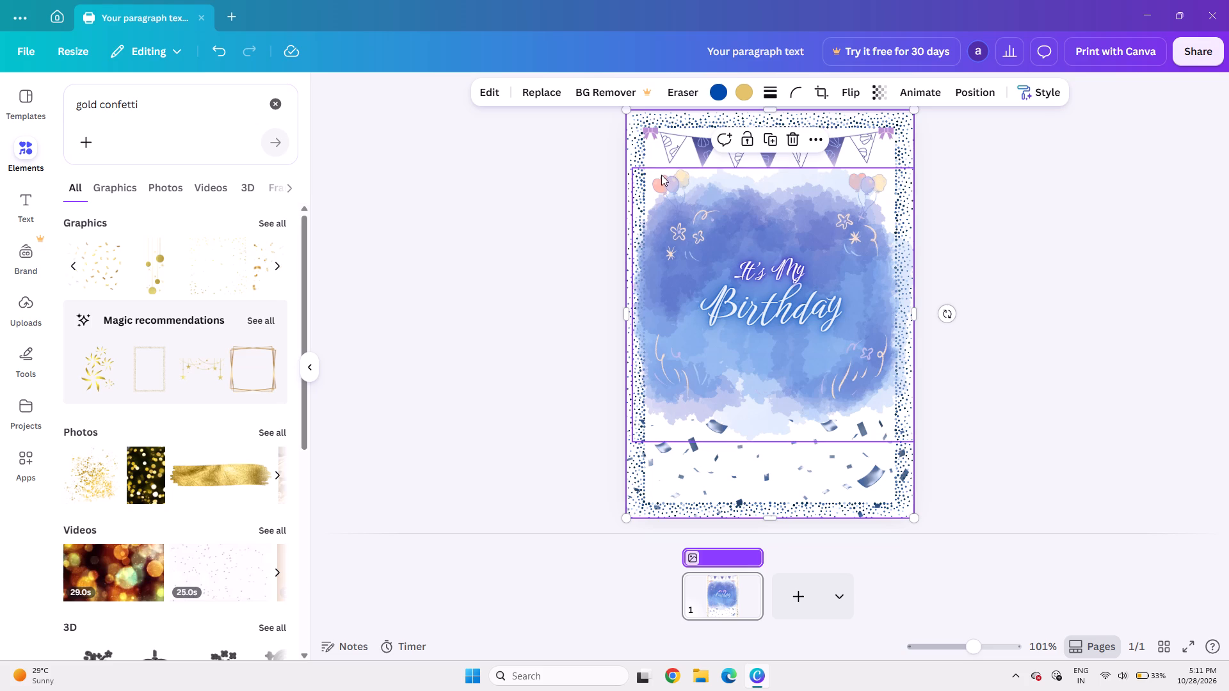
click(1089, 286)
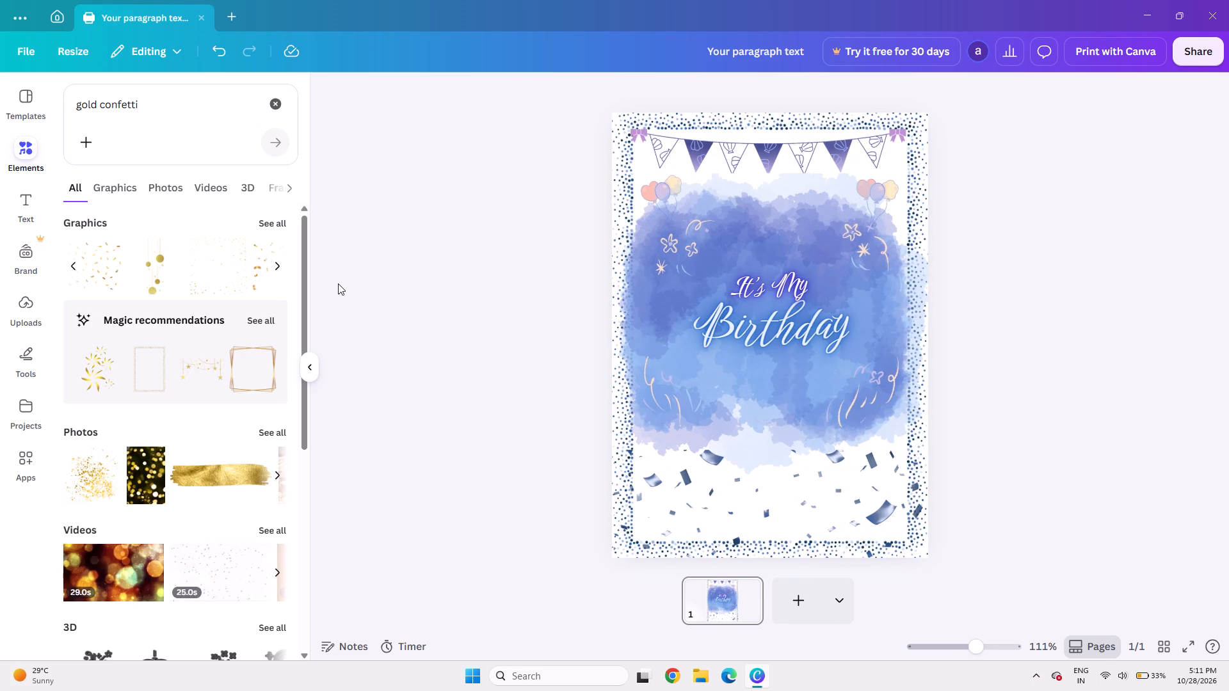
Nudge the "It's My" text up, into the upper part of the watercolour backdrop.
click(775, 289)
click(1161, 284)
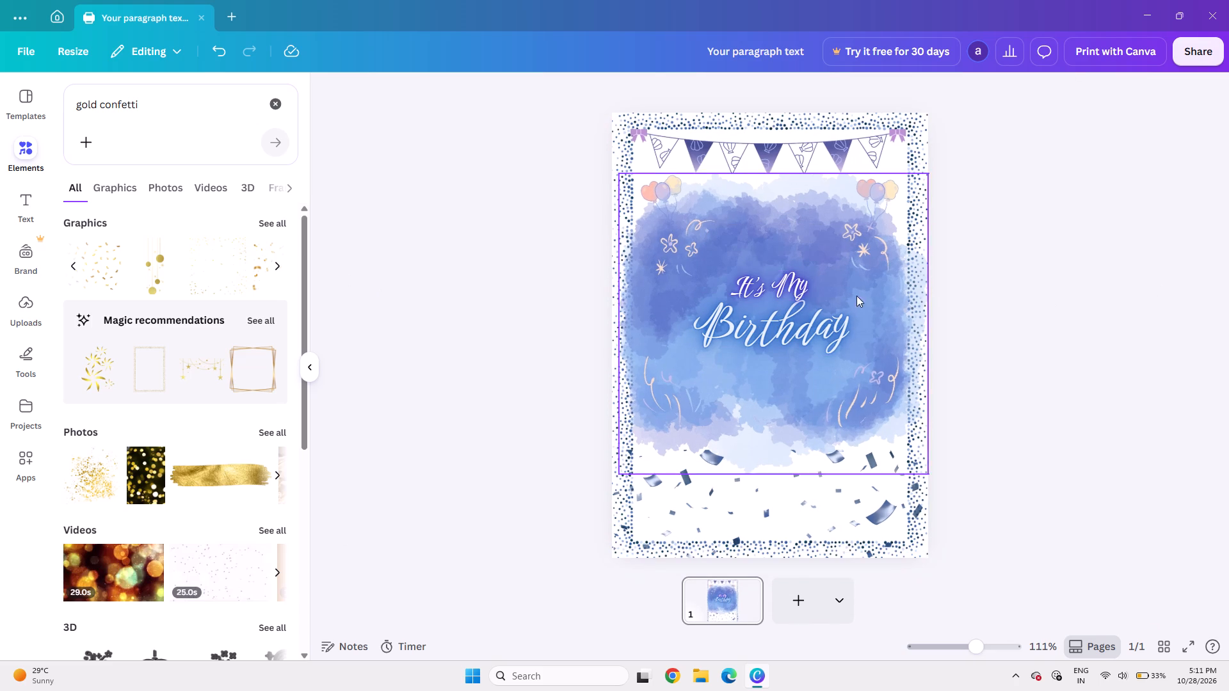
click(789, 293)
key(Up)
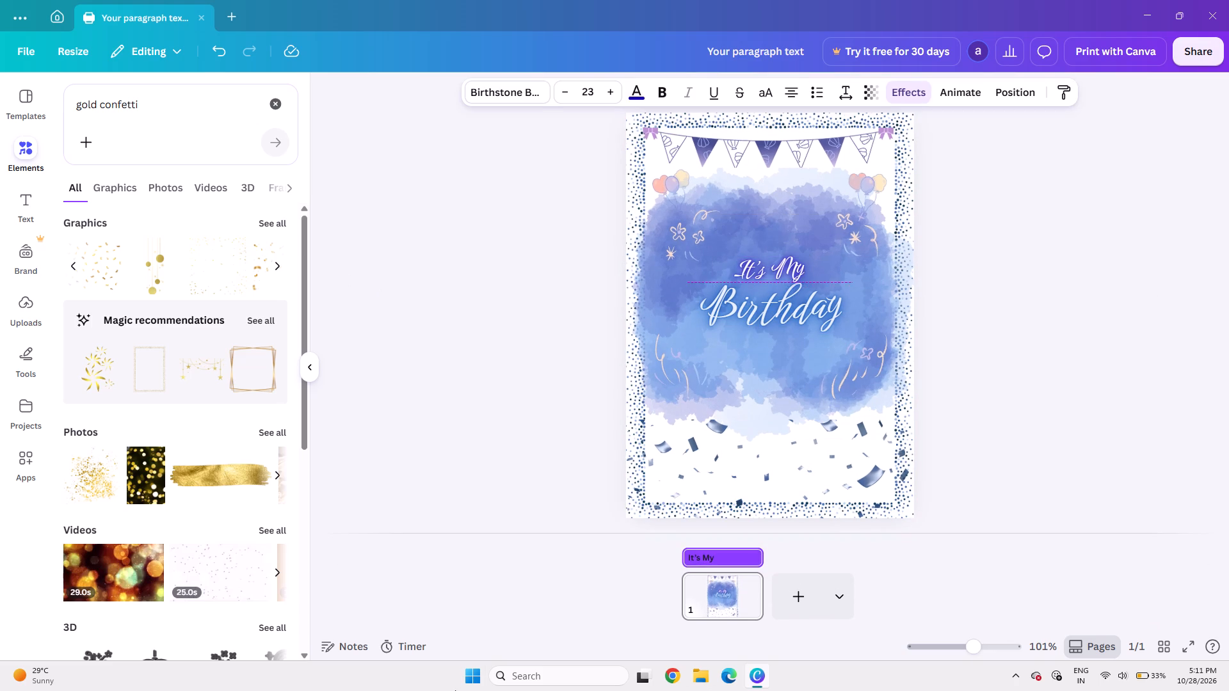
key(Up)
key(Up)
key(Up)
key(Up)
key(Up)
key(Up)
key(Up)
key(Up)
key(Up)
key(Up)
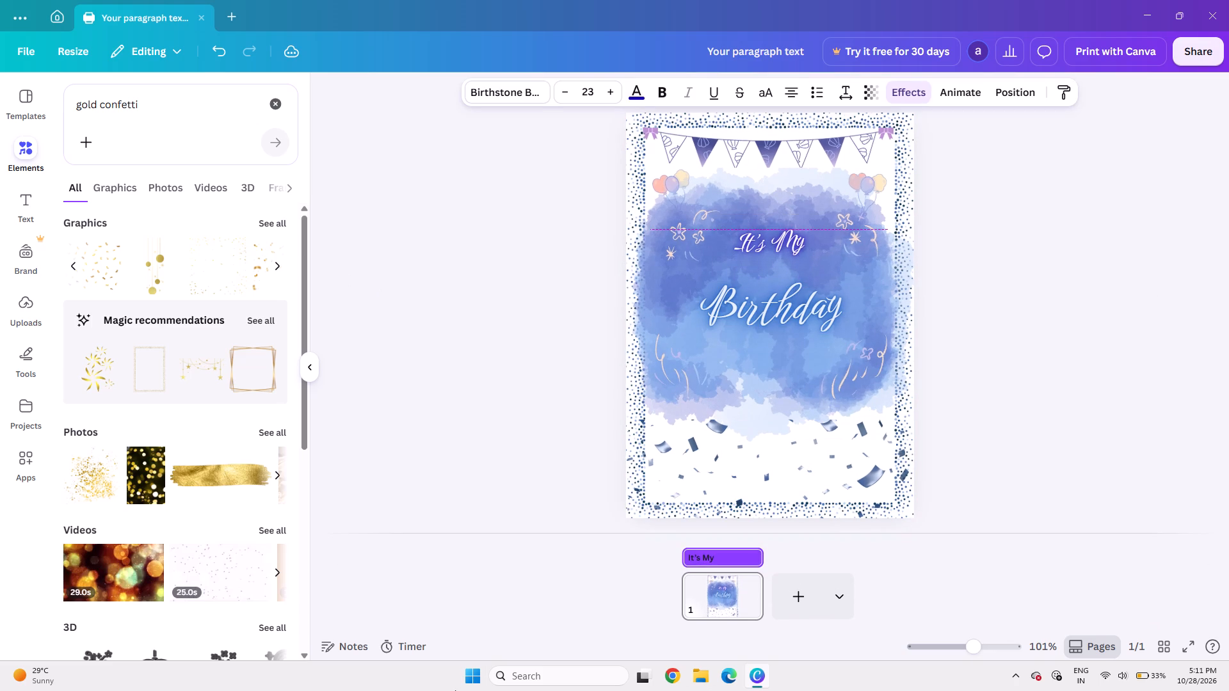
Nudge the "Birthday" text up so it sits close beneath "It's My".
click(839, 306)
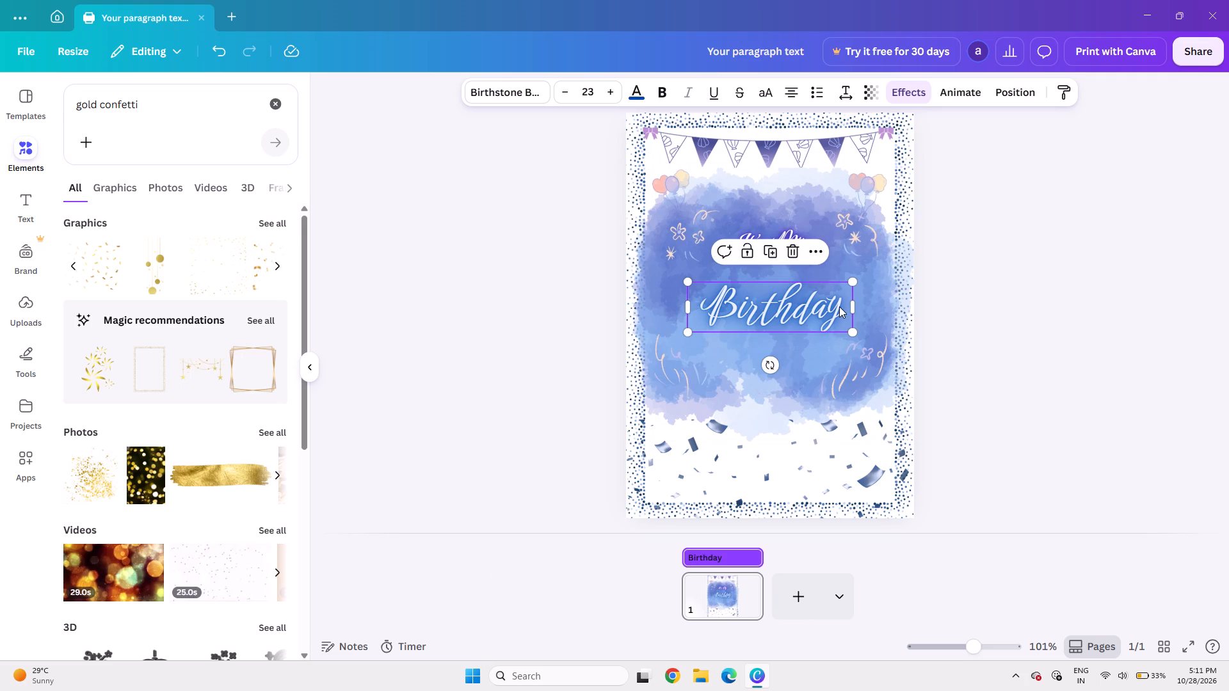
key(Up)
key(Up)
key(Up)
key(Up)
key(Up)
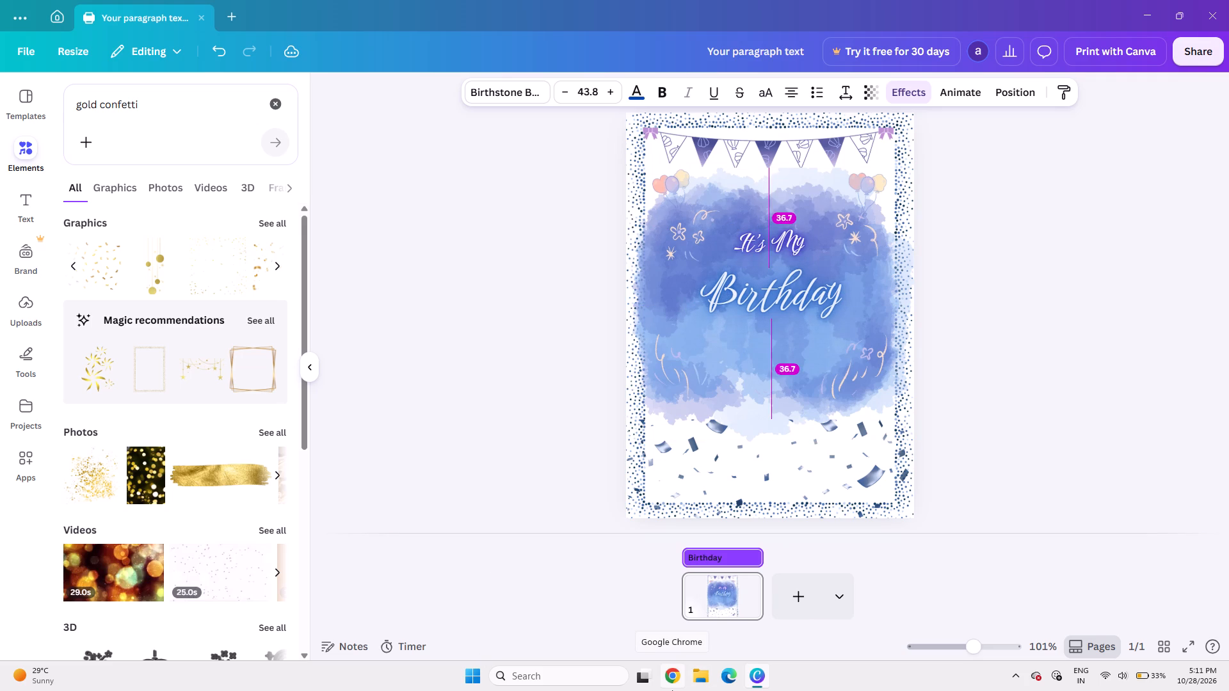
key(Up)
key(Up)
key(Up)
key(Up)
key(Down)
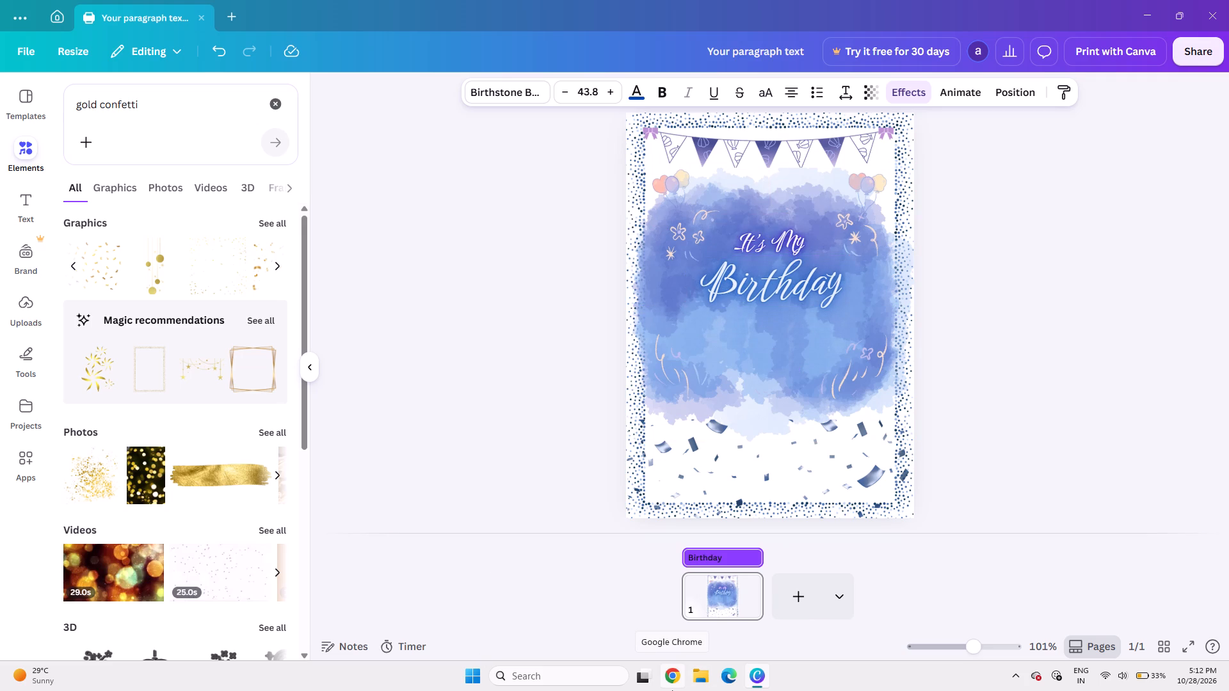
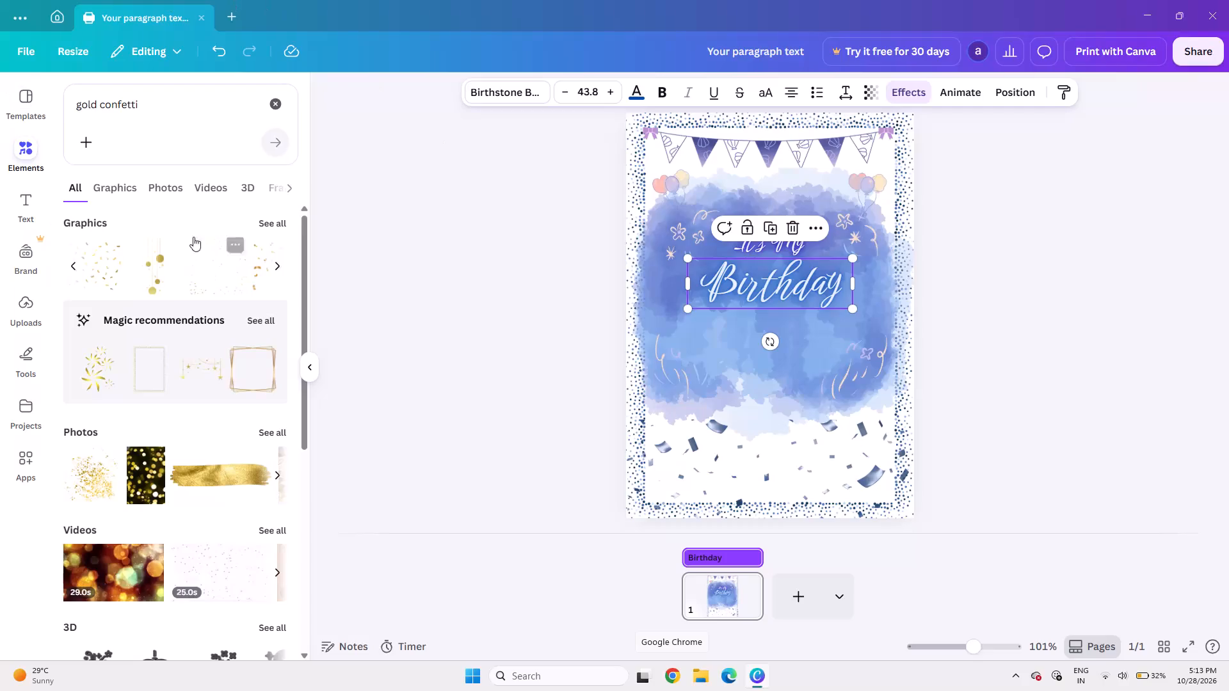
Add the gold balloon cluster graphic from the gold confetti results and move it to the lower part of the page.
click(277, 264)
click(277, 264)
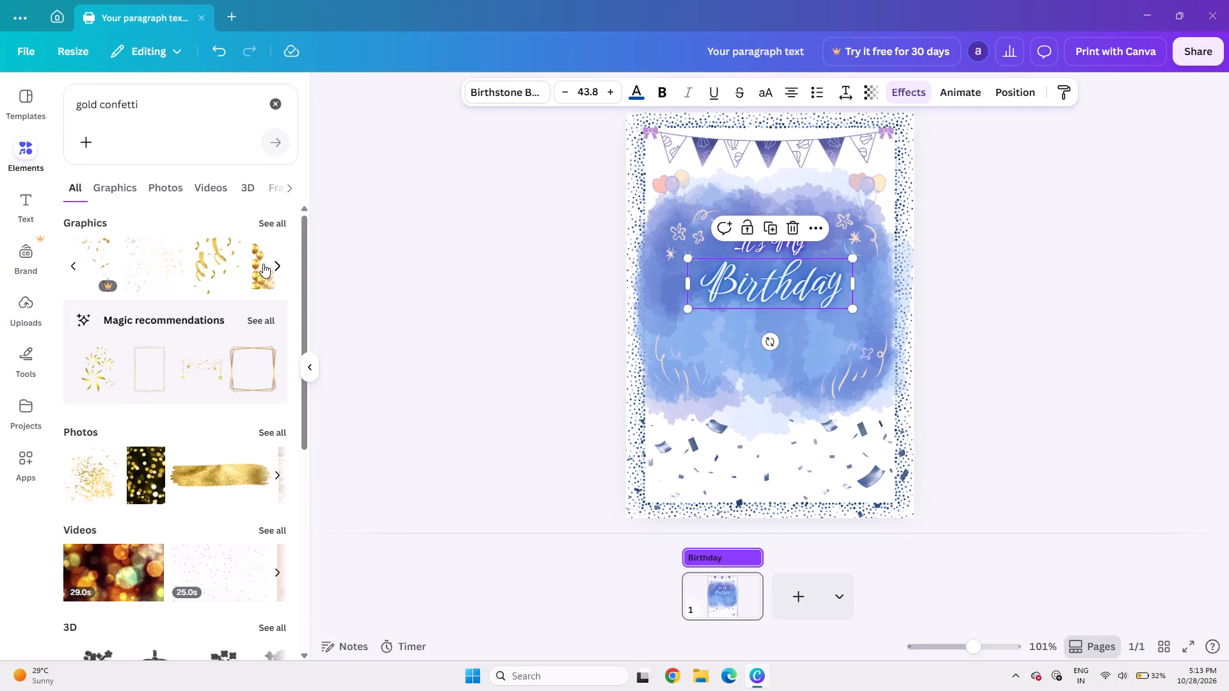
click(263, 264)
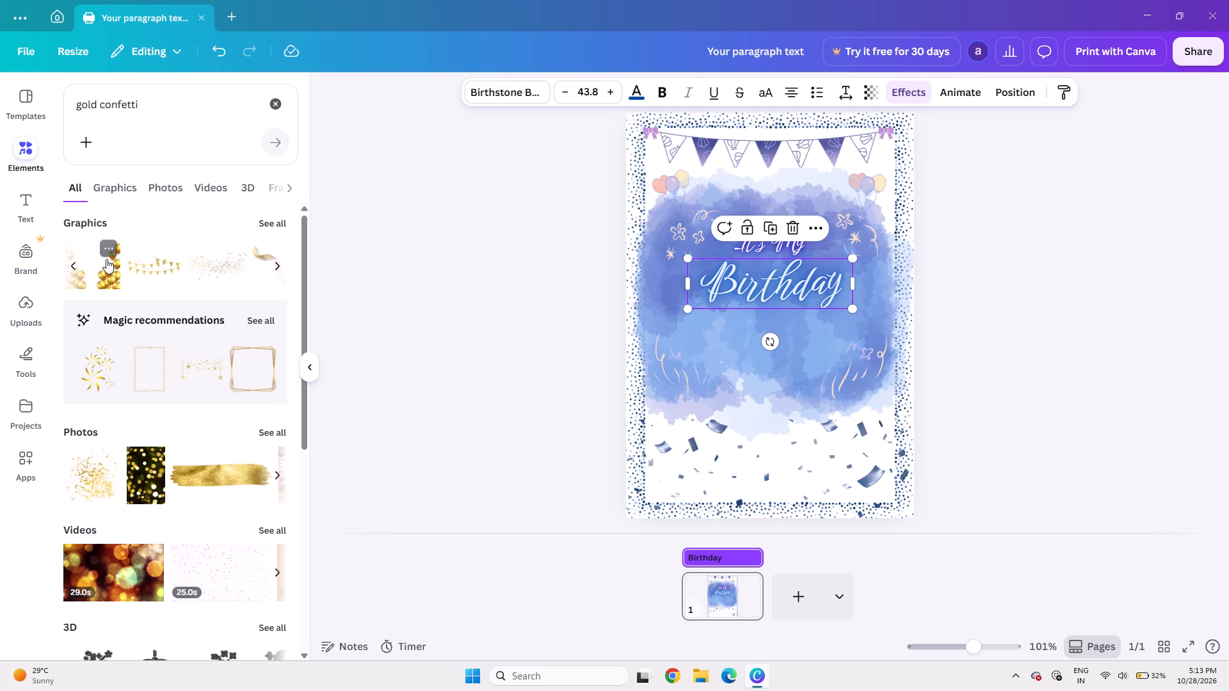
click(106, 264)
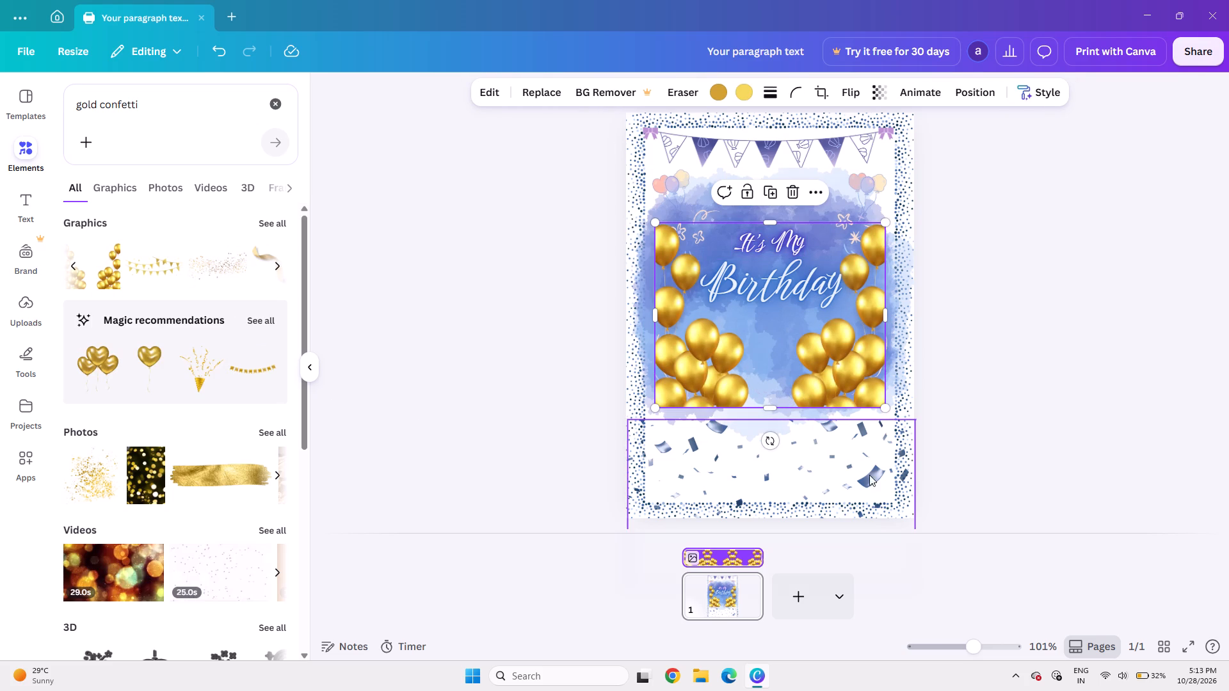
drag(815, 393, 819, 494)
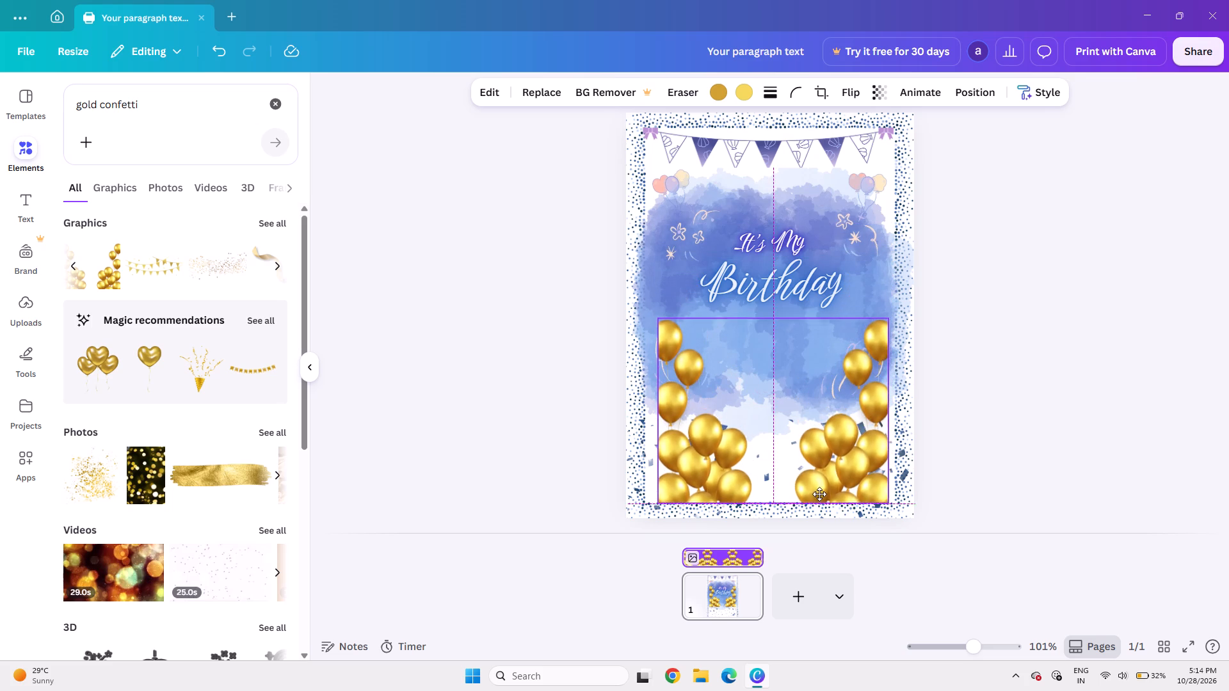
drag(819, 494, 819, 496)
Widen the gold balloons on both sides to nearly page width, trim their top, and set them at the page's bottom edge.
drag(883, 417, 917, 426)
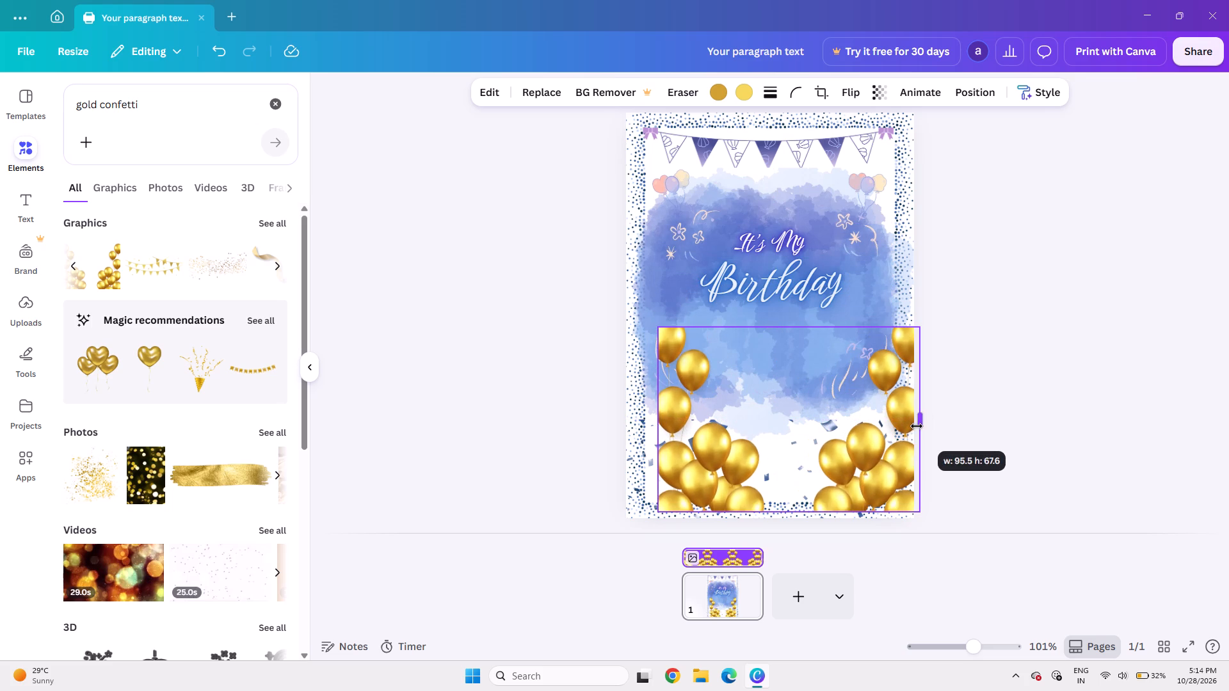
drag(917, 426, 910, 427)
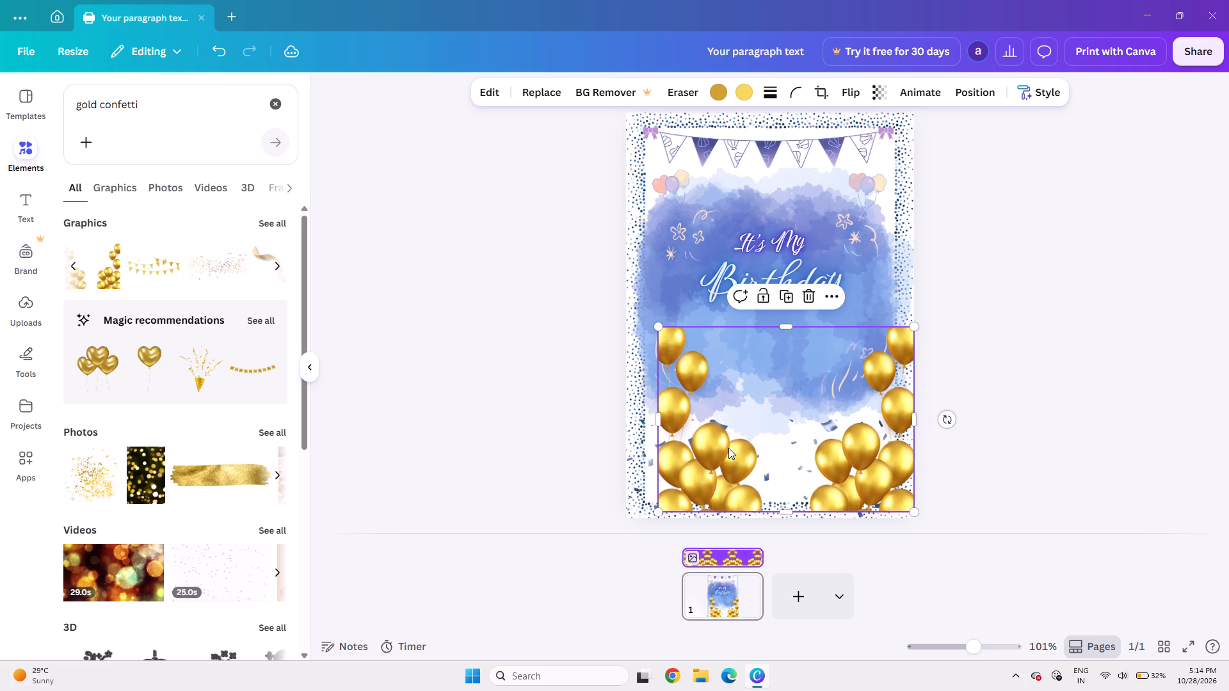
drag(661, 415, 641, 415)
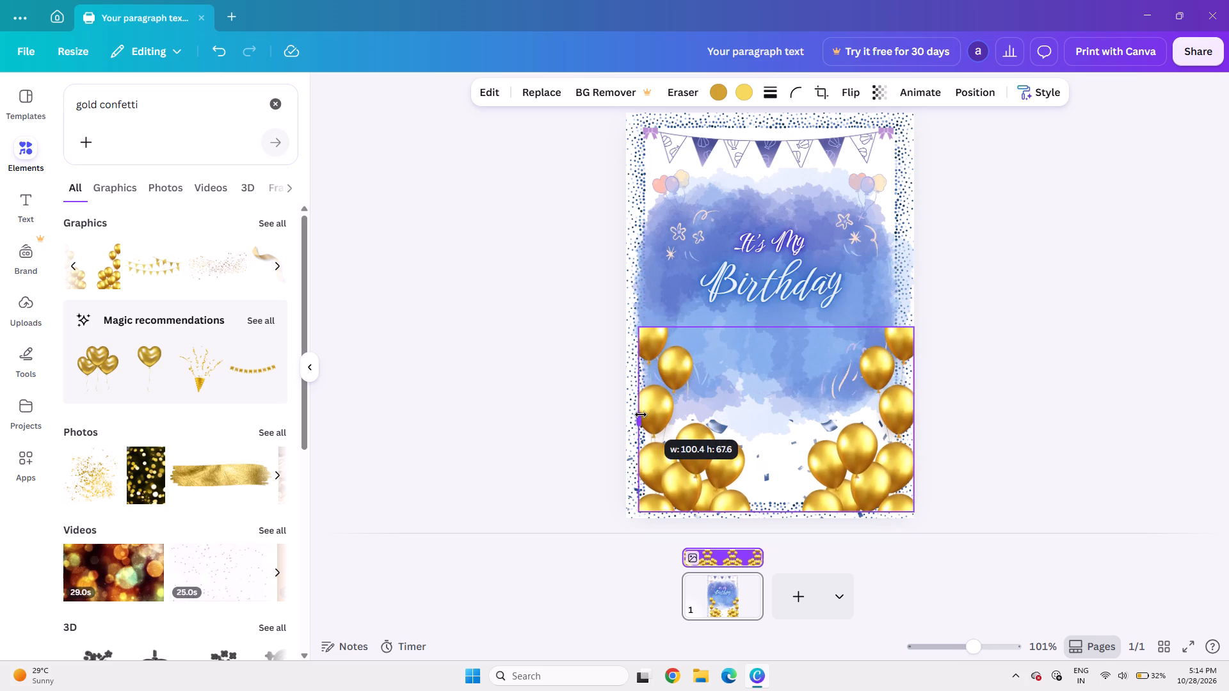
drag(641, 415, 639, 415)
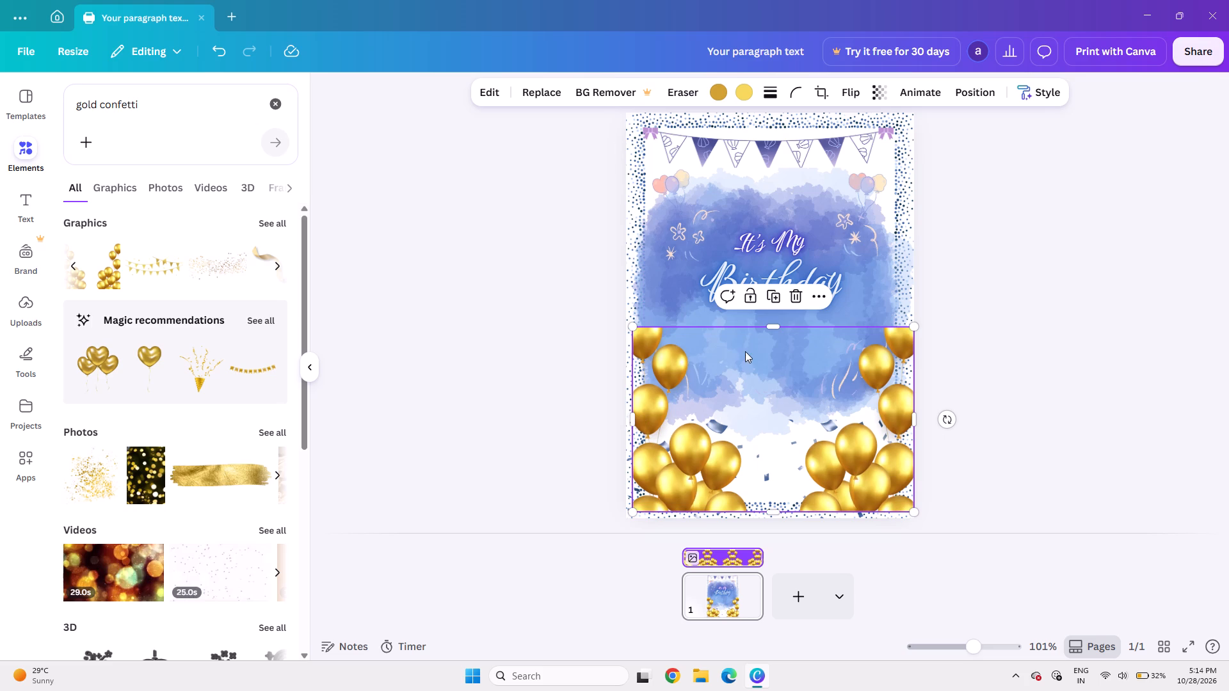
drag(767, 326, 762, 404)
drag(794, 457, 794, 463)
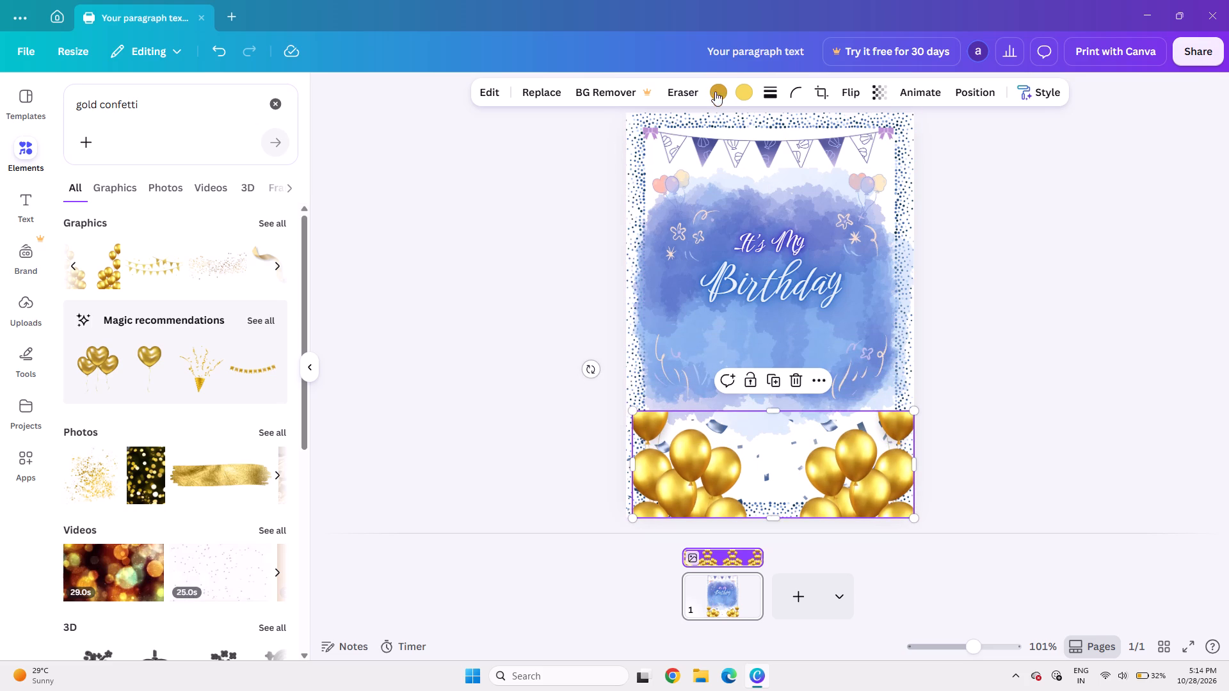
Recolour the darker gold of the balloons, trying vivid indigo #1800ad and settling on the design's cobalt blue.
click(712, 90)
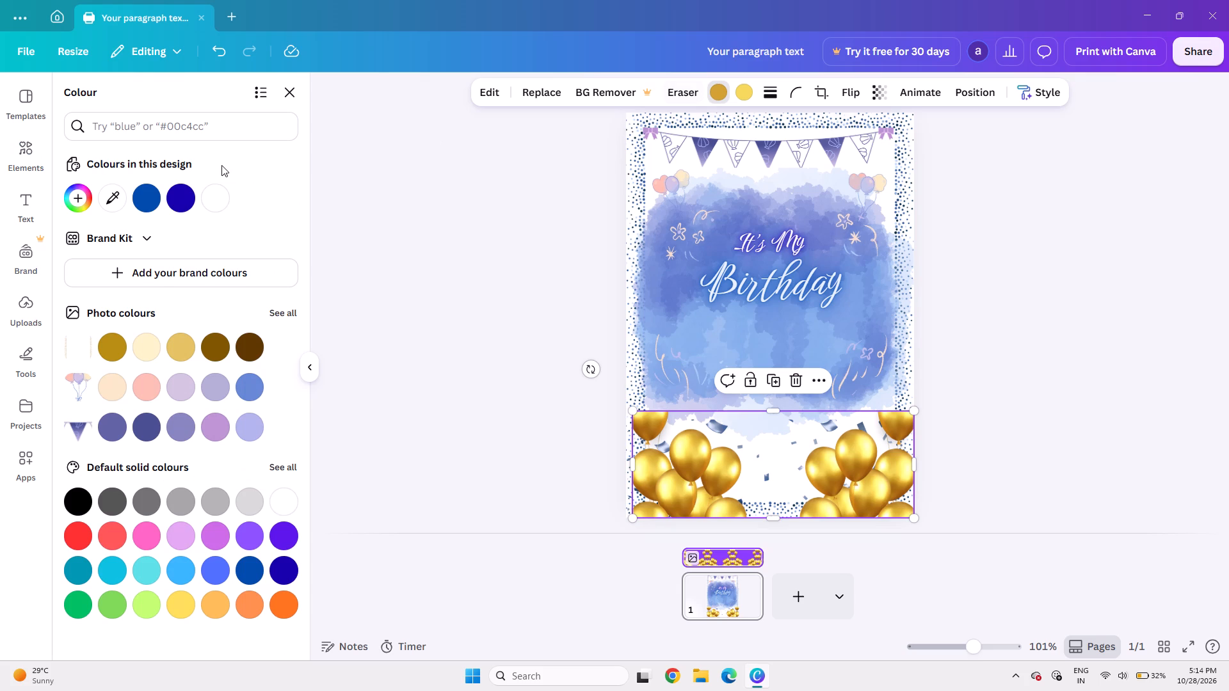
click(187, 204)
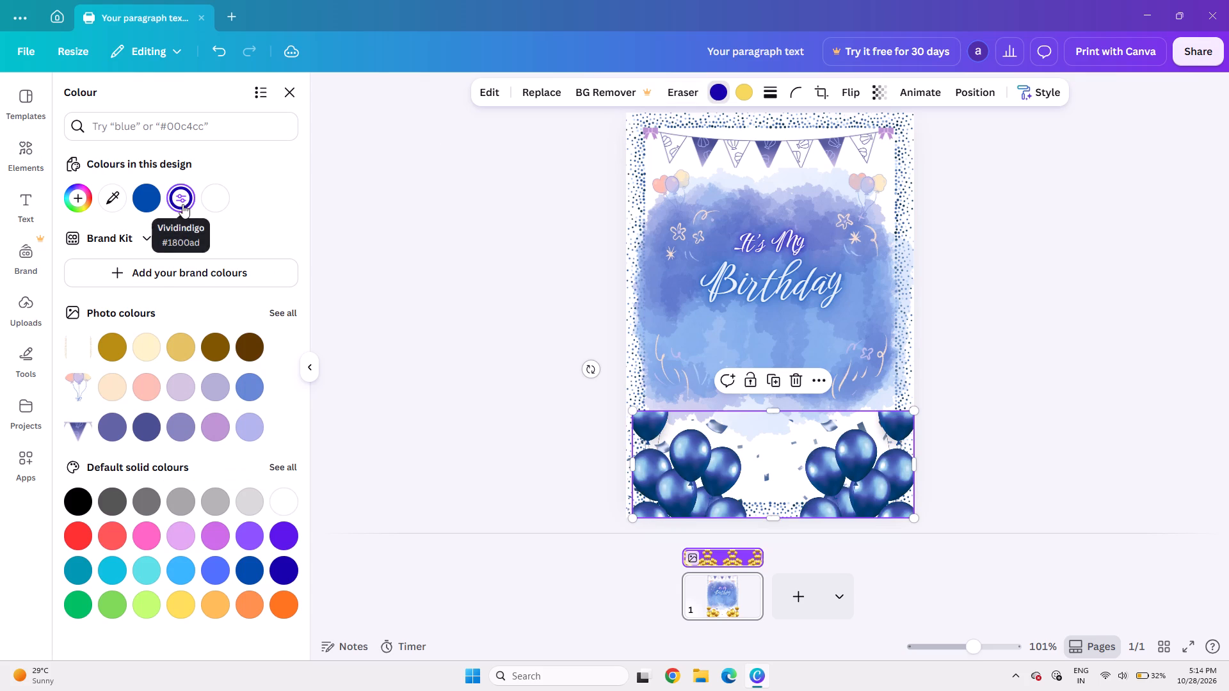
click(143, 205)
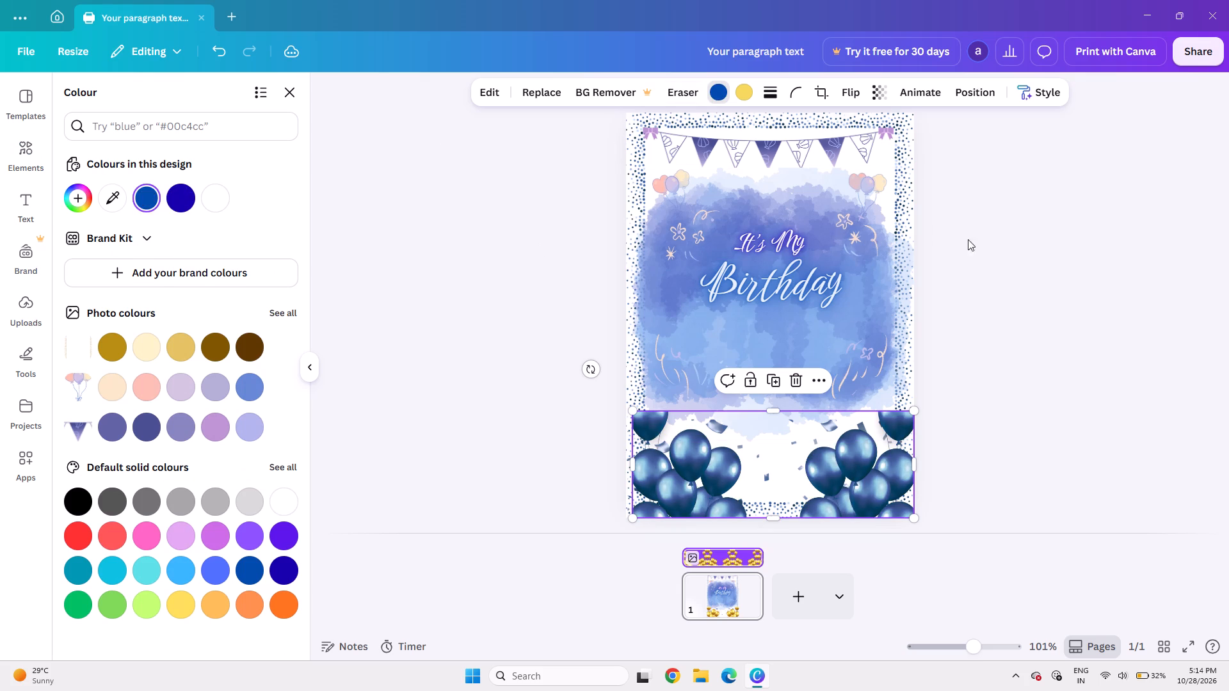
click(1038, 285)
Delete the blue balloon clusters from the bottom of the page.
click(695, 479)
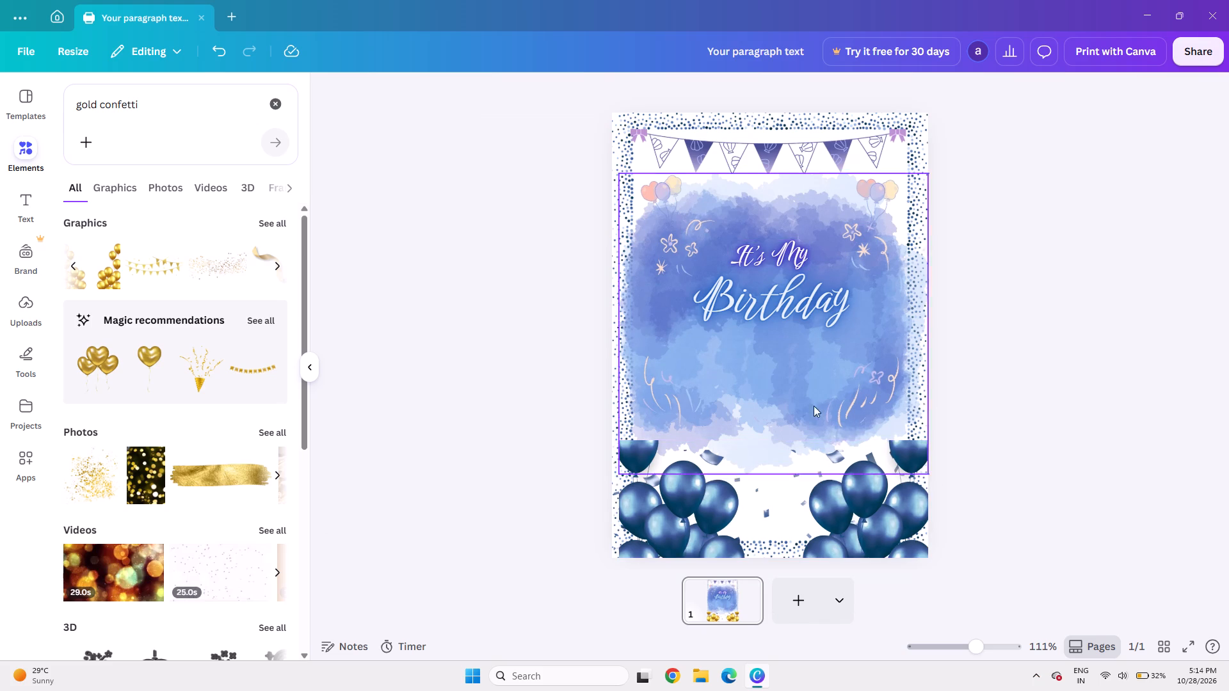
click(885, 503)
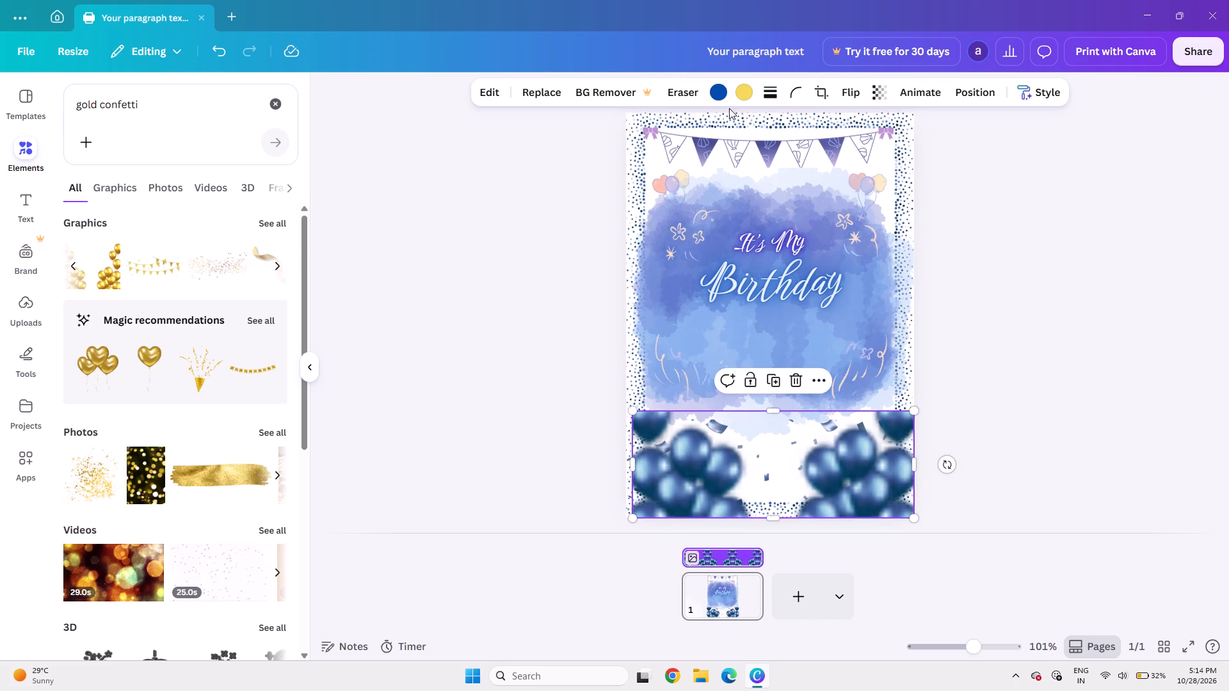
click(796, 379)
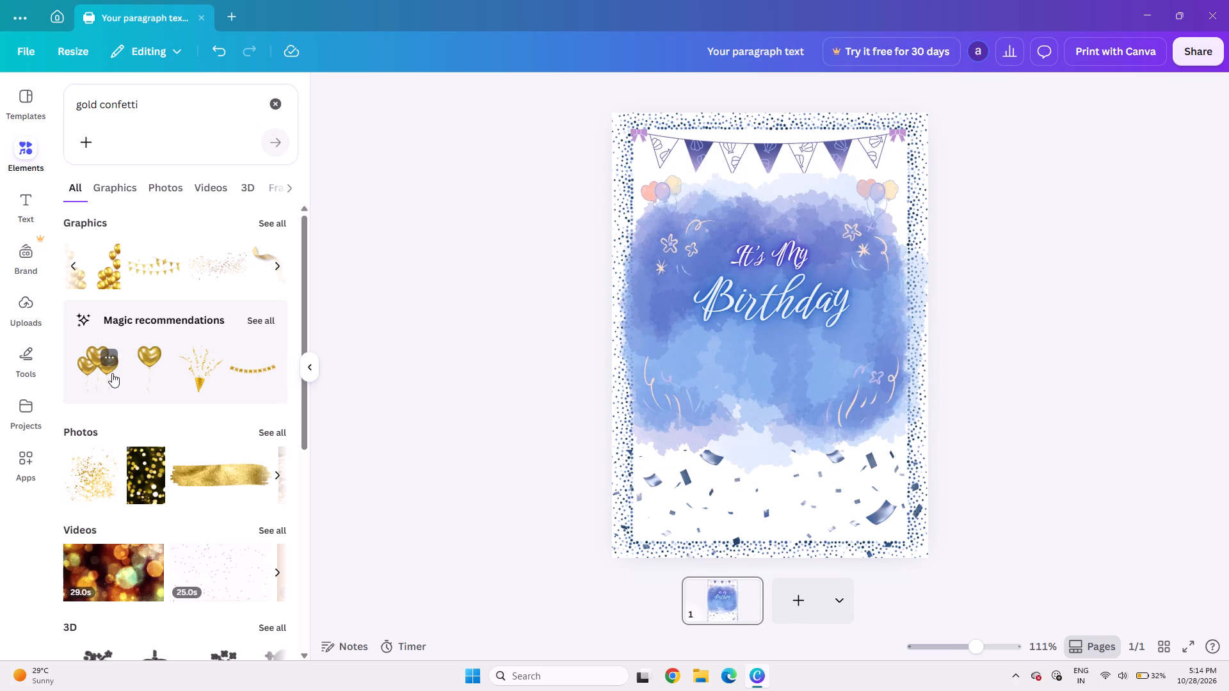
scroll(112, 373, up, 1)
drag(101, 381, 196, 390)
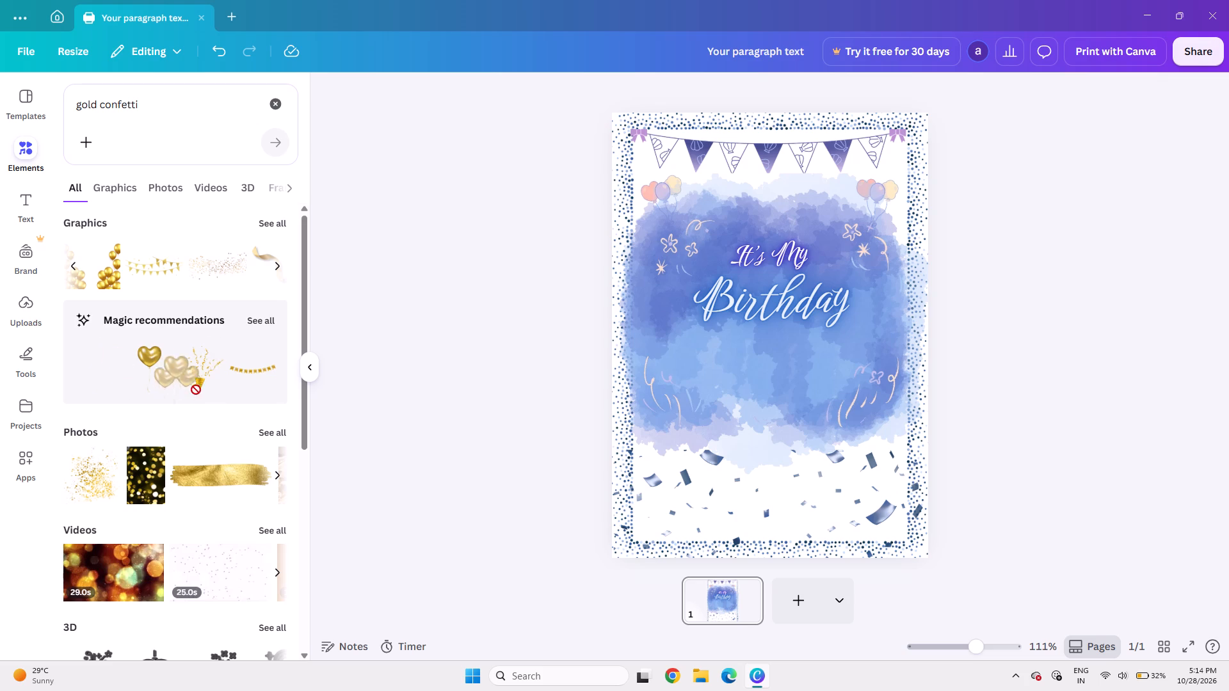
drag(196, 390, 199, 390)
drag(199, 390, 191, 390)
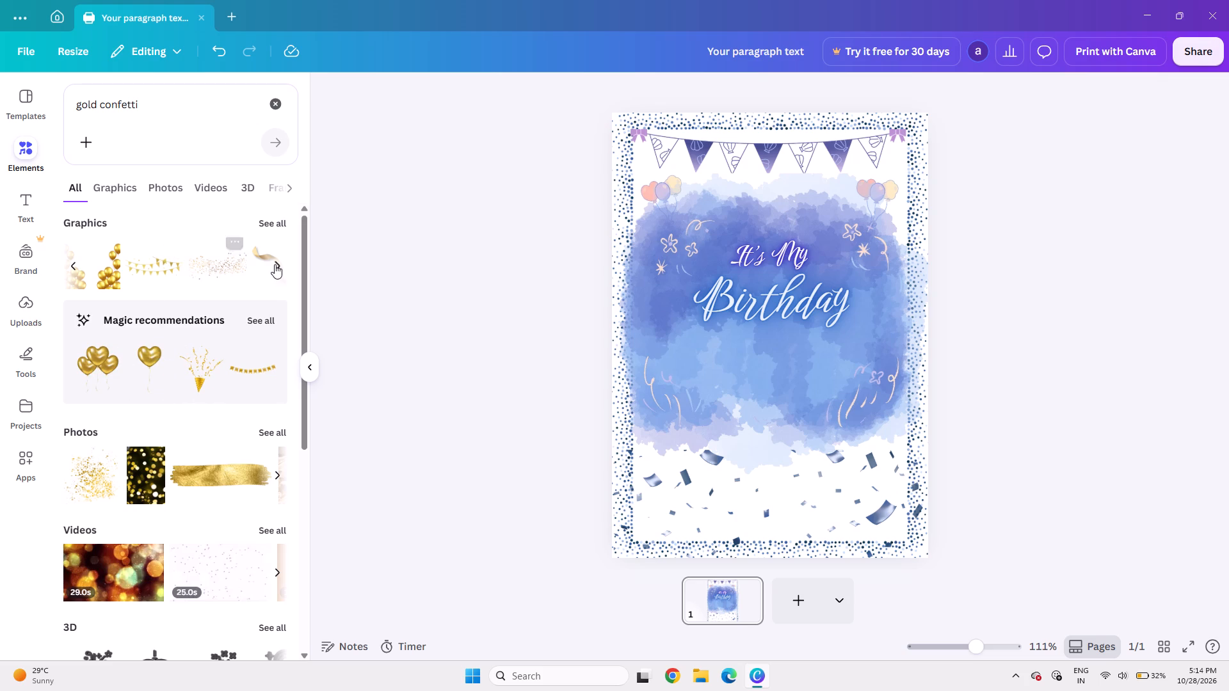
Add the gold star confetti graphic and set it aside over the page's right edge.
click(227, 272)
drag(783, 331, 783, 363)
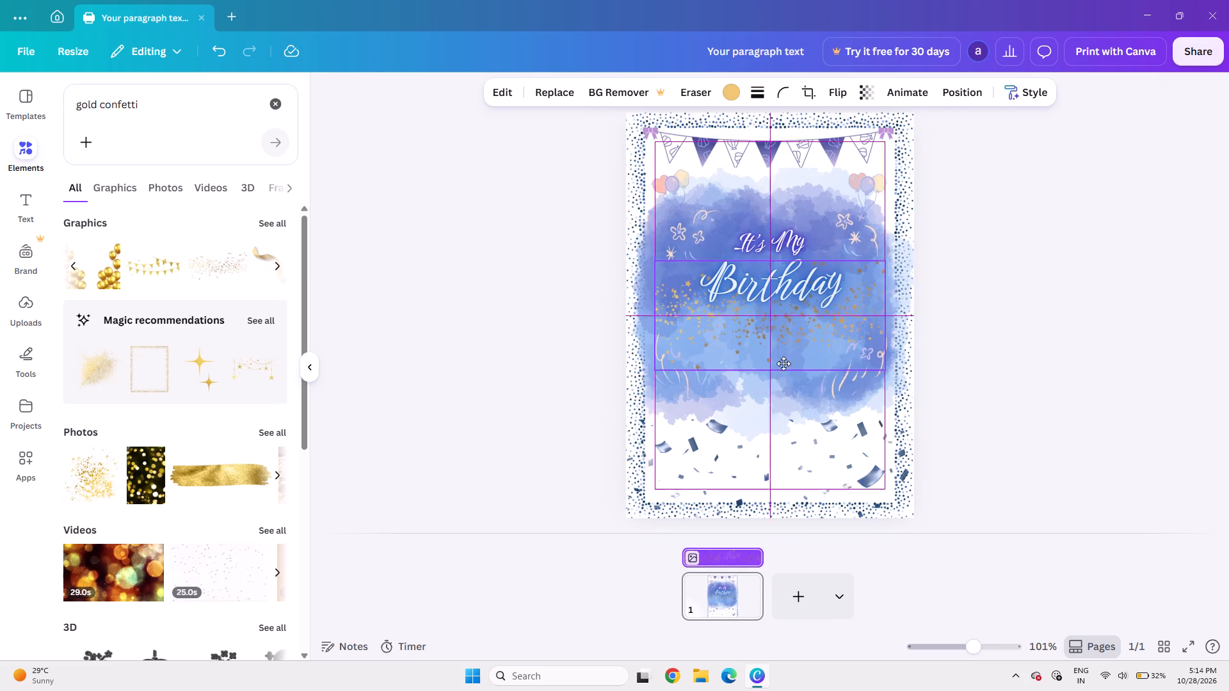
drag(783, 363, 1039, 448)
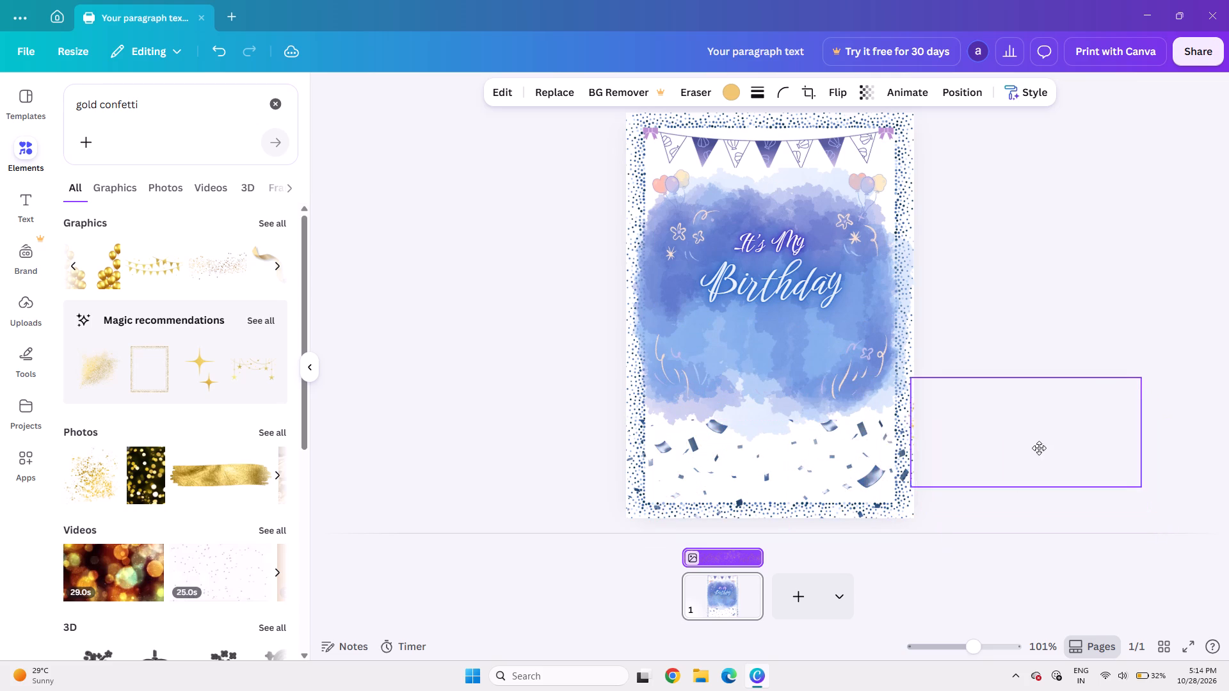
drag(1039, 448, 945, 337)
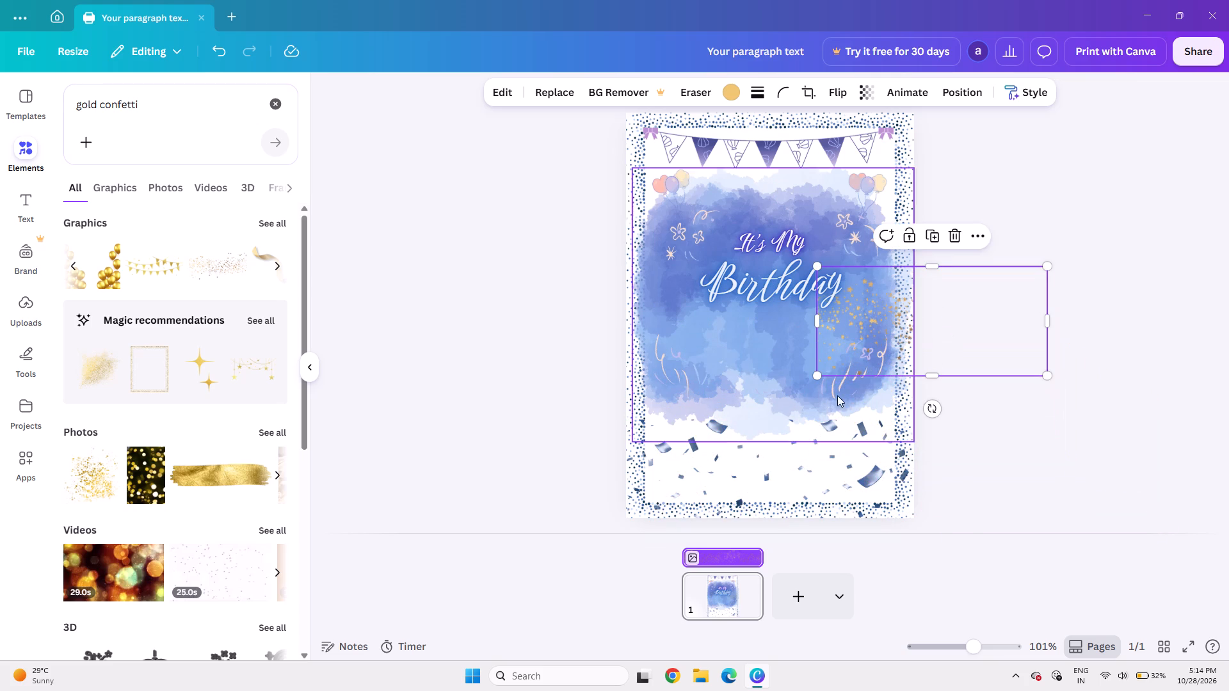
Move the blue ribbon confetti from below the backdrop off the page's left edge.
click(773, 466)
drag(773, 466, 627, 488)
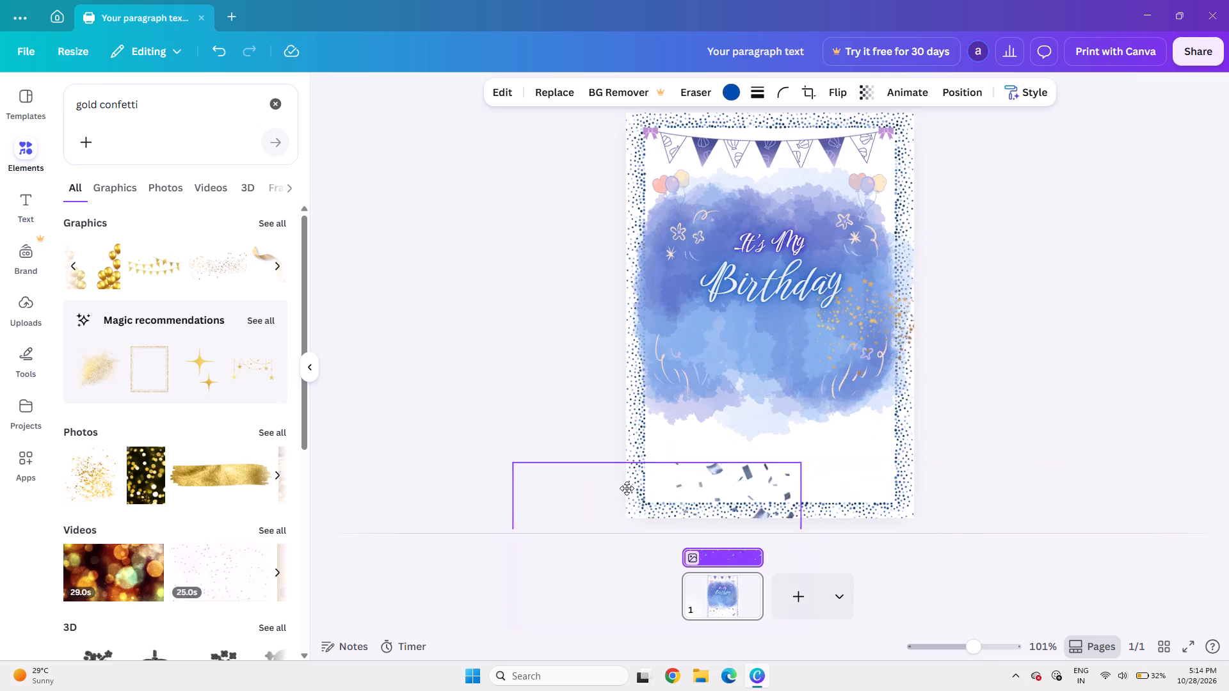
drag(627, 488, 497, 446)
Move the gold star confetti into the empty area below the watercolour backdrop, against the dotted frame's left inner edge.
drag(892, 288, 678, 423)
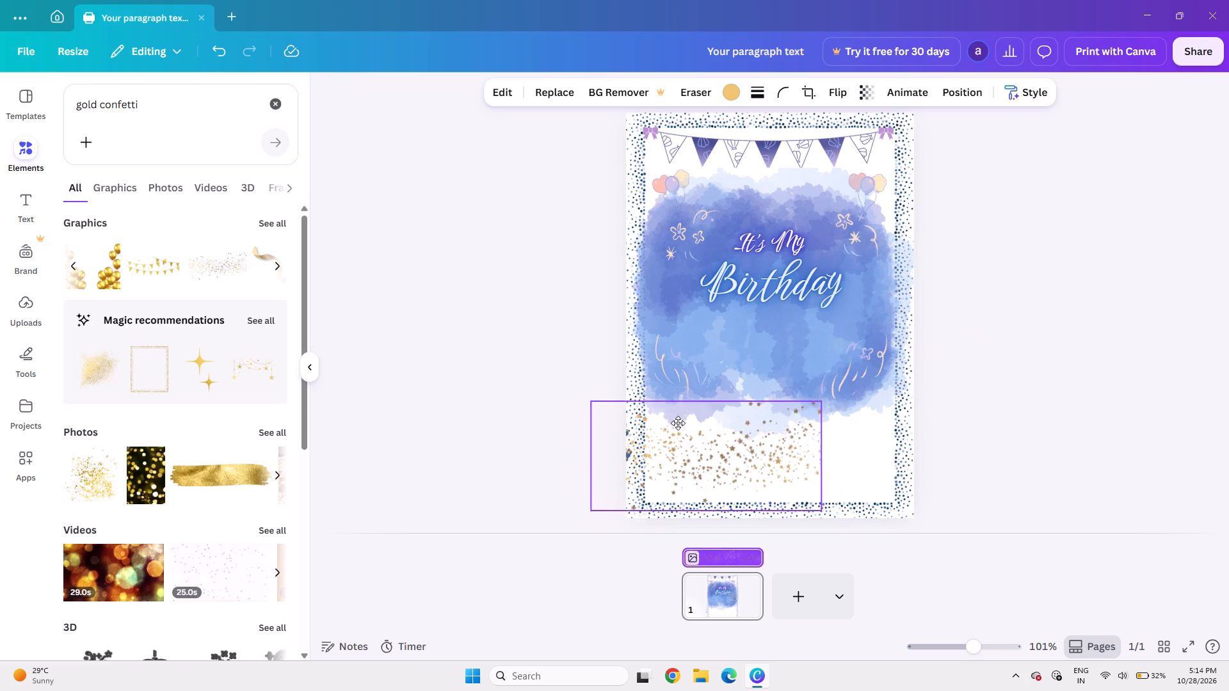
drag(678, 423, 720, 430)
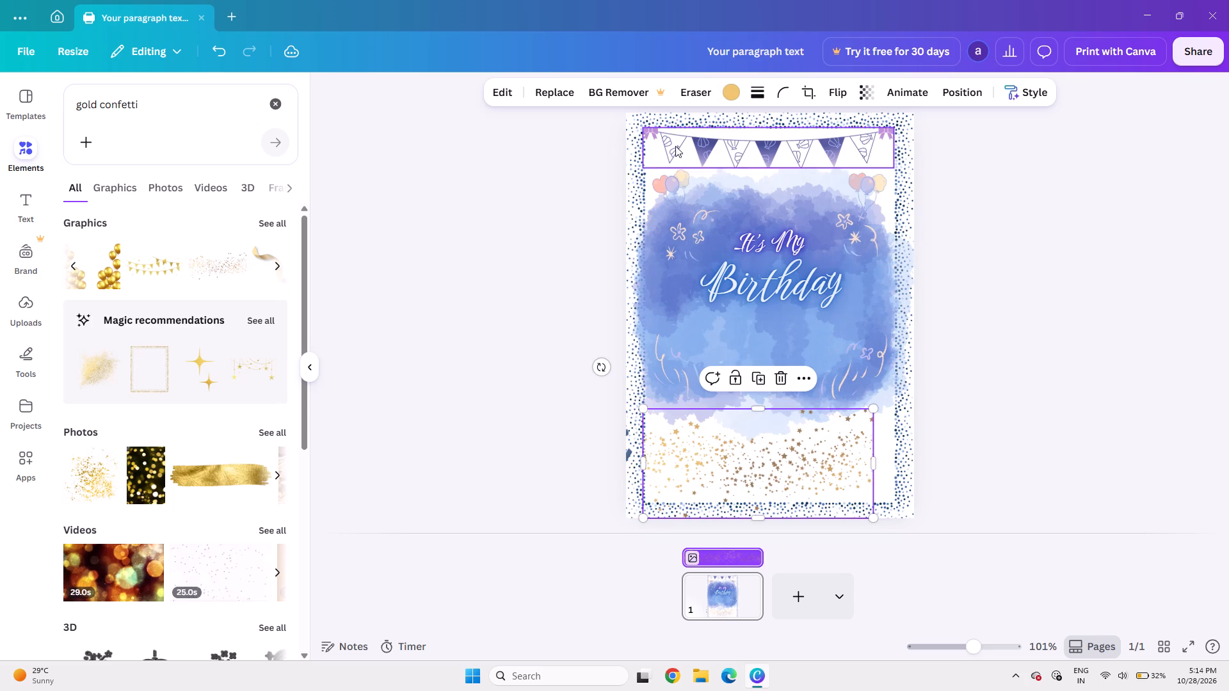
Recolour the gold star confetti to the design's cobalt blue.
click(736, 97)
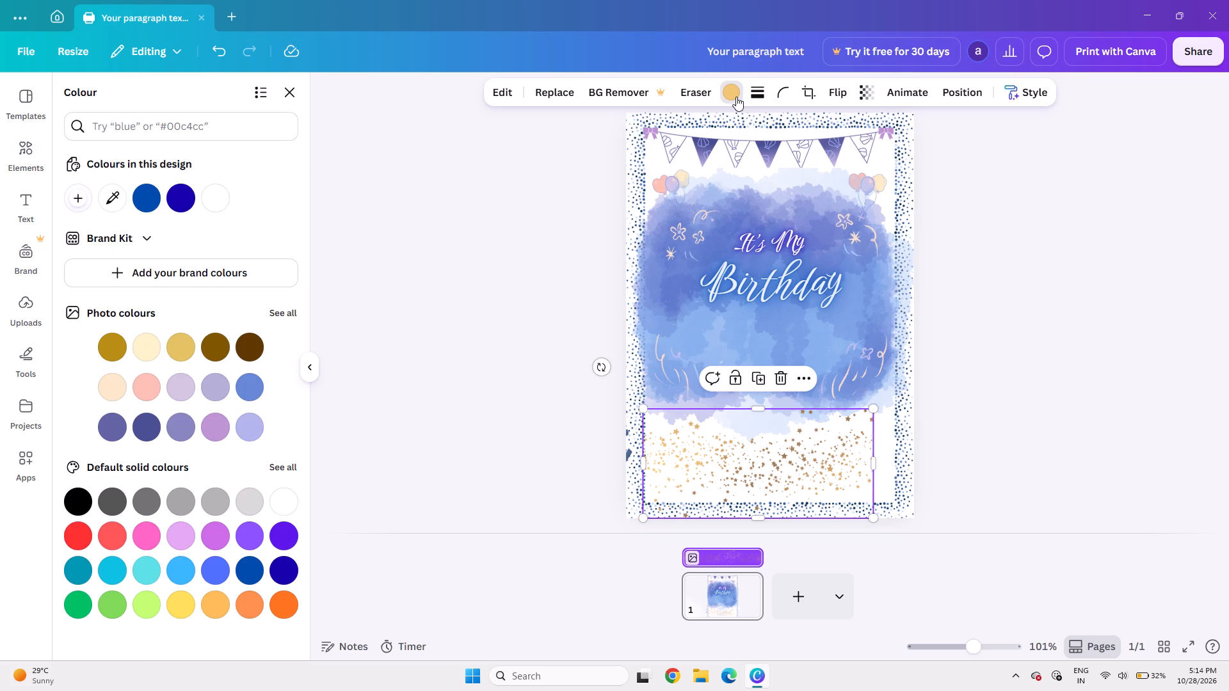
click(736, 97)
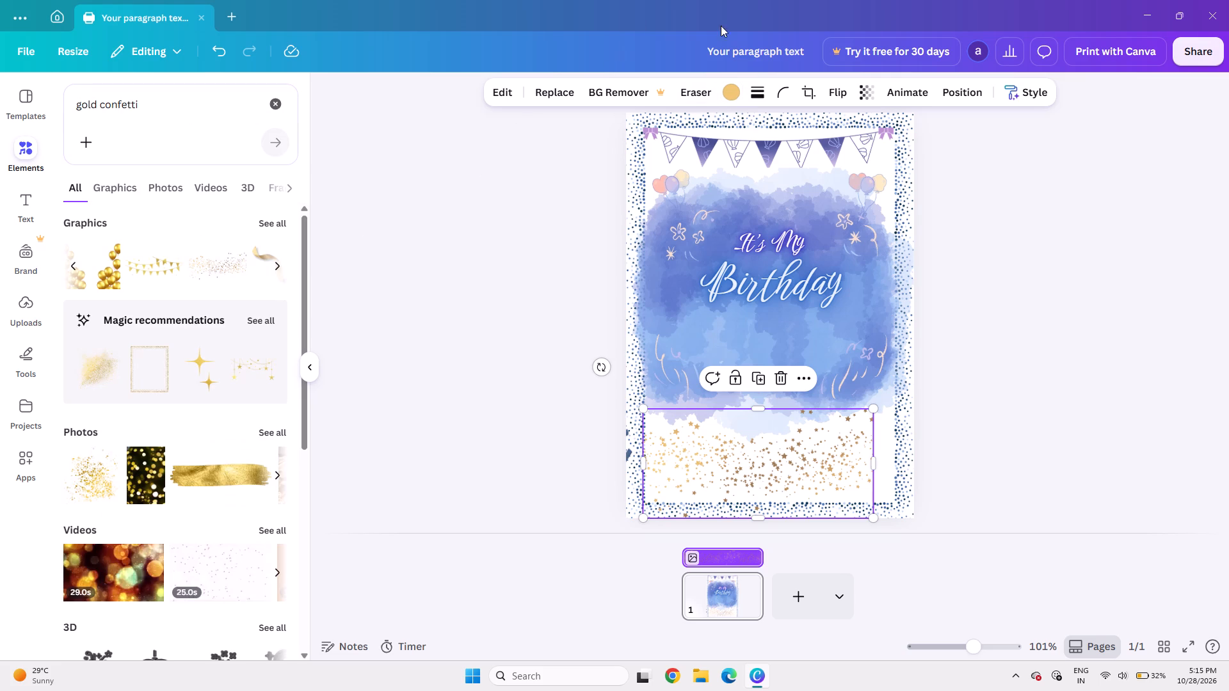
click(724, 89)
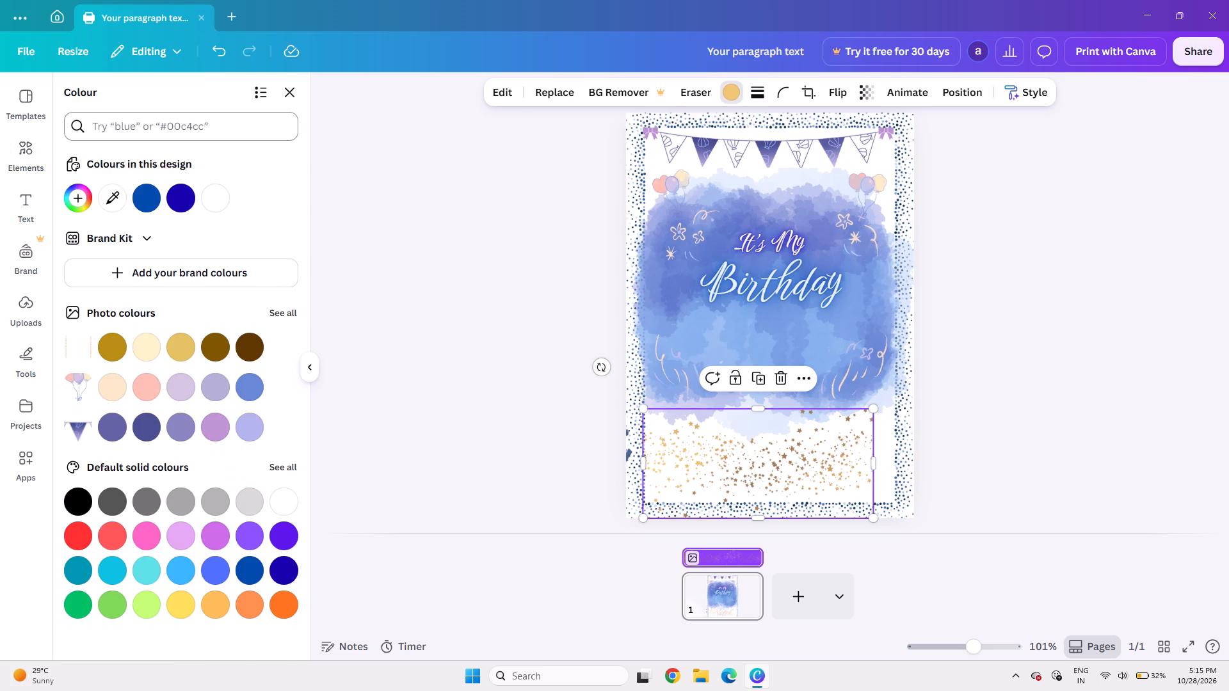
click(152, 202)
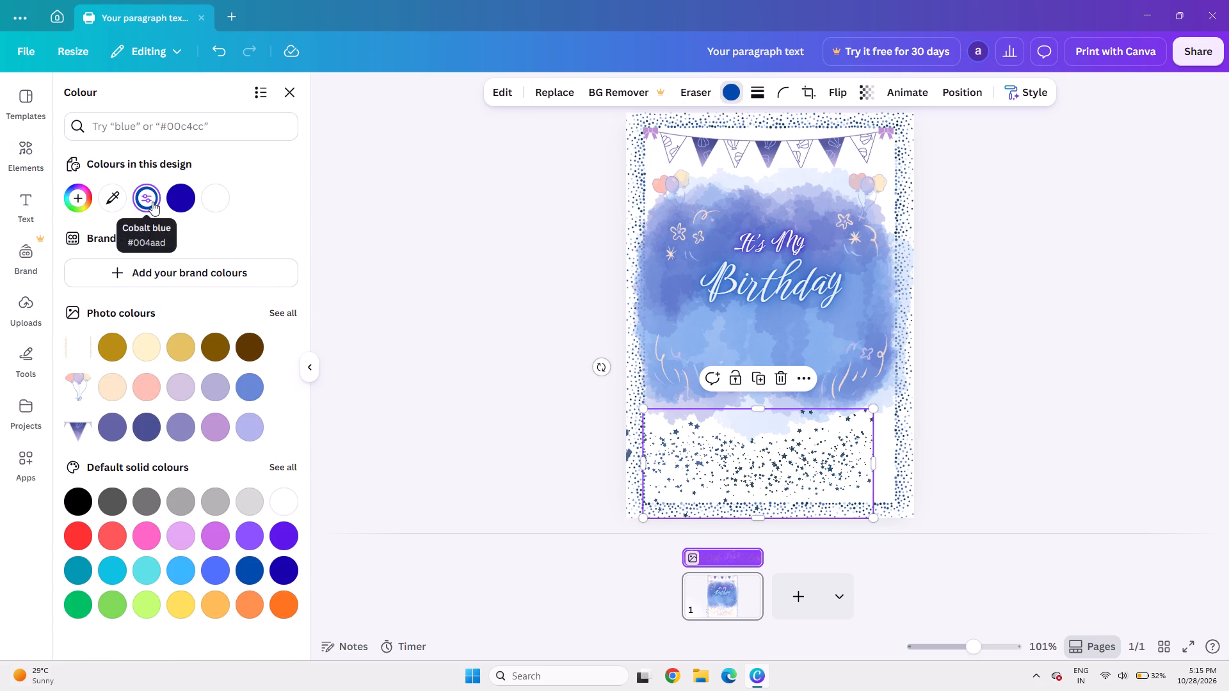
Delete the old blue ribbon confetti.
click(631, 454)
click(513, 376)
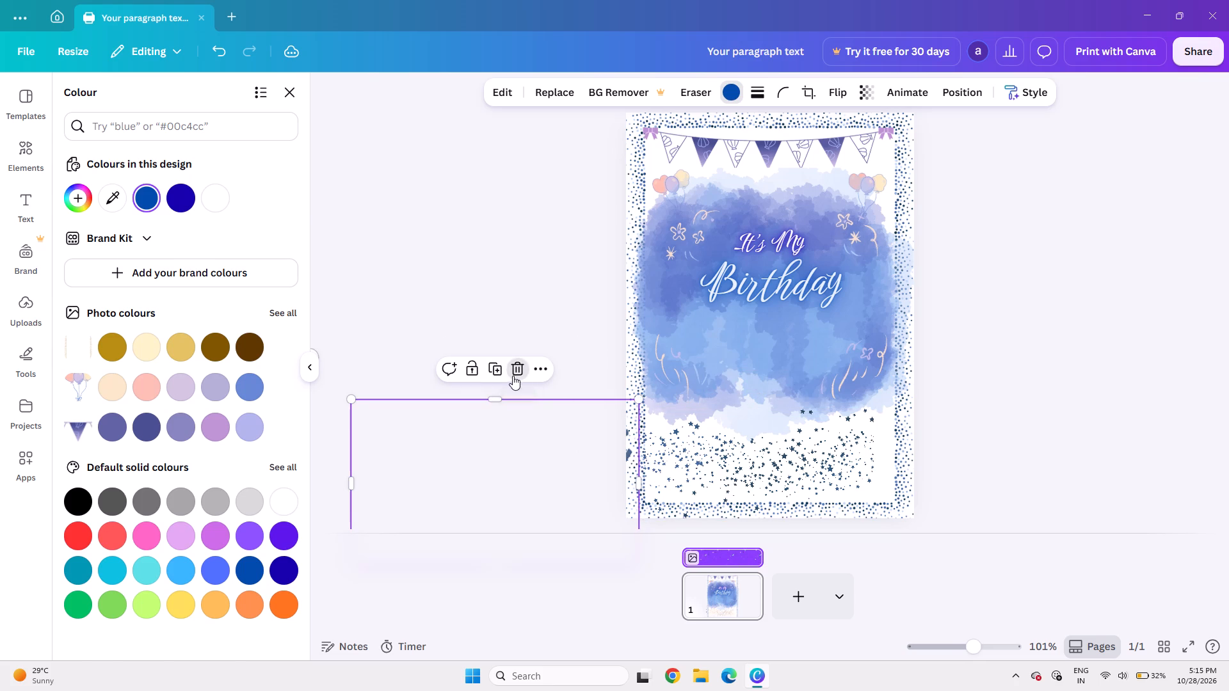
Widen the blue star confetti to the right so it spans the inner width of the dotted frame.
click(856, 490)
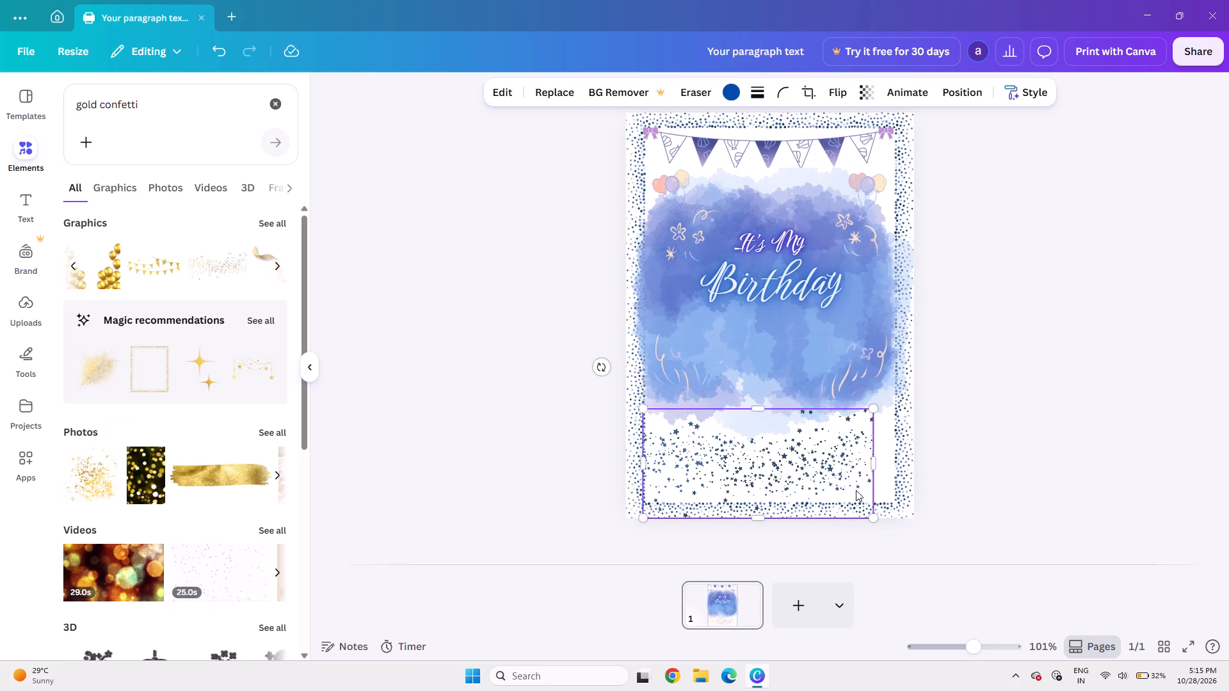
drag(879, 463, 912, 463)
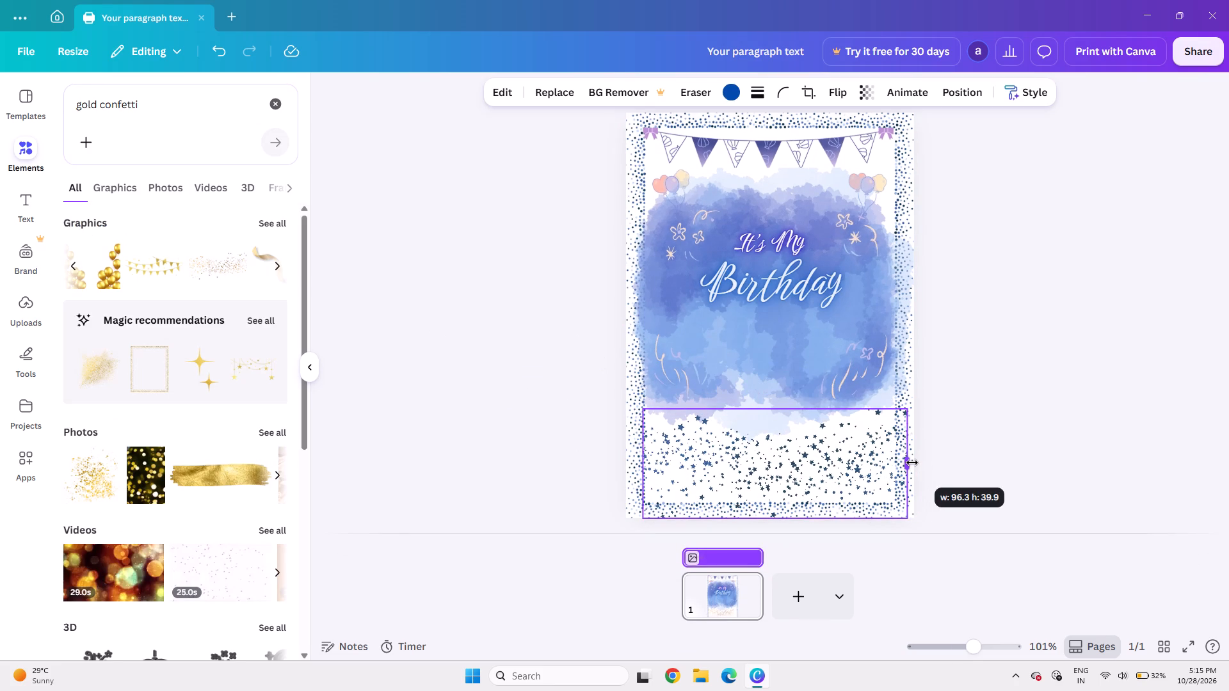
drag(912, 463, 907, 463)
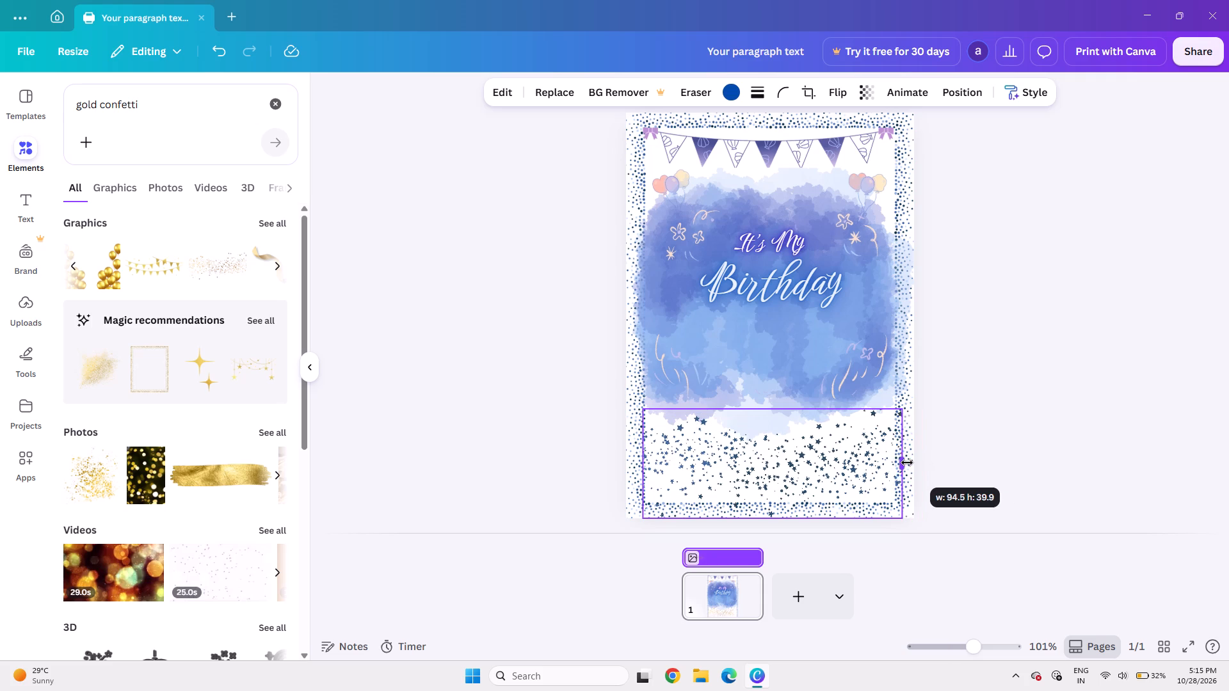
drag(907, 463, 903, 463)
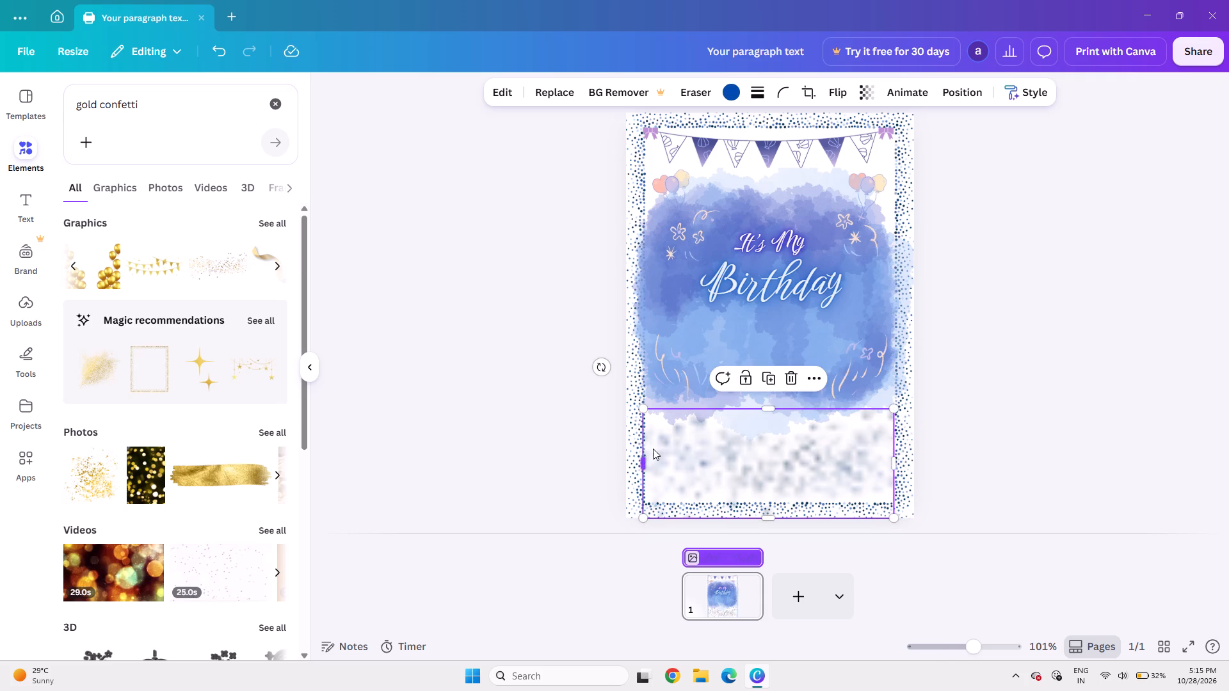
click(1116, 409)
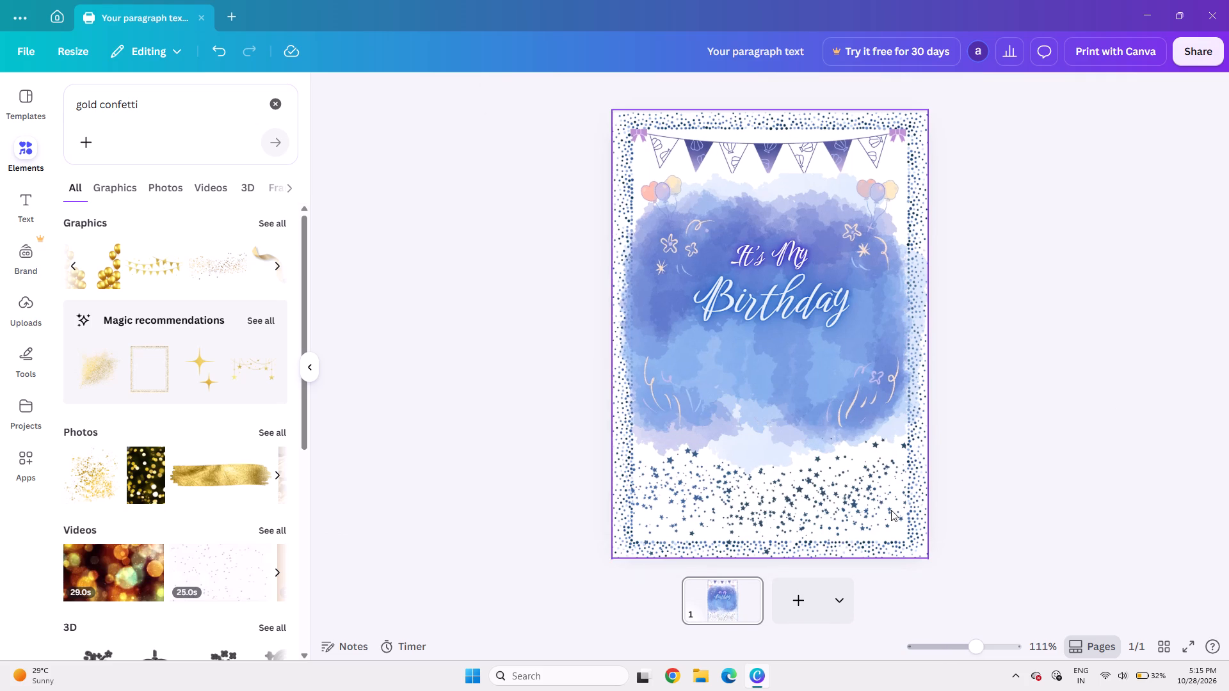
Browse further through the gold confetti graphics for another decoration.
click(280, 265)
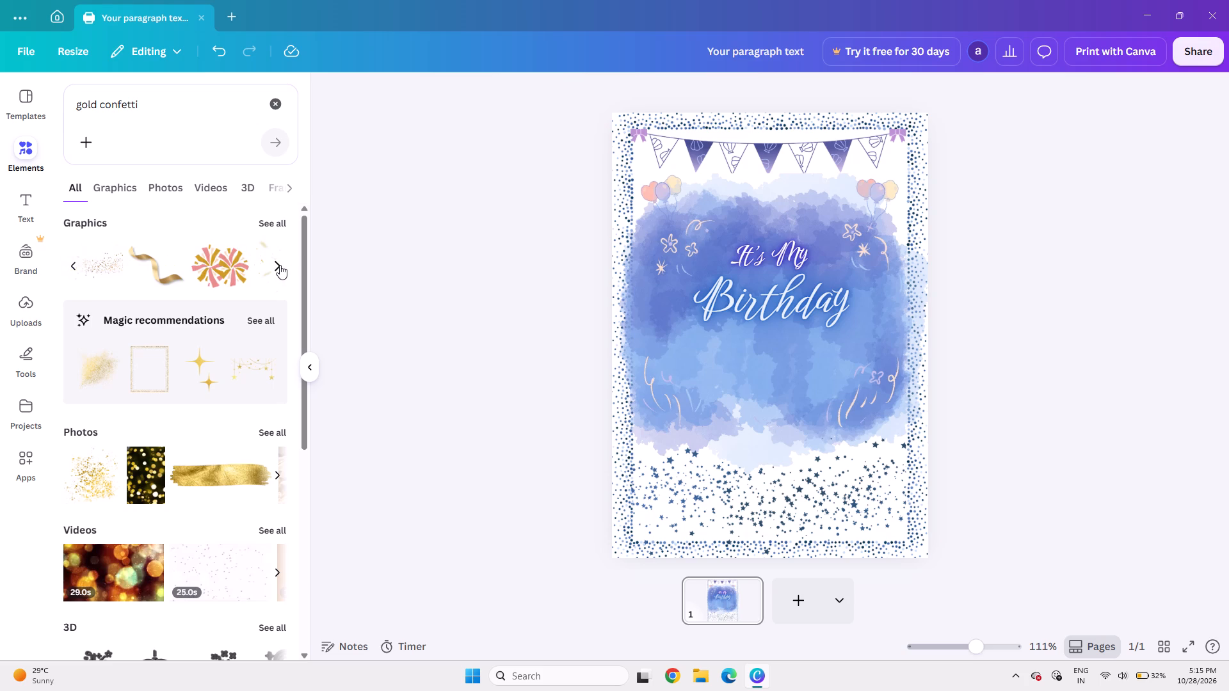
click(280, 265)
click(280, 265)
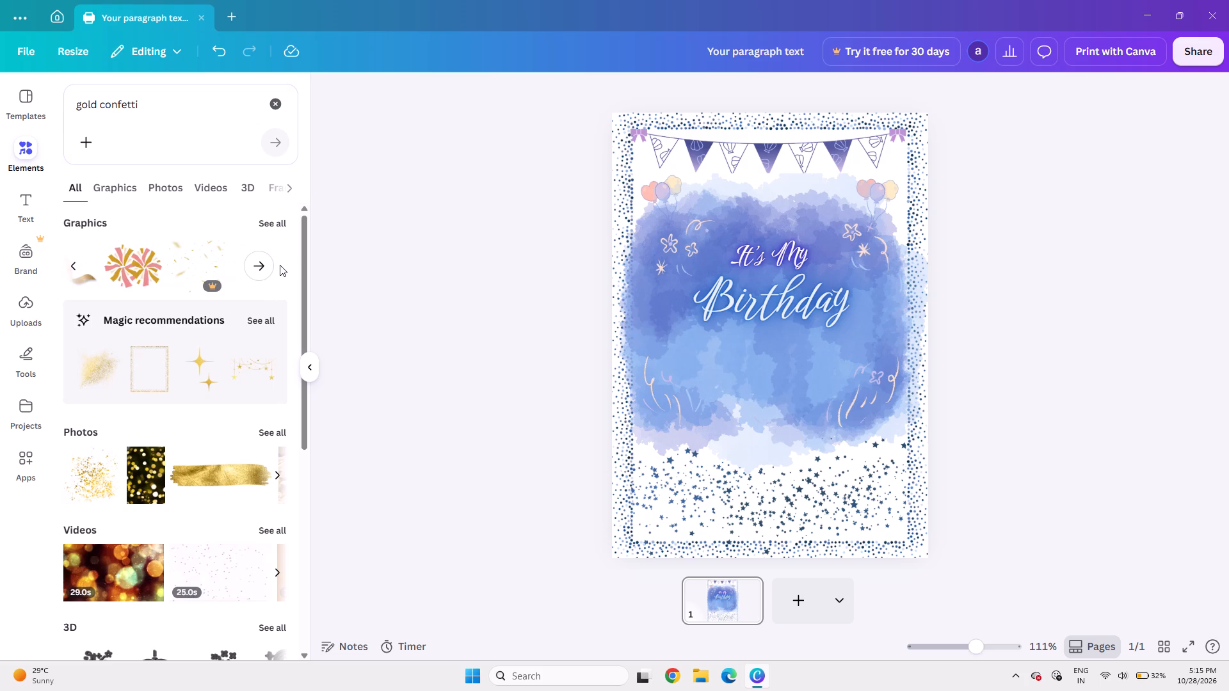
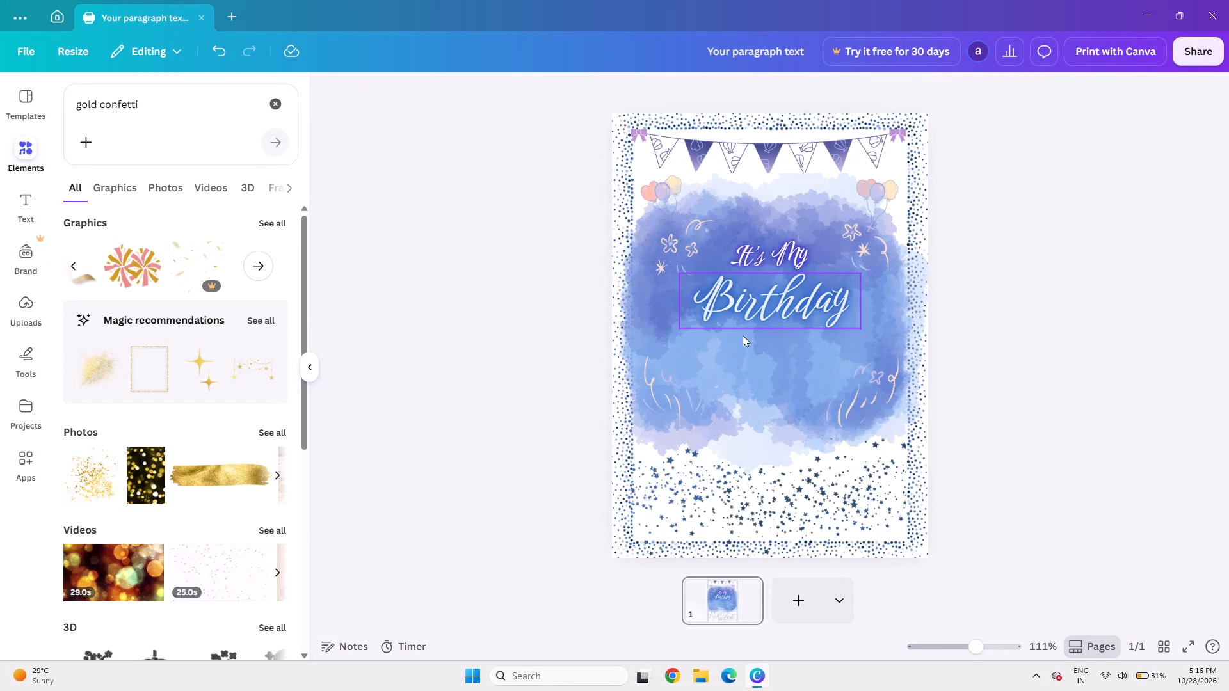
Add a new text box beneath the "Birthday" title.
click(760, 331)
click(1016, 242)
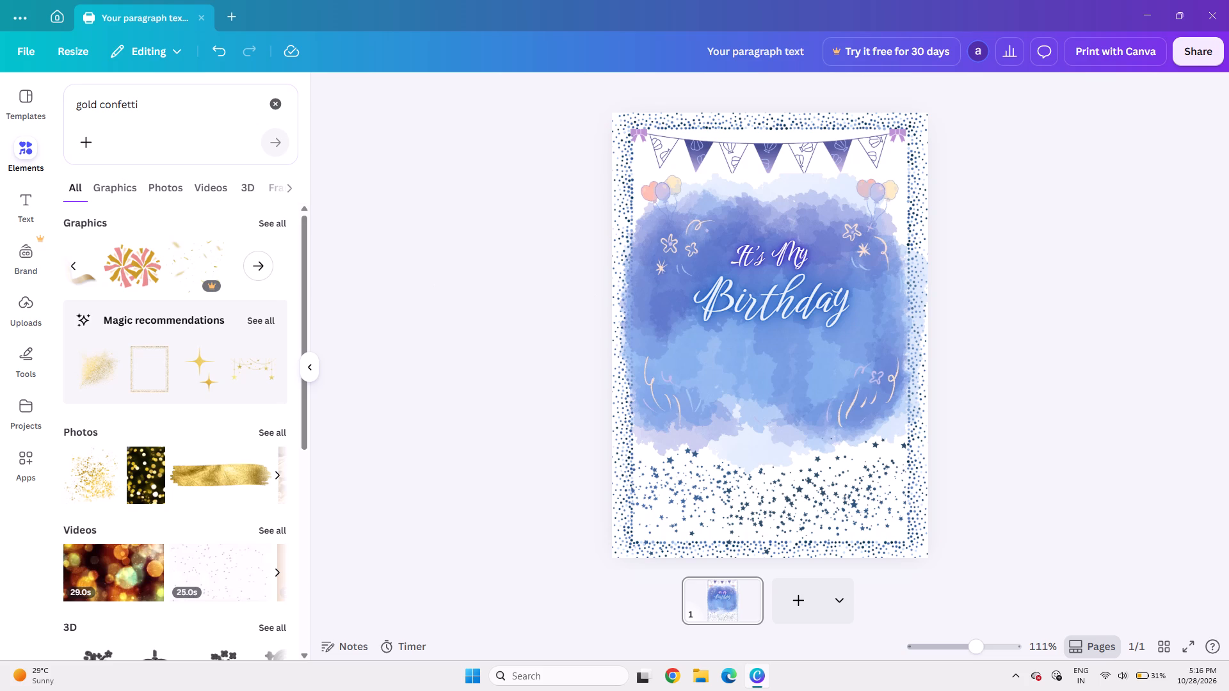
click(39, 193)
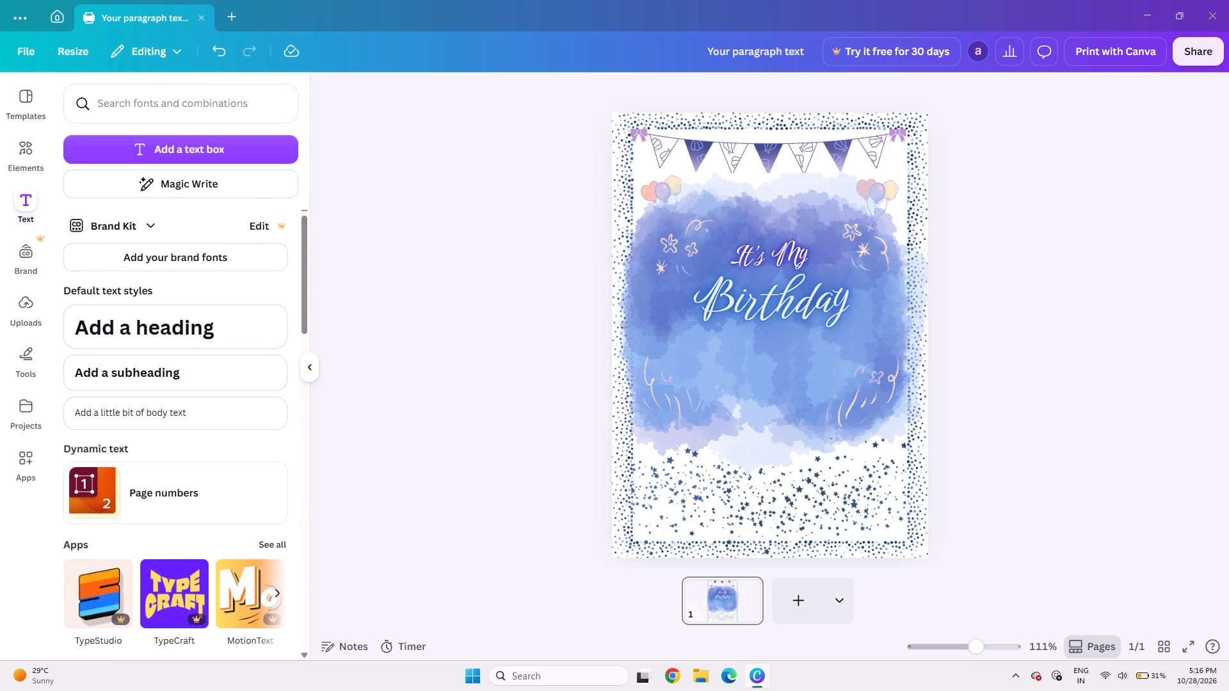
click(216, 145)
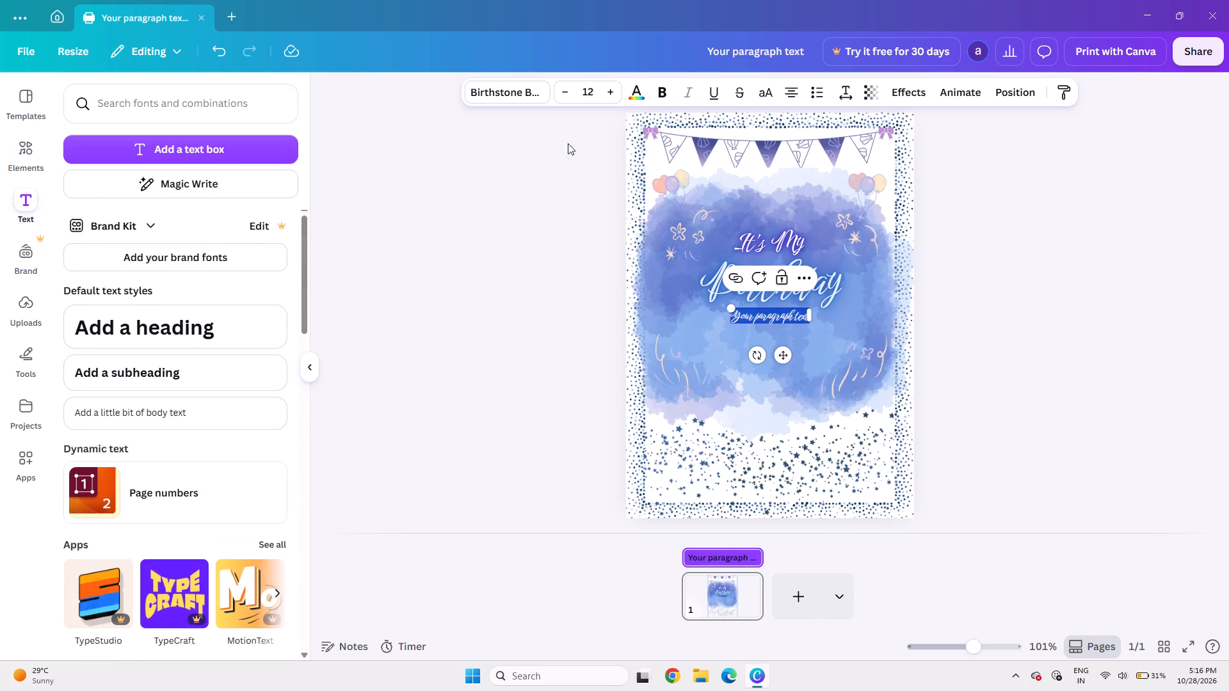
Clear the font search and look through the available text styles and brand kits for the placeholder text.
click(518, 90)
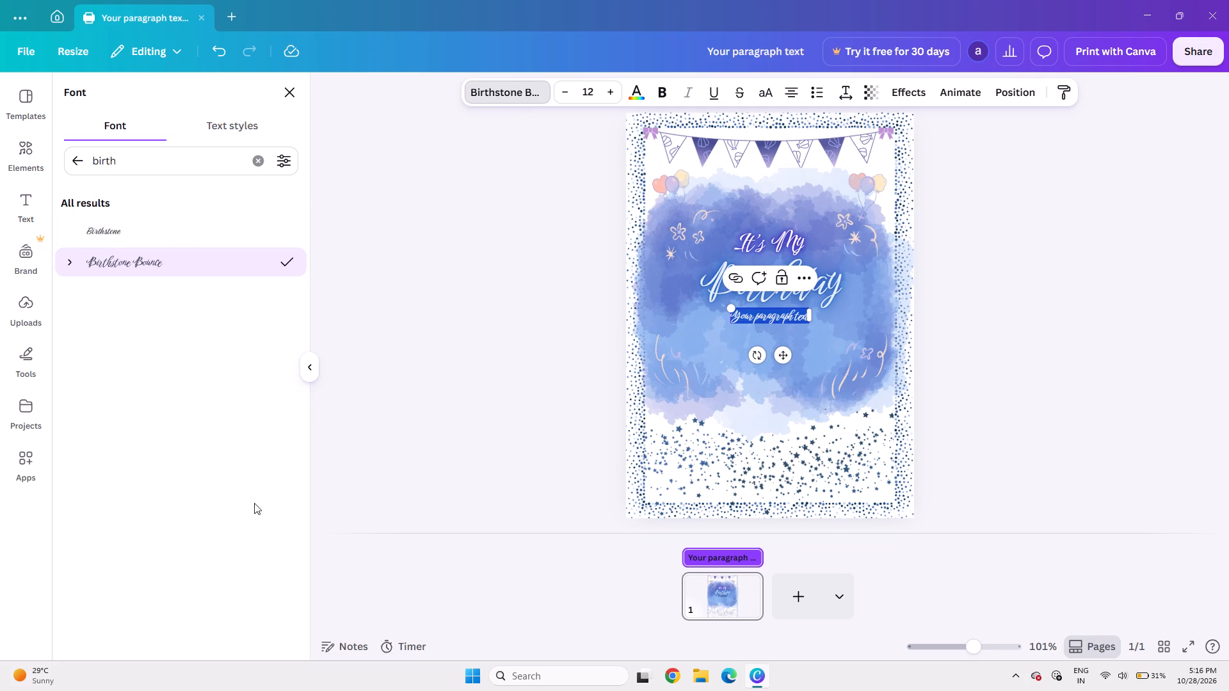
click(147, 166)
key(BackSpace)
key(BackSpace)
key(BackSpace)
key(BackSpace)
key(BackSpace)
key(BackSpace)
key(BackSpace)
key(BackSpace)
key(BackSpace)
key(BackSpace)
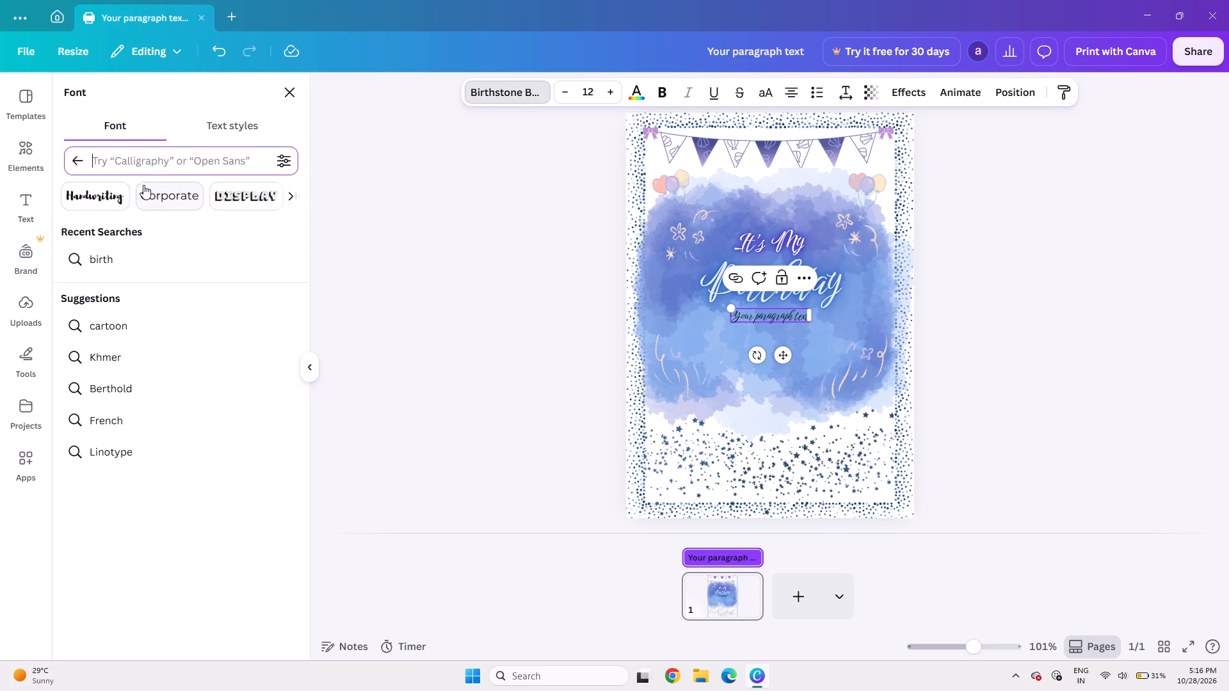
click(234, 125)
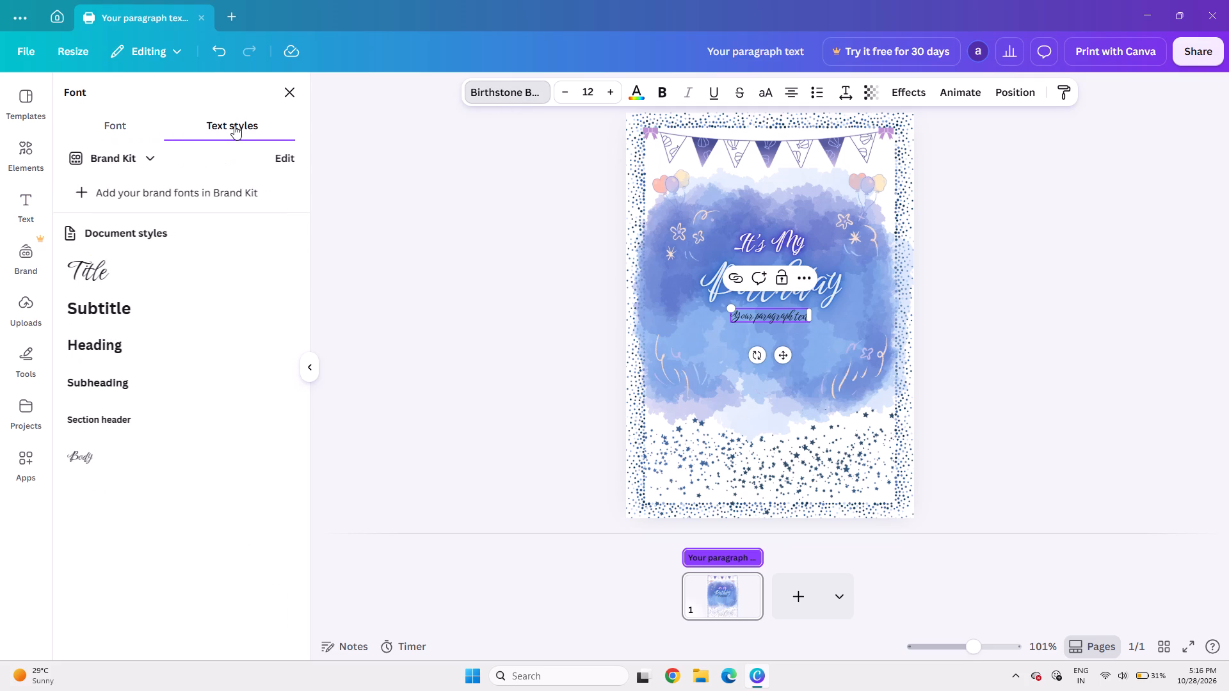
click(147, 155)
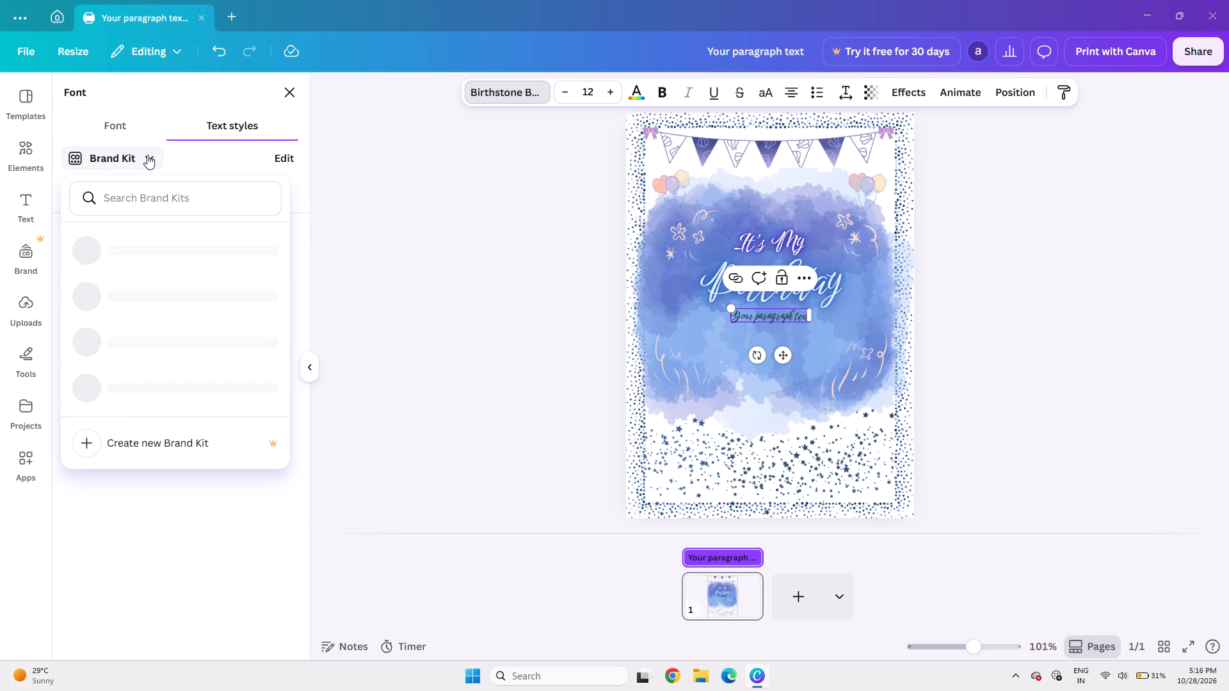
click(147, 155)
click(147, 155)
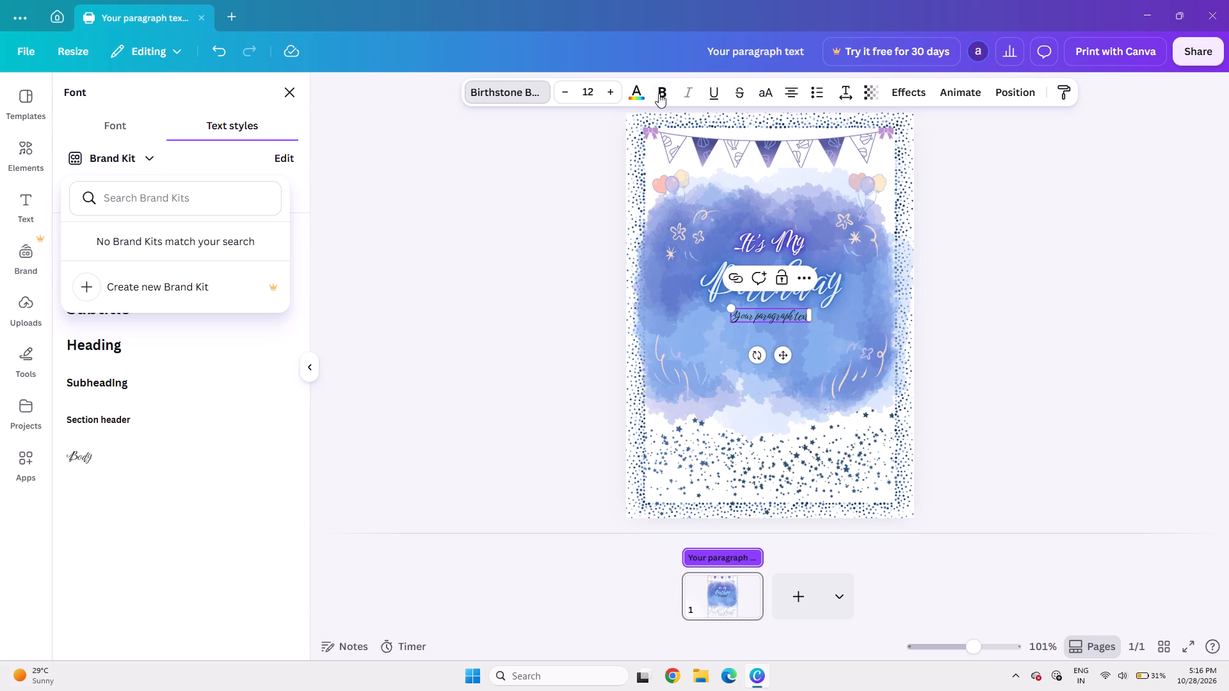
click(492, 99)
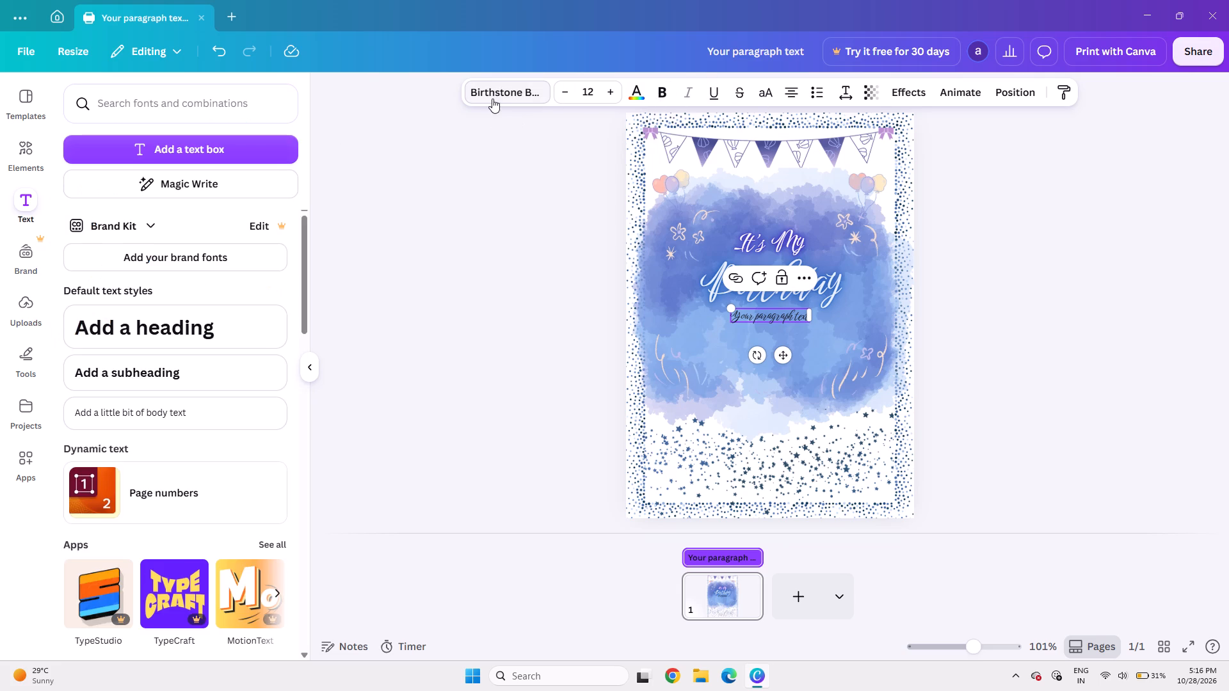
click(492, 99)
click(492, 99)
scroll(114, 276, down, 3)
scroll(113, 266, up, 5)
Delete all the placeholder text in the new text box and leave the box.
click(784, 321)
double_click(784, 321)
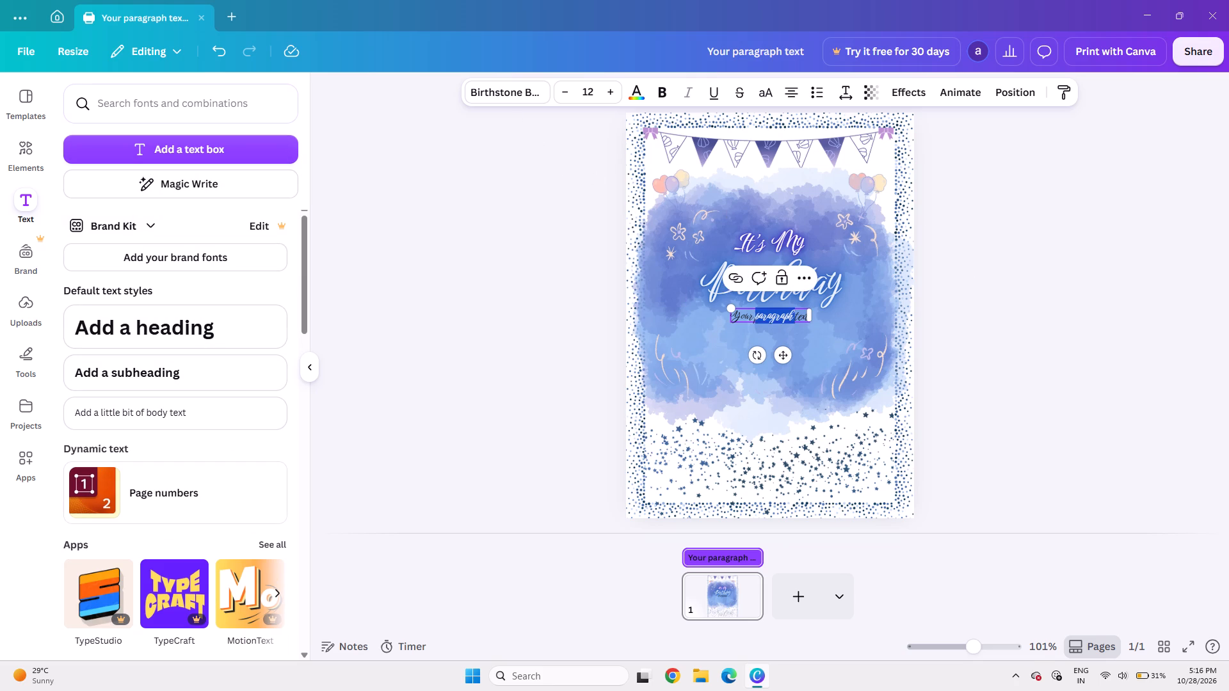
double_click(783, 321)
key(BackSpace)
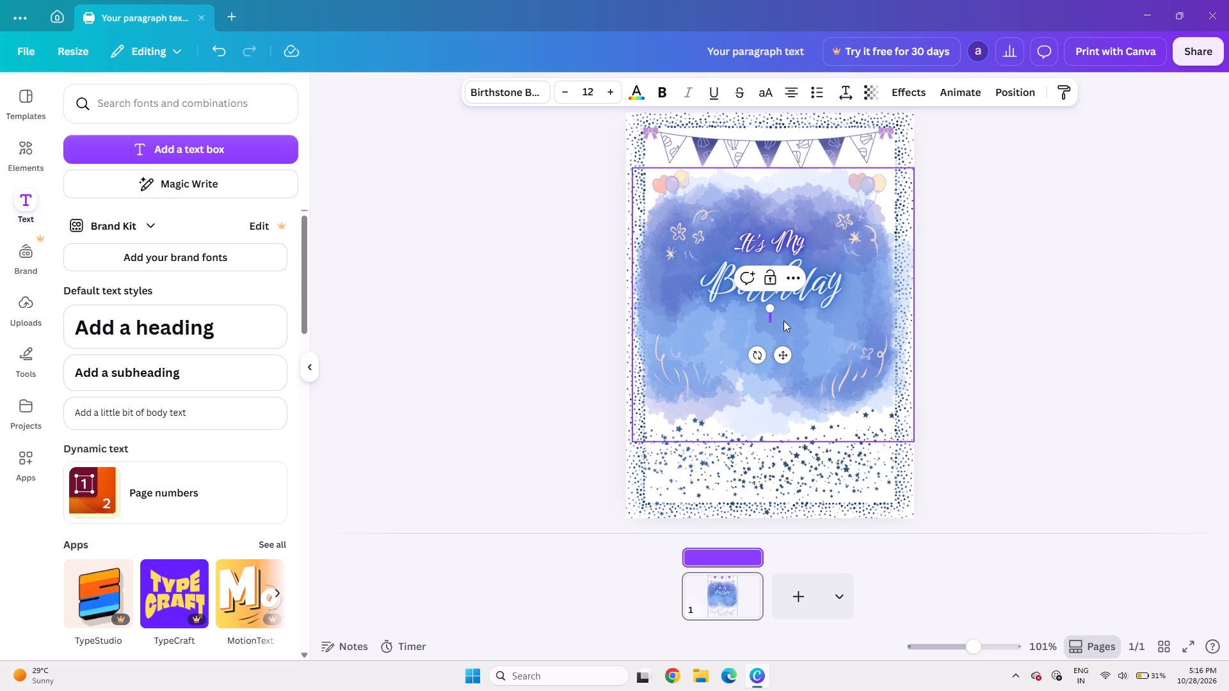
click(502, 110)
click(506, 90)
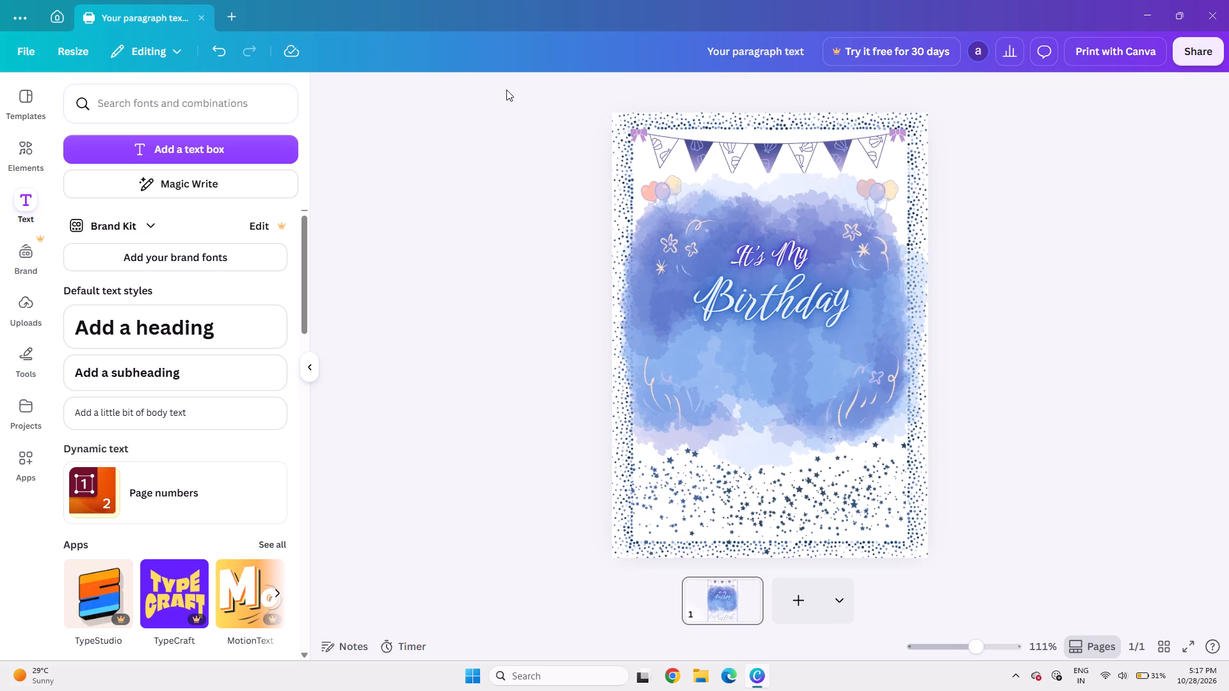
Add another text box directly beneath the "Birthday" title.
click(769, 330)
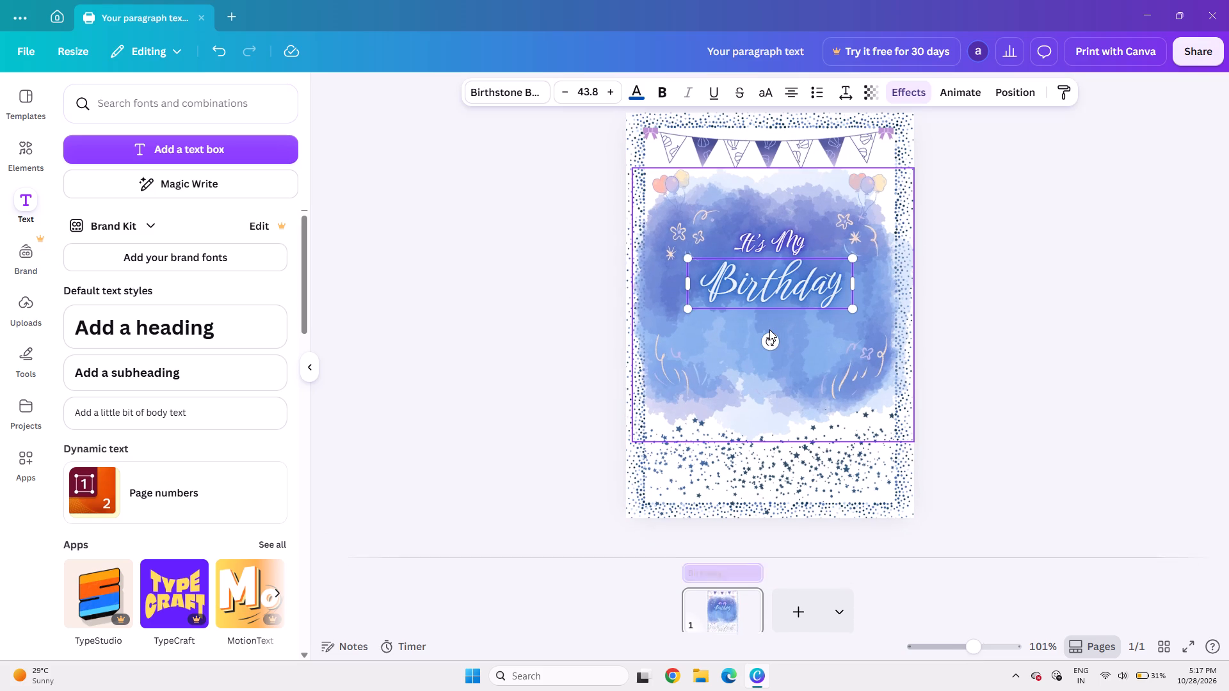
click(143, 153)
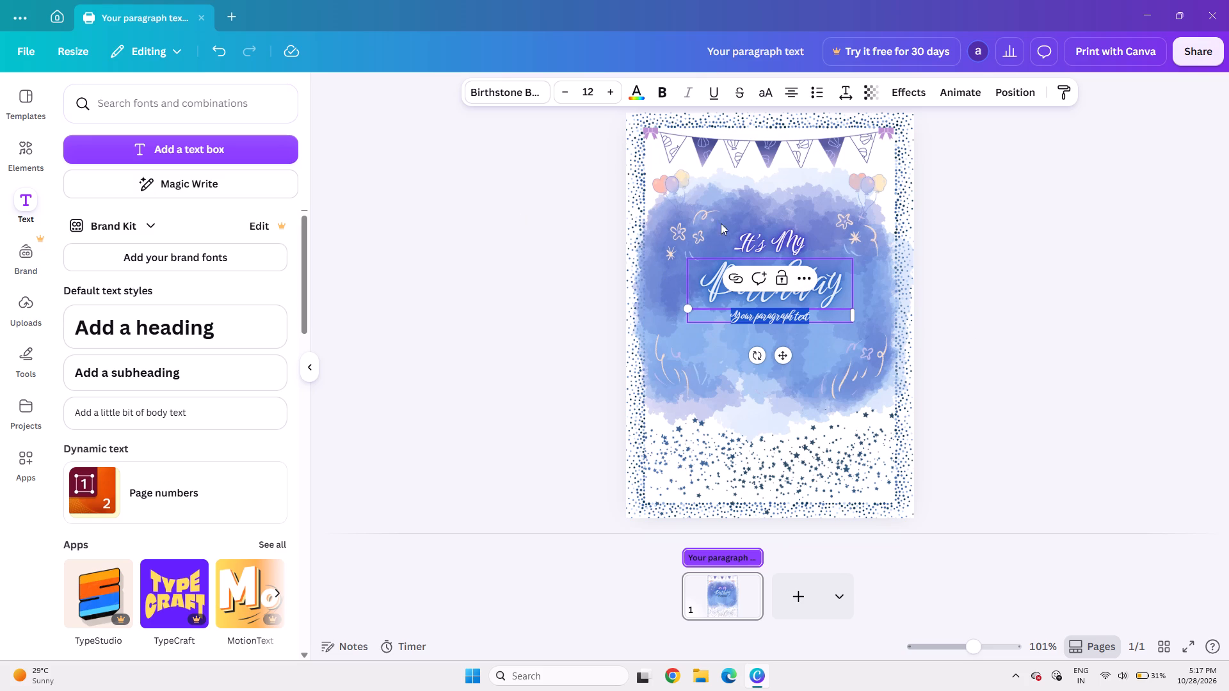
Nudge the blue watercolour backdrop slightly downward on the page.
click(806, 409)
click(843, 329)
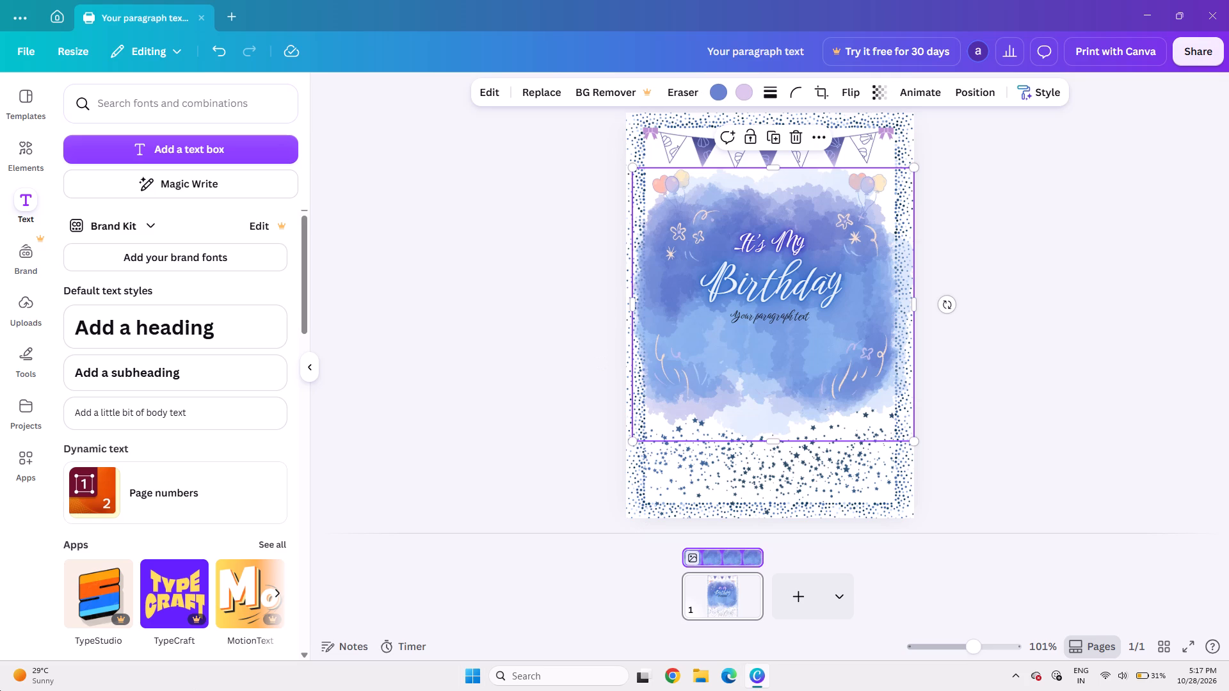
key(Down)
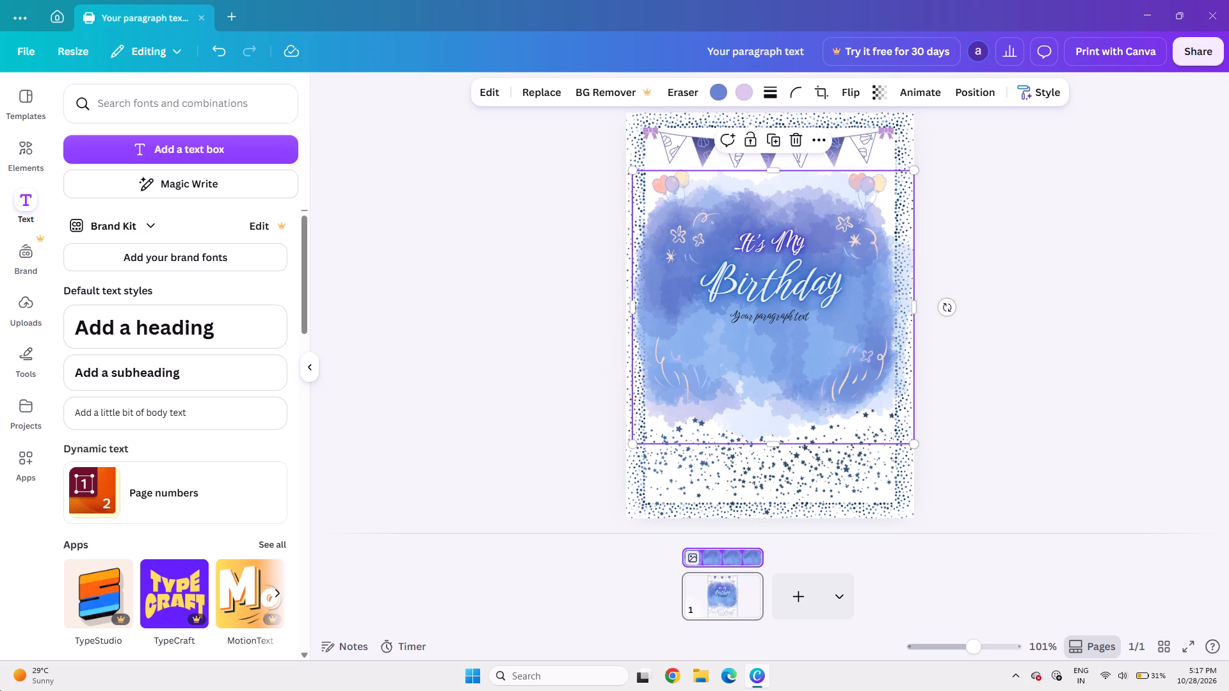
key(Down)
key(Down)
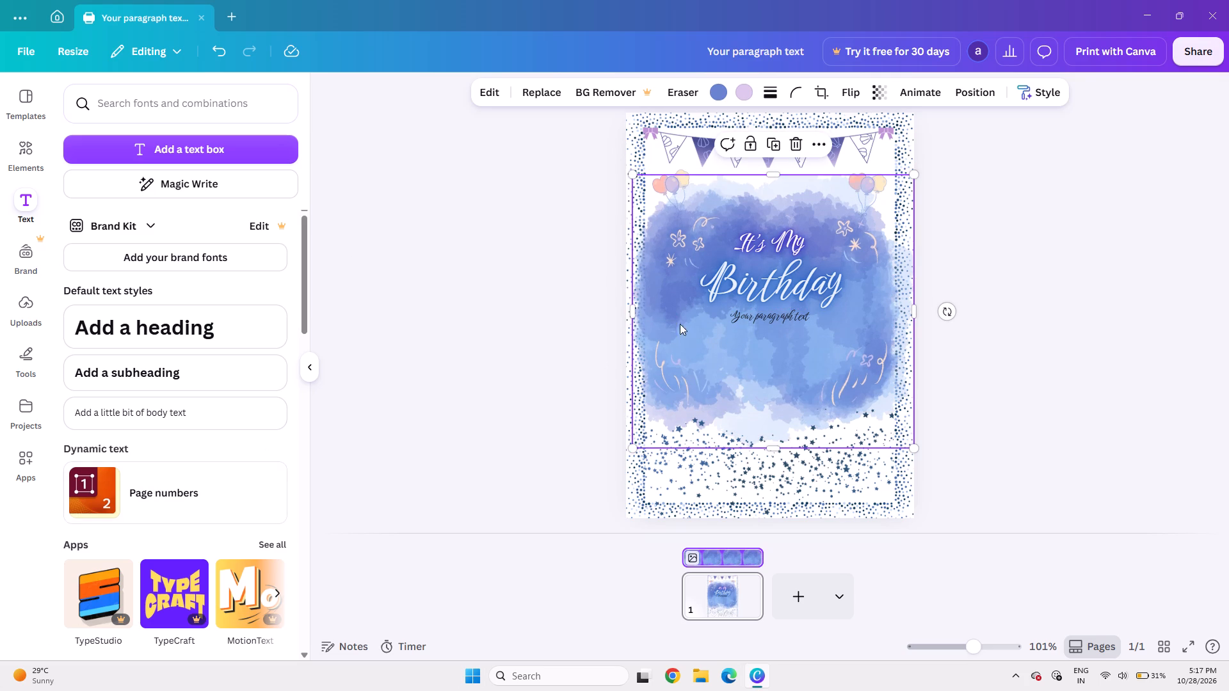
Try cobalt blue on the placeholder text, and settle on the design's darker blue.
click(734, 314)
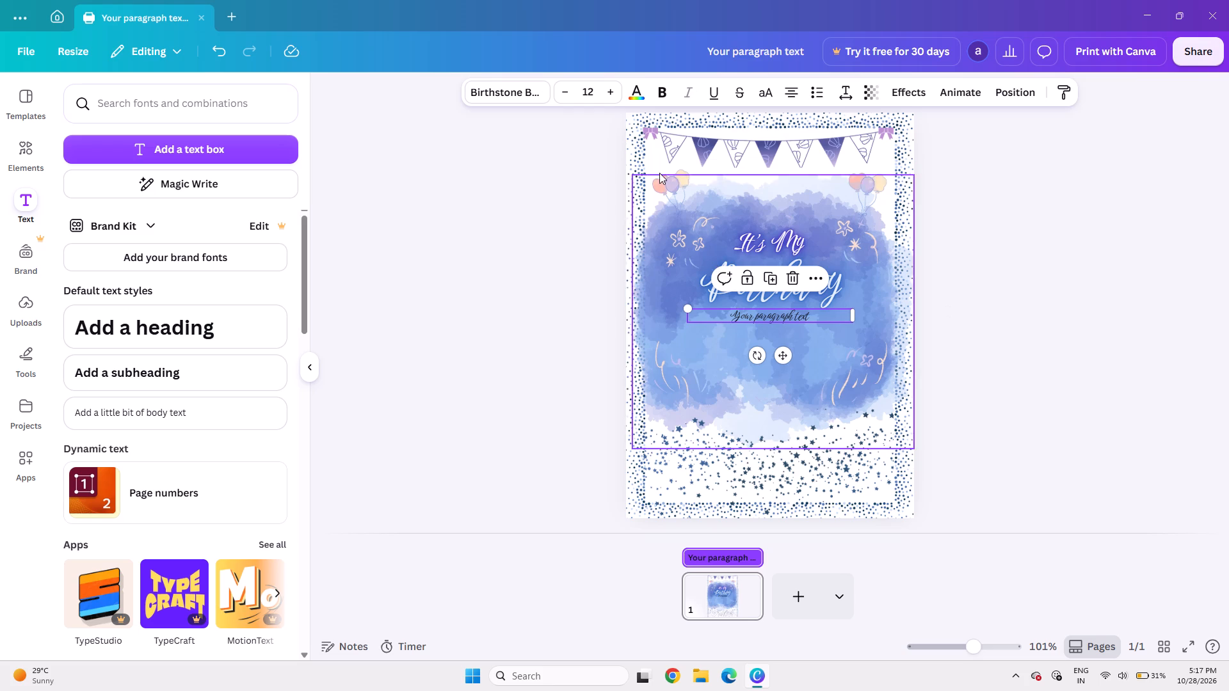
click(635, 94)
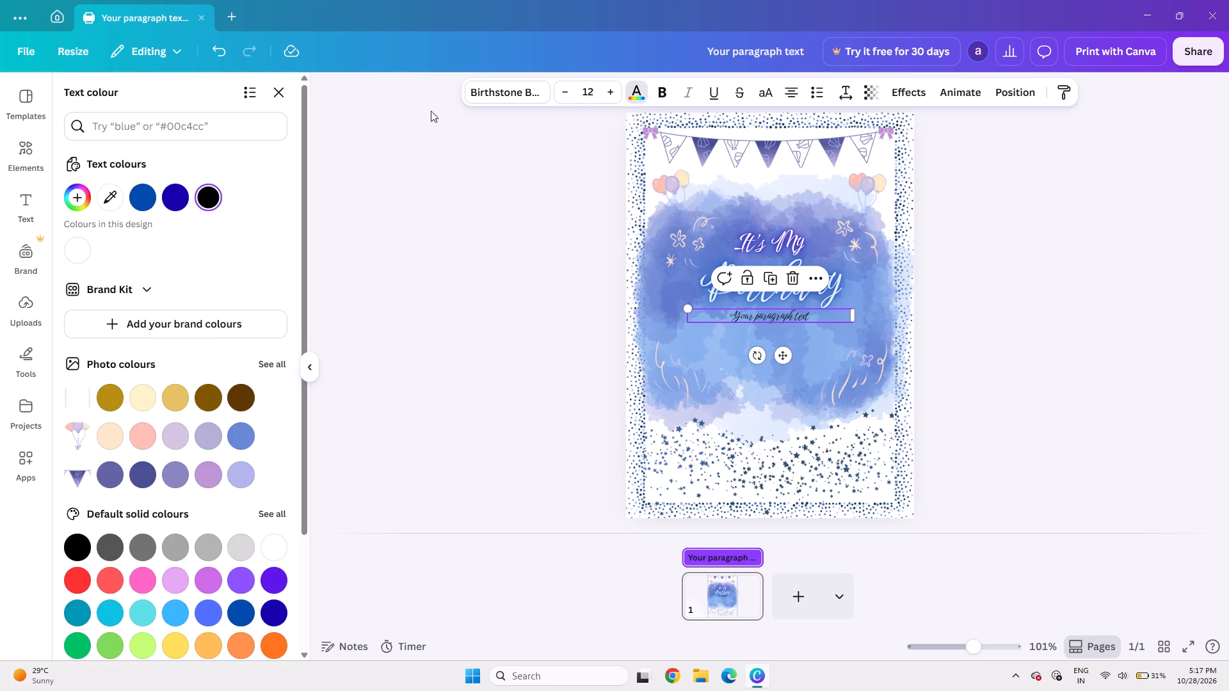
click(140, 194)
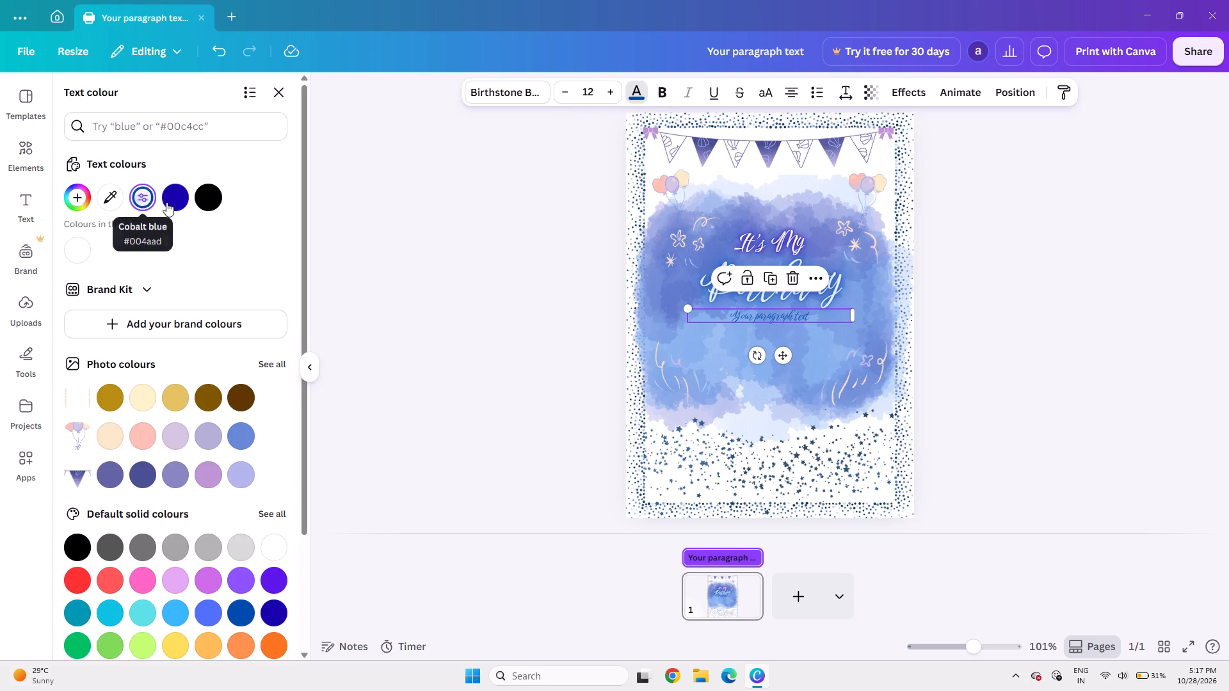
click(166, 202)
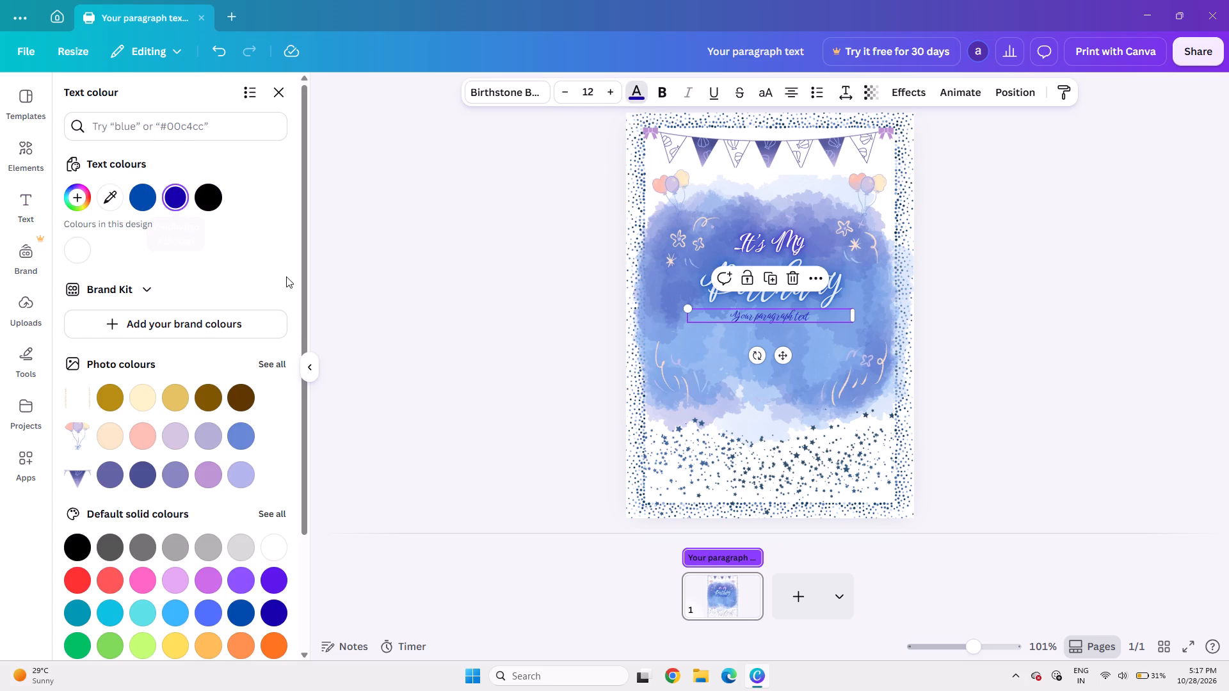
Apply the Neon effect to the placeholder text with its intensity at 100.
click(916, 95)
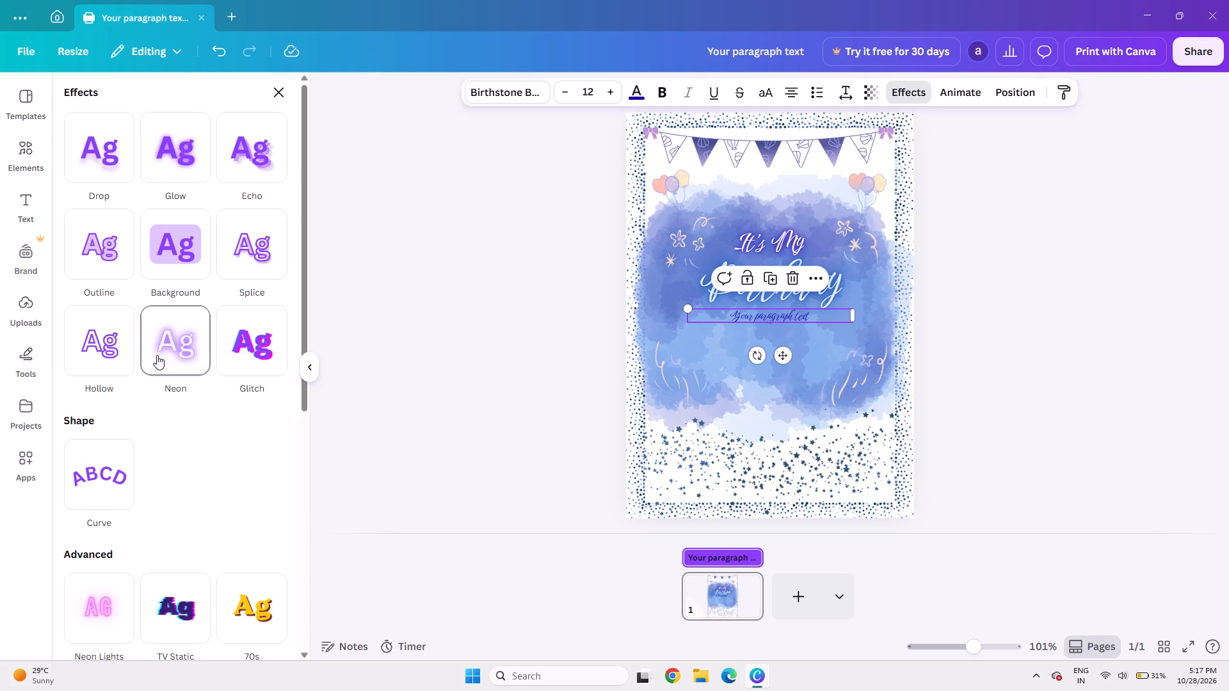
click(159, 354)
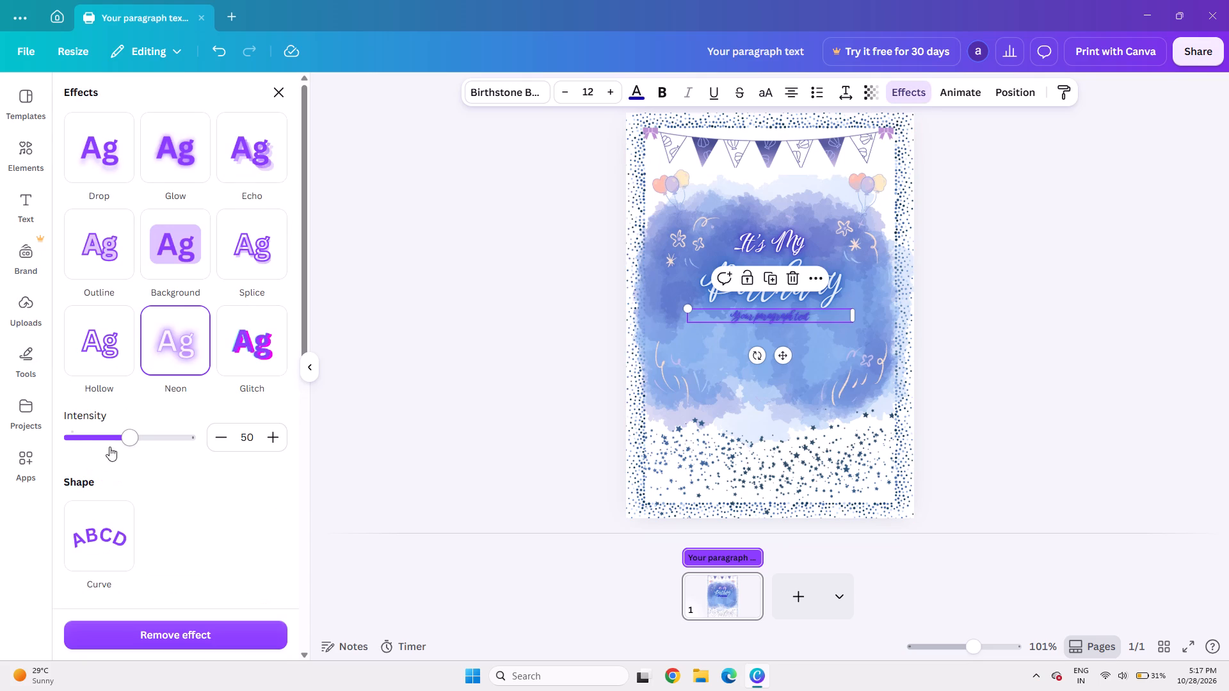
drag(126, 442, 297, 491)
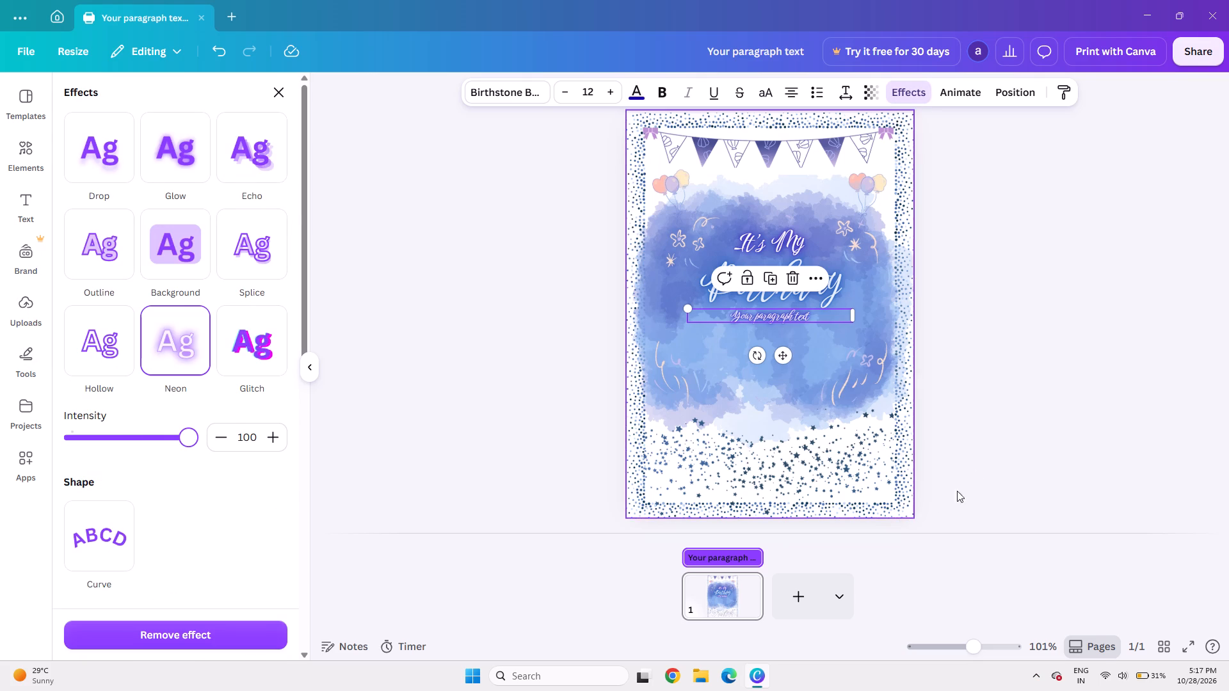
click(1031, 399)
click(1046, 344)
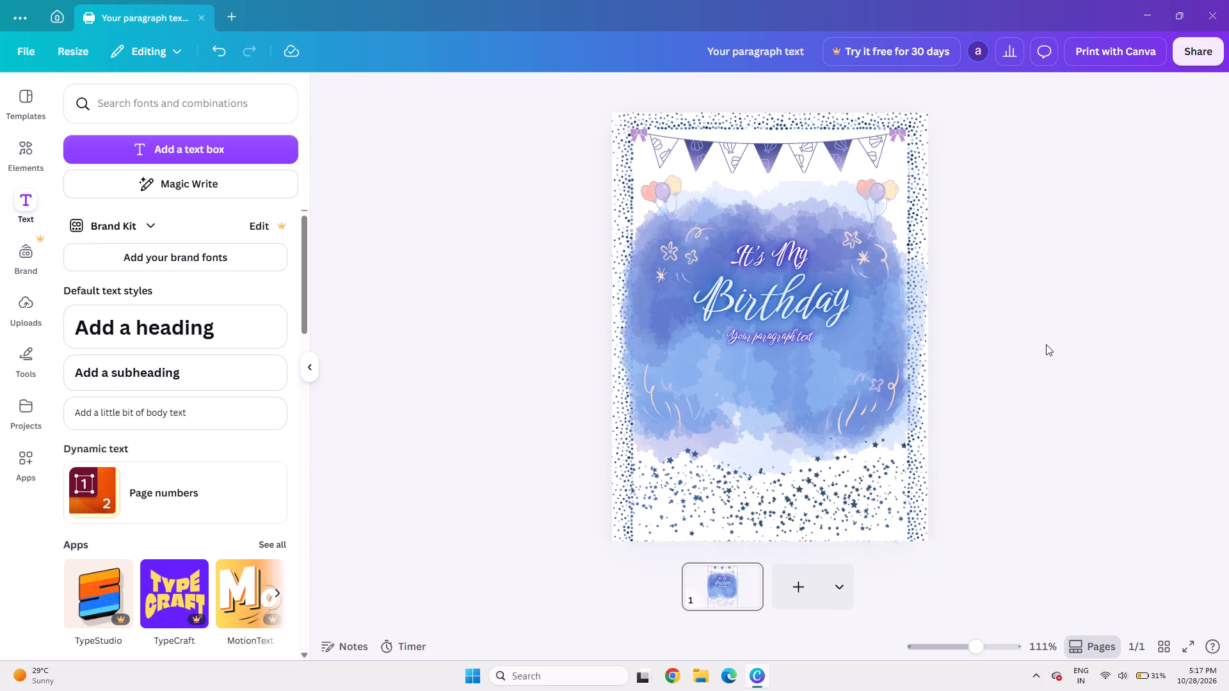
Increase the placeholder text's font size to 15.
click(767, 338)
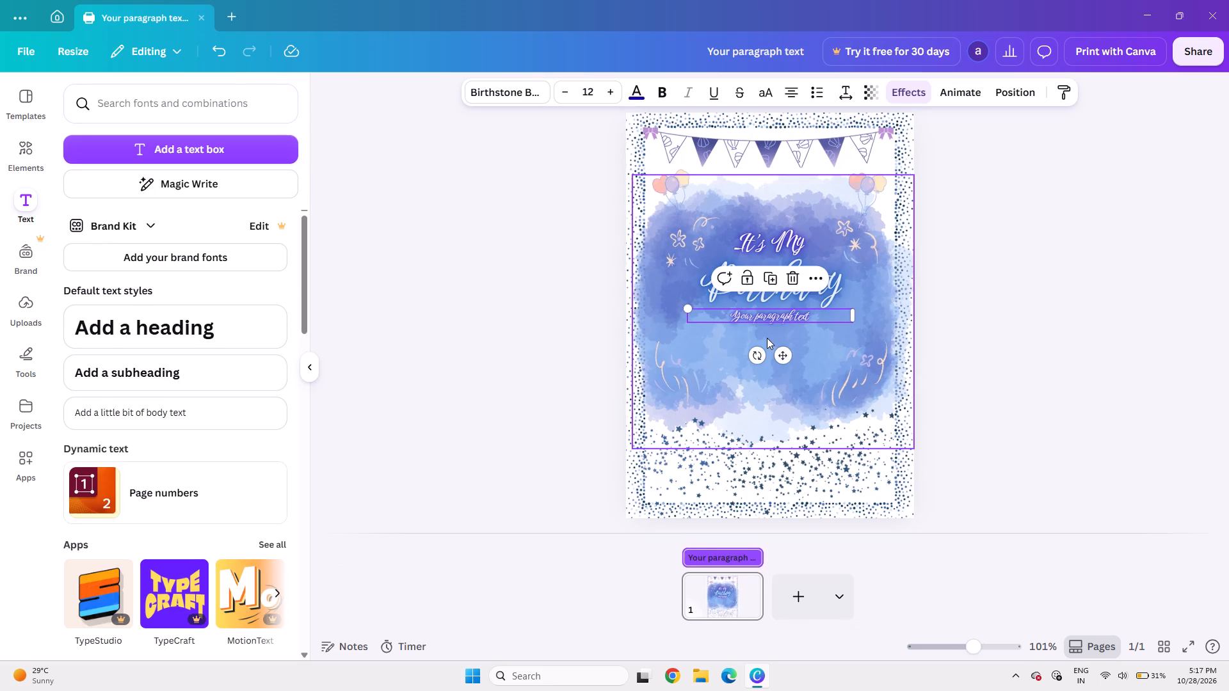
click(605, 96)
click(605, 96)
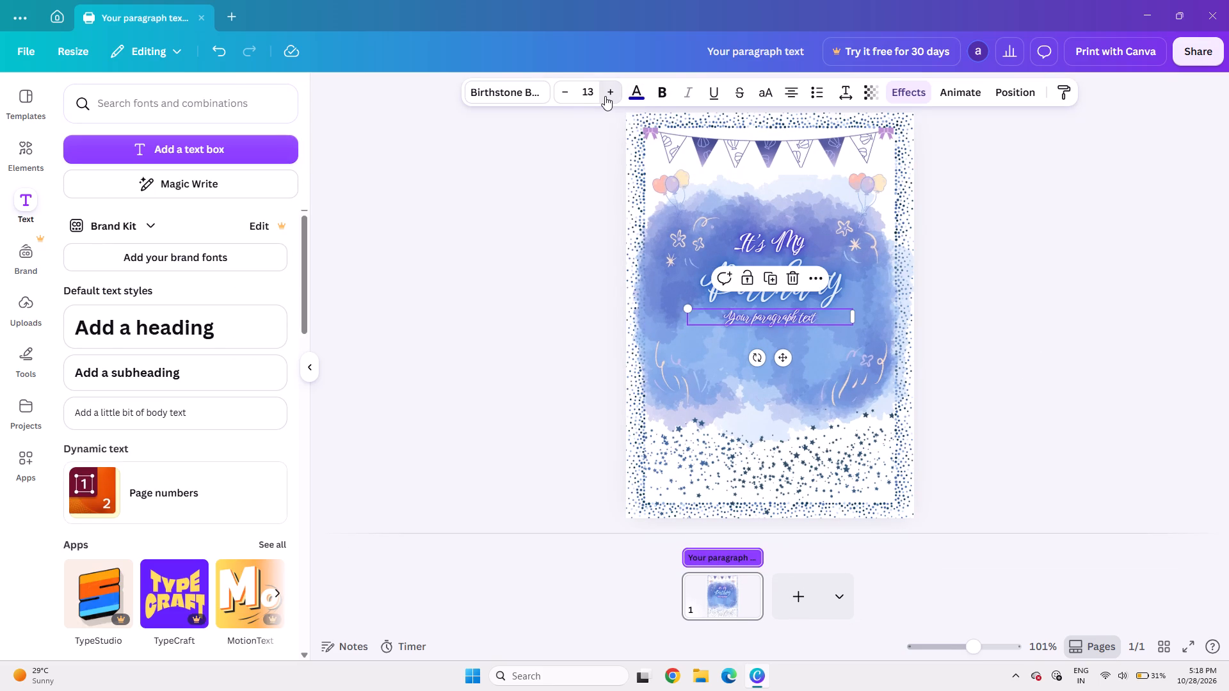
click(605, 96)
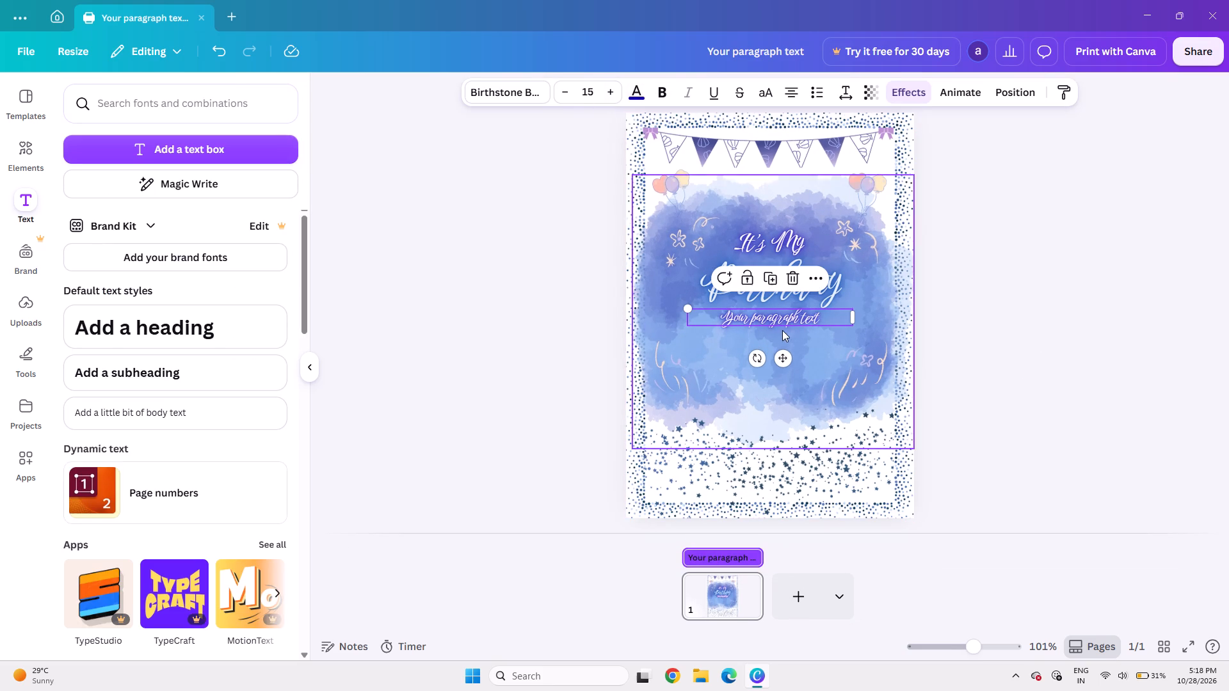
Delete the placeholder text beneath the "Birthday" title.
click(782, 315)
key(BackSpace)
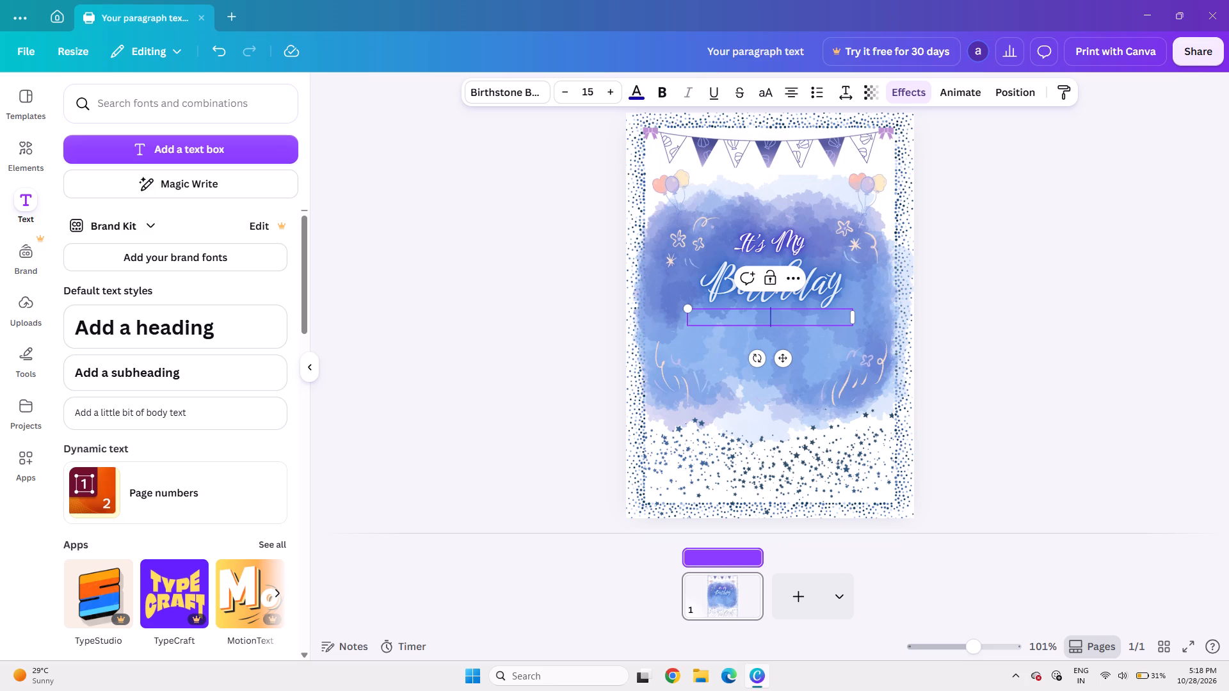
Examine the "Birthday date style" templates for ideas on laying out the invitation's date and details.
click(13, 109)
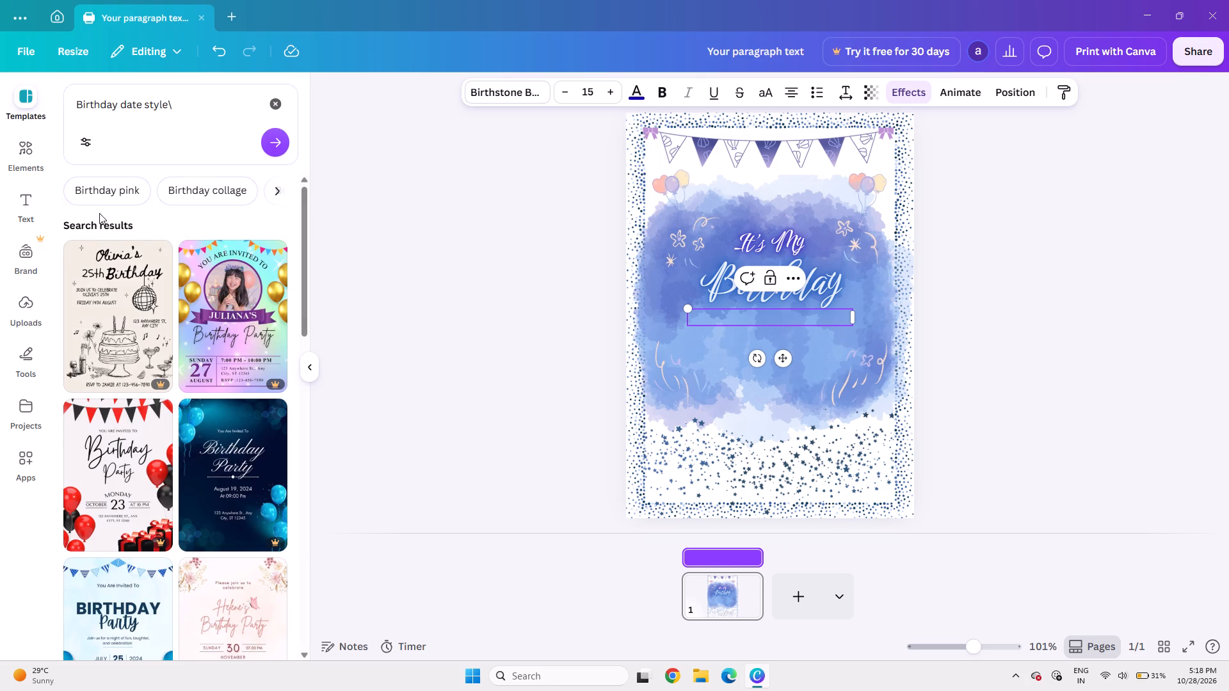
scroll(133, 344, down, 1)
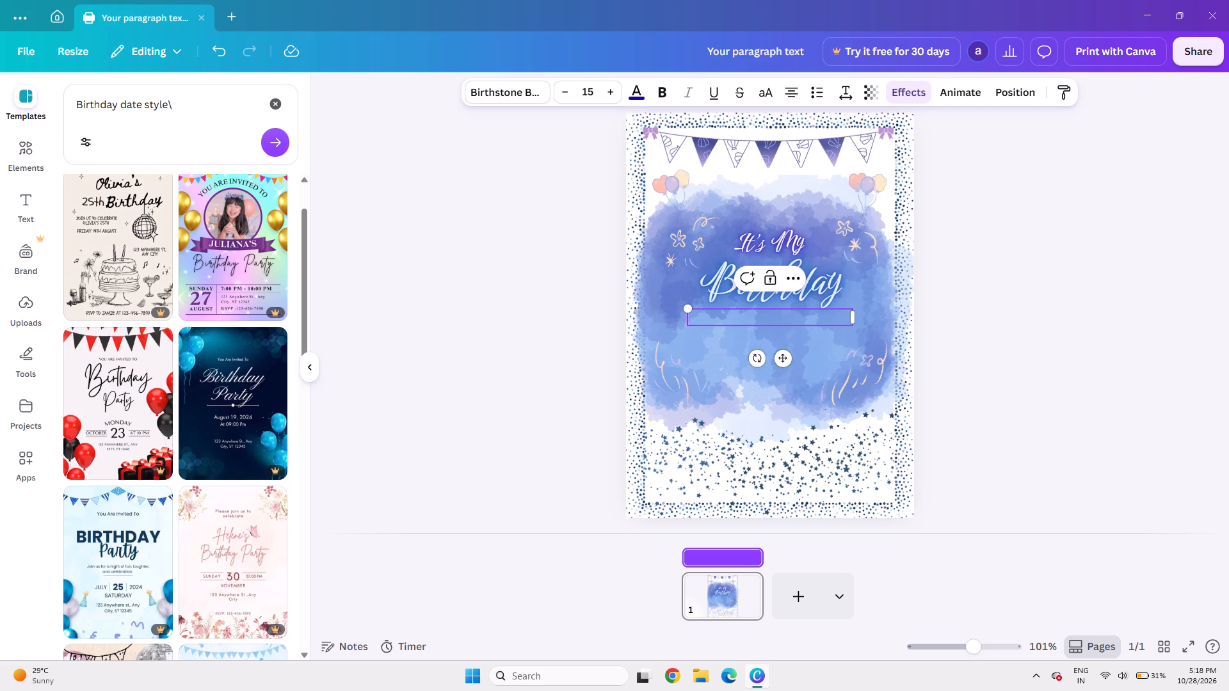
click(727, 327)
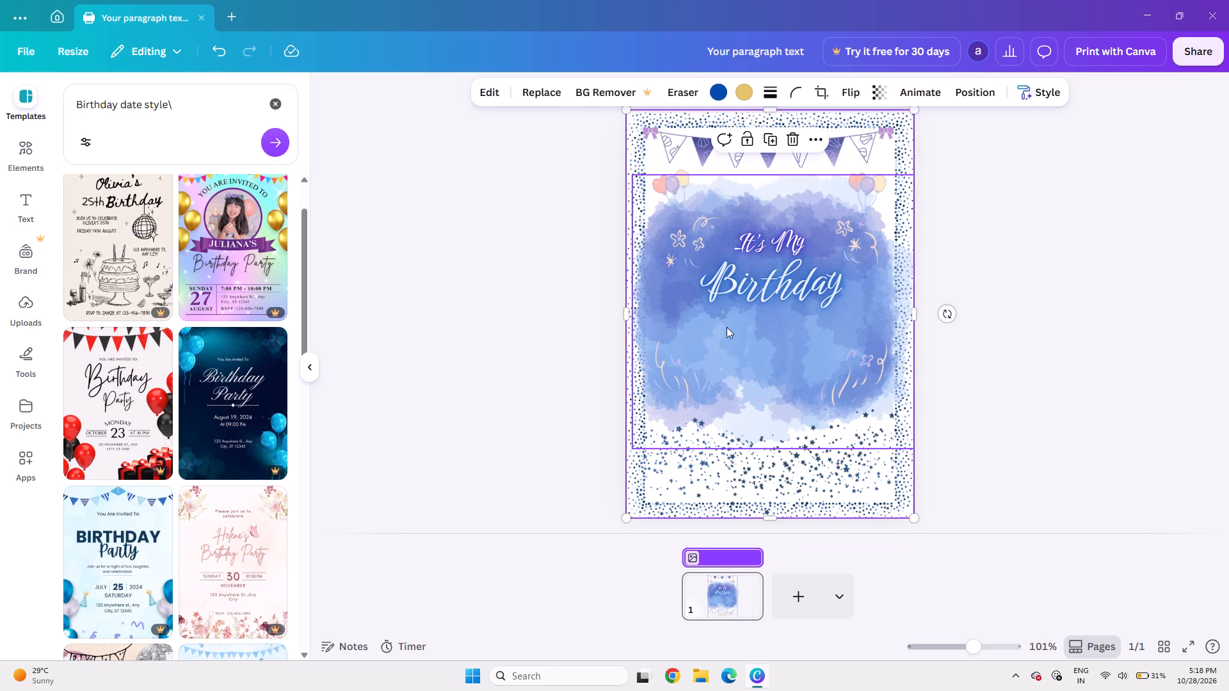
click(727, 313)
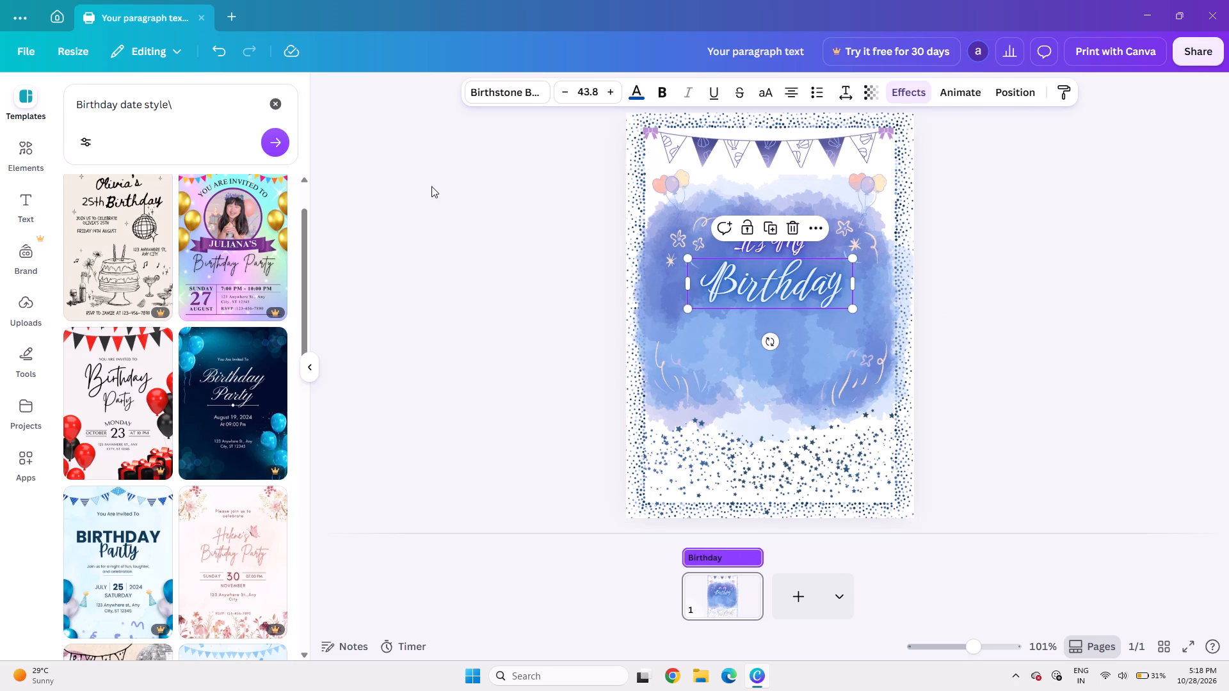
Add a text box beneath the "Birthday" title and clear its placeholder text.
click(24, 200)
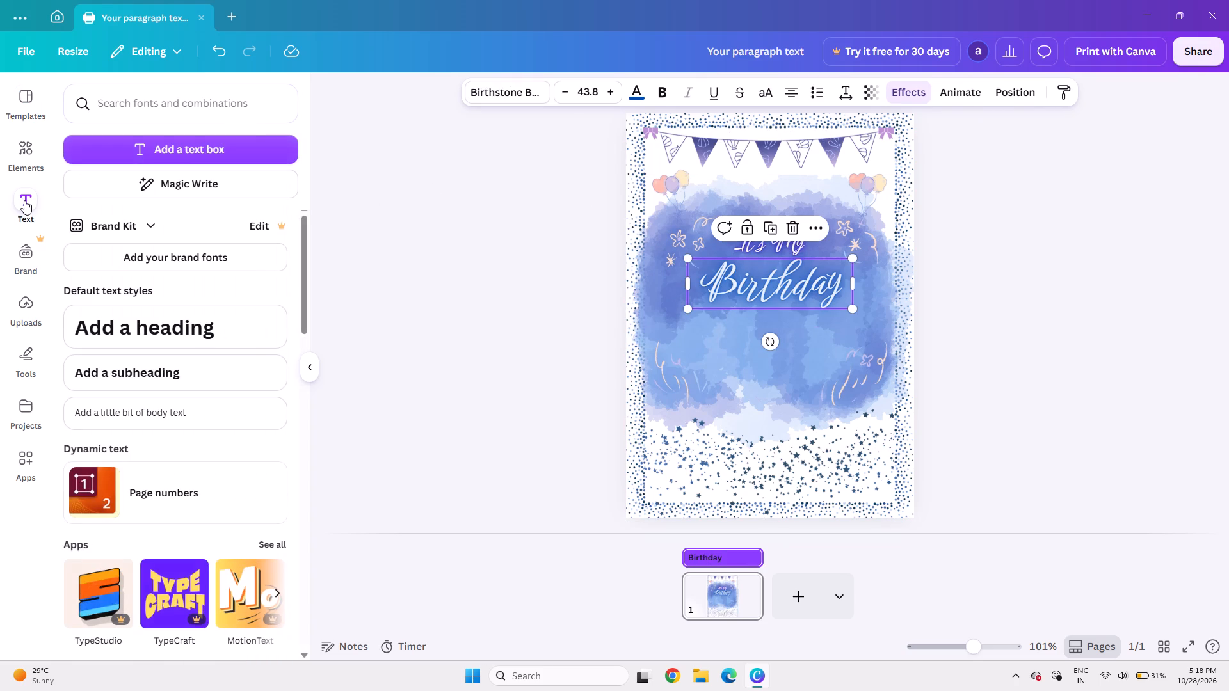
click(156, 155)
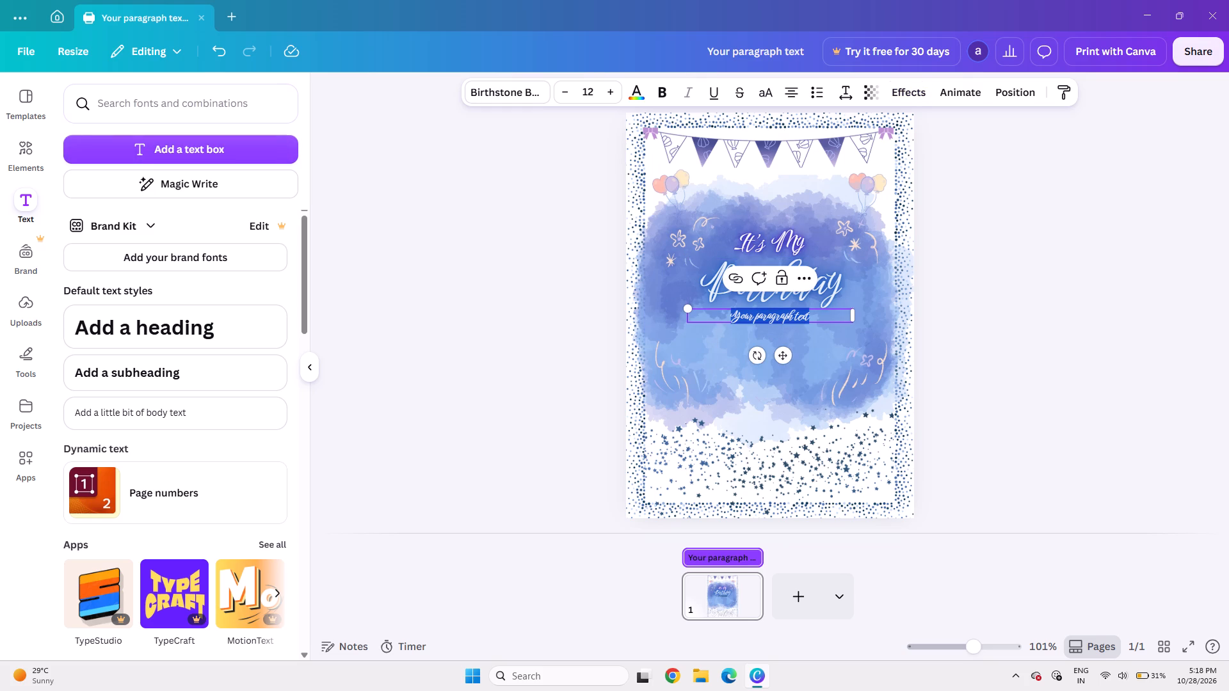
key(BackSpace)
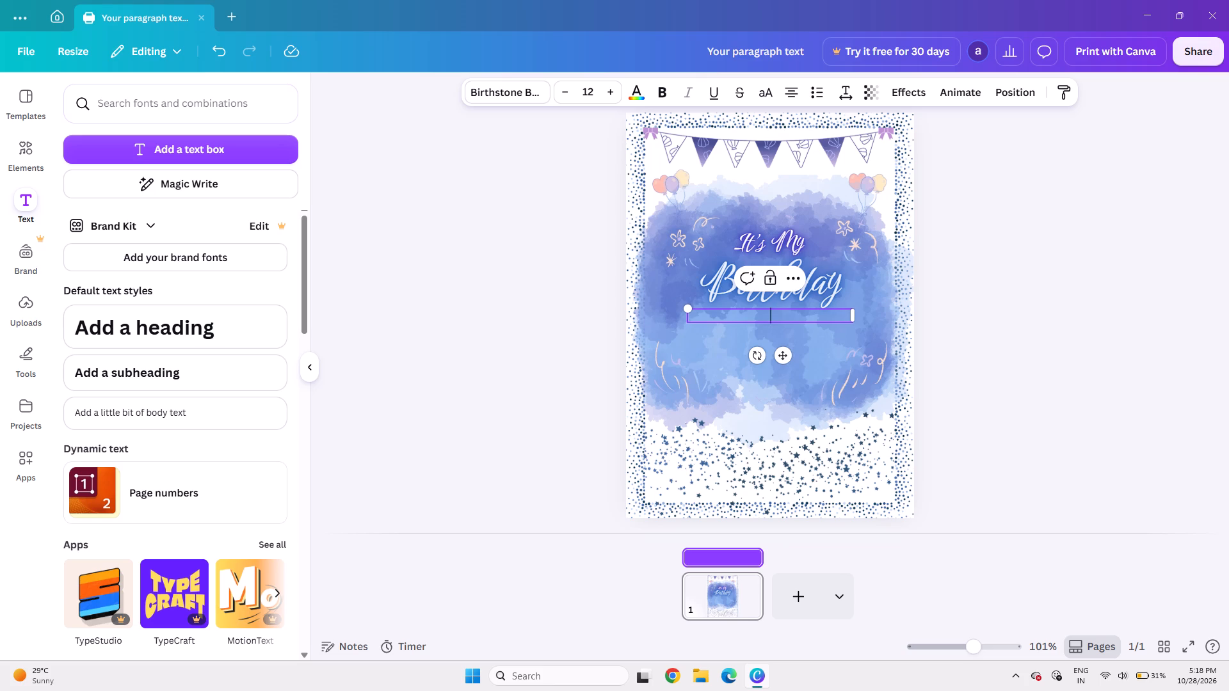
Enter the event date "December 19, 2026" in the empty text box beneath the "Birthday" title.
click(19, 97)
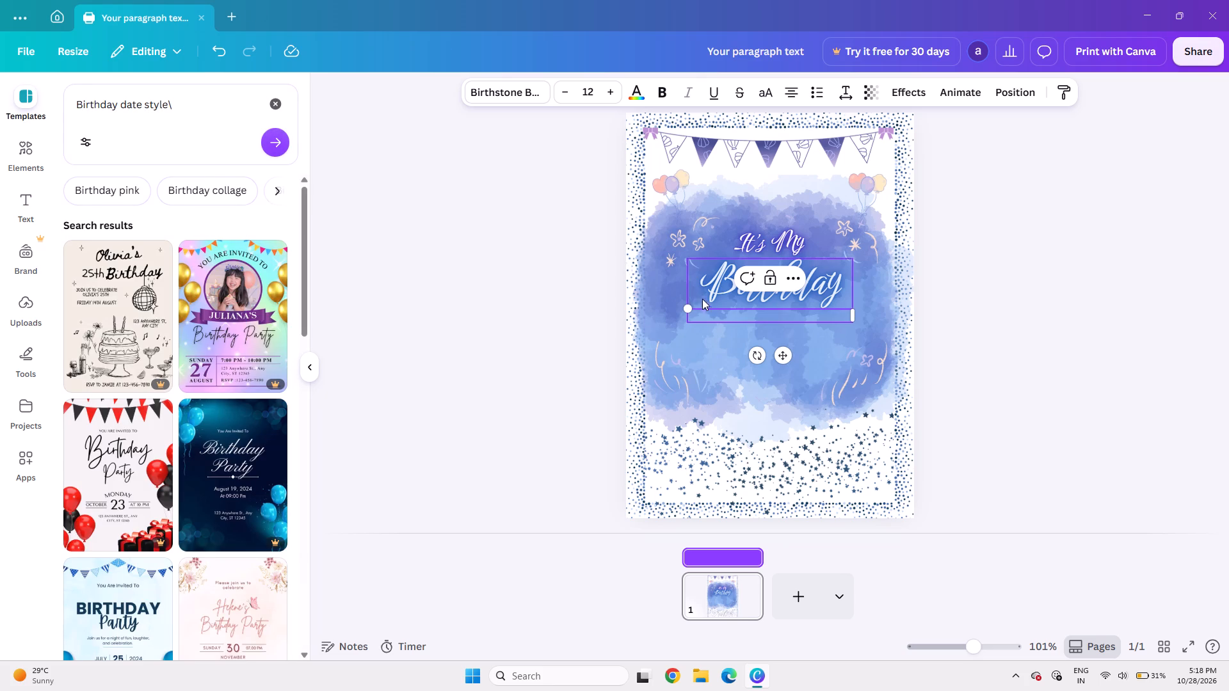
click(703, 314)
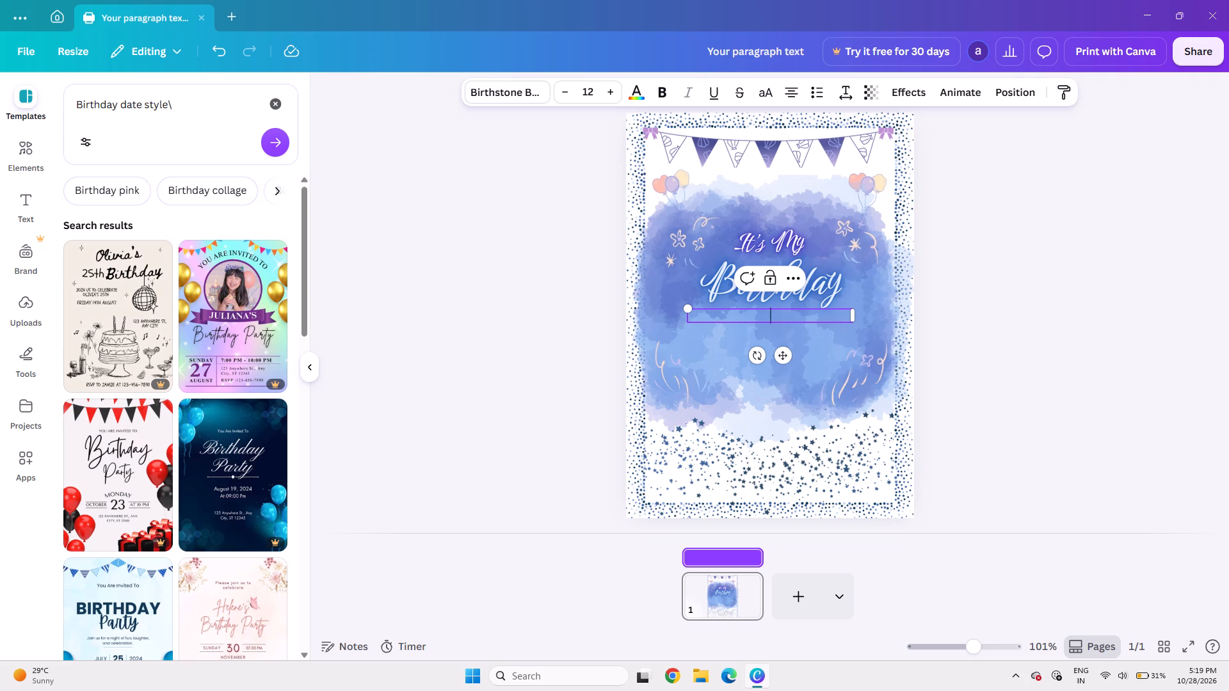
text(dece)
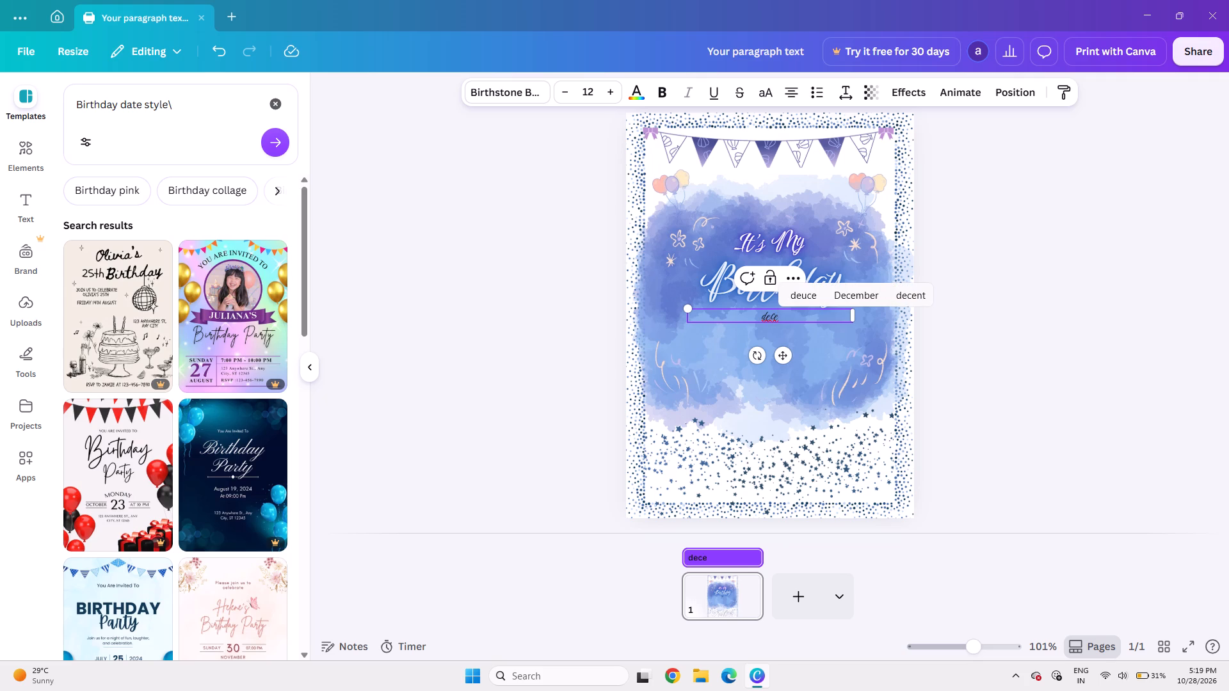
click(837, 294)
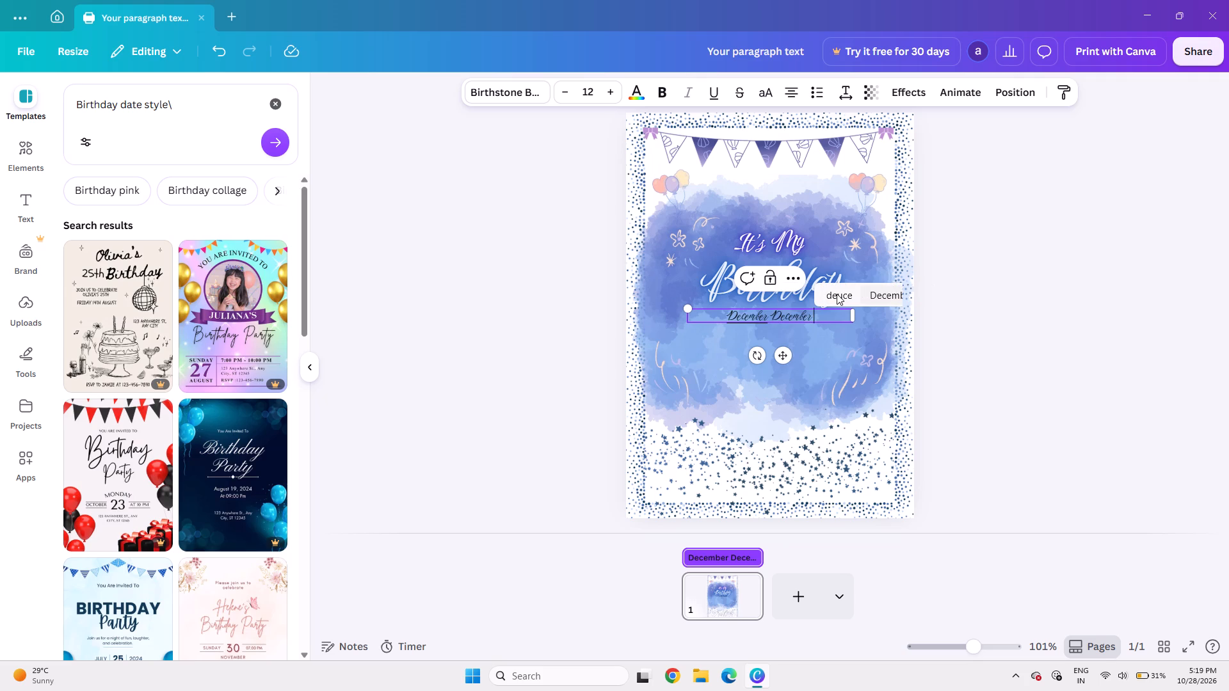
key(BackSpace)
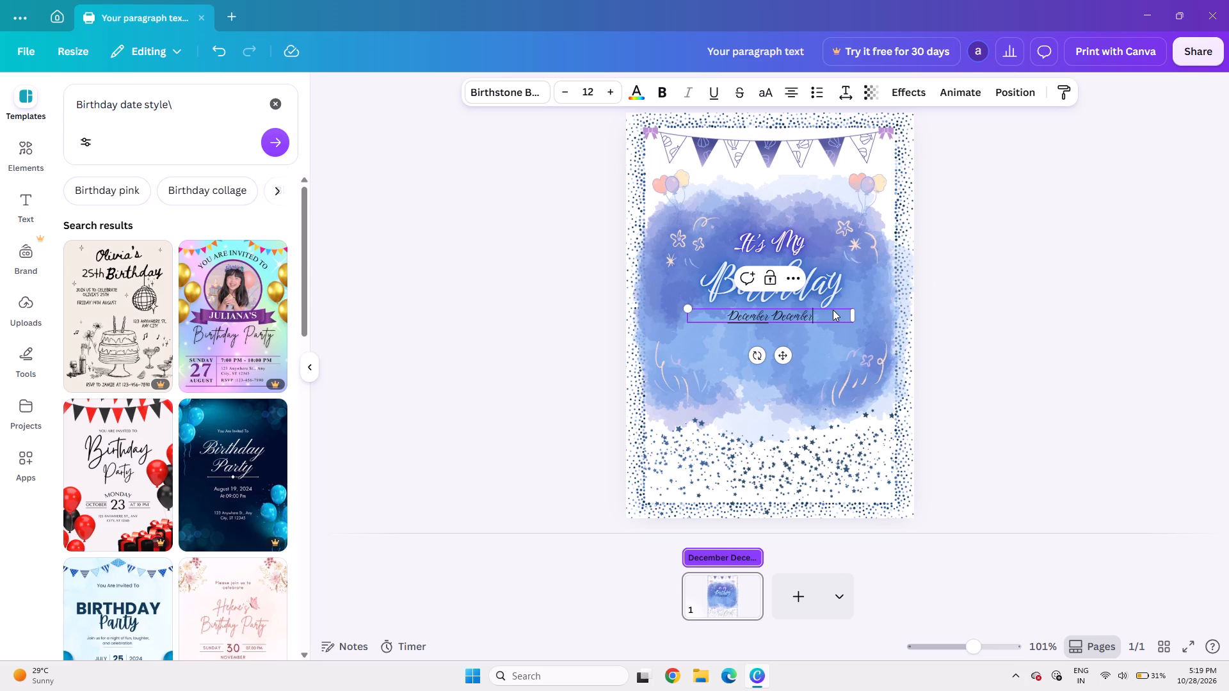
key(BackSpace)
key(BackSpace)
key(BackSpace)
key(BackSpace)
key(BackSpace)
key(BackSpace)
key(BackSpace)
key(BackSpace)
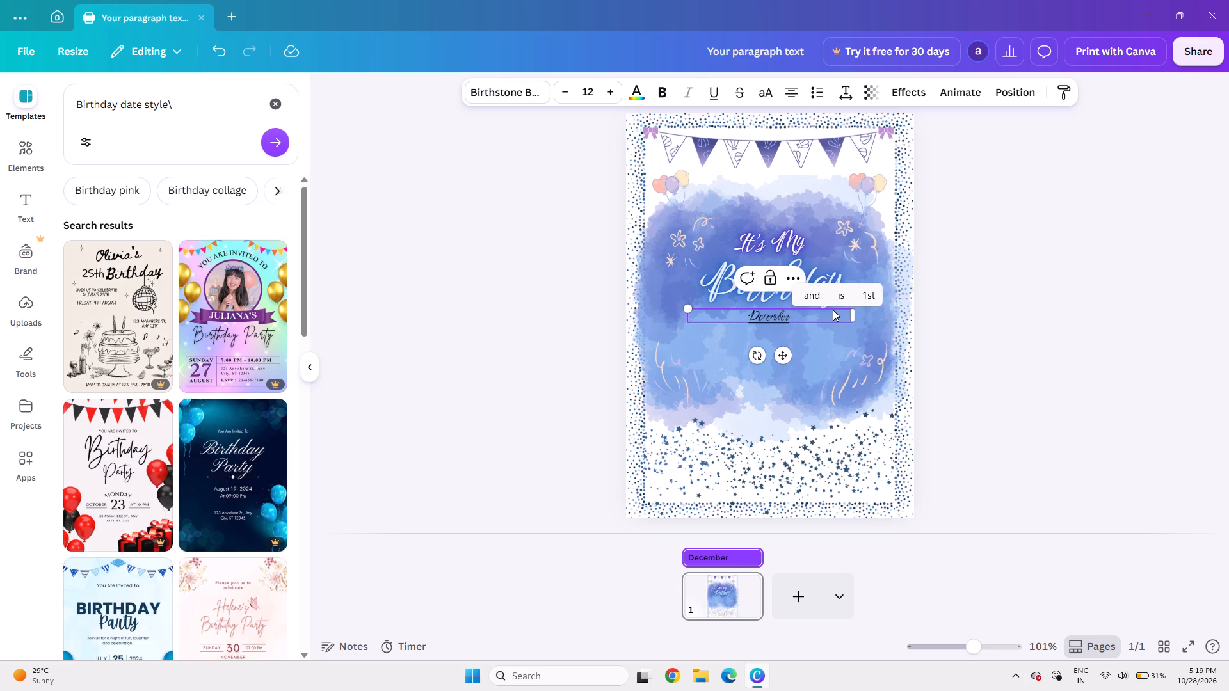
key(BackSpace)
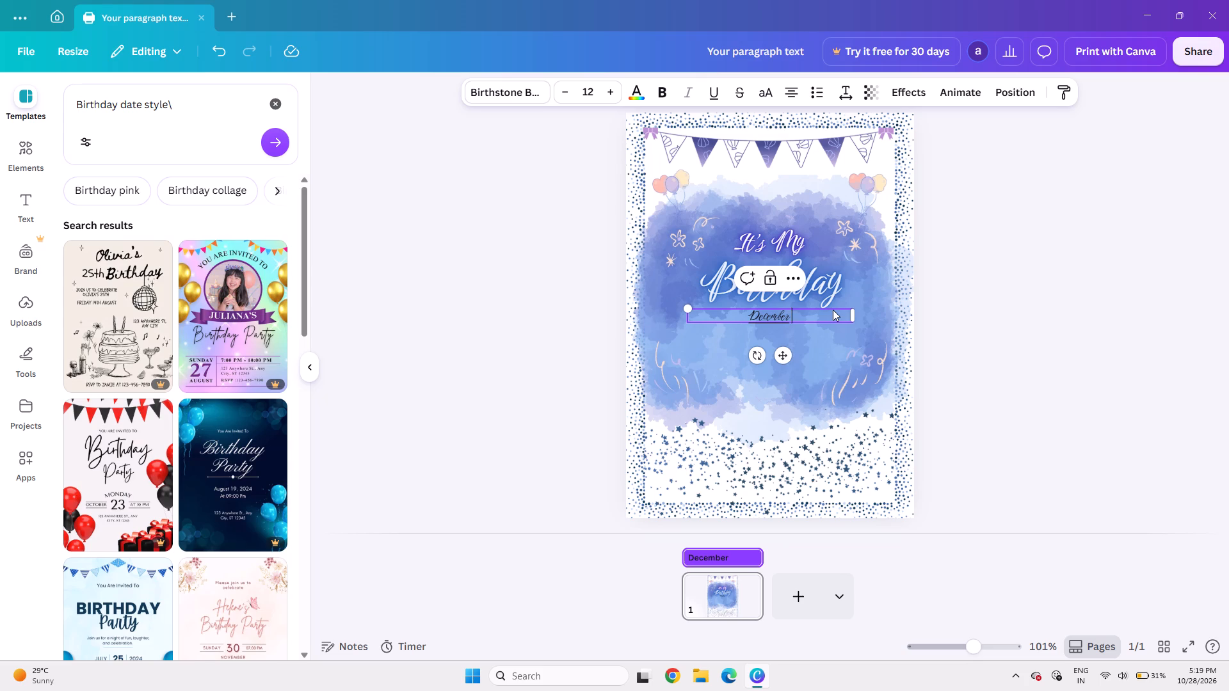
key(space)
key(1)
key(9)
key(comma)
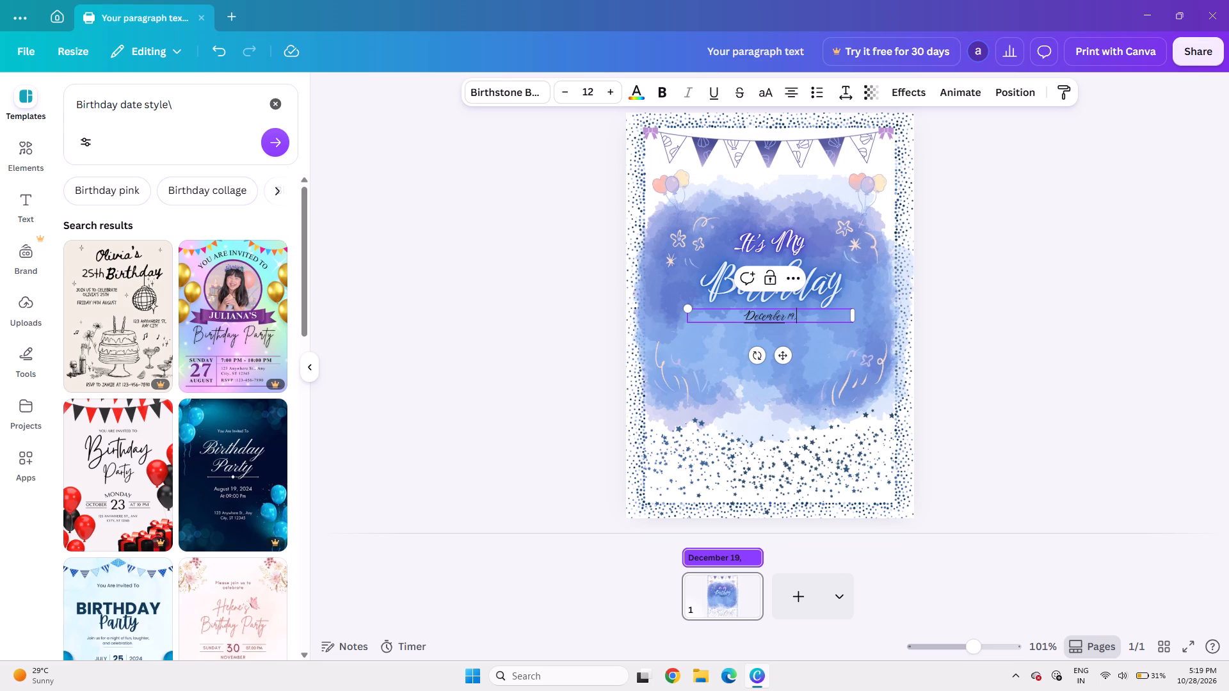
key(space)
text(2026)
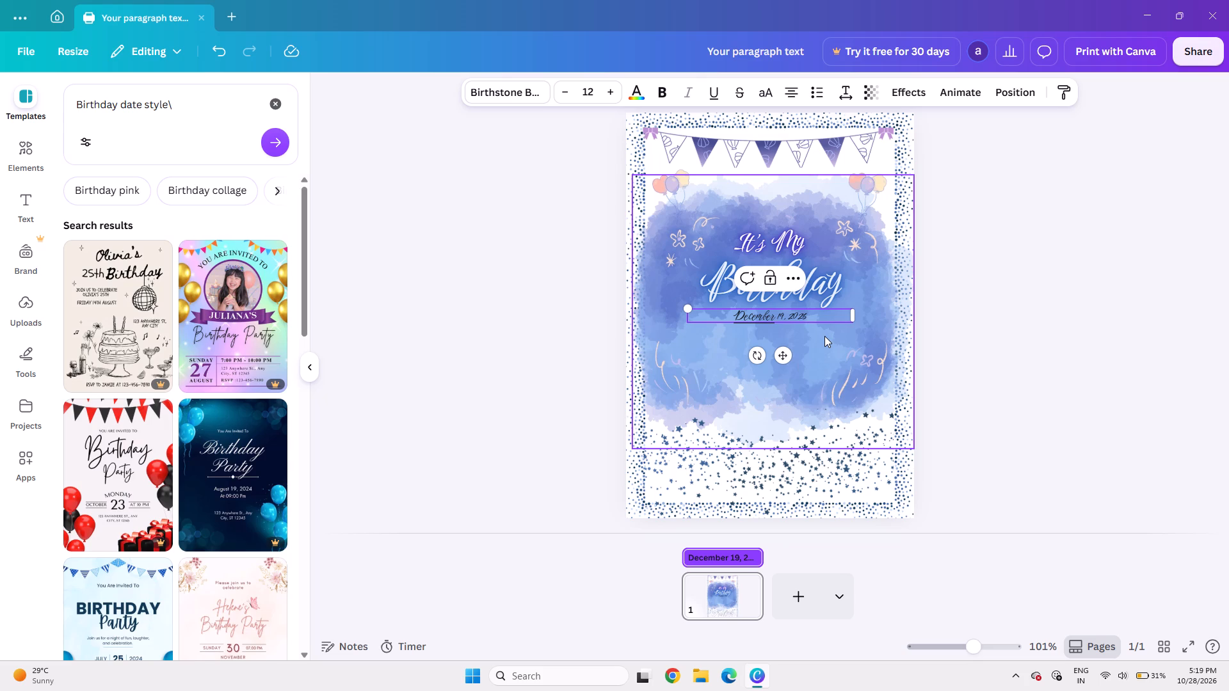
Style the event date with the Neon effect in dark blue at intensity 99.
click(914, 79)
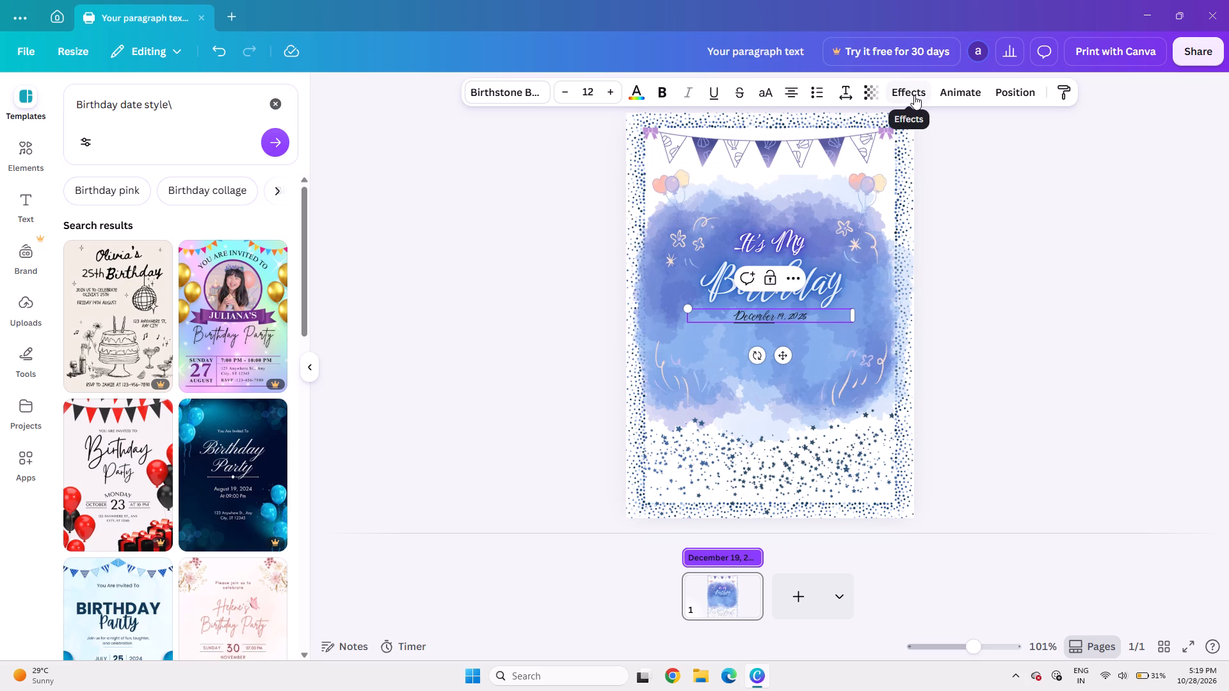
click(914, 95)
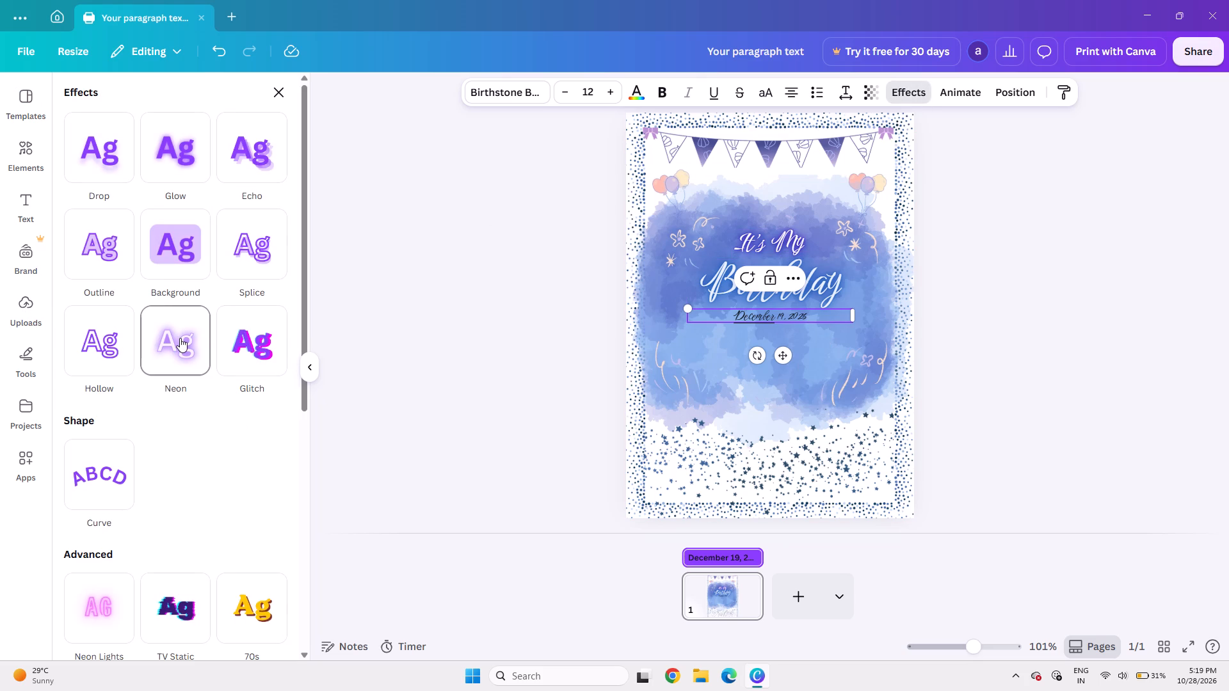
click(180, 338)
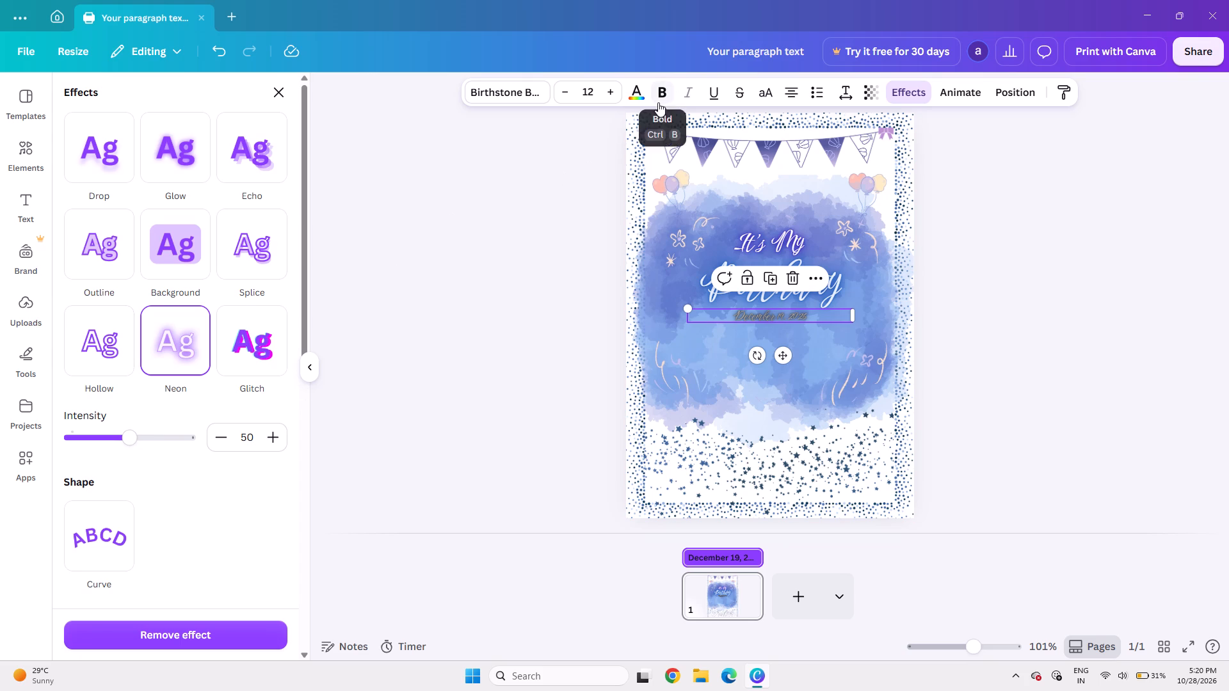
click(631, 97)
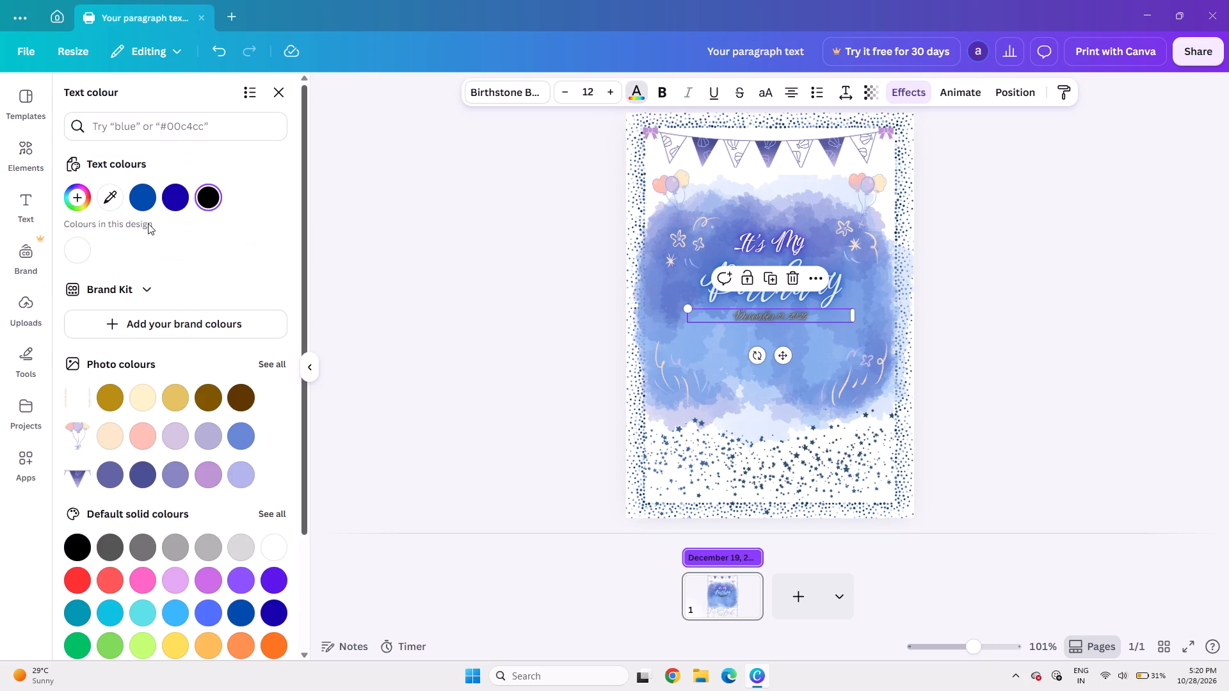
click(170, 203)
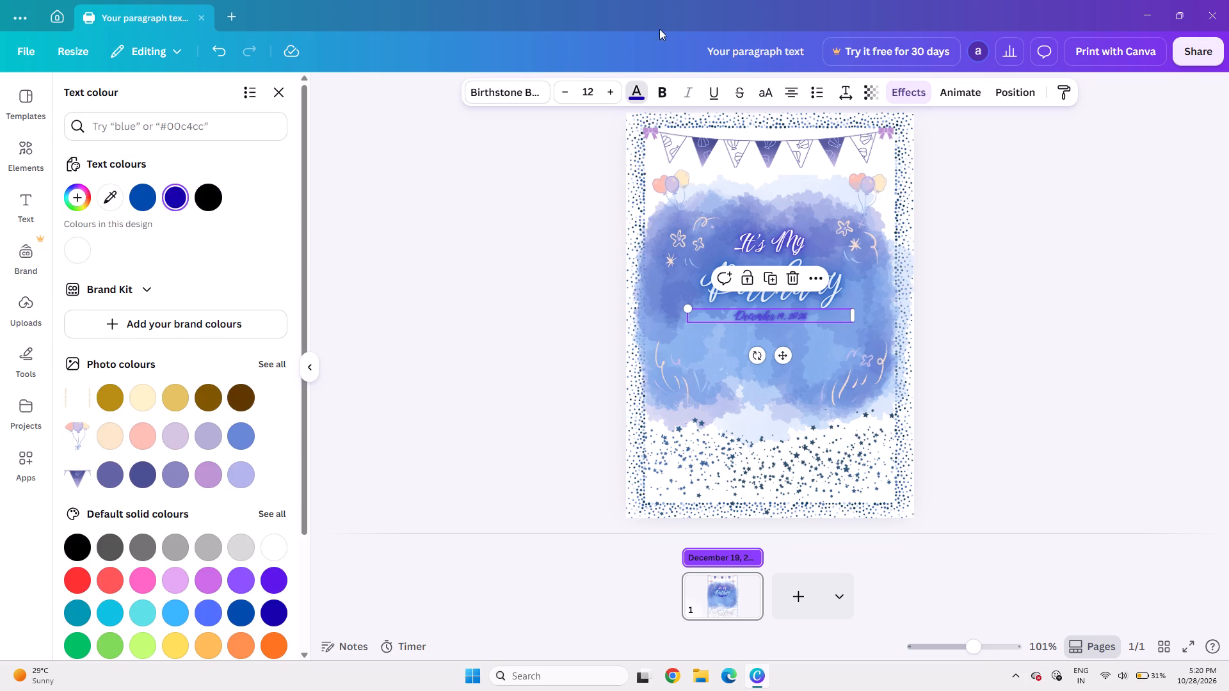
click(899, 88)
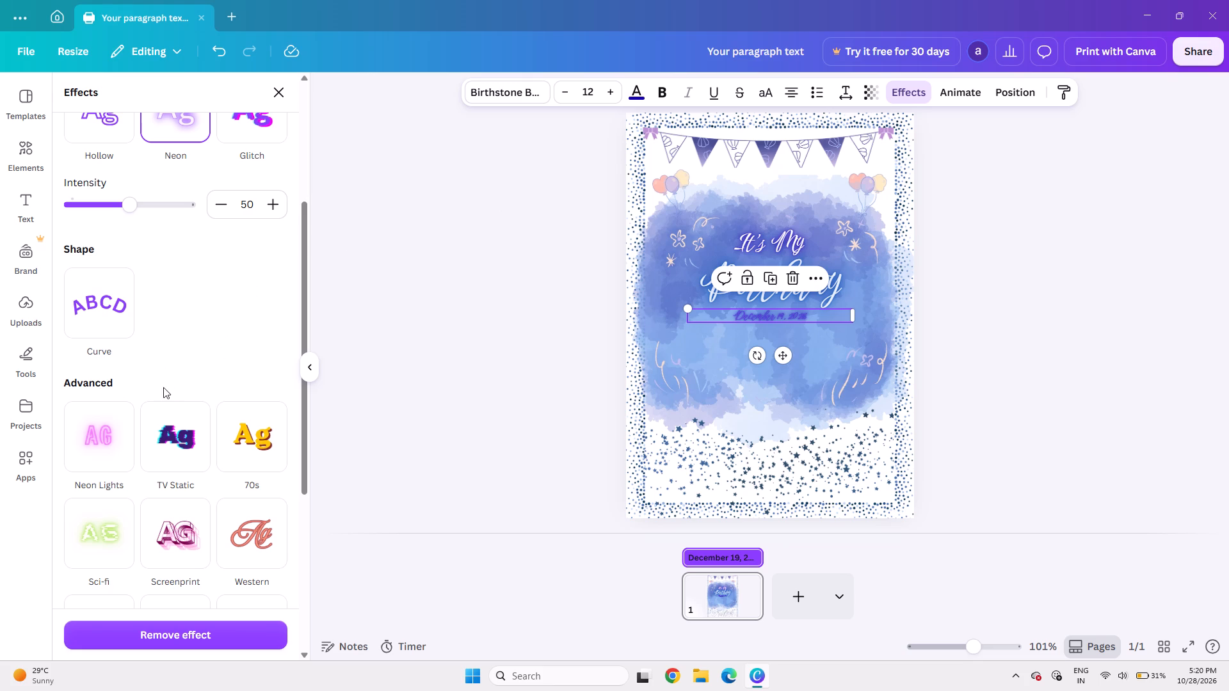
drag(143, 206, 225, 222)
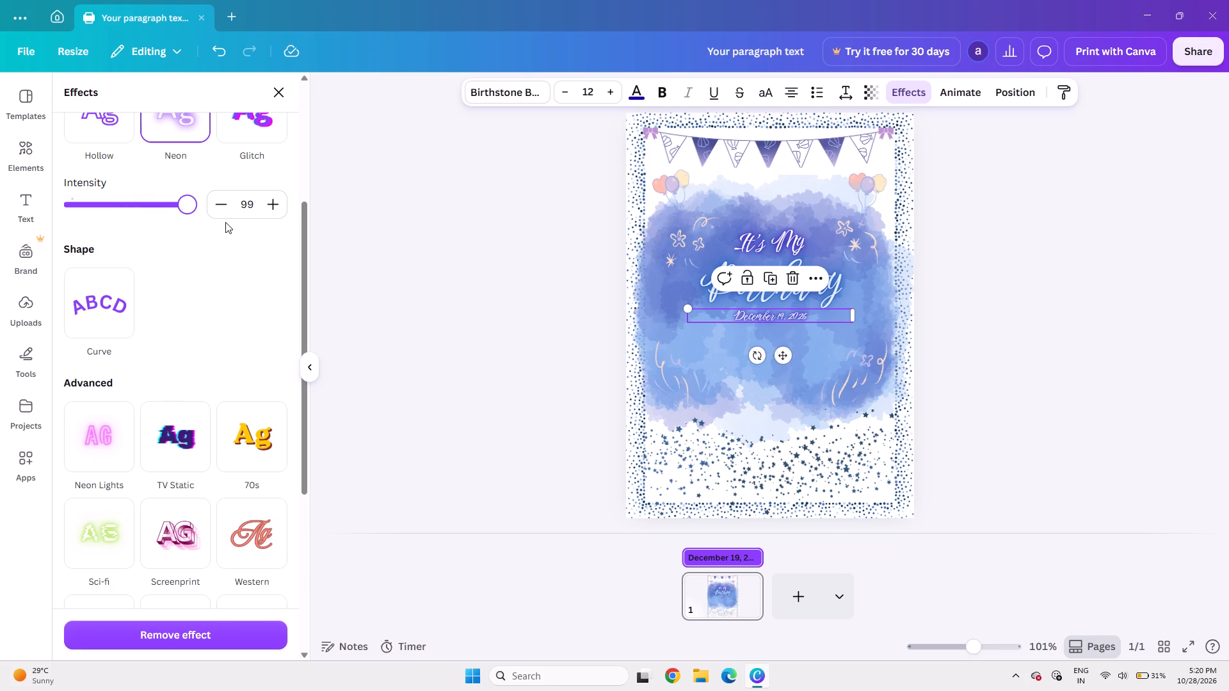
click(993, 239)
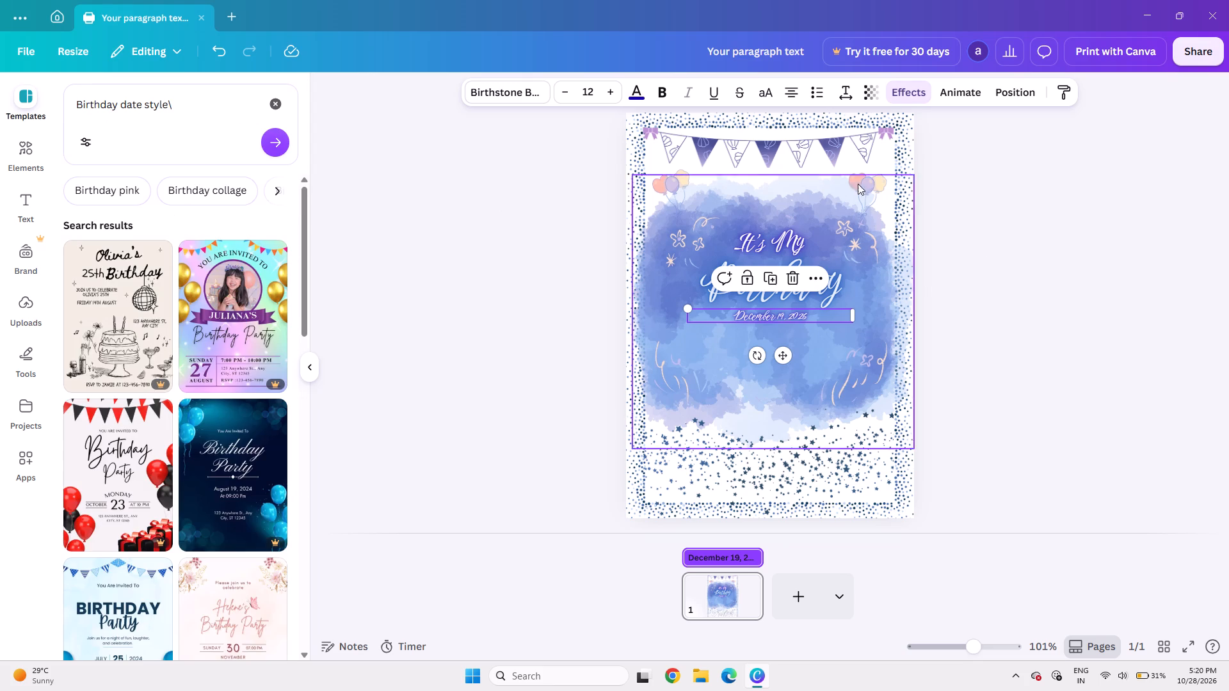
Increase the event date's font size to 14.
click(618, 88)
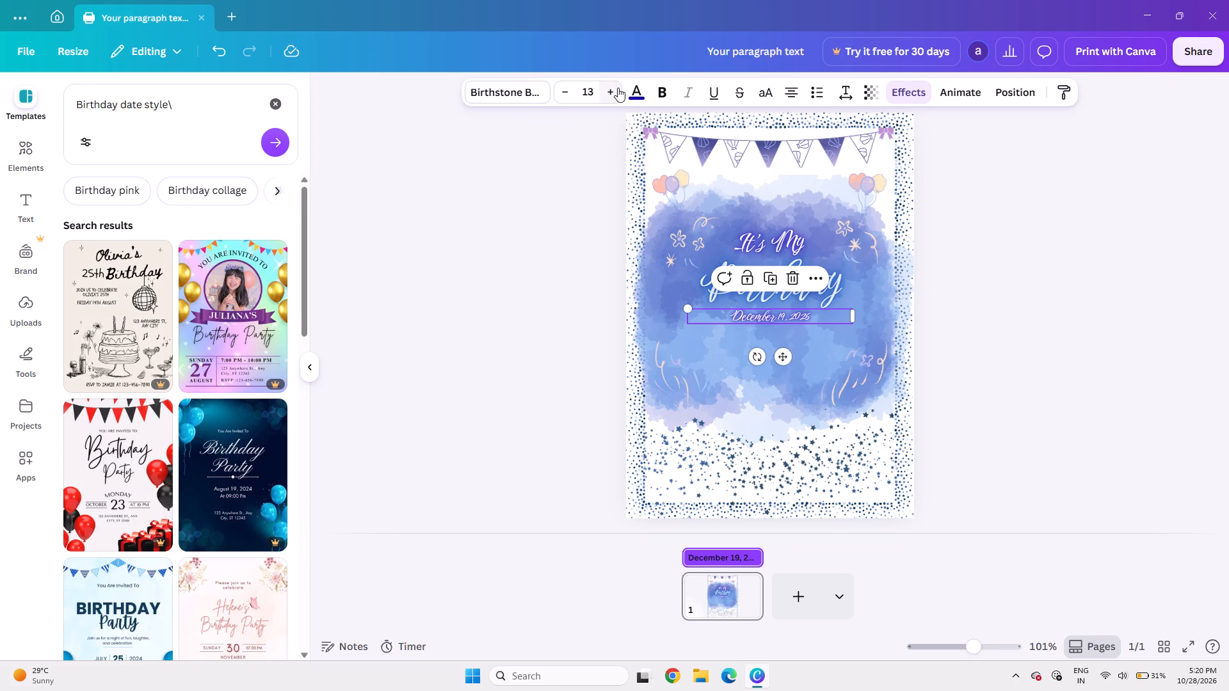
click(618, 88)
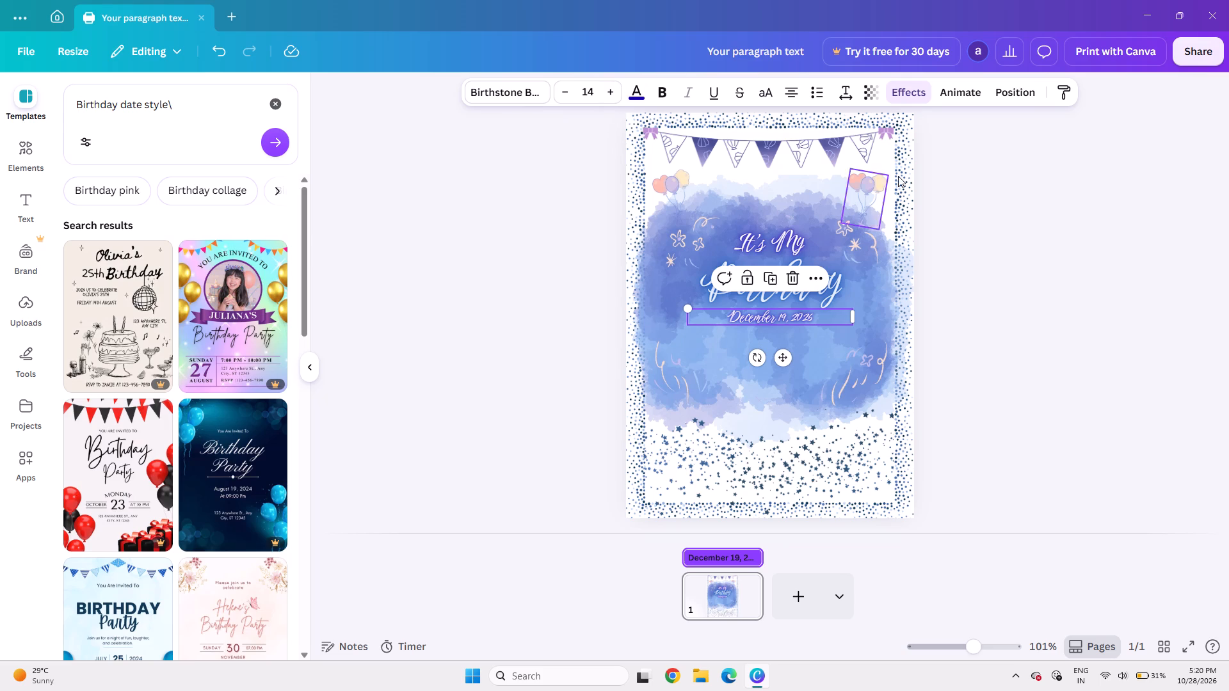
click(997, 246)
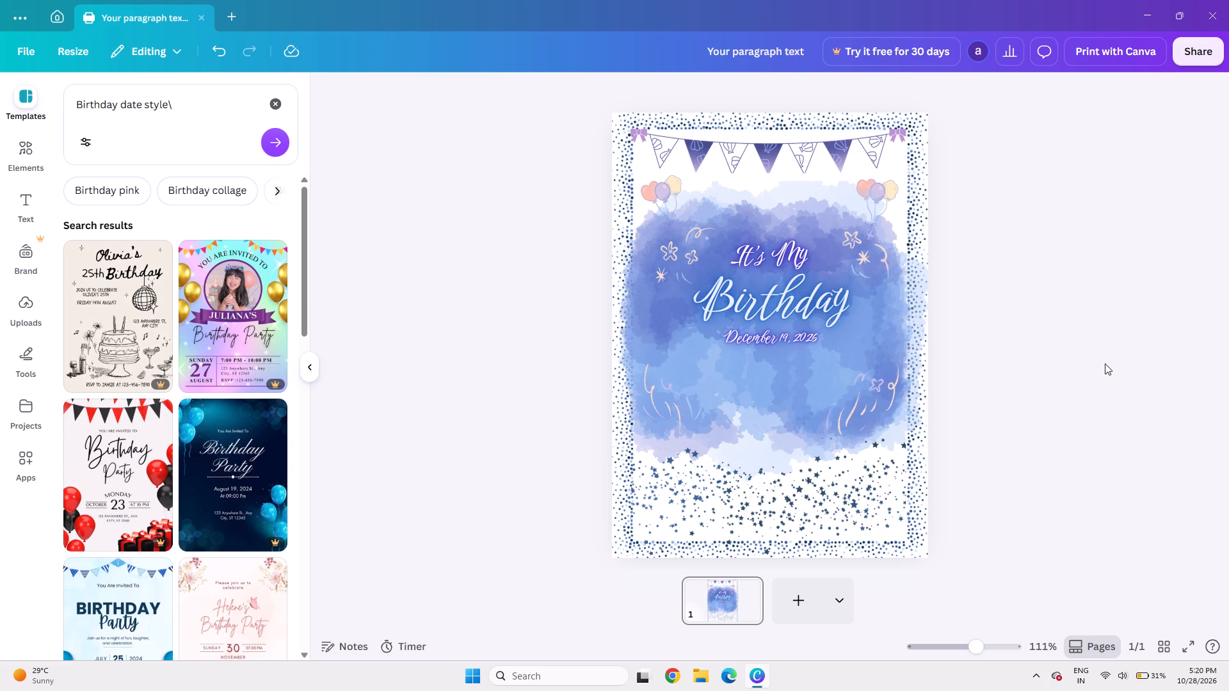
Move the event date slightly down, leaving more space beneath the "Birthday" title.
scroll(205, 431, down, 1)
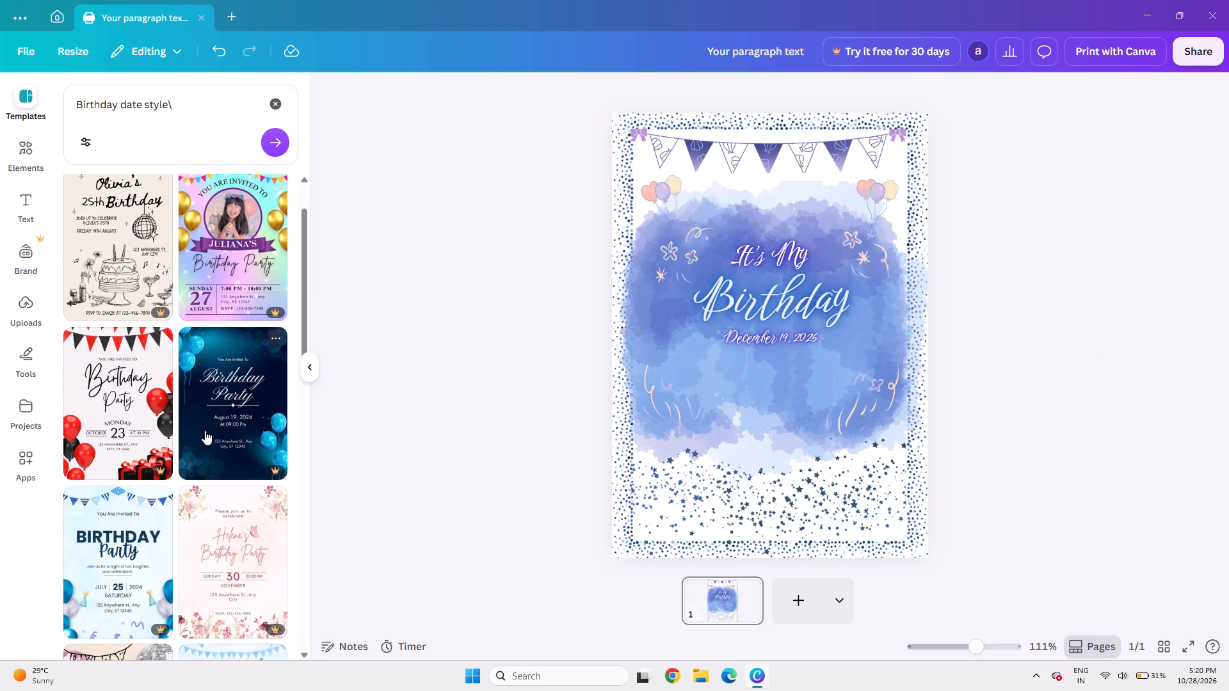
scroll(236, 420, down, 1)
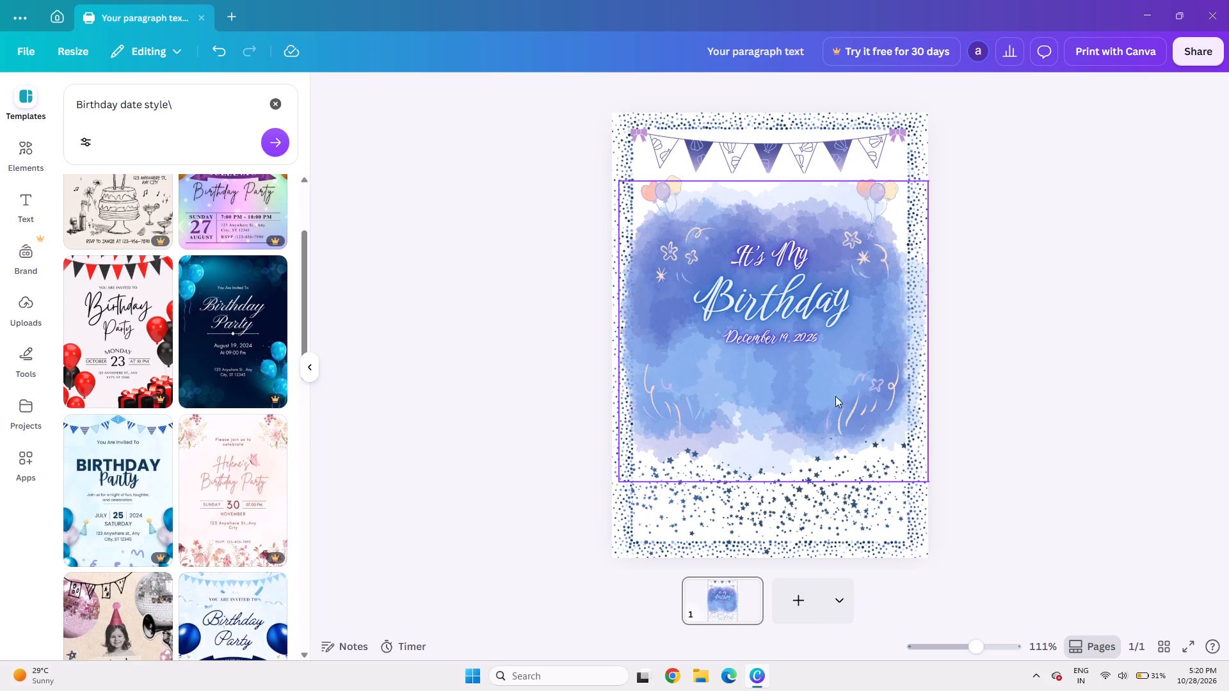
click(796, 338)
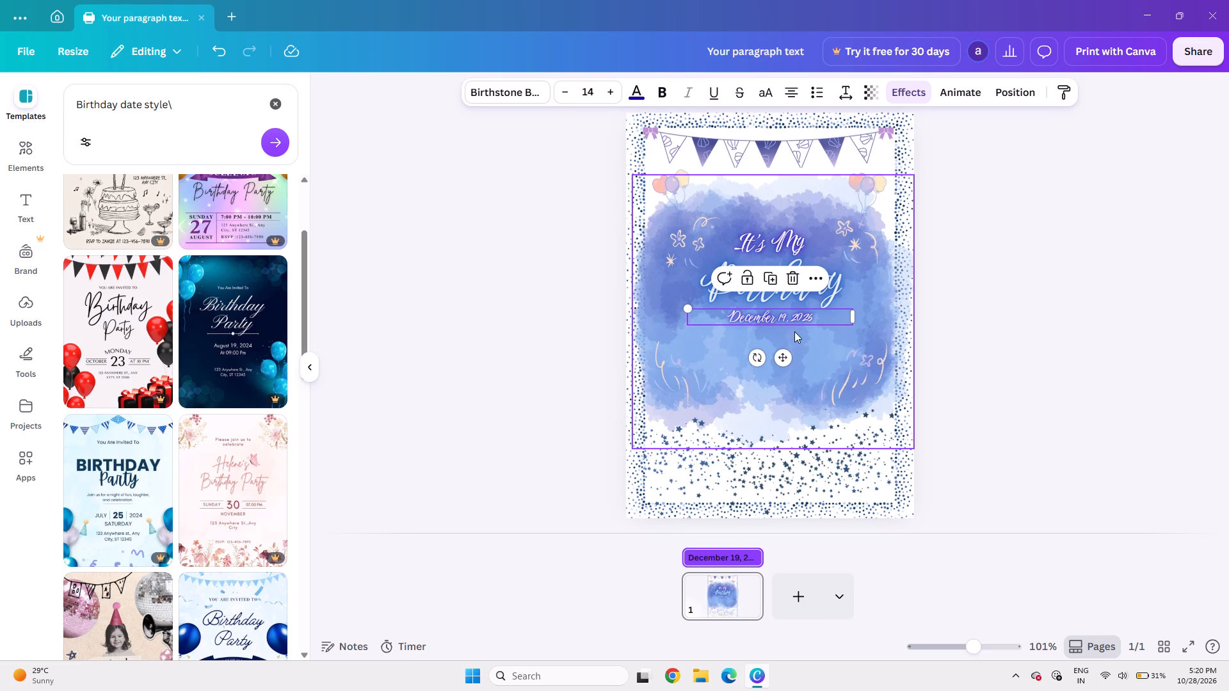
key(Down)
key(Down)
key(Down)
key(Down)
key(Down)
key(Down)
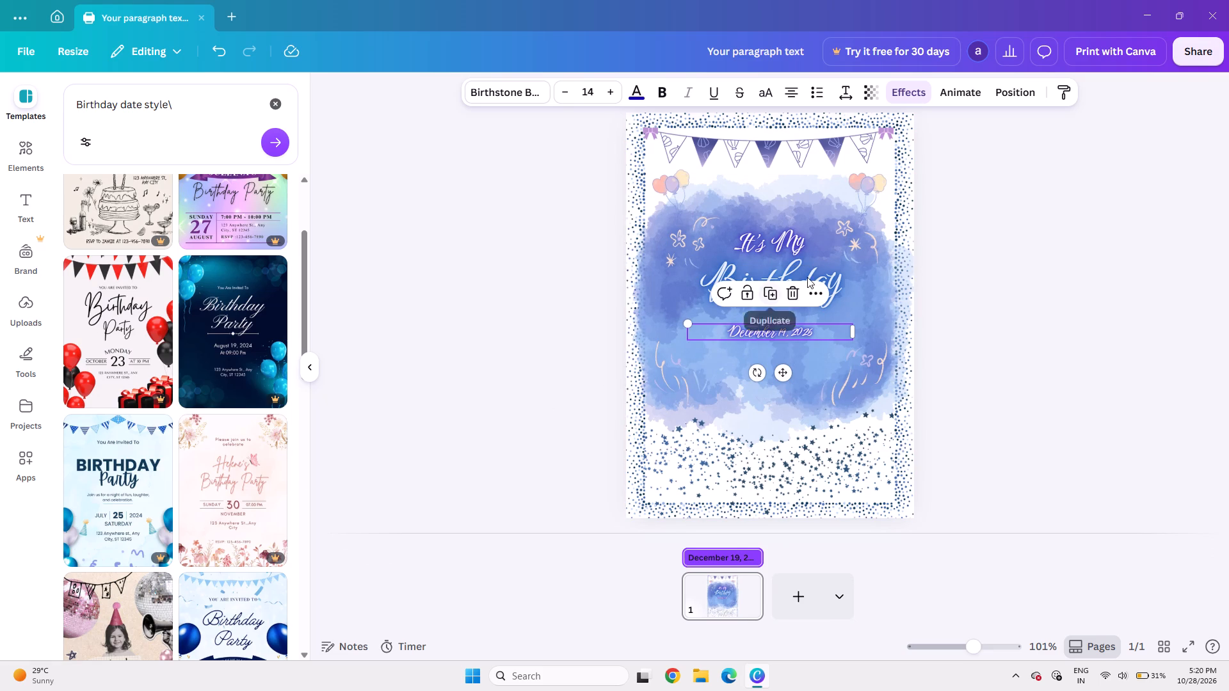
Move the "Birthday" title down so it sits just above the event date.
click(843, 269)
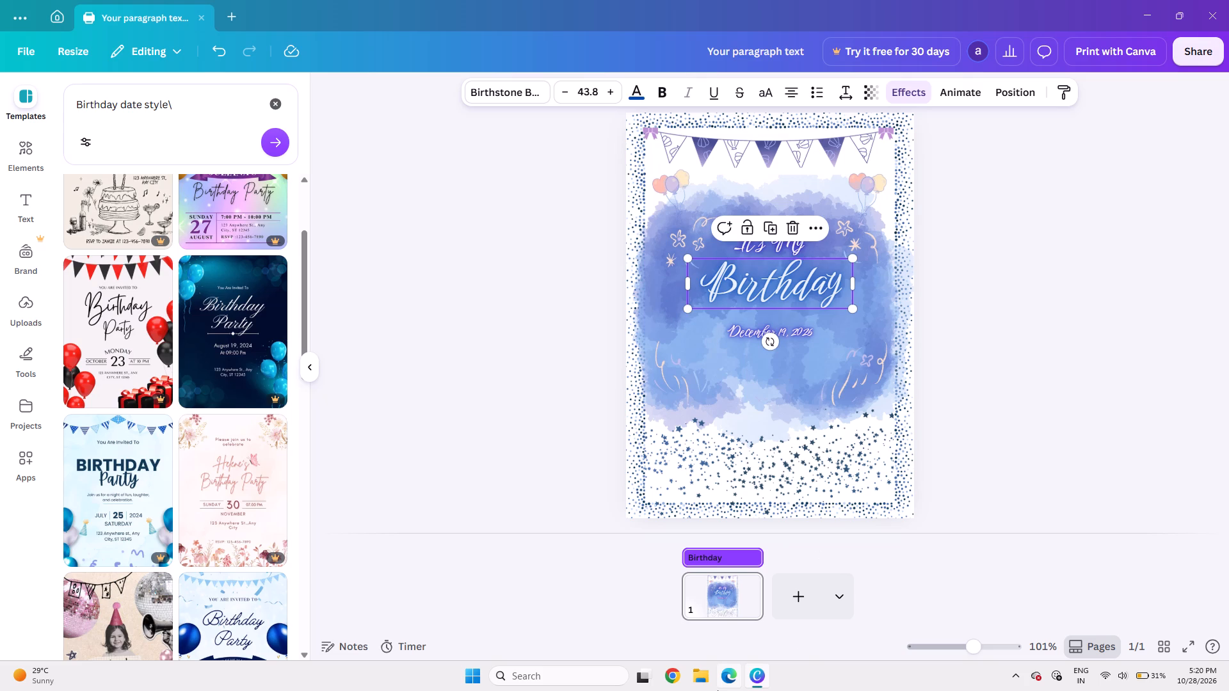
key(Down)
key(Down)
key(Down)
key(Down)
key(Down)
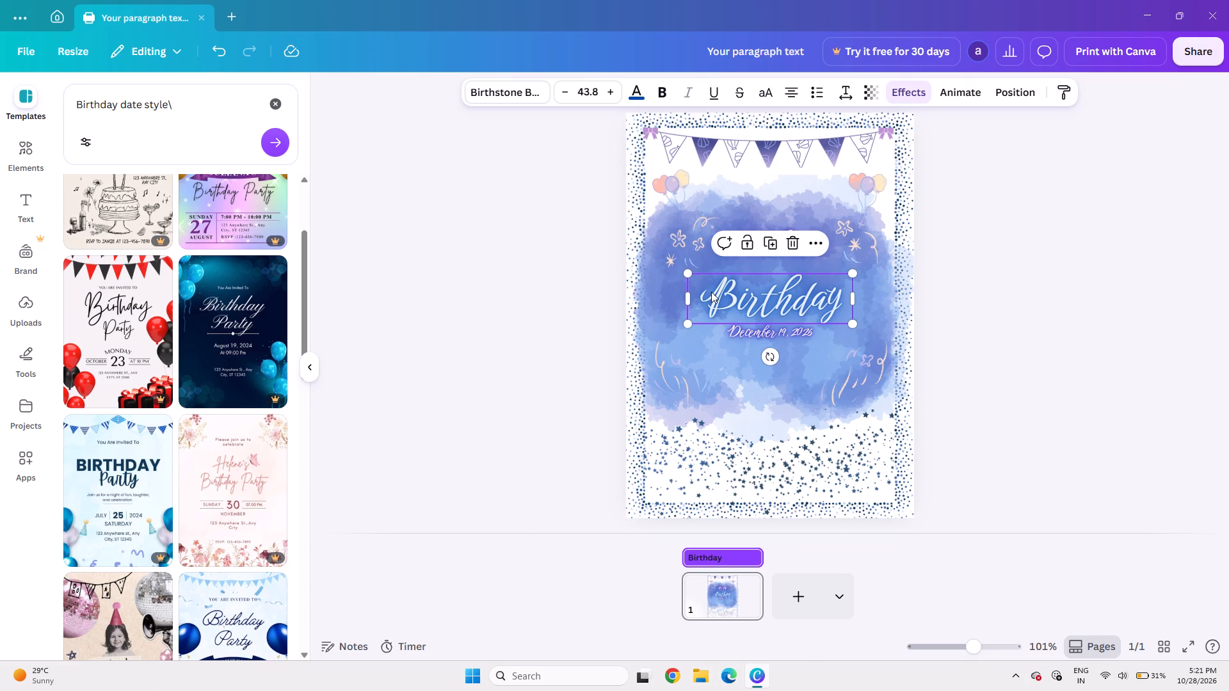
Move the "It's My" text down so it sits close above the "Birthday" title.
click(687, 260)
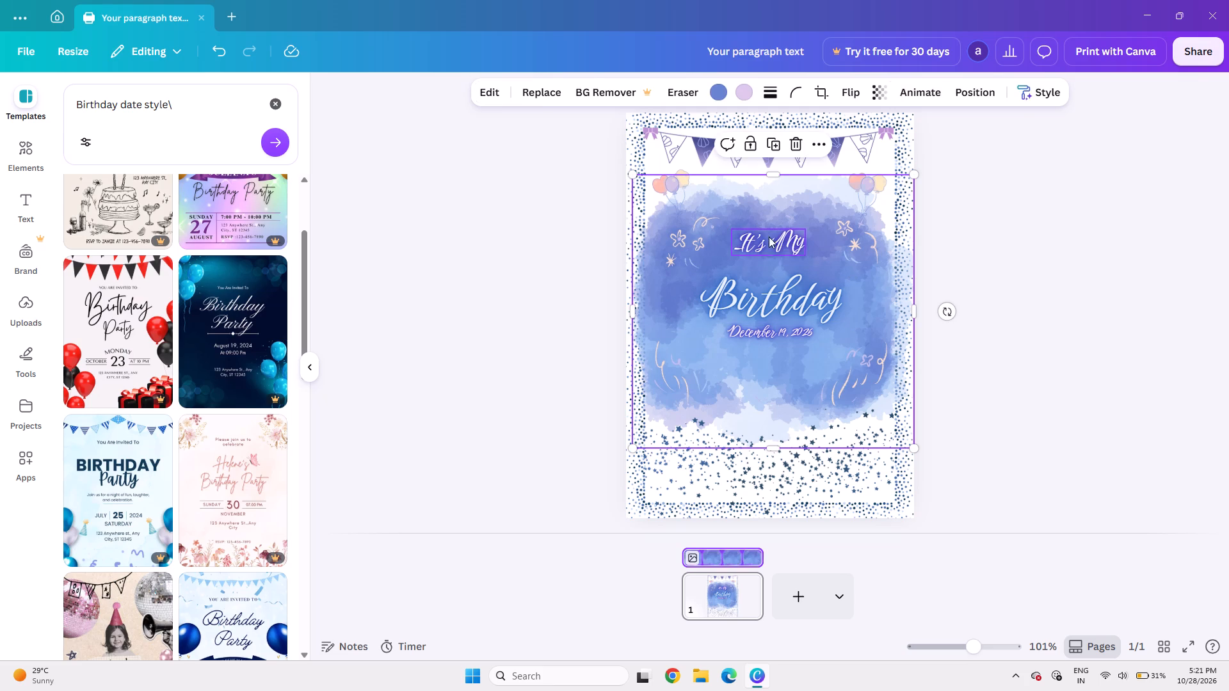
click(773, 243)
key(Down)
key(Down)
key(Down)
key(Down)
key(Down)
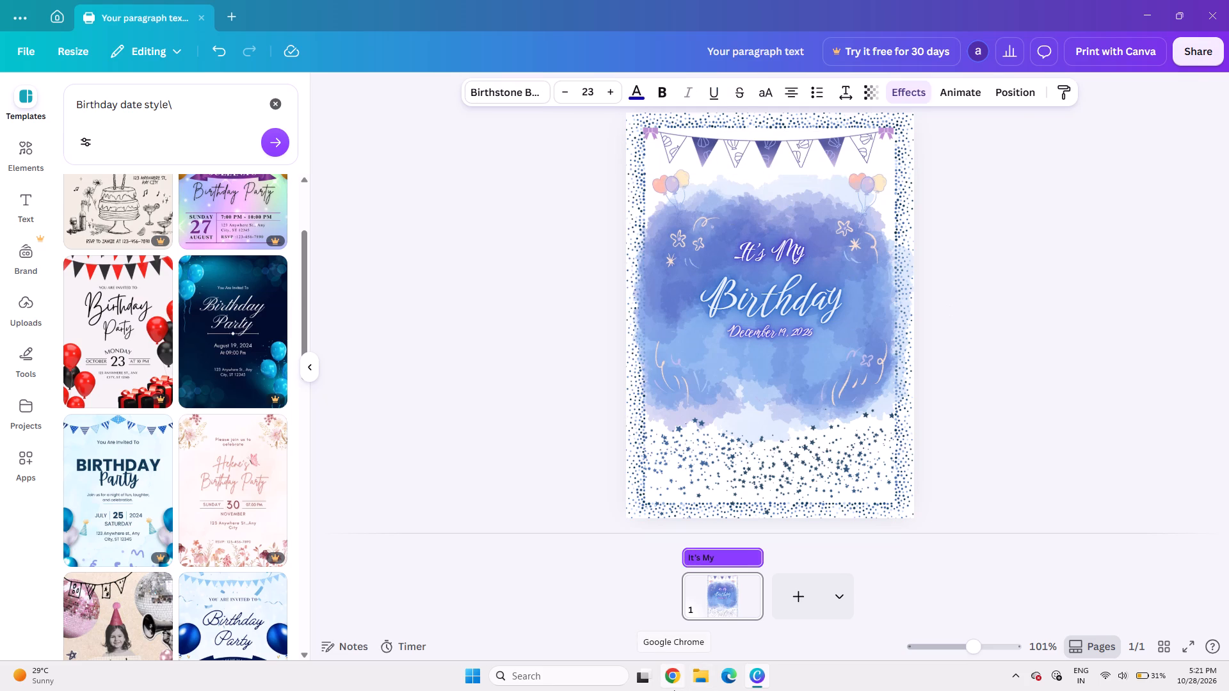
key(Down)
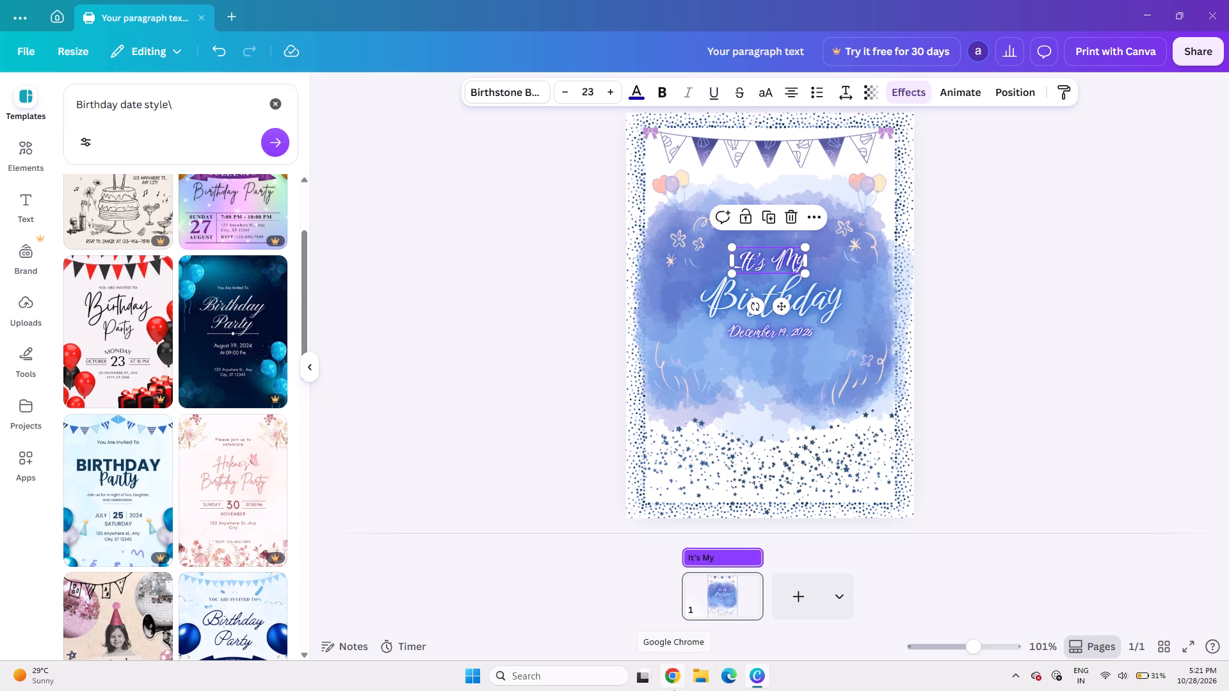
click(1032, 319)
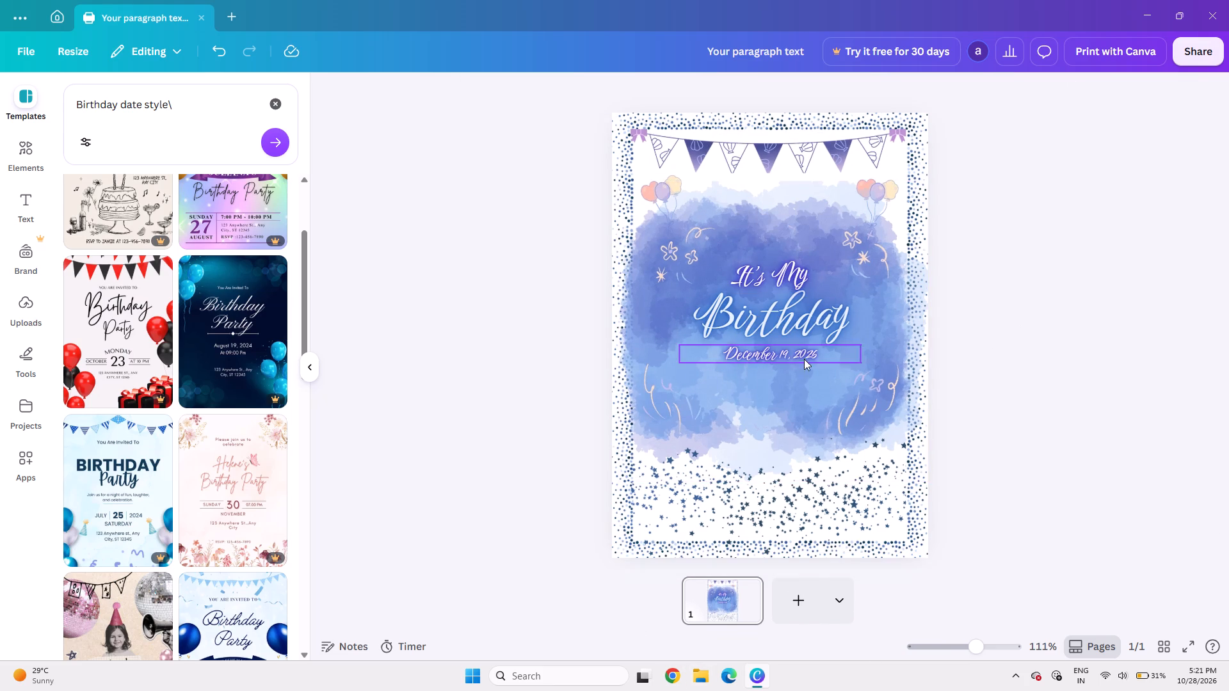
Nudge the "Birthday" title slightly further down towards the event date.
click(794, 332)
key(Down)
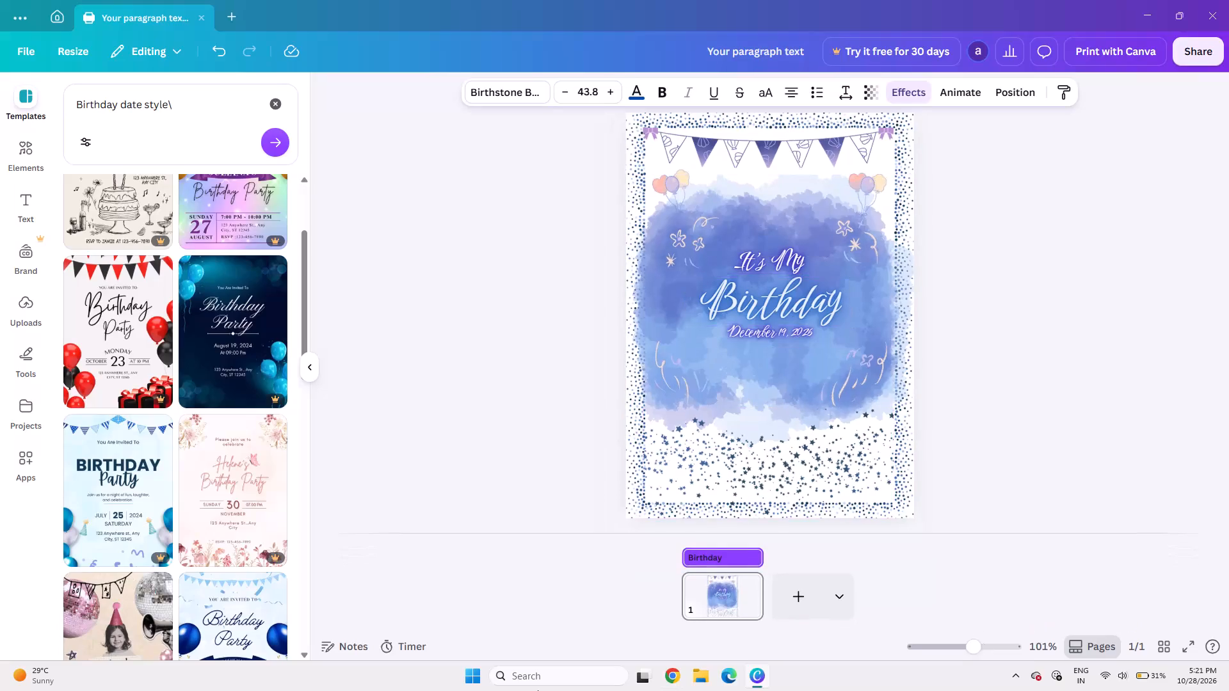
Duplicate the "December 19, 2026" event date text.
click(997, 283)
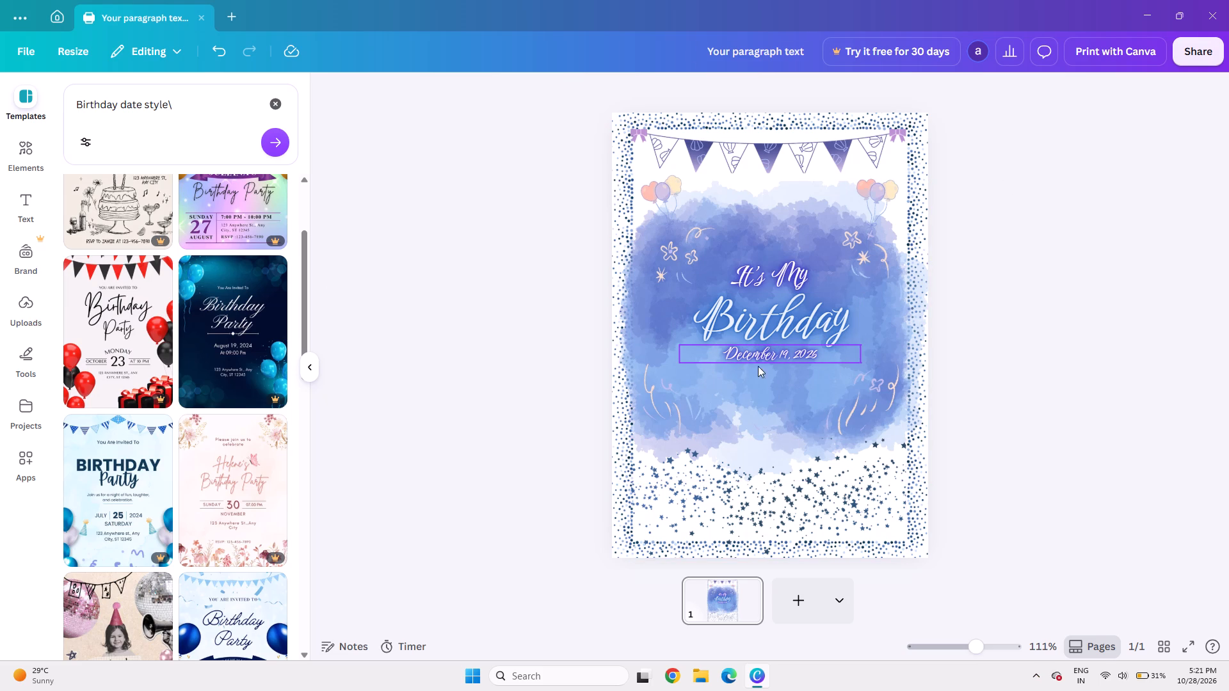
click(751, 351)
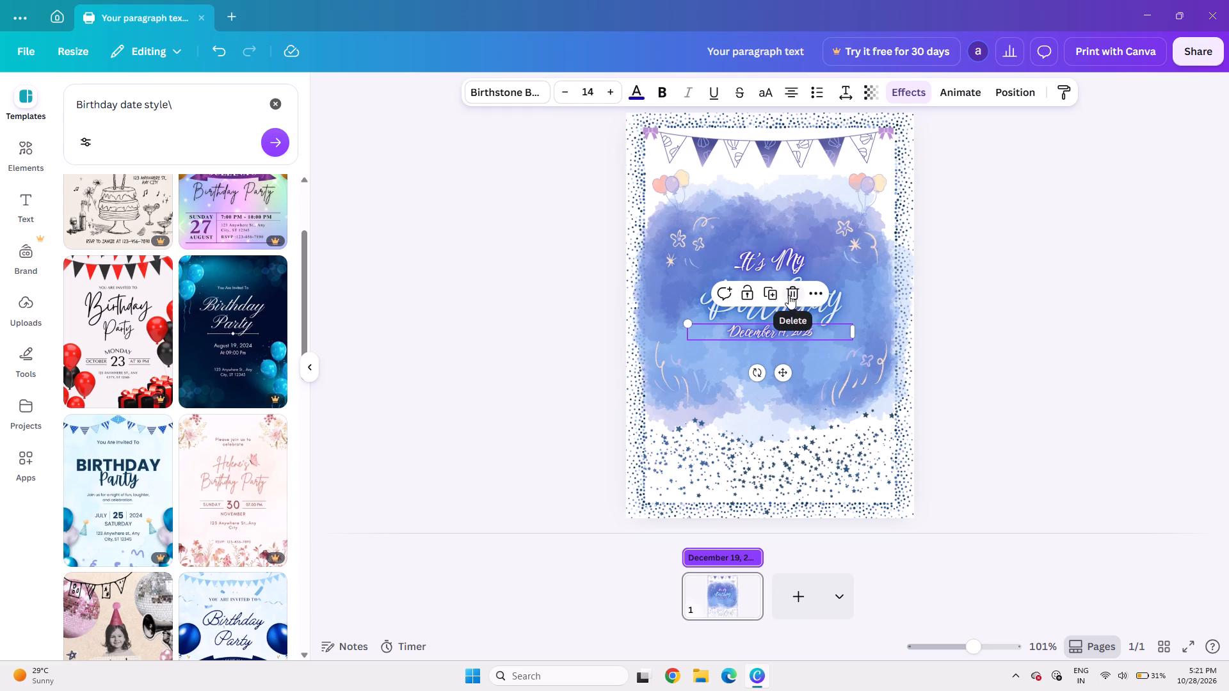
click(777, 290)
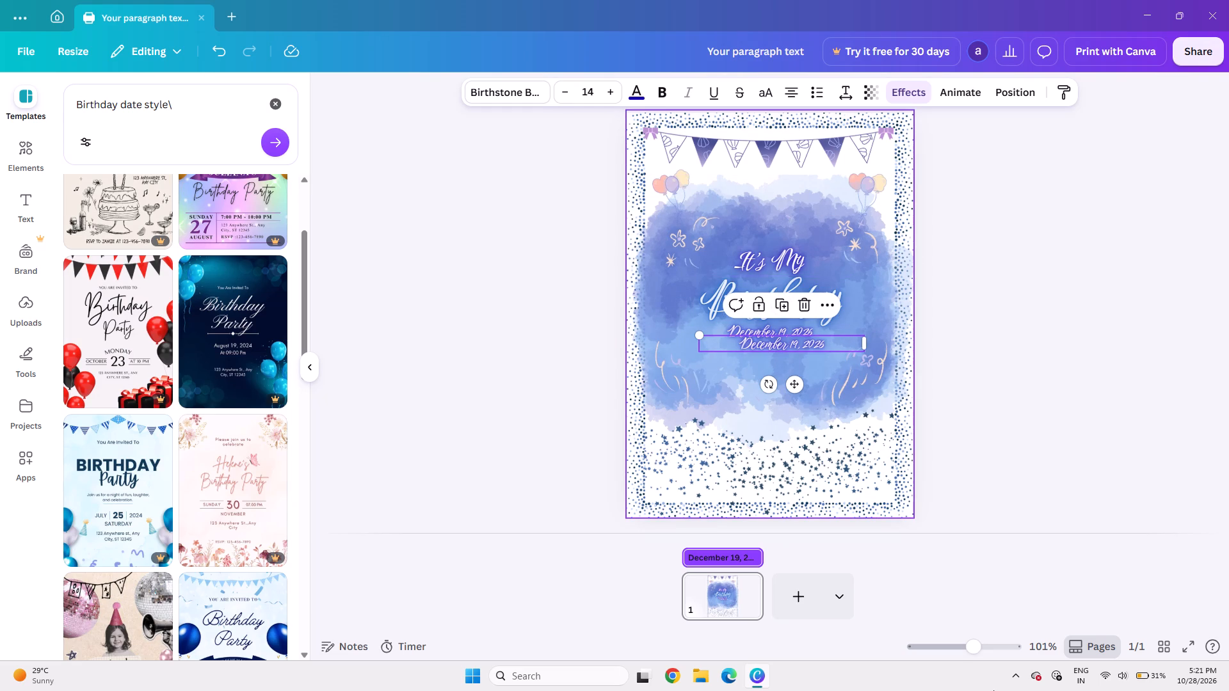
Move the duplicated date so it is centred directly beneath the original date, with a small gap between the lines.
key(Left)
key(Left)
key(Left)
key(Left)
click(1089, 356)
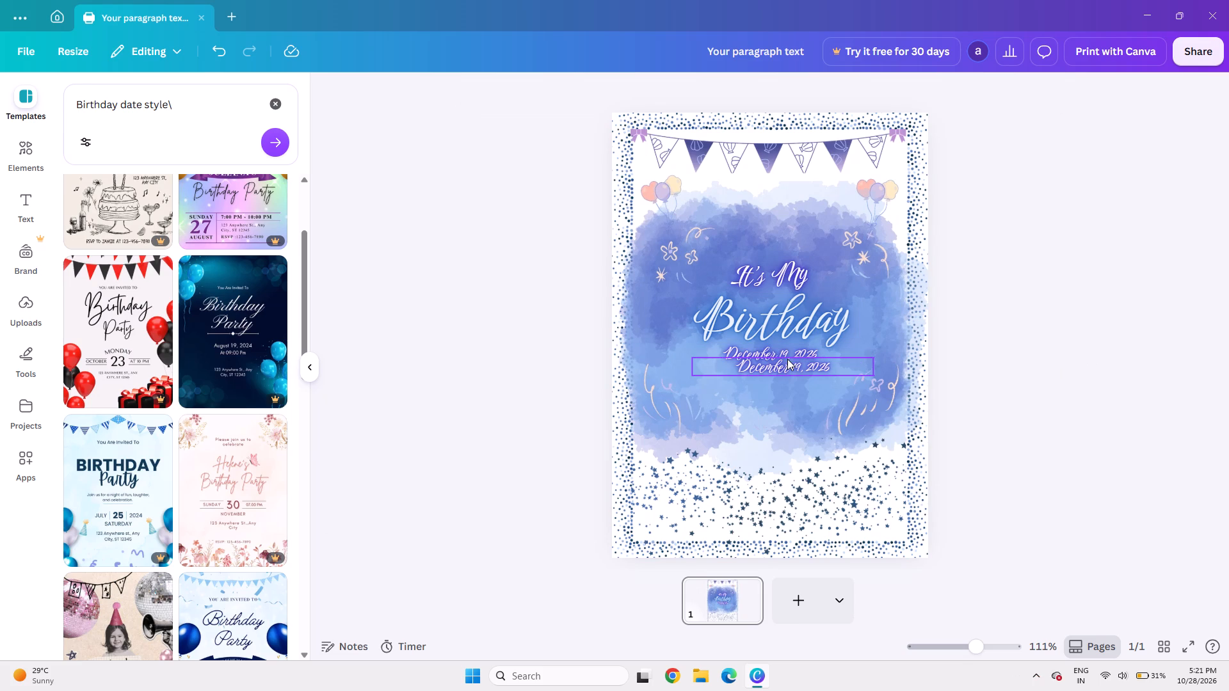
click(805, 369)
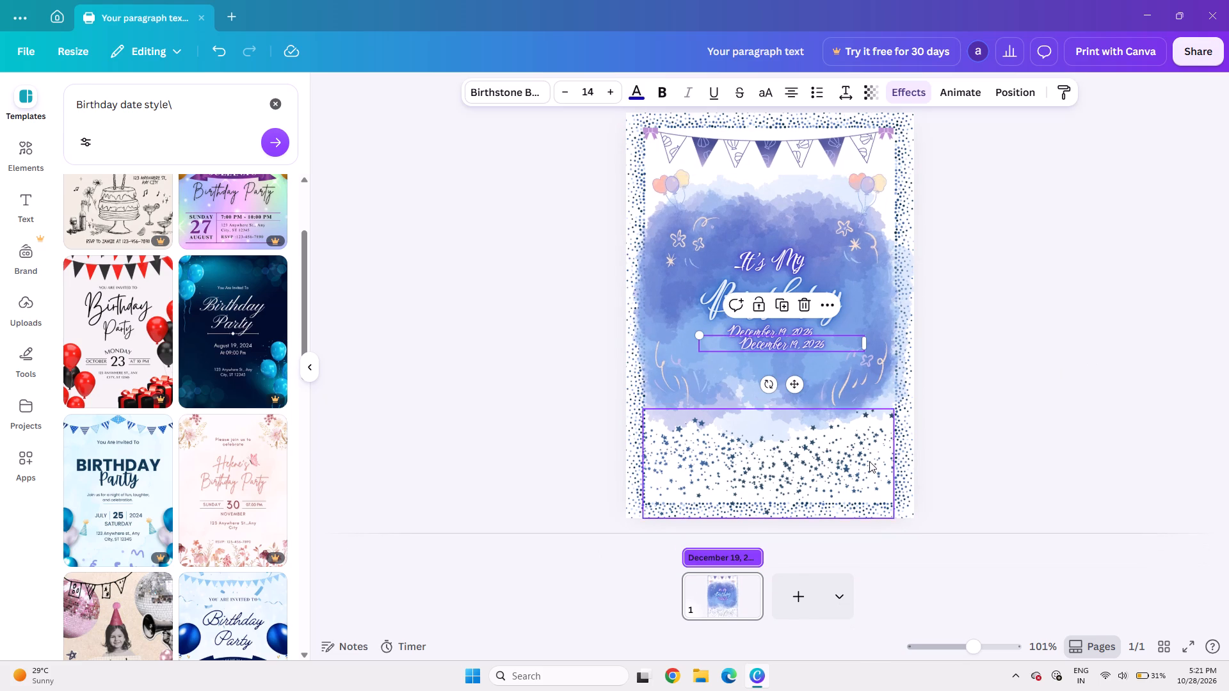
key(Left)
key(Left)
key(Left)
key(Left)
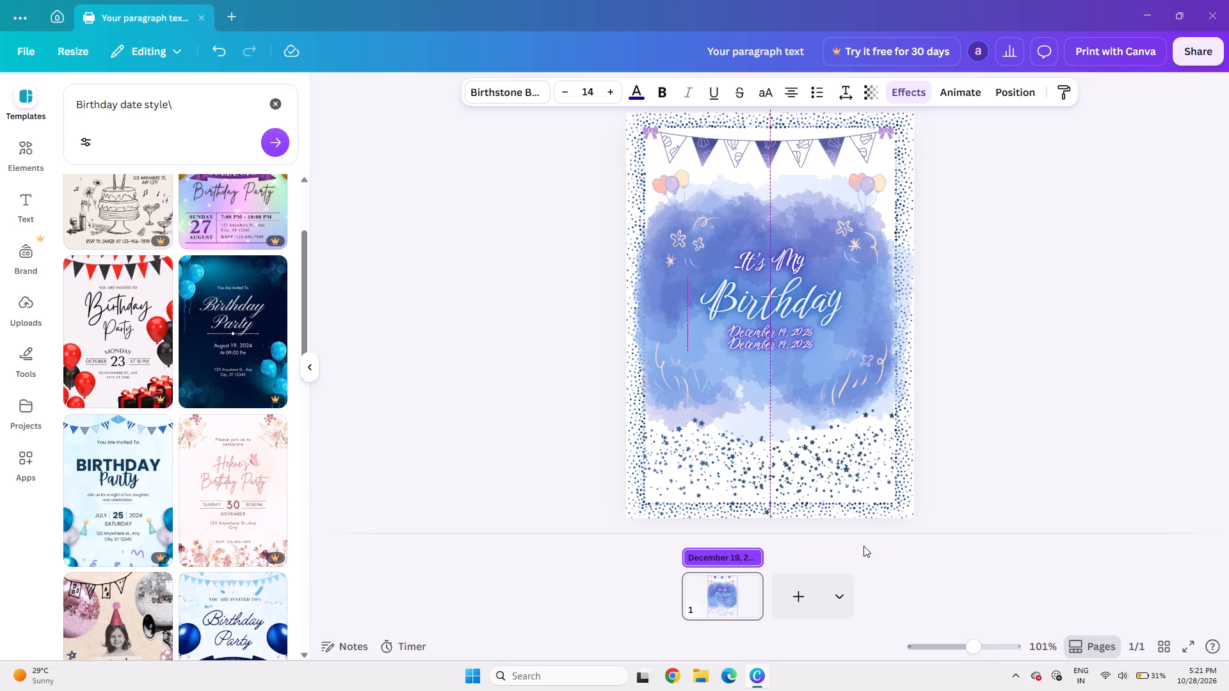
key(Down)
key(Down)
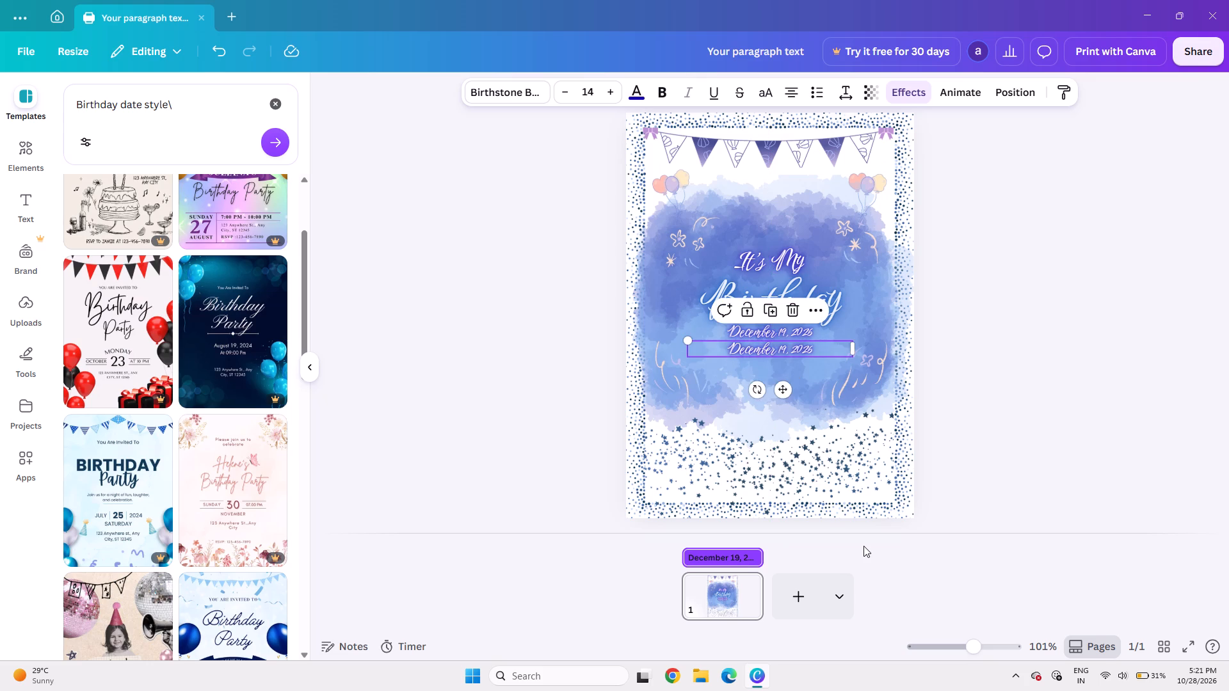
key(Up)
key(Down)
key(Up)
key(Down)
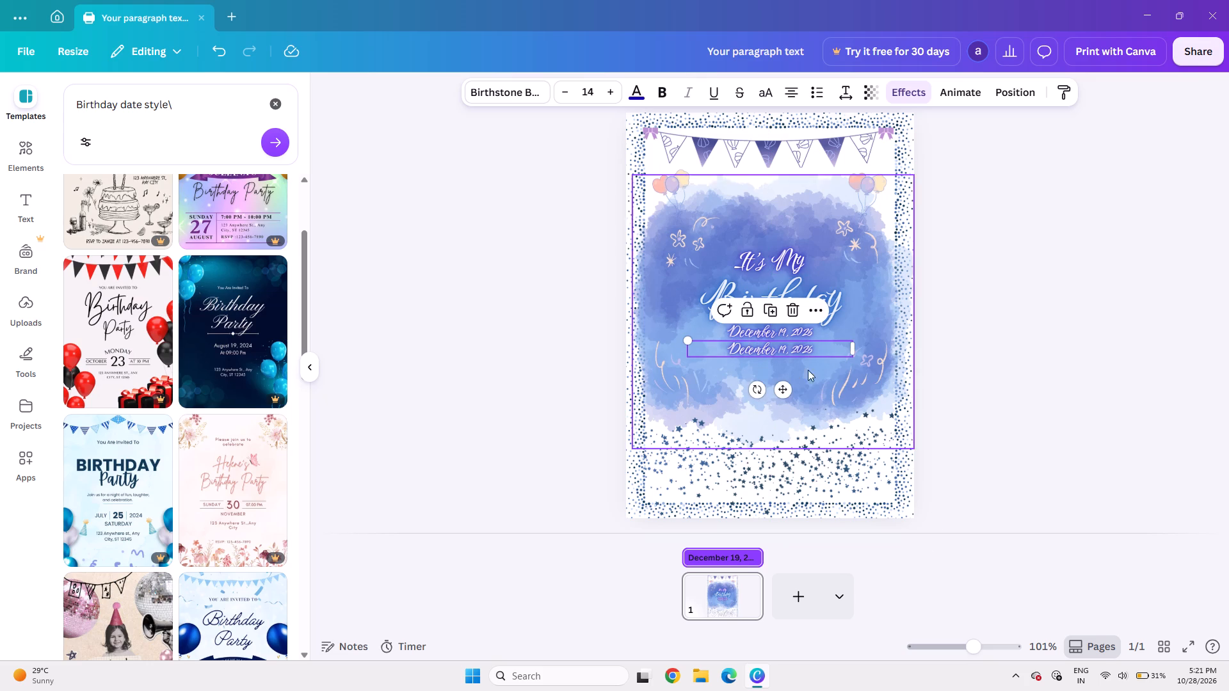
Replace the duplicated date's text with "at 09:00".
double_click(805, 344)
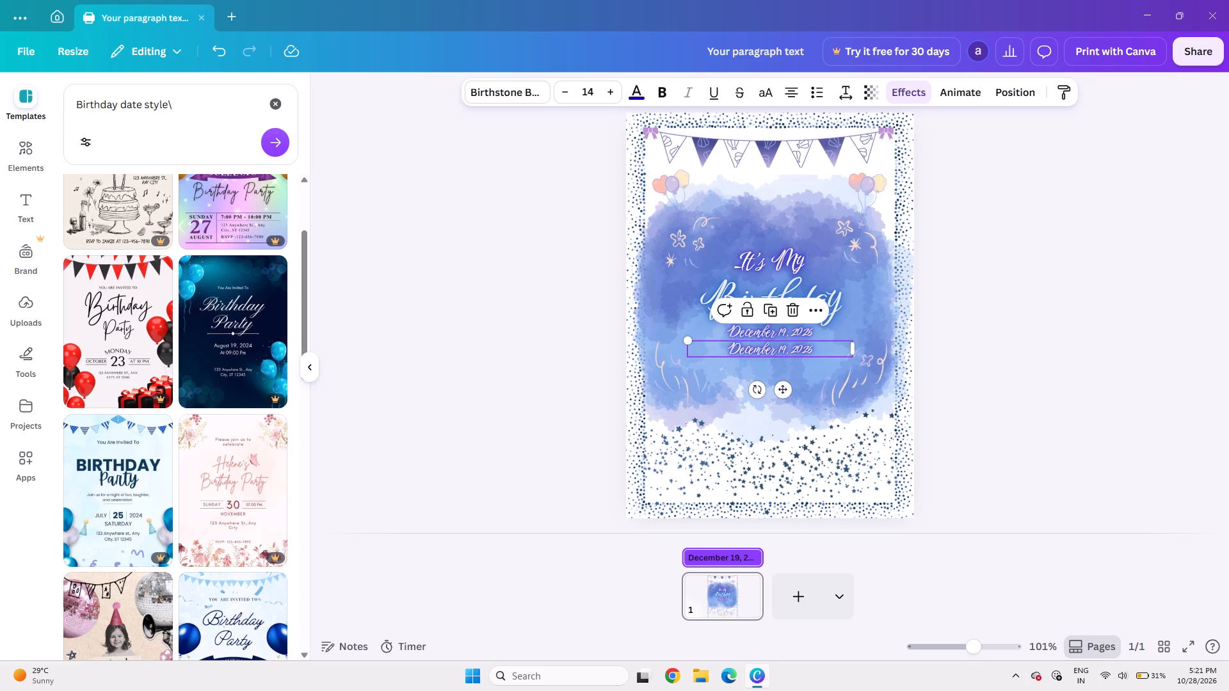
key(BackSpace)
text(at)
key(space)
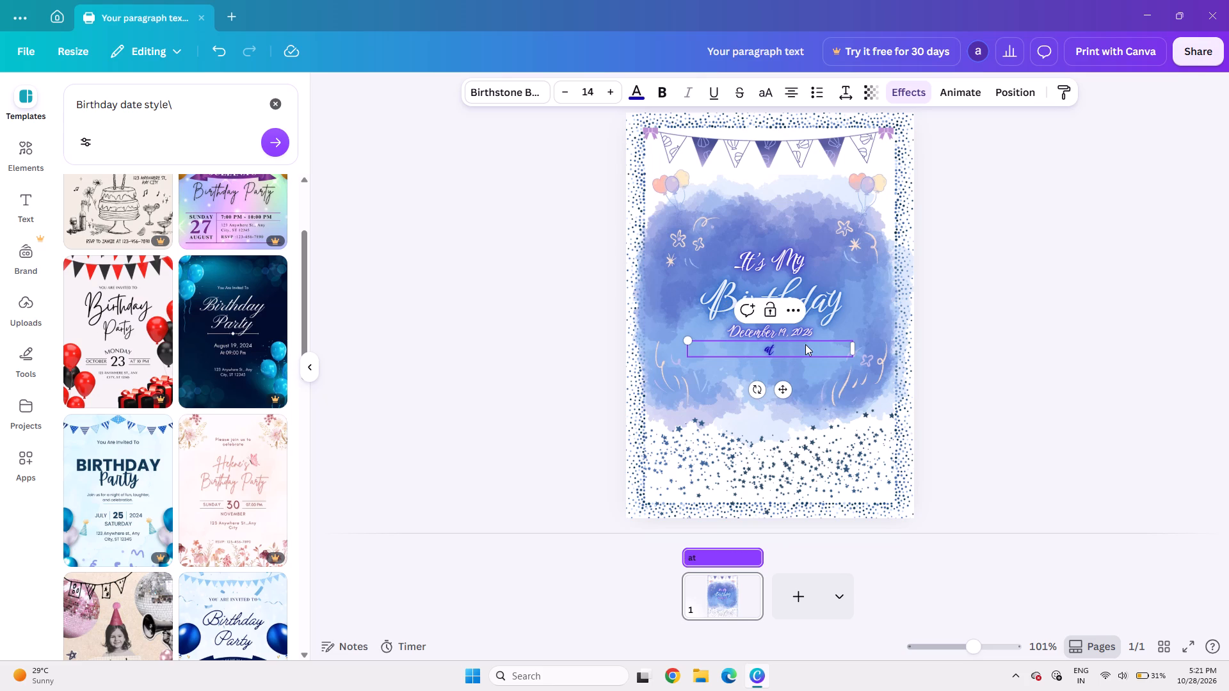
click(916, 81)
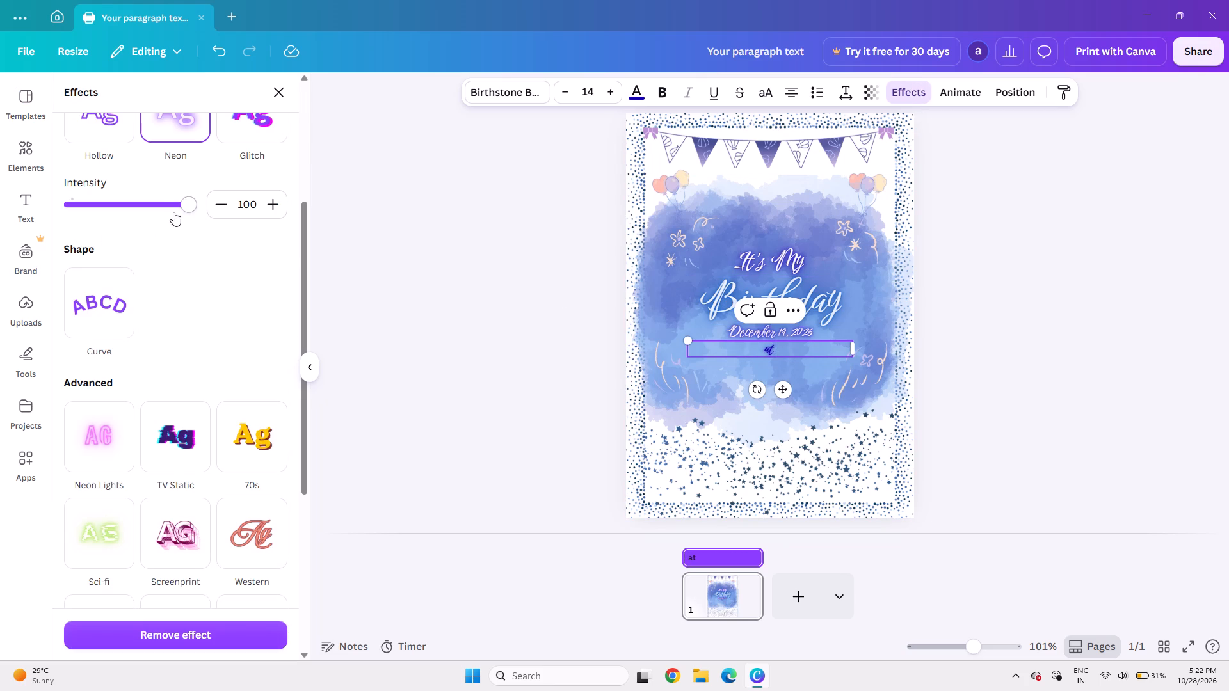
click(792, 358)
click(1040, 299)
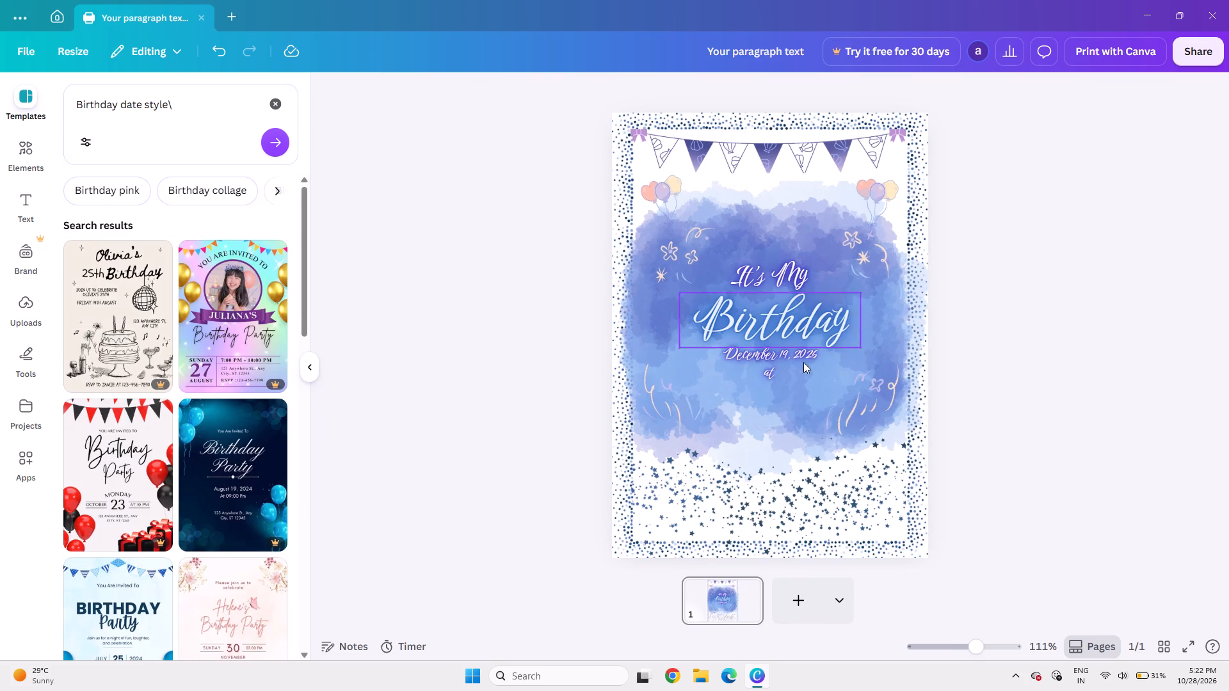
click(754, 373)
click(782, 354)
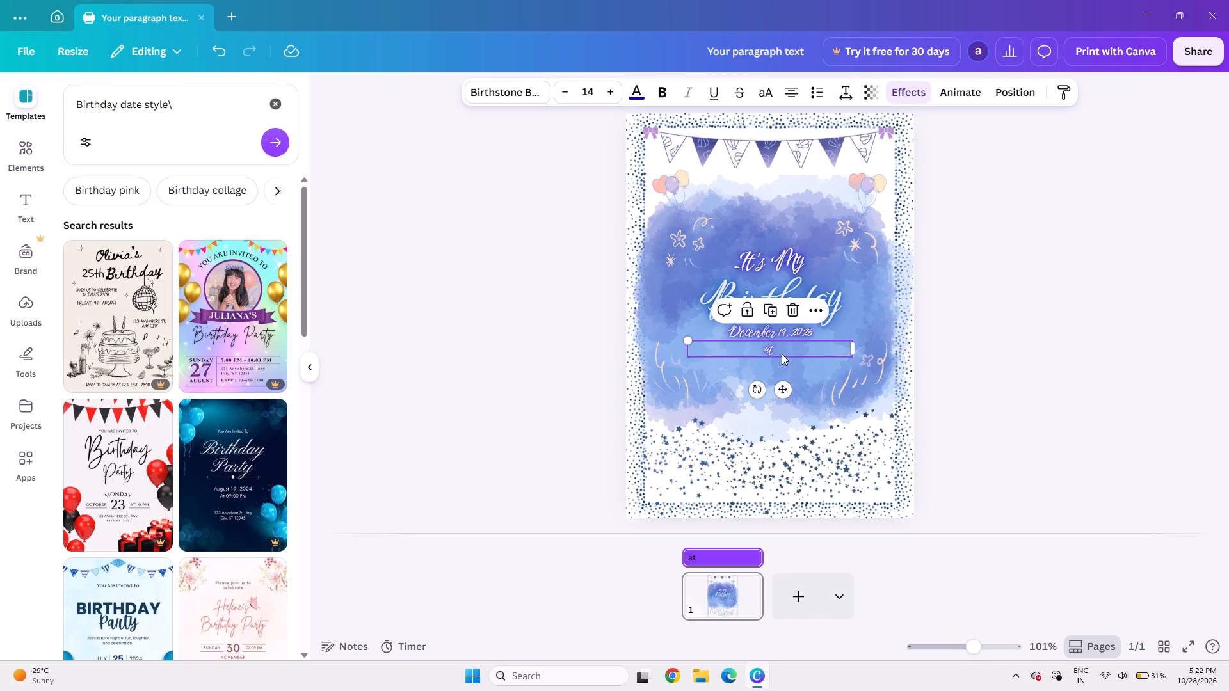
key(space)
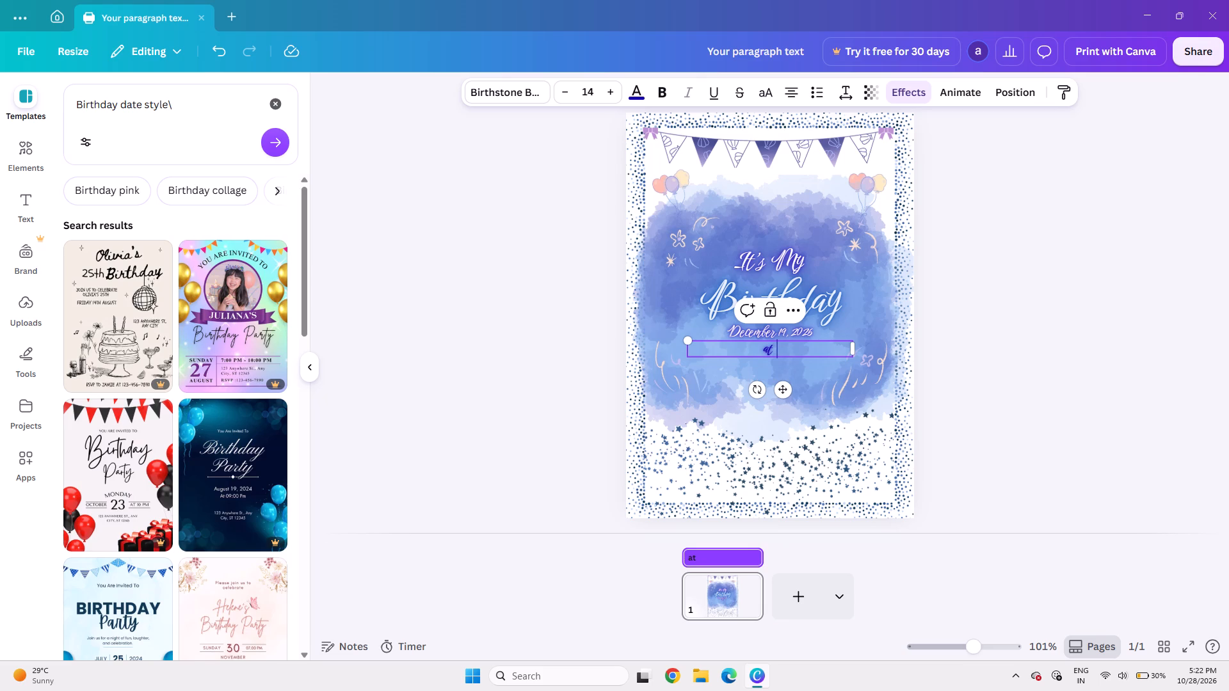
text(09)
key(shift+colon)
text(00)
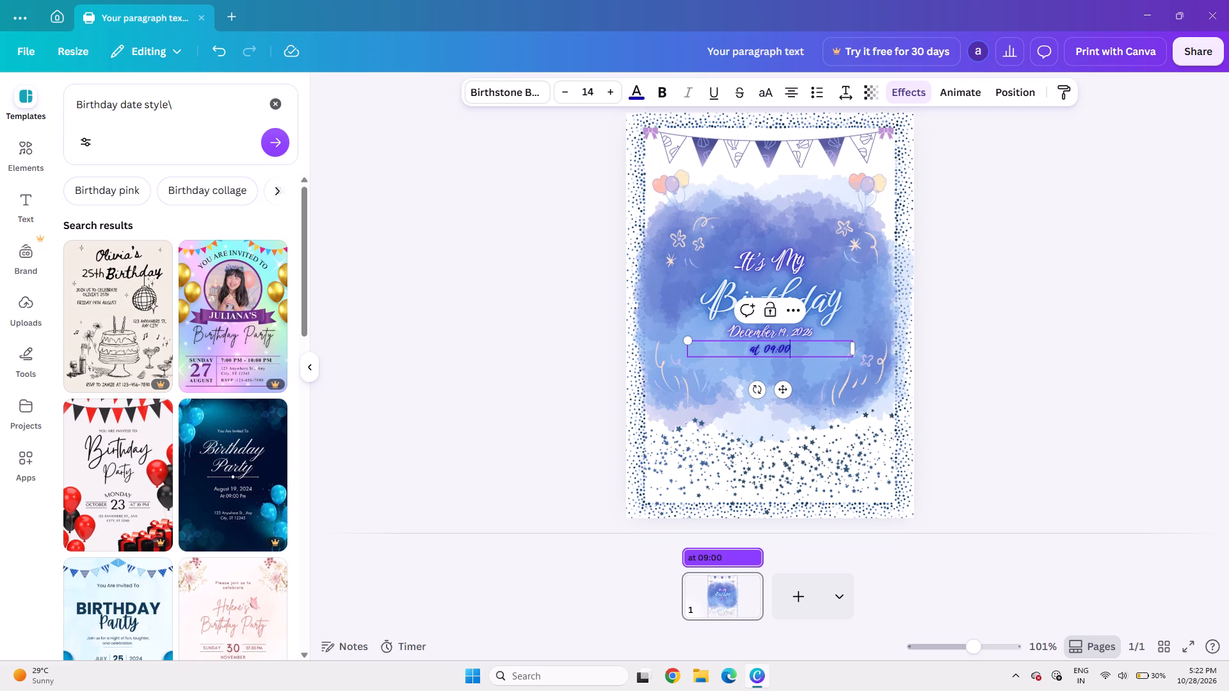
Capitalise the first letter of the time line so it reads "At 09:00".
key(Left)
key(Left)
key(Left)
key(Left)
key(Left)
key(Left)
key(Left)
key(Left)
key(BackSpace)
key(a)
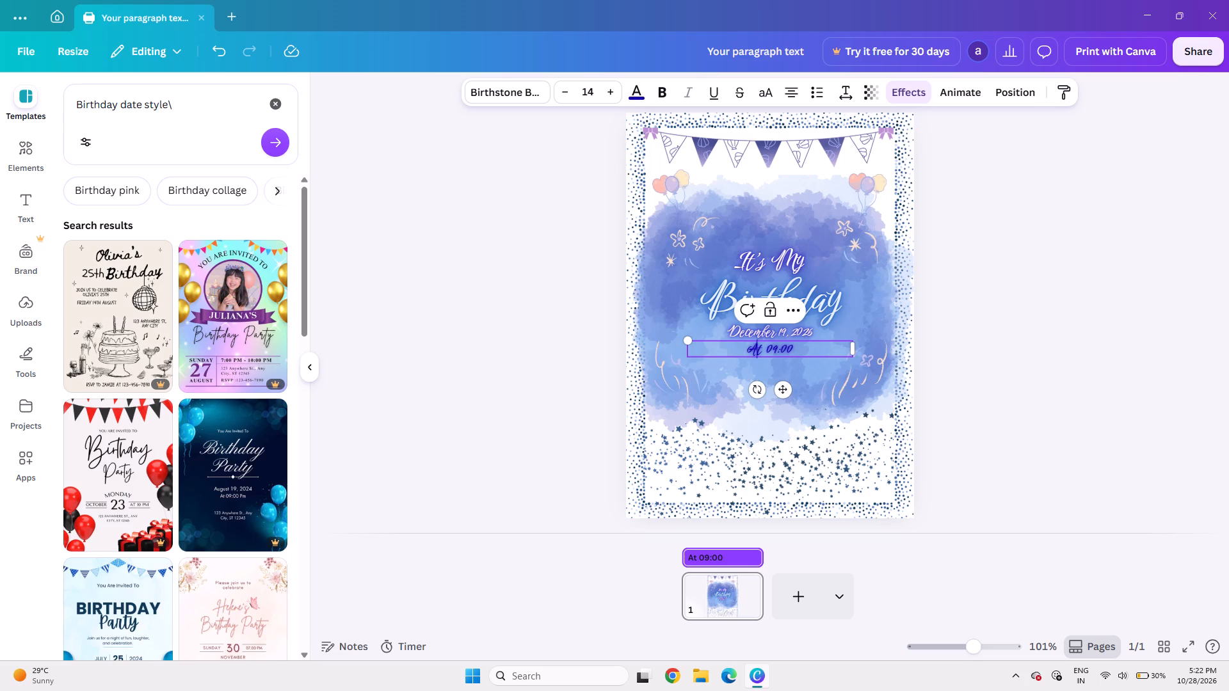
Add "Pm" to the end of the time line so it reads "At 09:00 Pm".
key(Right)
key(Right)
key(Right)
key(Right)
key(Right)
click(815, 355)
key(space)
key(space)
key(p)
key(BackSpace)
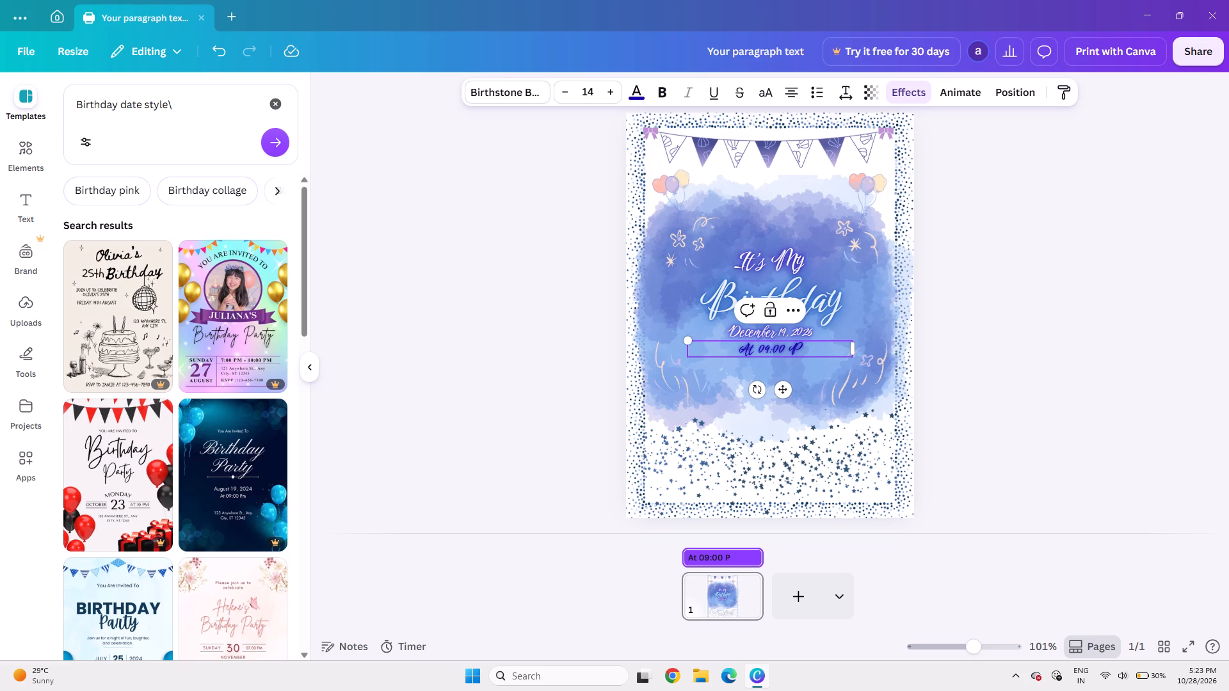
key(m)
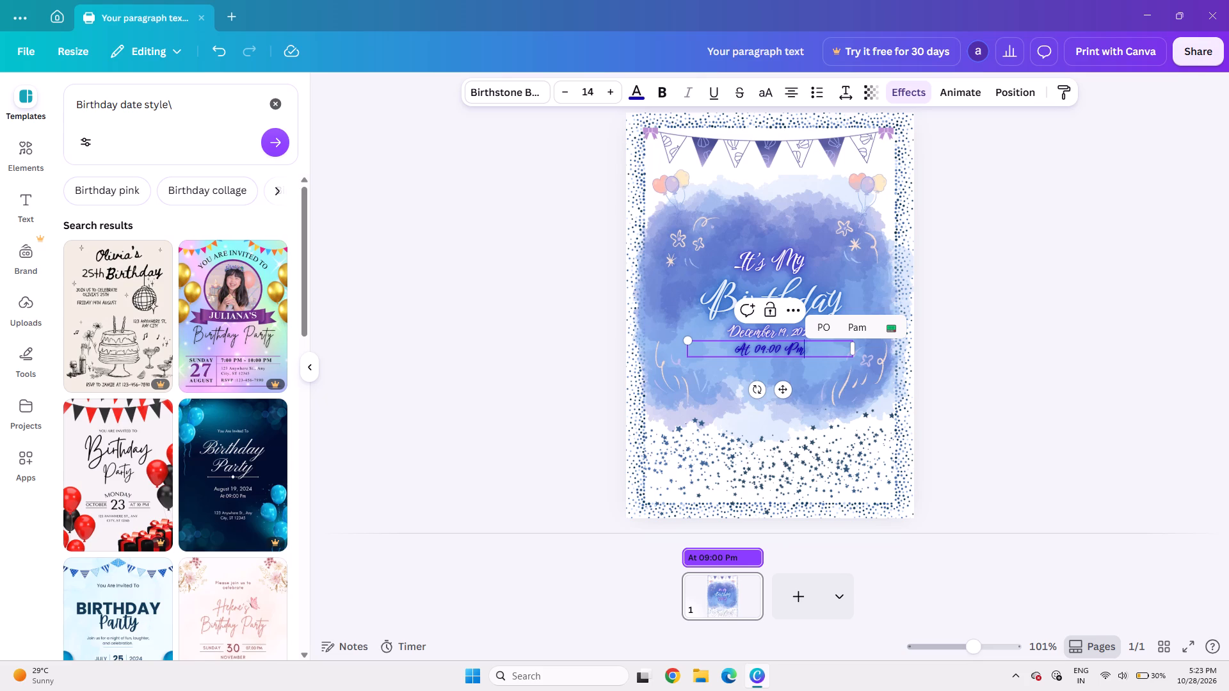
click(983, 370)
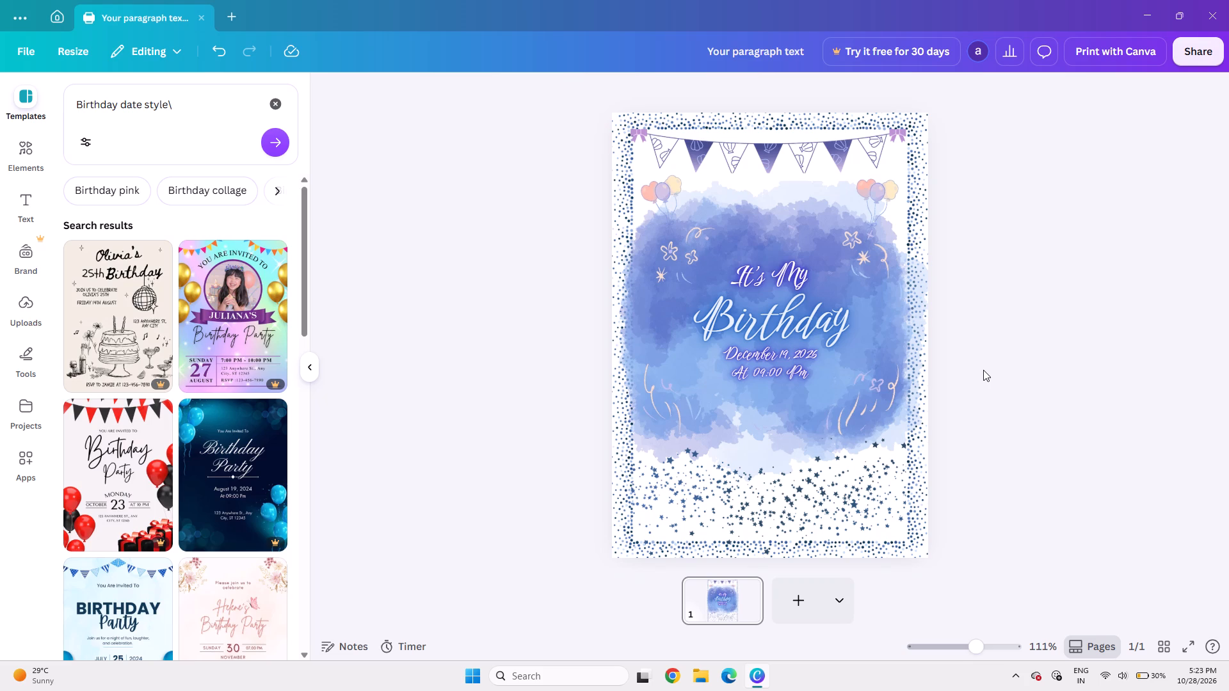
Nudge the "At 09:00 Pm" text slightly down and to the left beneath the event date.
click(783, 370)
key(Down)
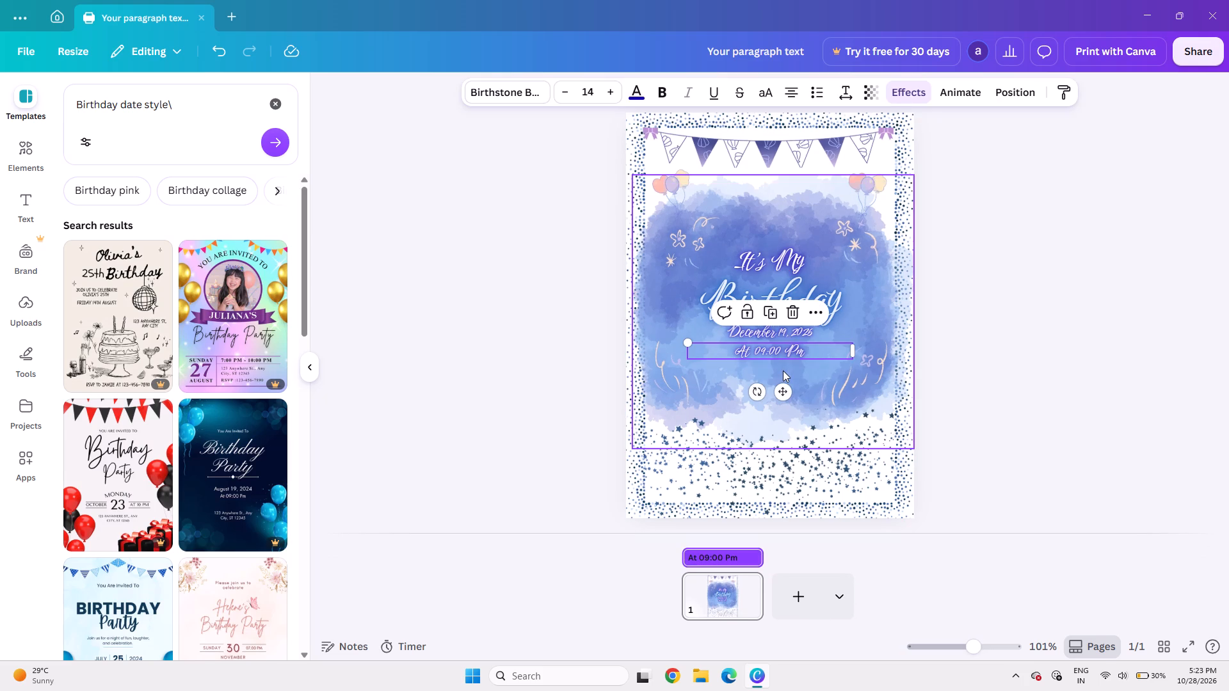
key(Left)
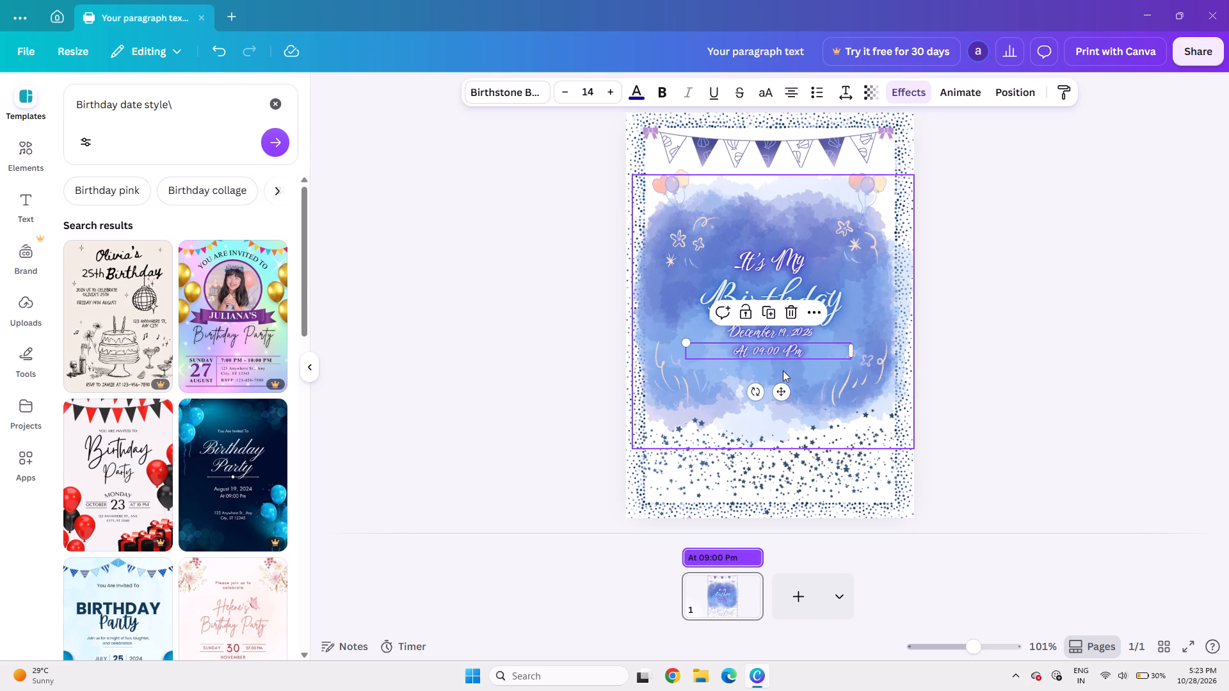
Increase the font size of the "At 09:00 Pm" text to 16.
click(614, 93)
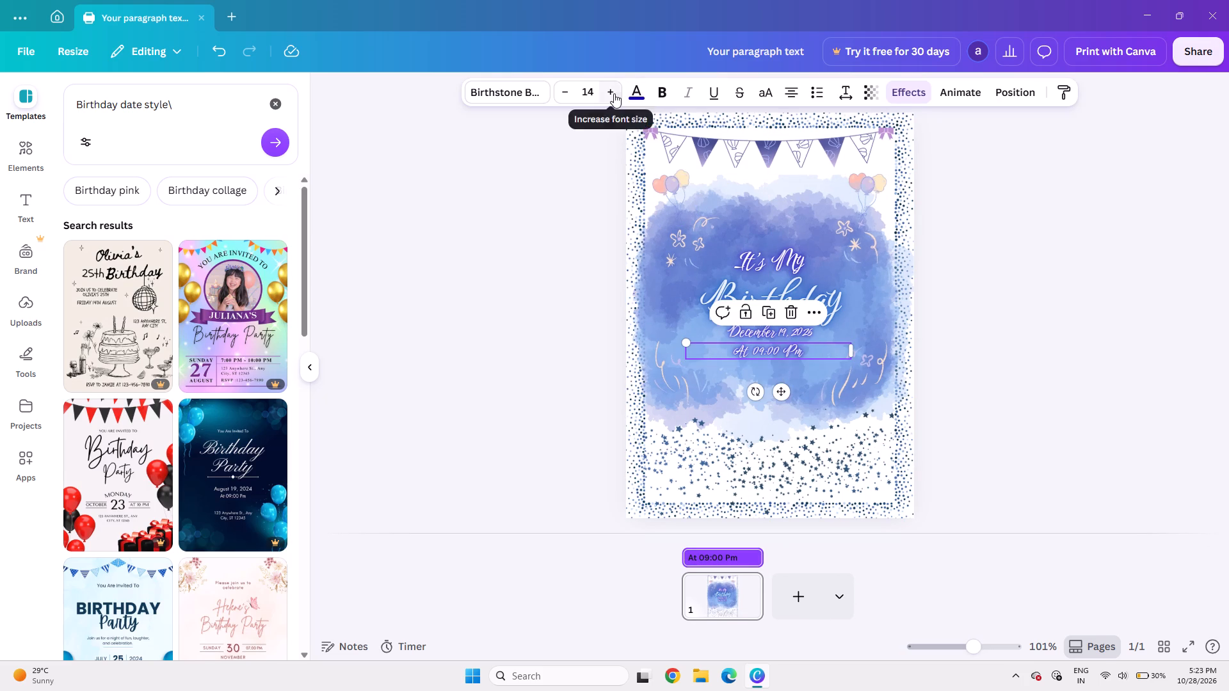
click(614, 93)
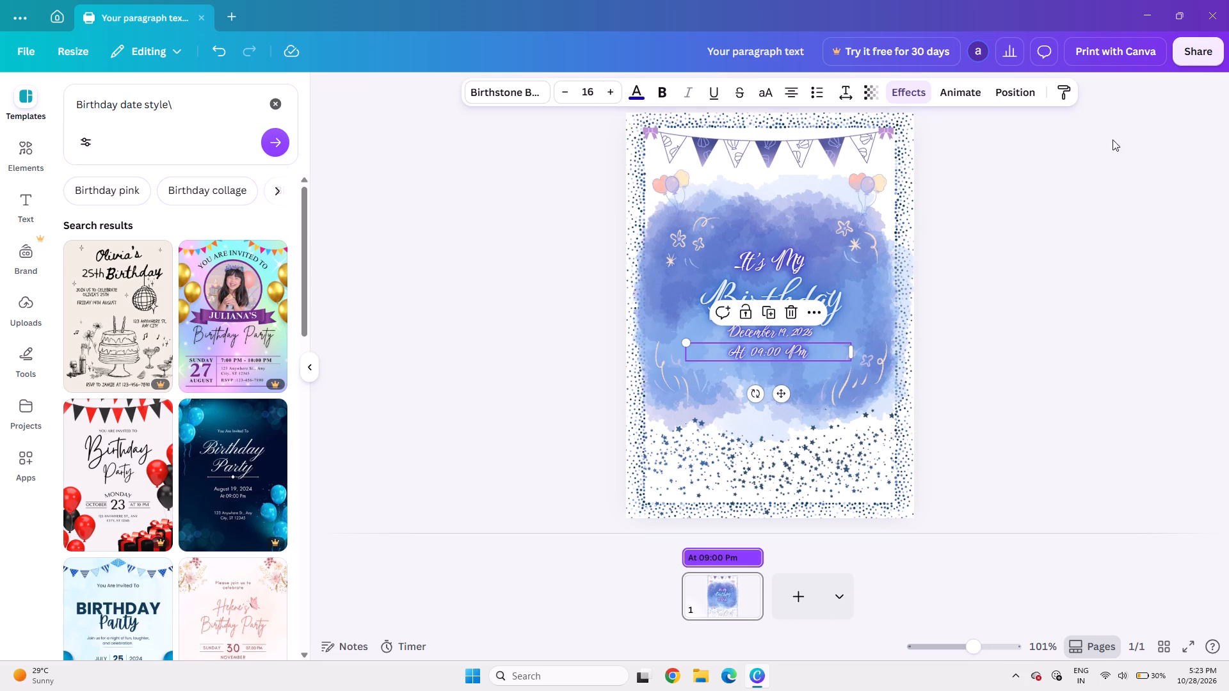
click(1094, 207)
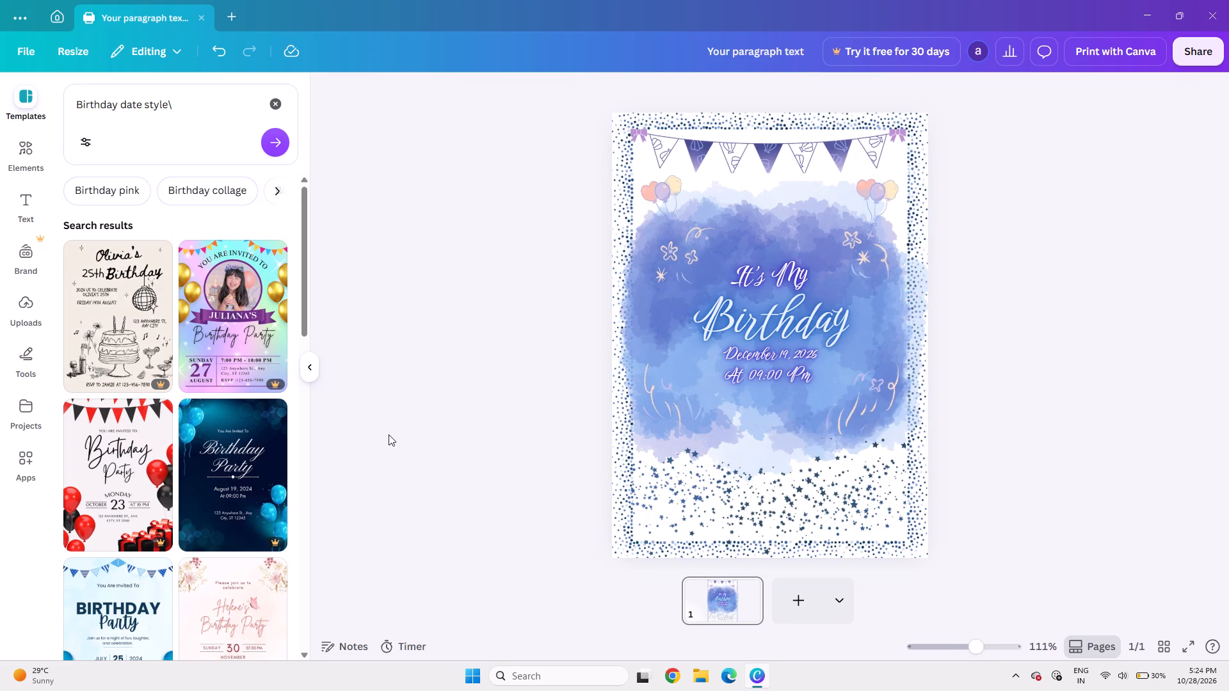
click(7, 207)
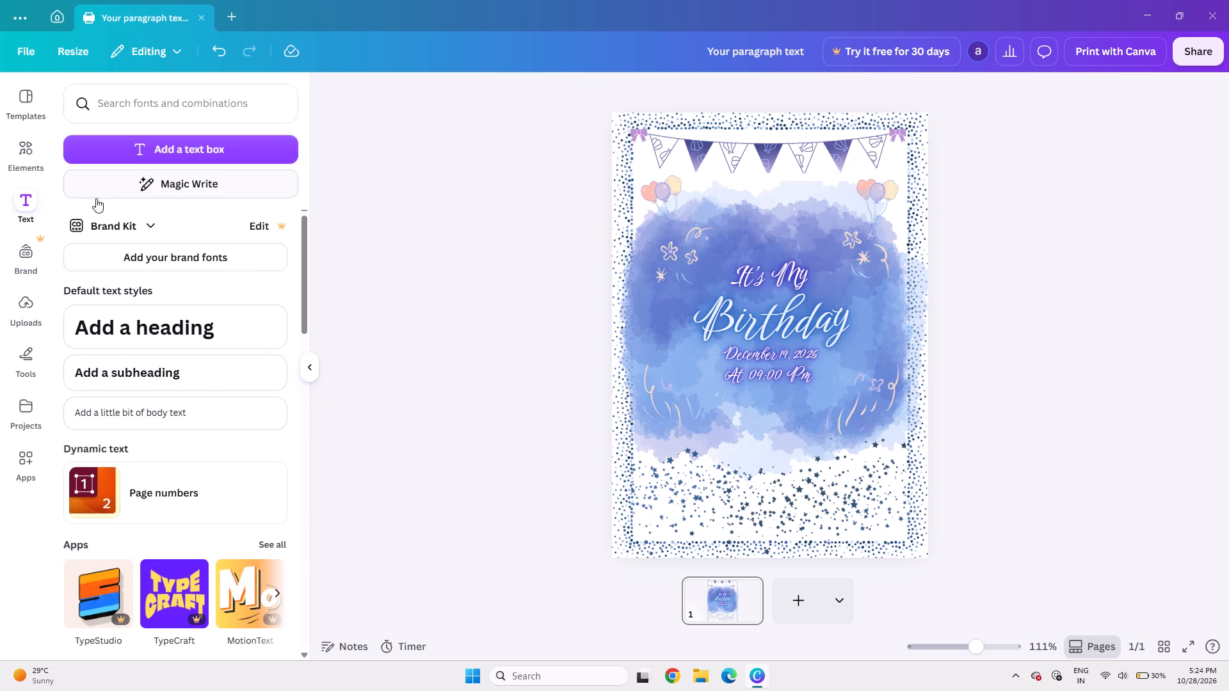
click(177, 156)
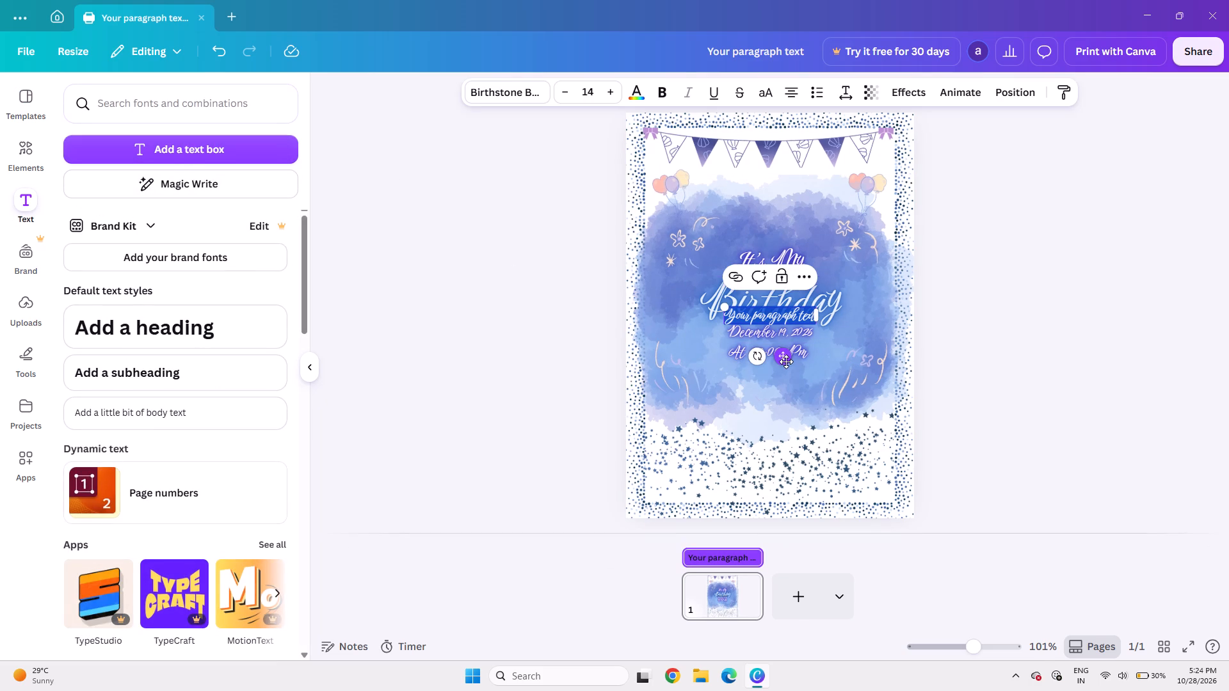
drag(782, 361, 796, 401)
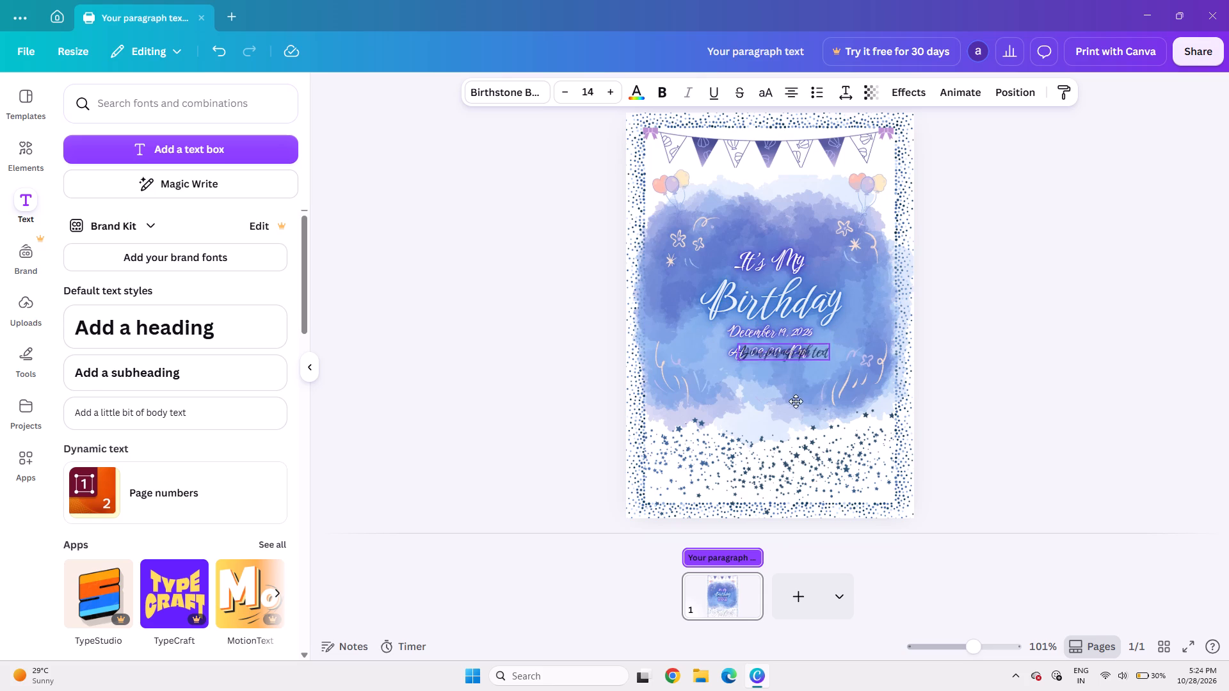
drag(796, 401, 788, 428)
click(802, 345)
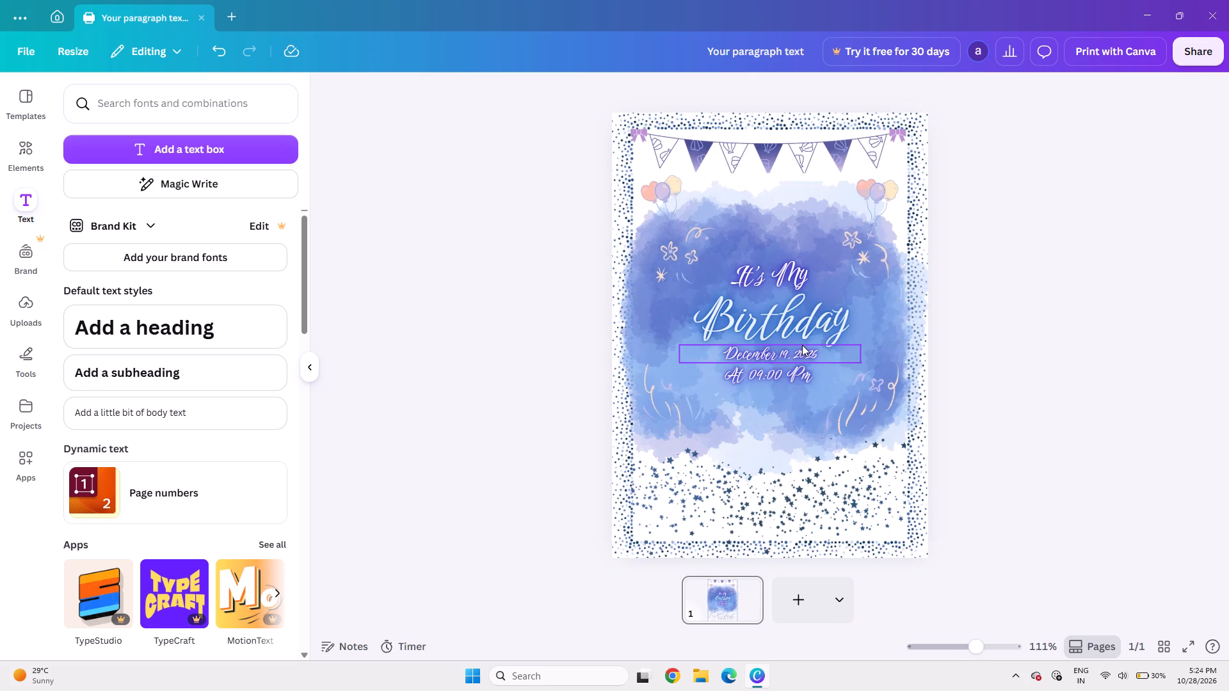
Duplicate the "At 09:00 Pm" text, place the copy directly beneath the original and widen its text box slightly.
click(781, 363)
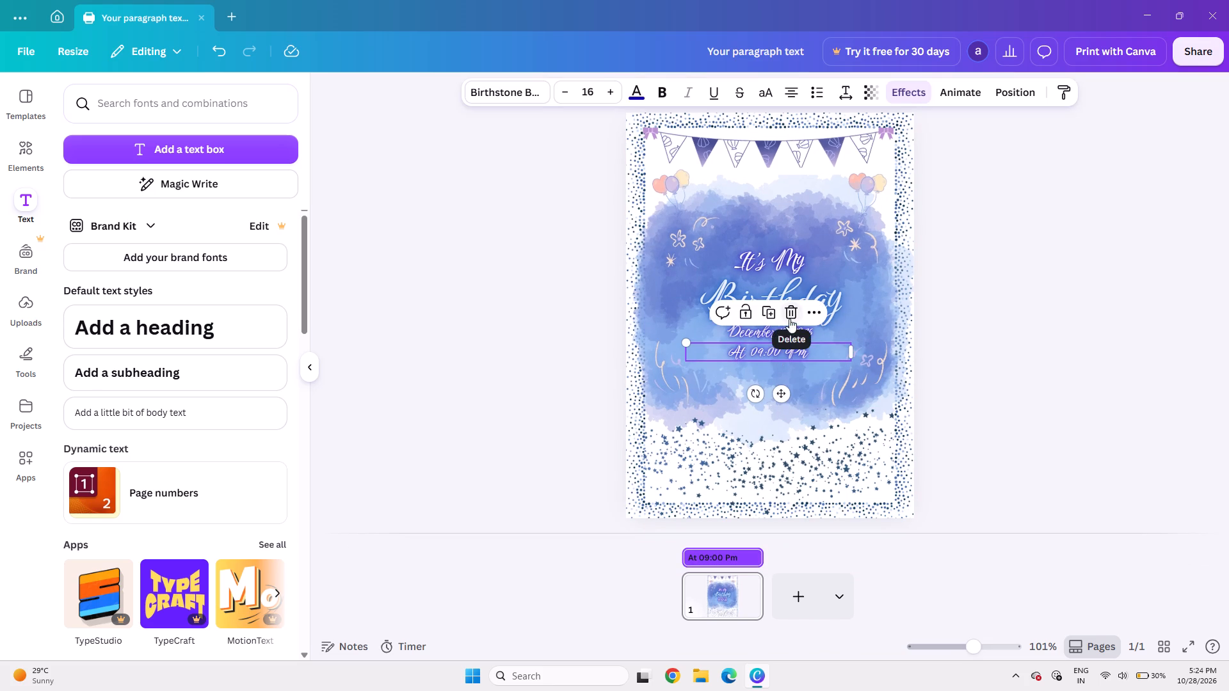
click(768, 318)
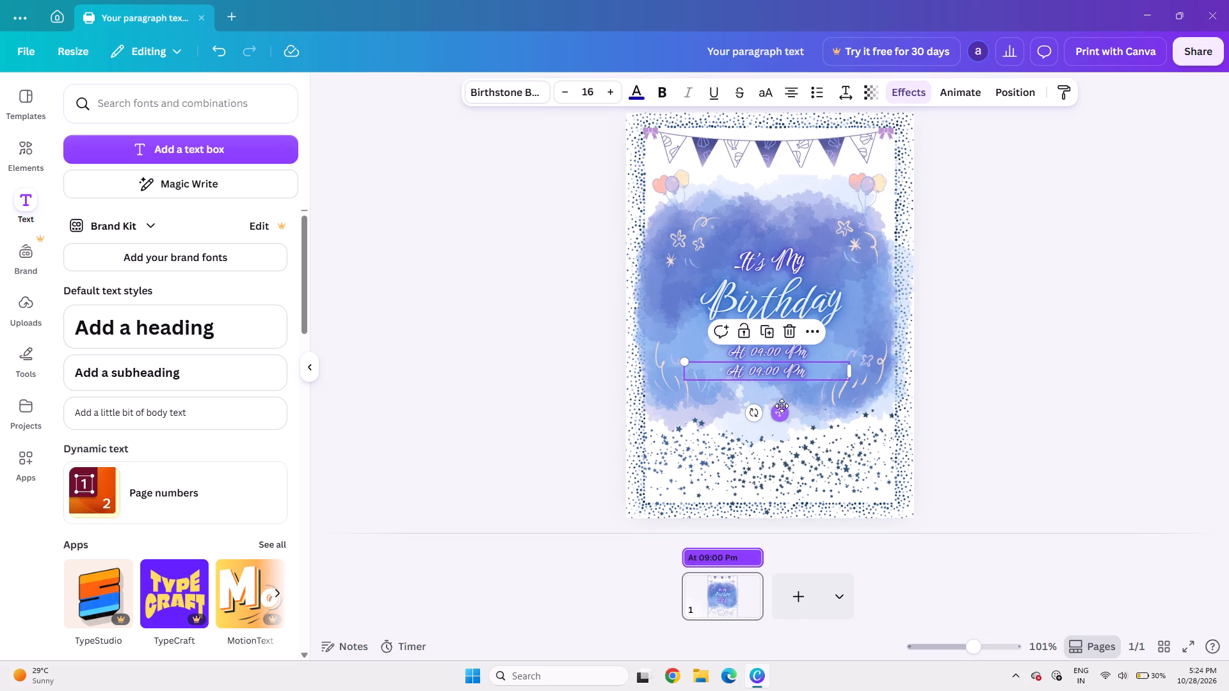
click(782, 406)
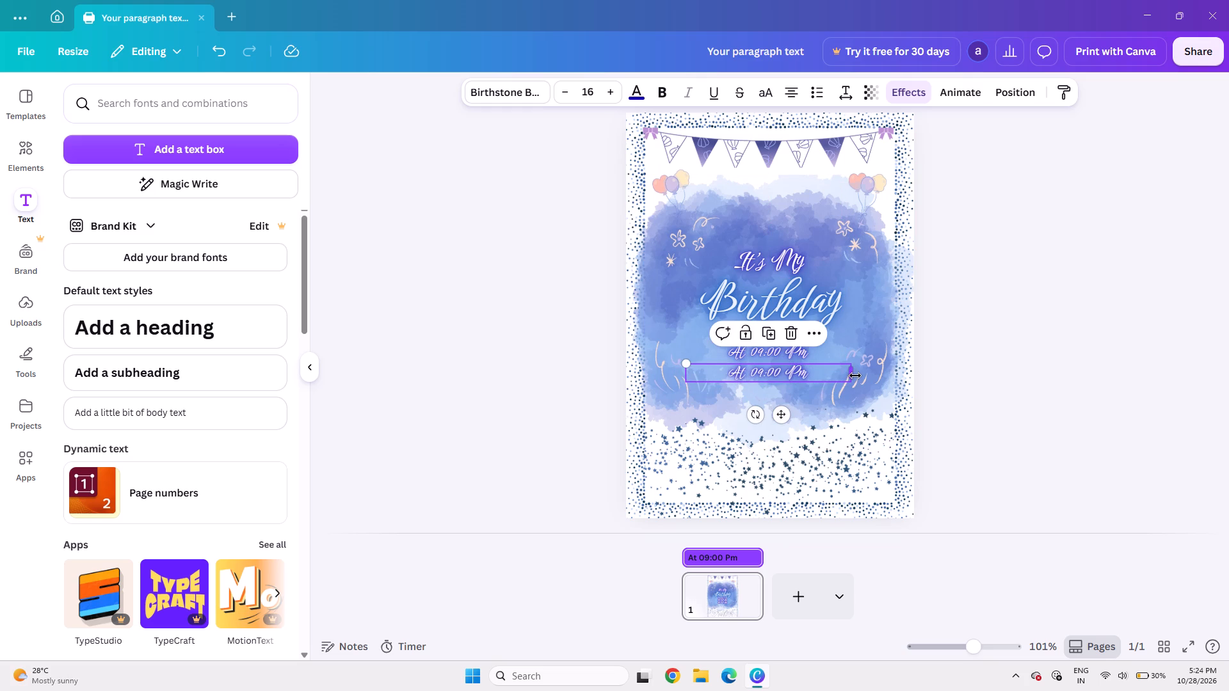
drag(855, 376, 865, 376)
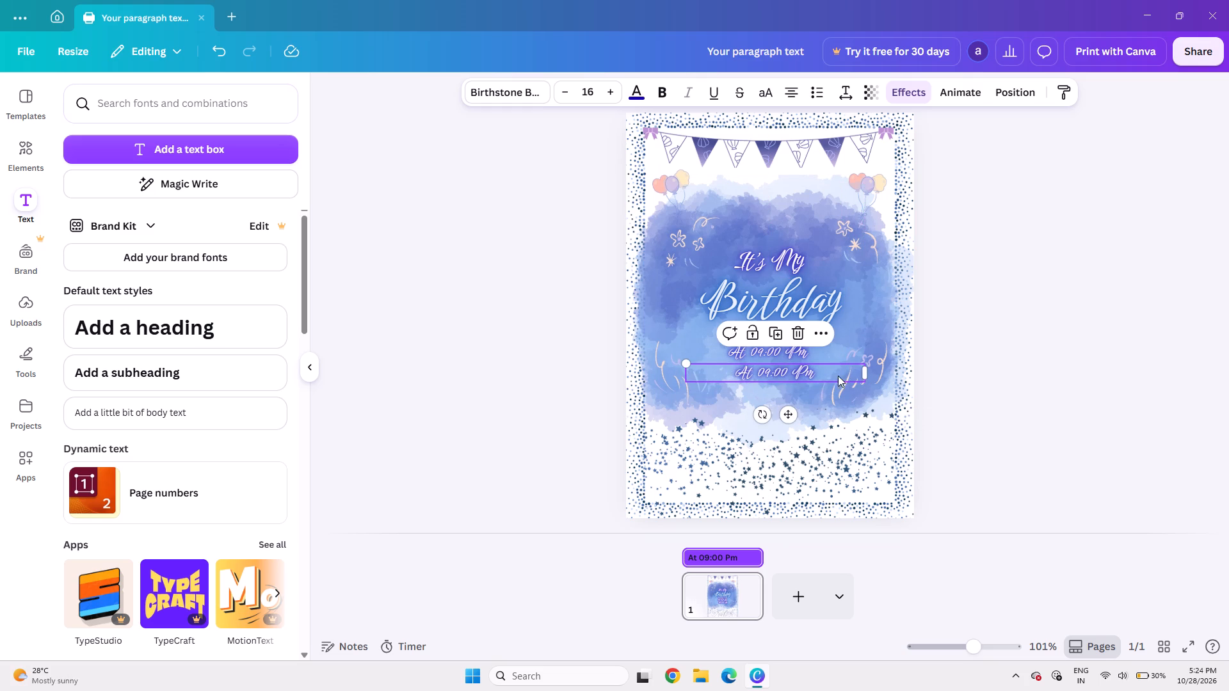
click(7, 83)
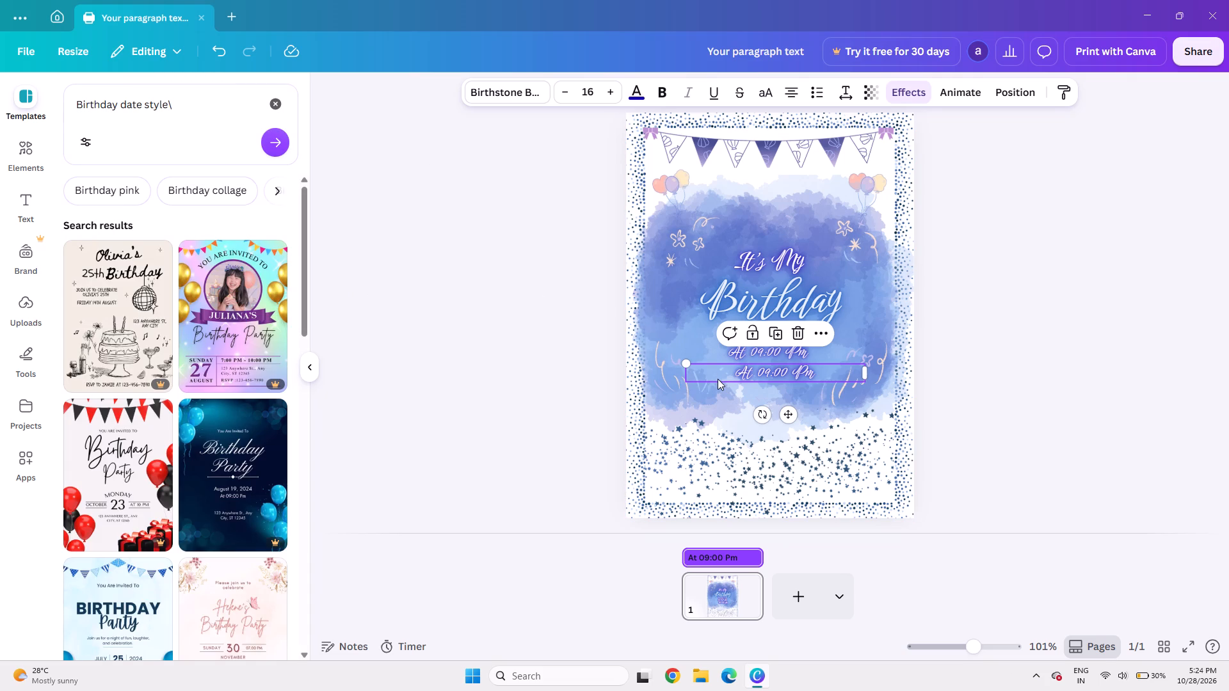
click(1106, 323)
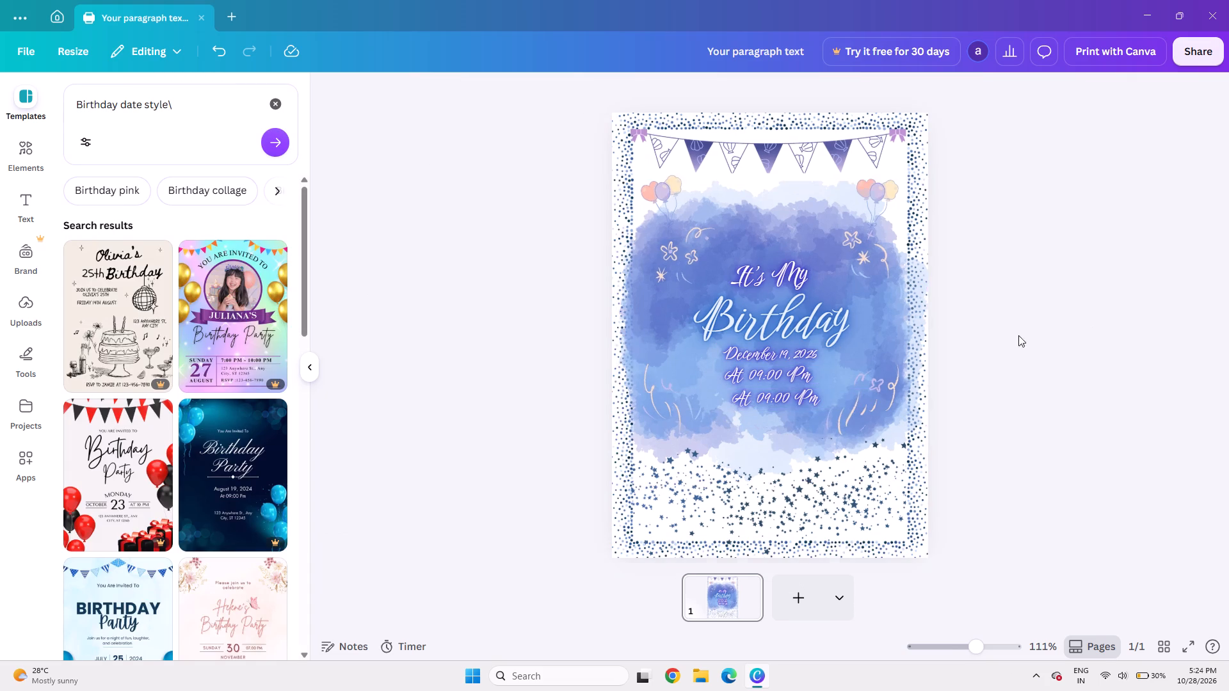
Nudge the duplicated time text slightly left so it lines up beneath the original "At 09:00 Pm" line.
click(808, 401)
key(Left)
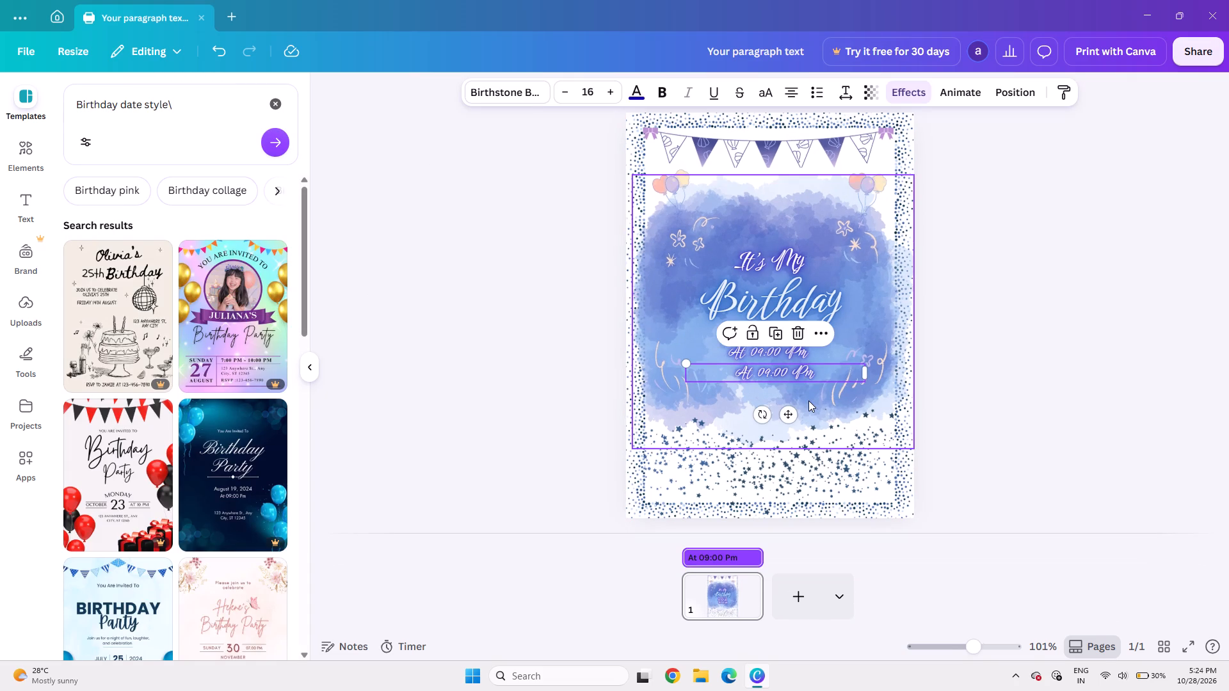
key(Left)
key(Left)
key(Left)
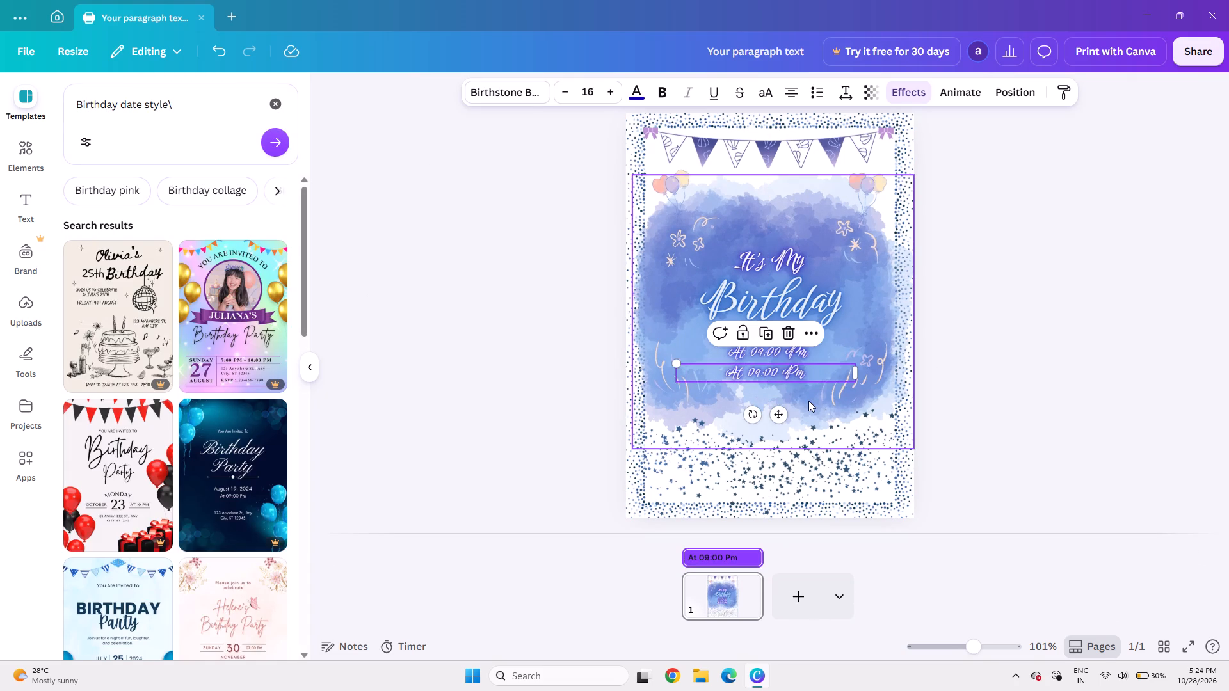
key(Right)
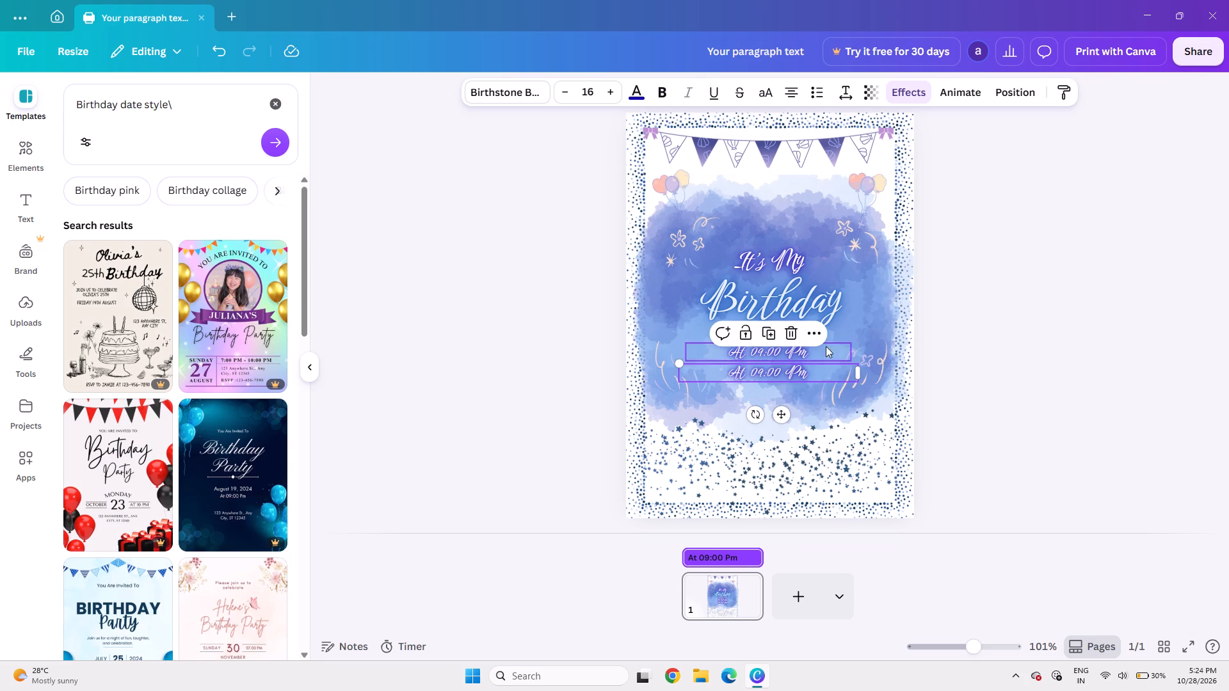
Nudge the blue watercolour backdrop slightly down behind the invitation text.
click(867, 311)
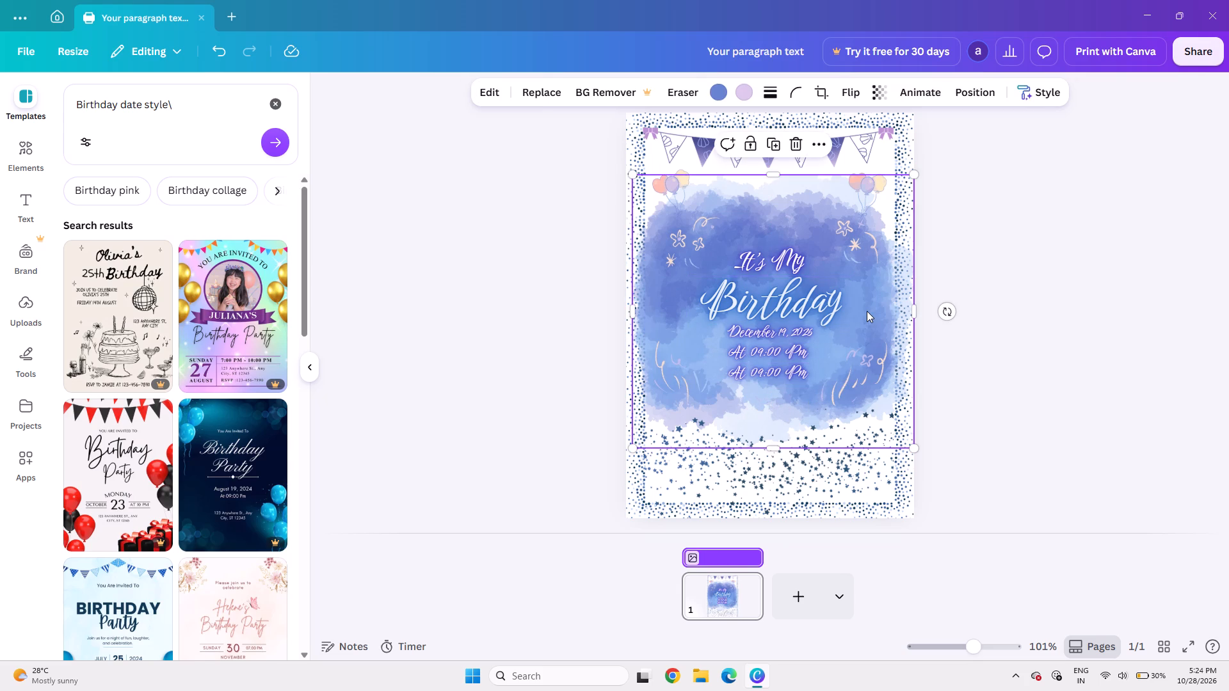
key(Down)
key(Down)
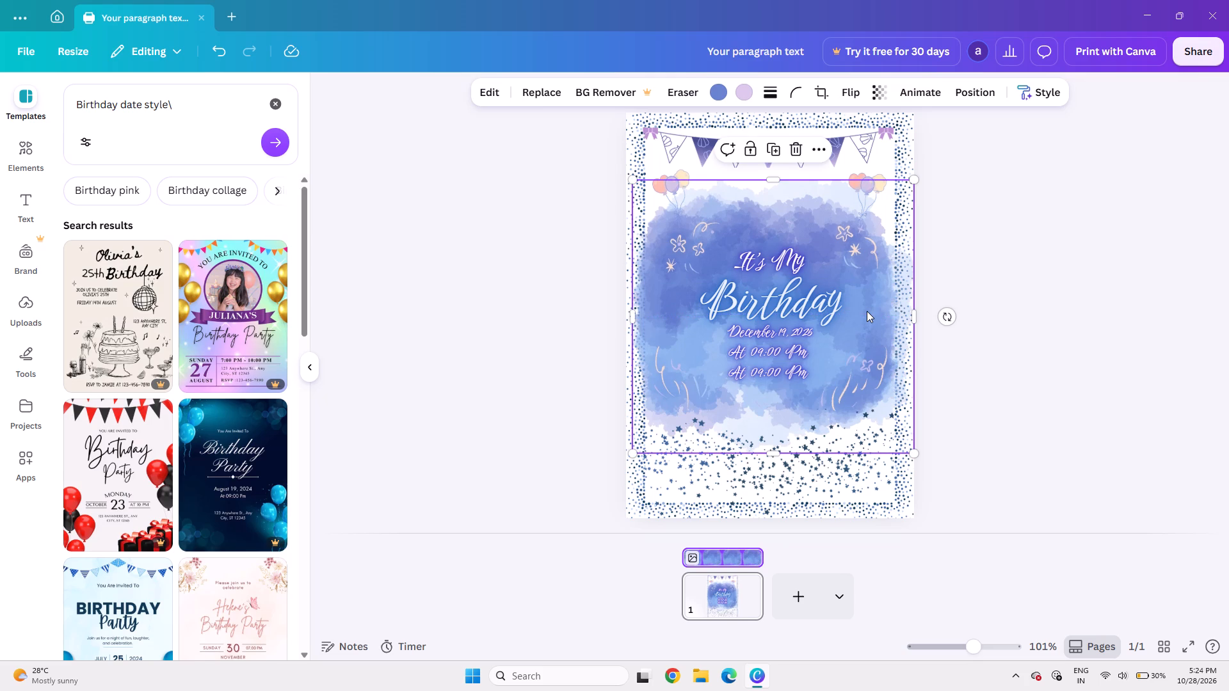
key(Down)
key(Down)
key(Down)
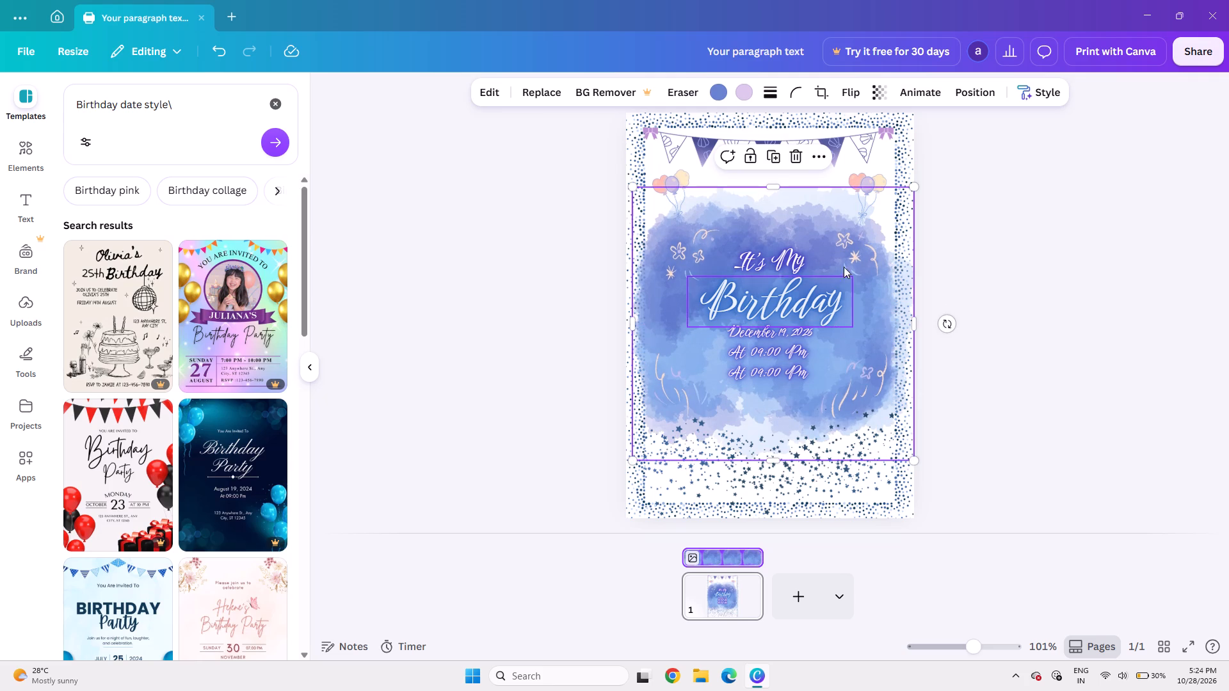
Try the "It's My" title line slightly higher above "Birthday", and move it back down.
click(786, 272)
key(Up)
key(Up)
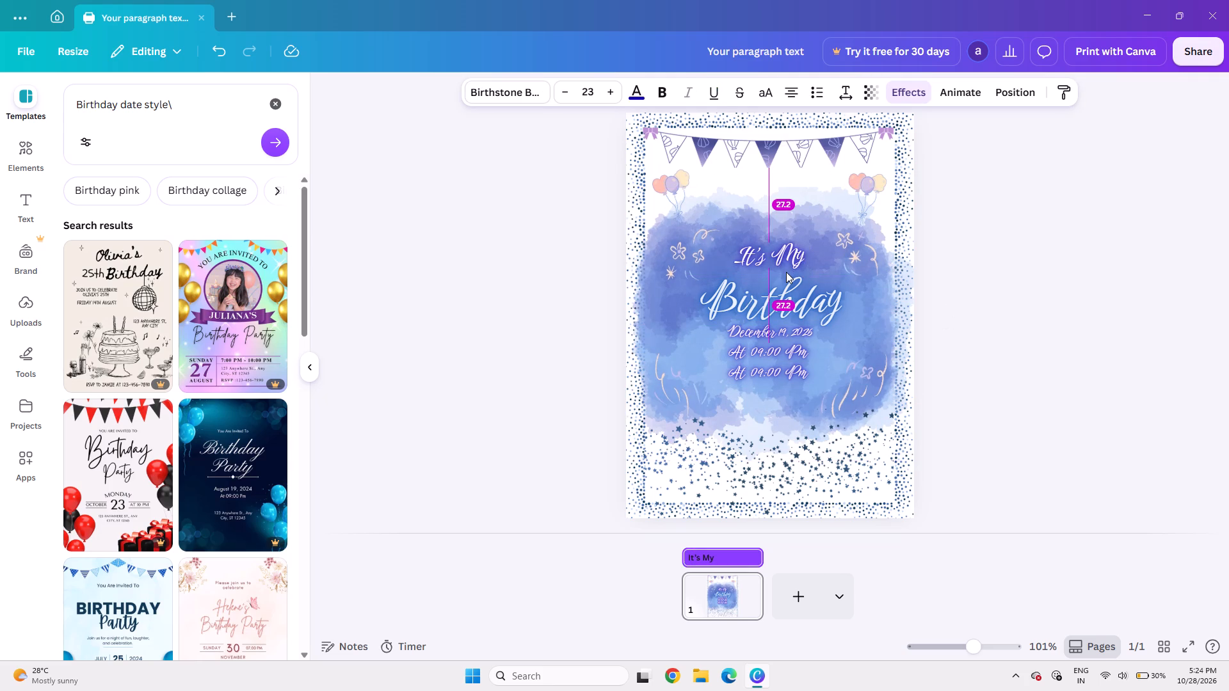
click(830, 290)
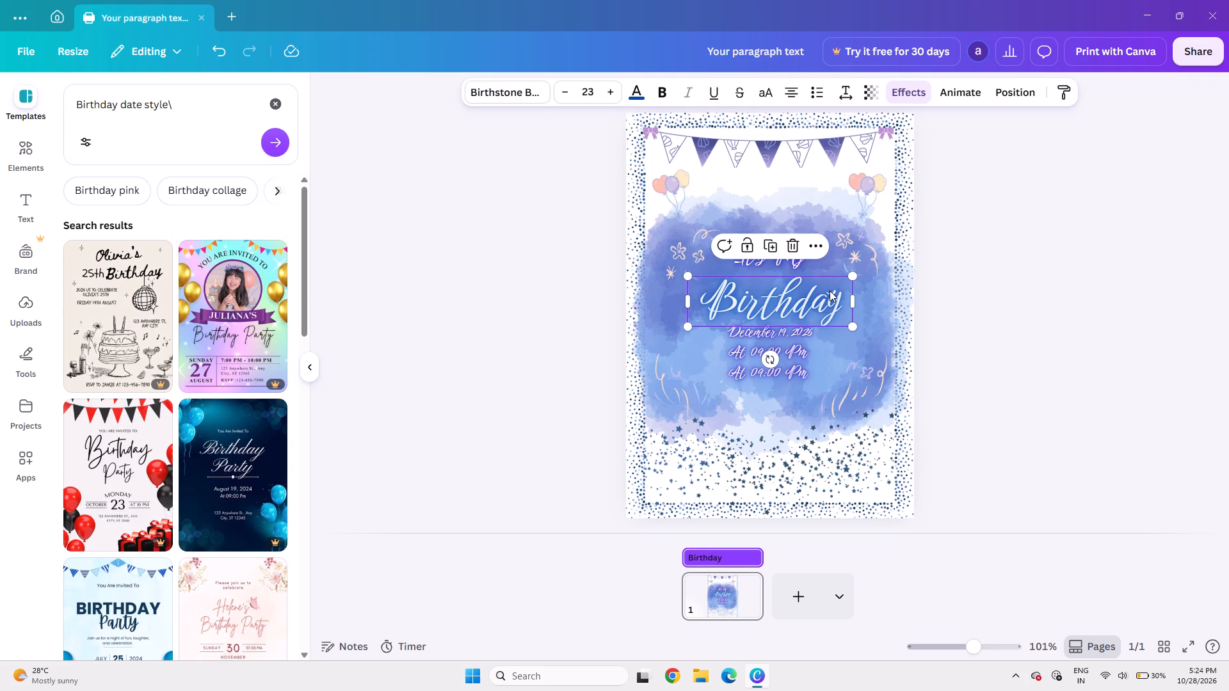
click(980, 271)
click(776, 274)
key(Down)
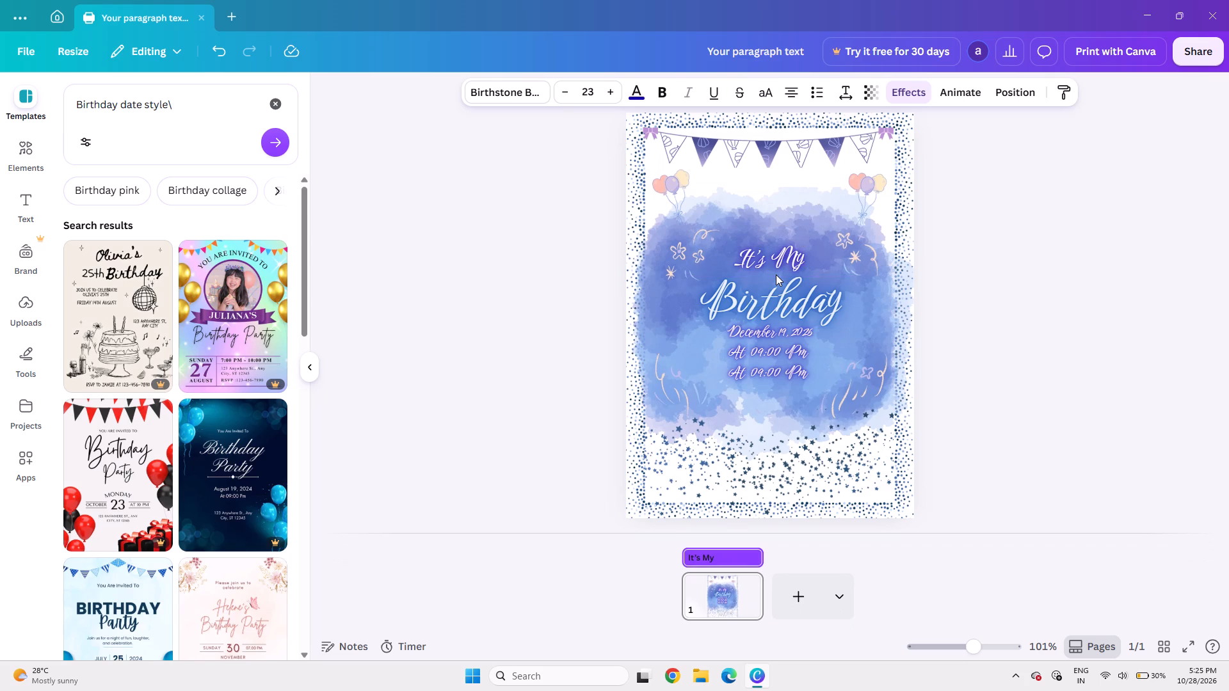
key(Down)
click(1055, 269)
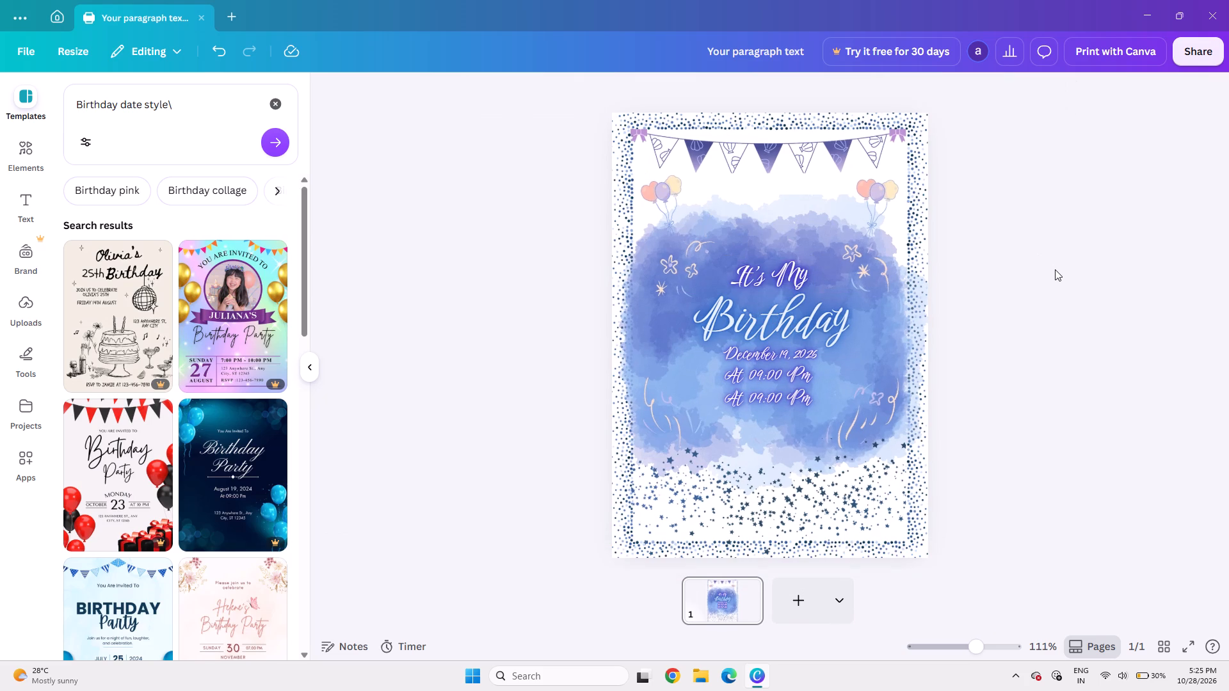
Replace the text of the lower, duplicated "At 09:00 Pm" line with "123 ,anywhere".
click(791, 401)
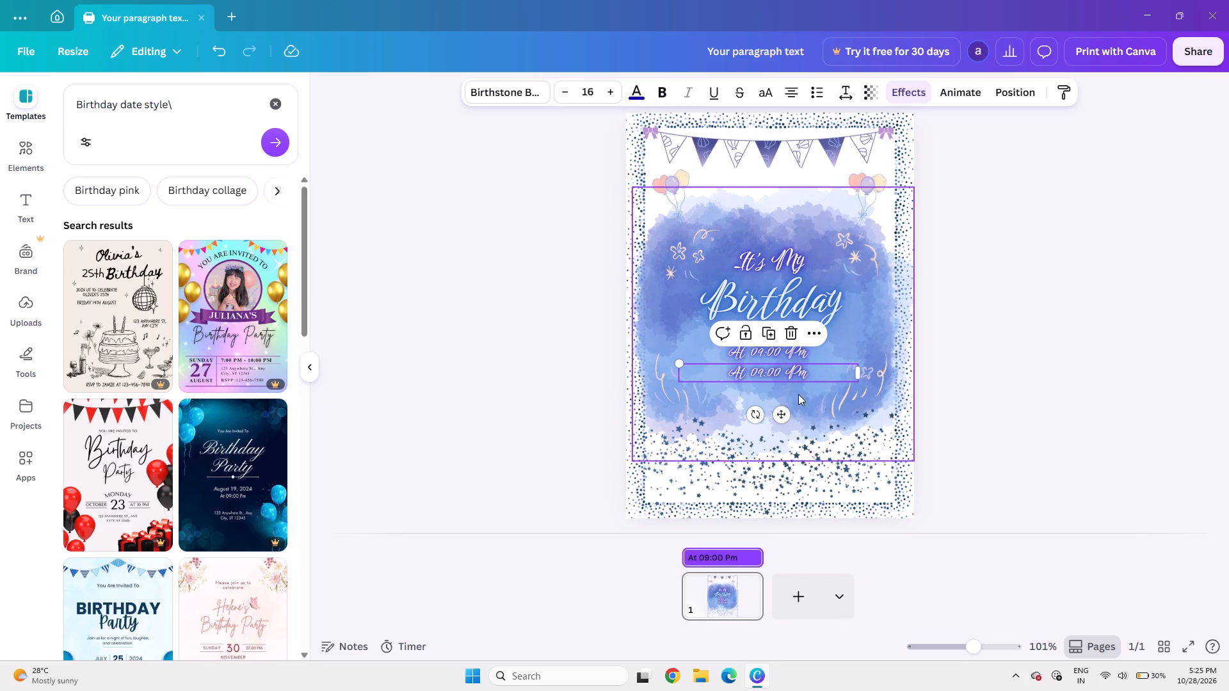
double_click(784, 377)
key(BackSpace)
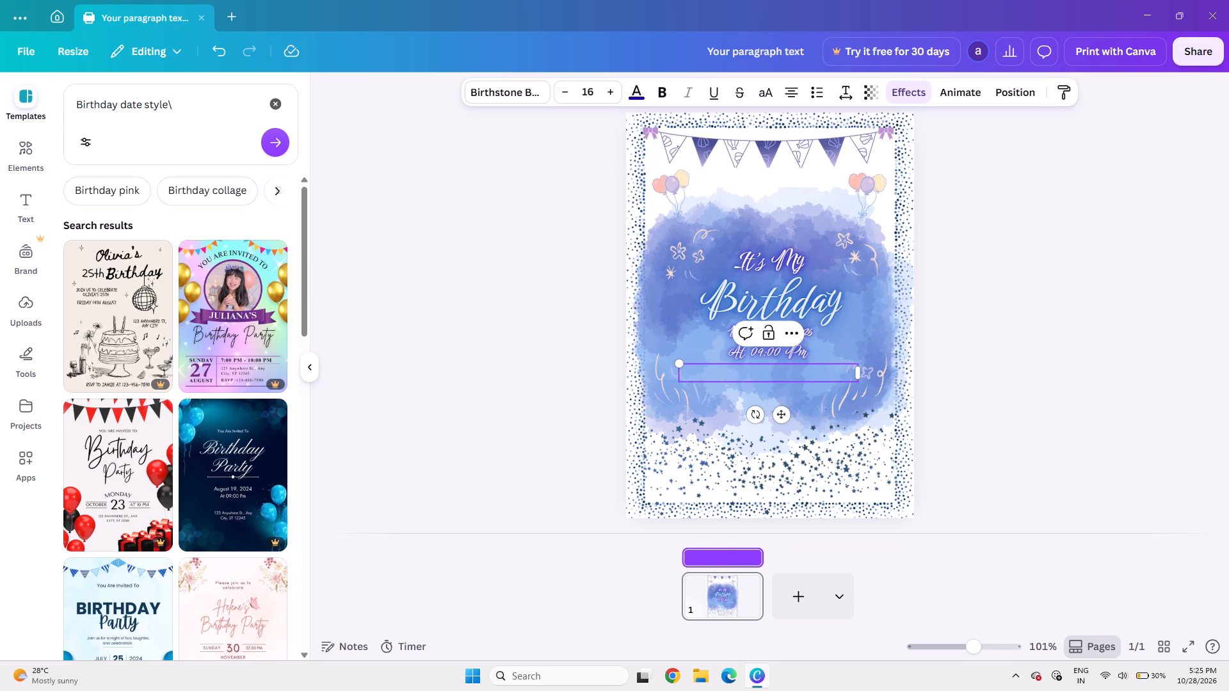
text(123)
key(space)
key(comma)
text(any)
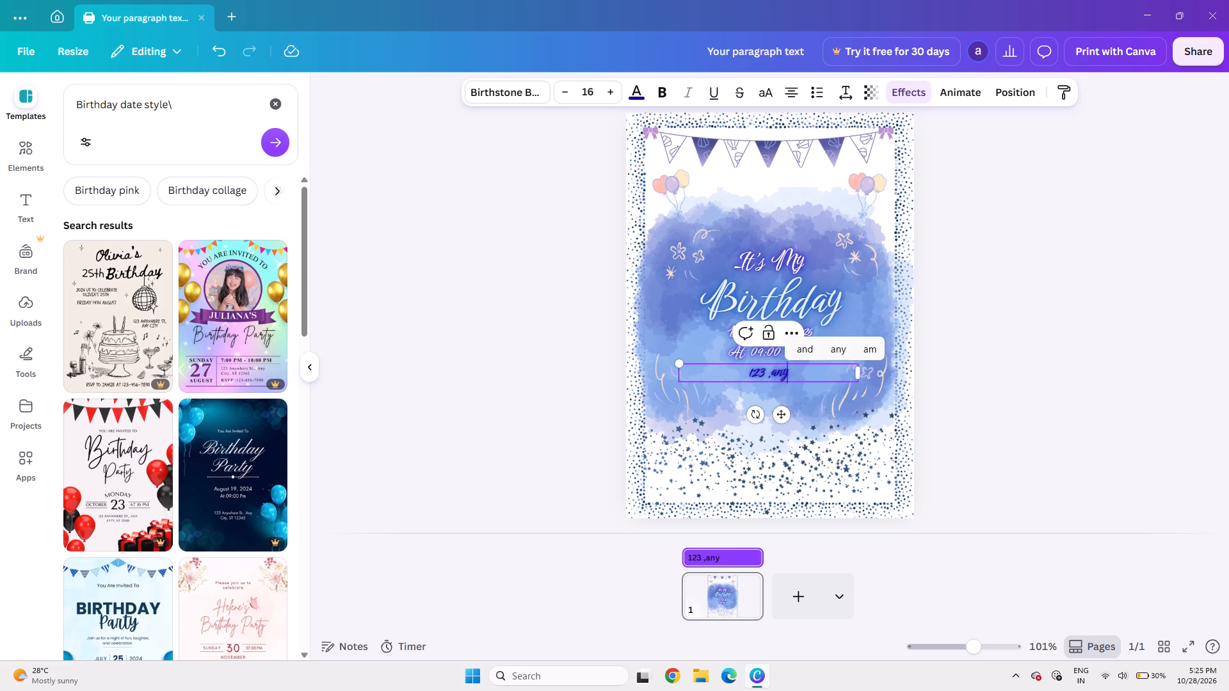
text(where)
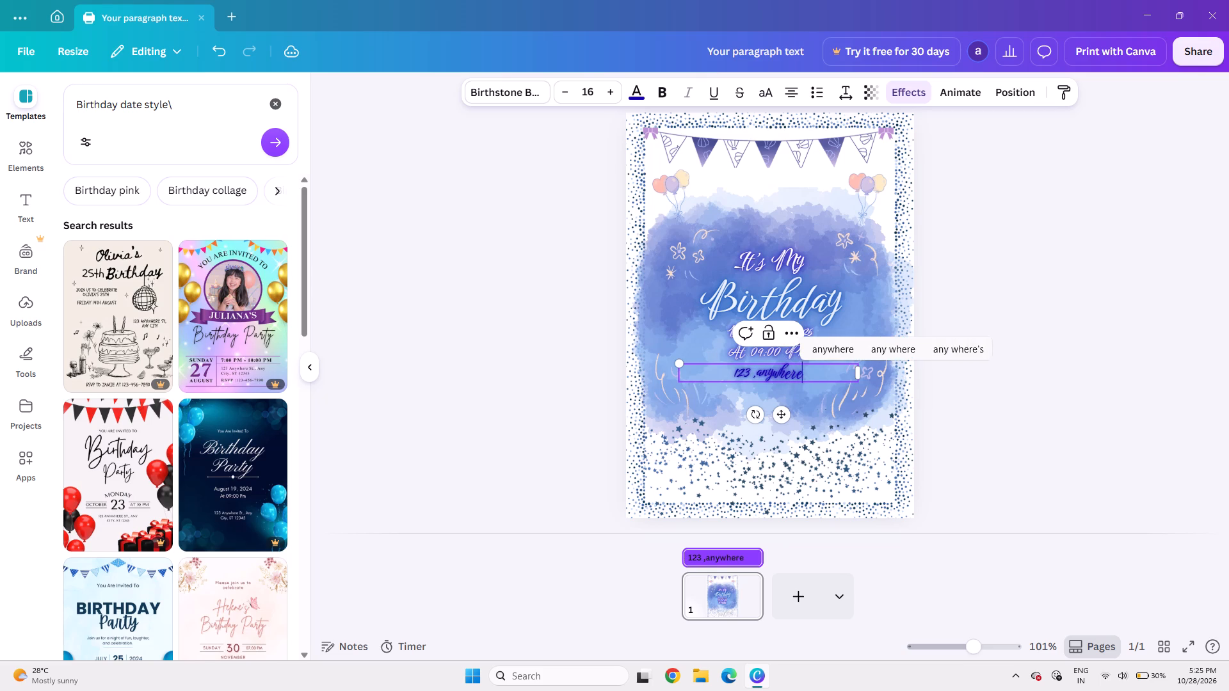
Retype the word after the comma with a capital letter so the address line reads "123 ,Anywhere".
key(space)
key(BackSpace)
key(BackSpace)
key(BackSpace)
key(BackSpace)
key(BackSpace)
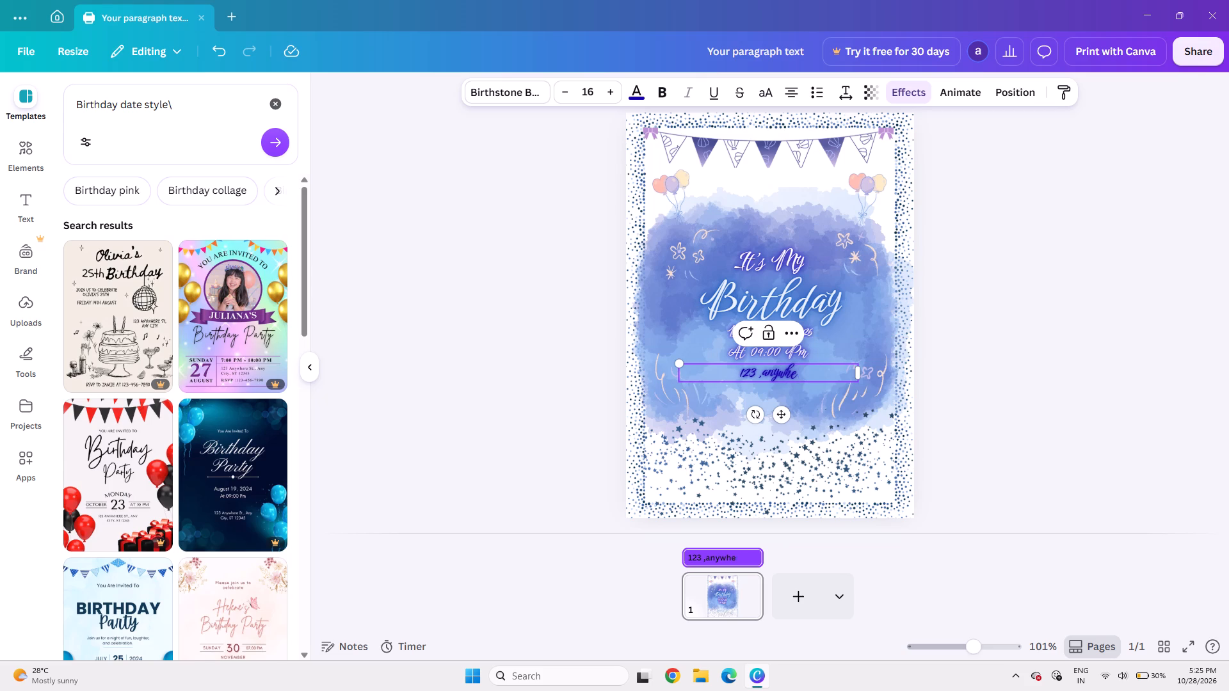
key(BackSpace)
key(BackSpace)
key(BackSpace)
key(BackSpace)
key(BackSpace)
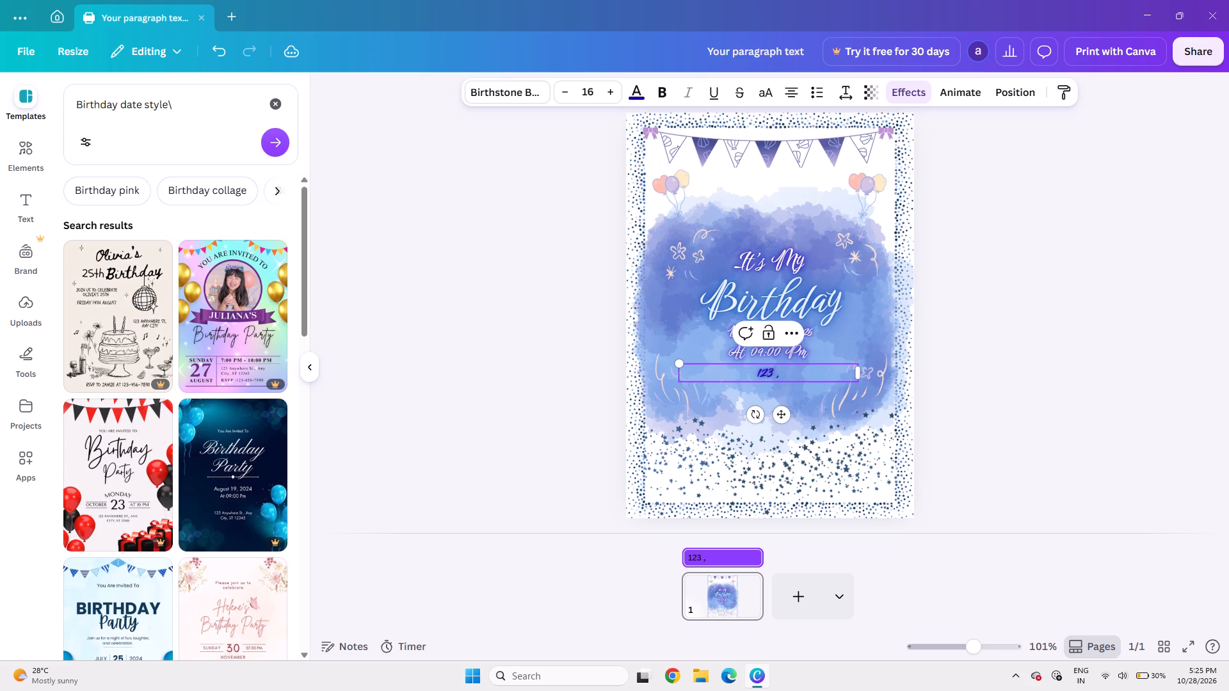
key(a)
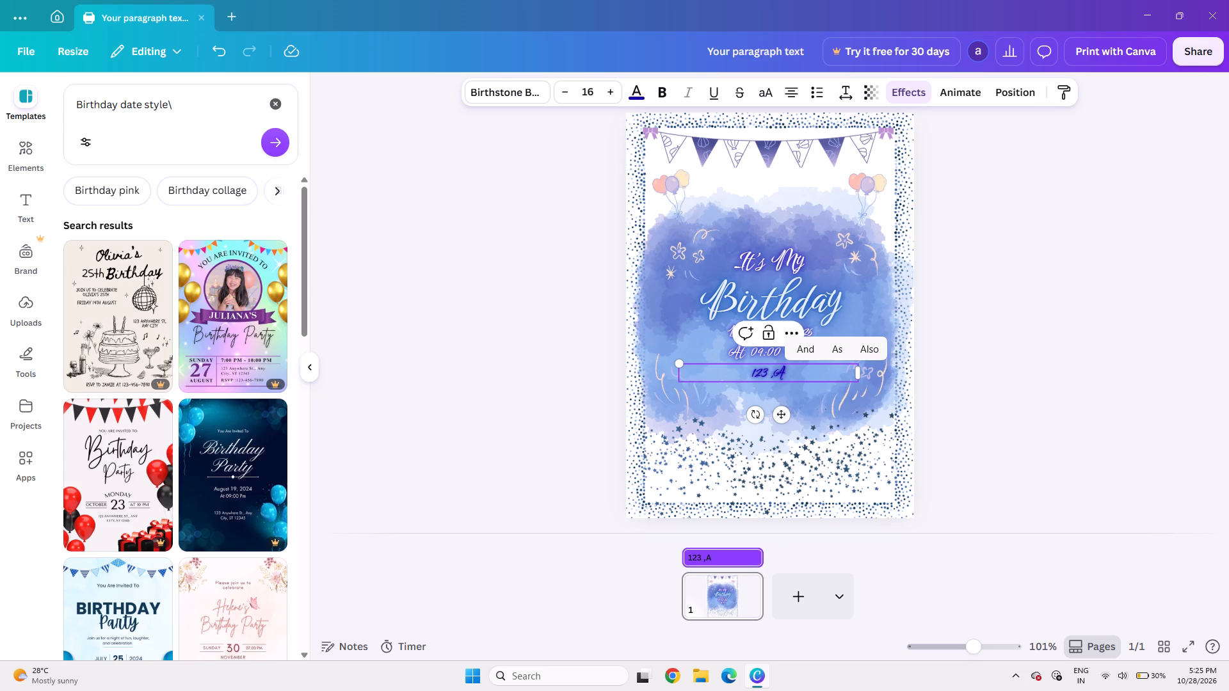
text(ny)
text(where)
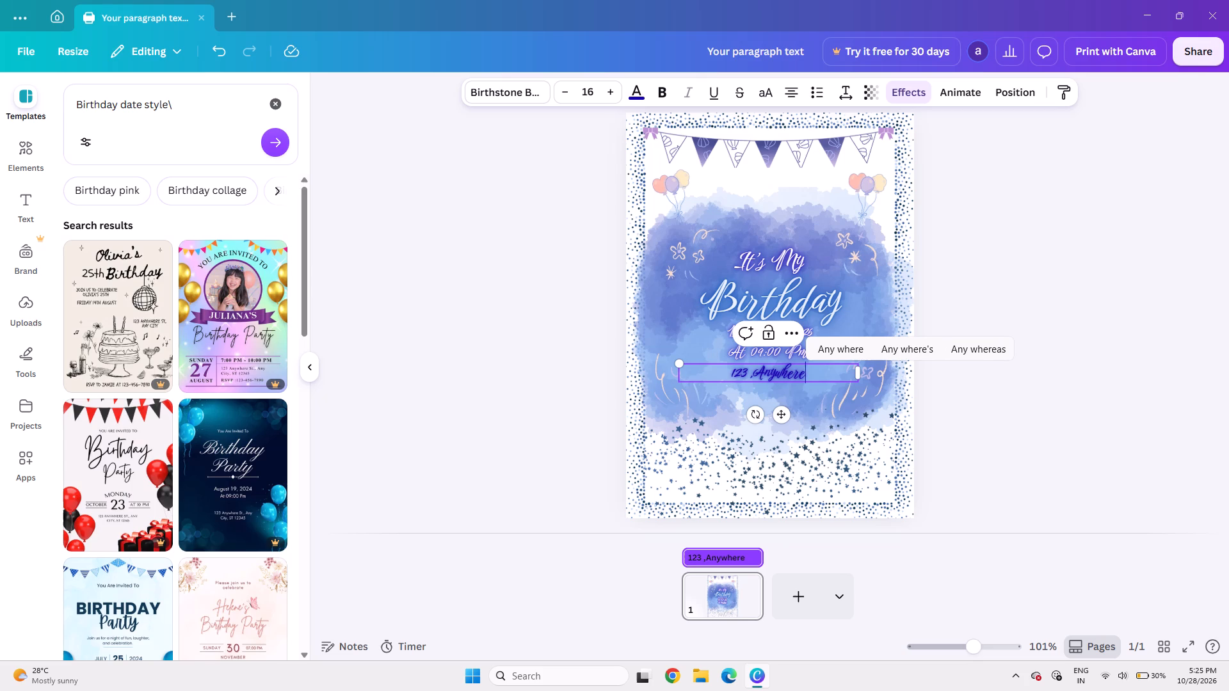
Extend the address line below the time so it reads "123 ,Anywhere. St. Anywhere".
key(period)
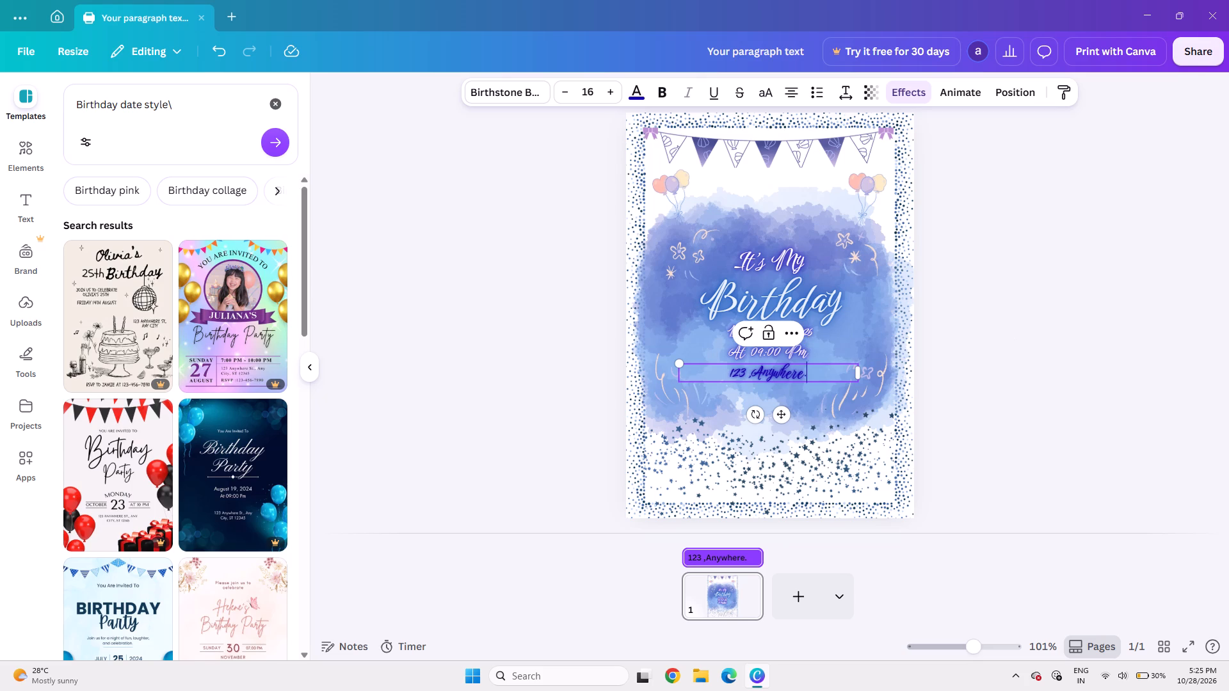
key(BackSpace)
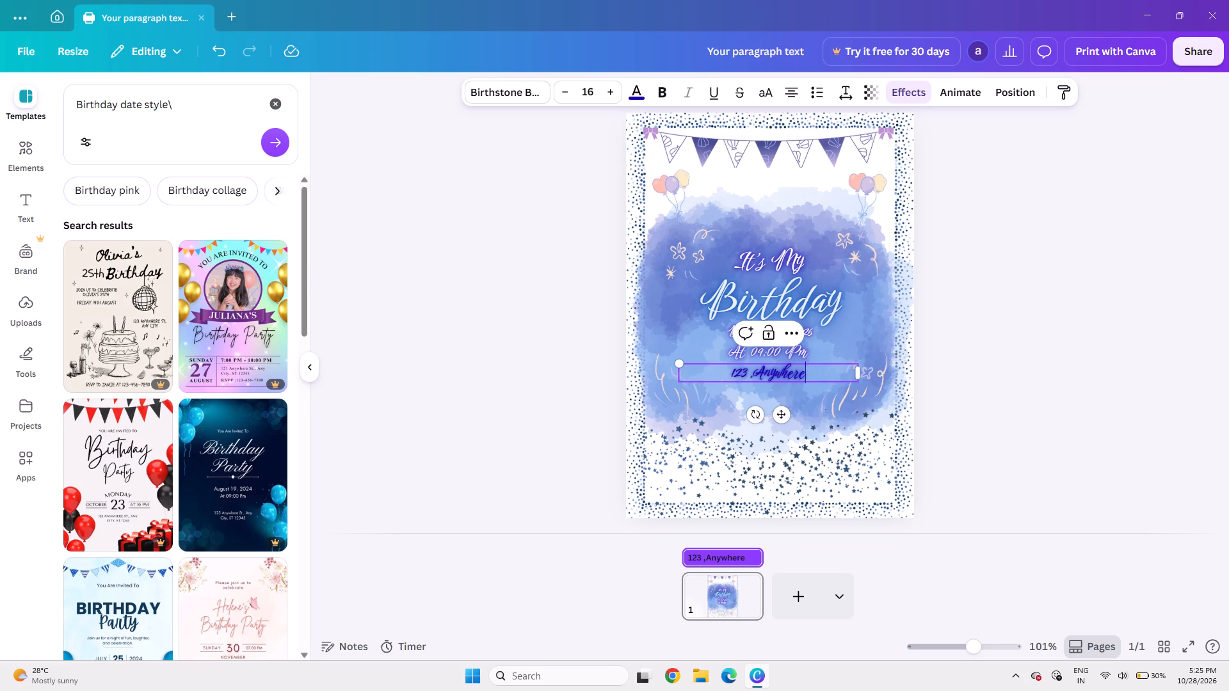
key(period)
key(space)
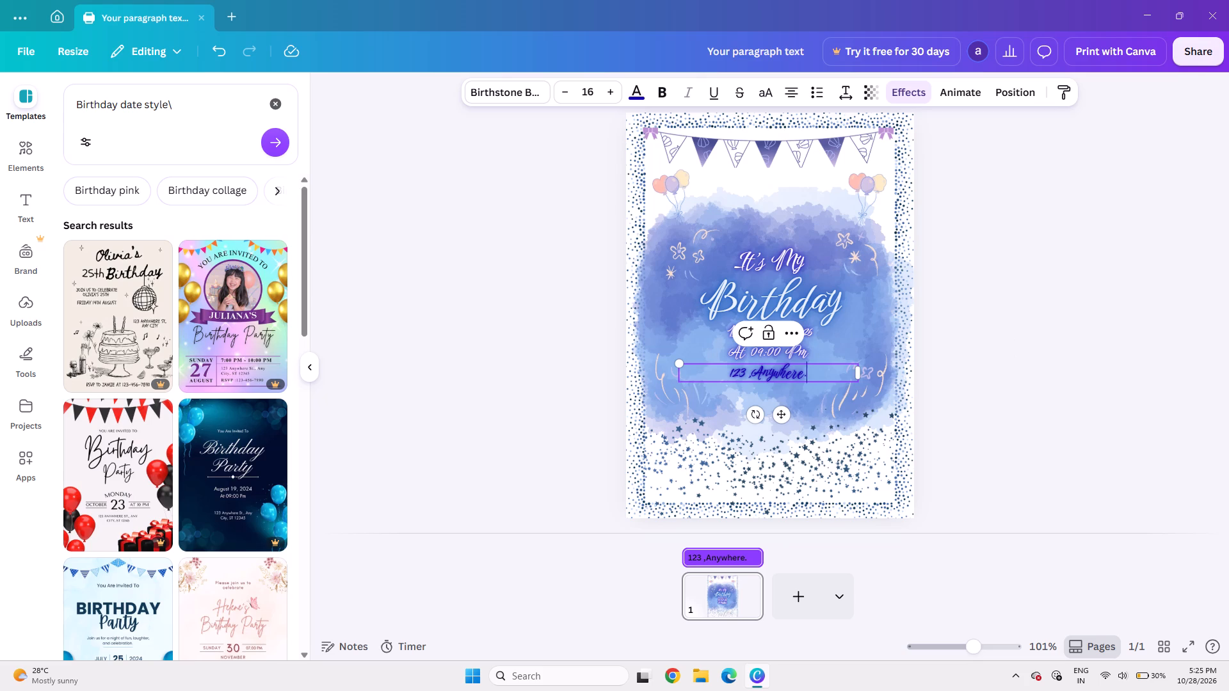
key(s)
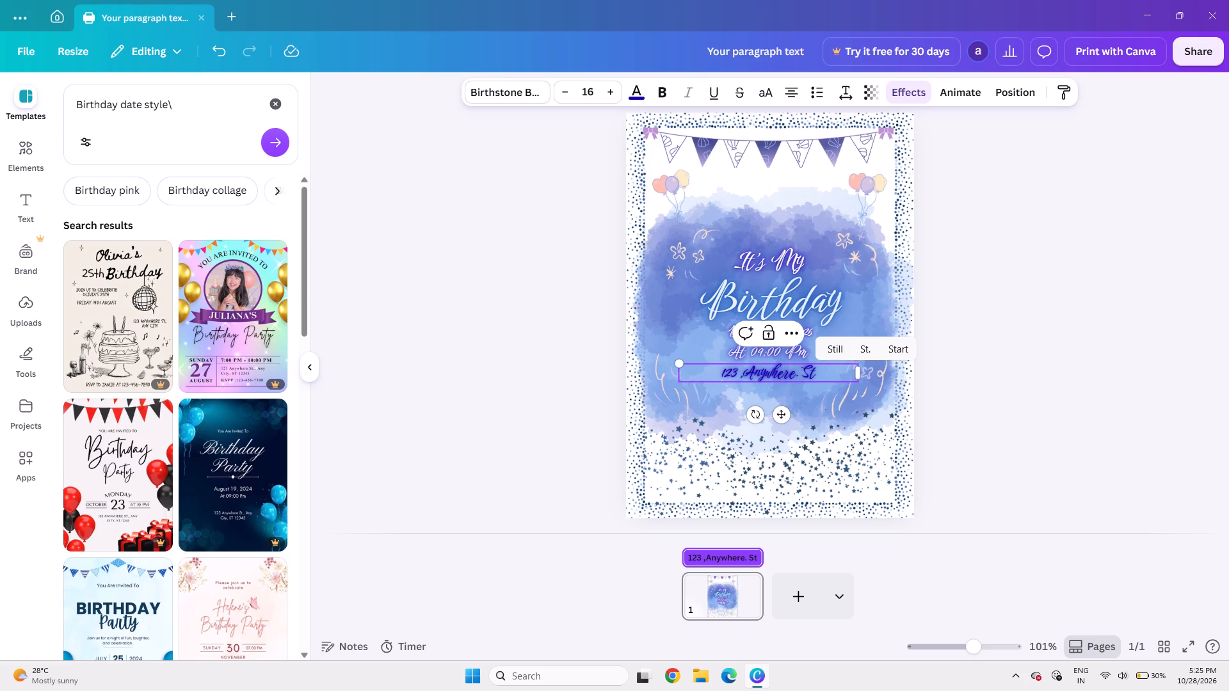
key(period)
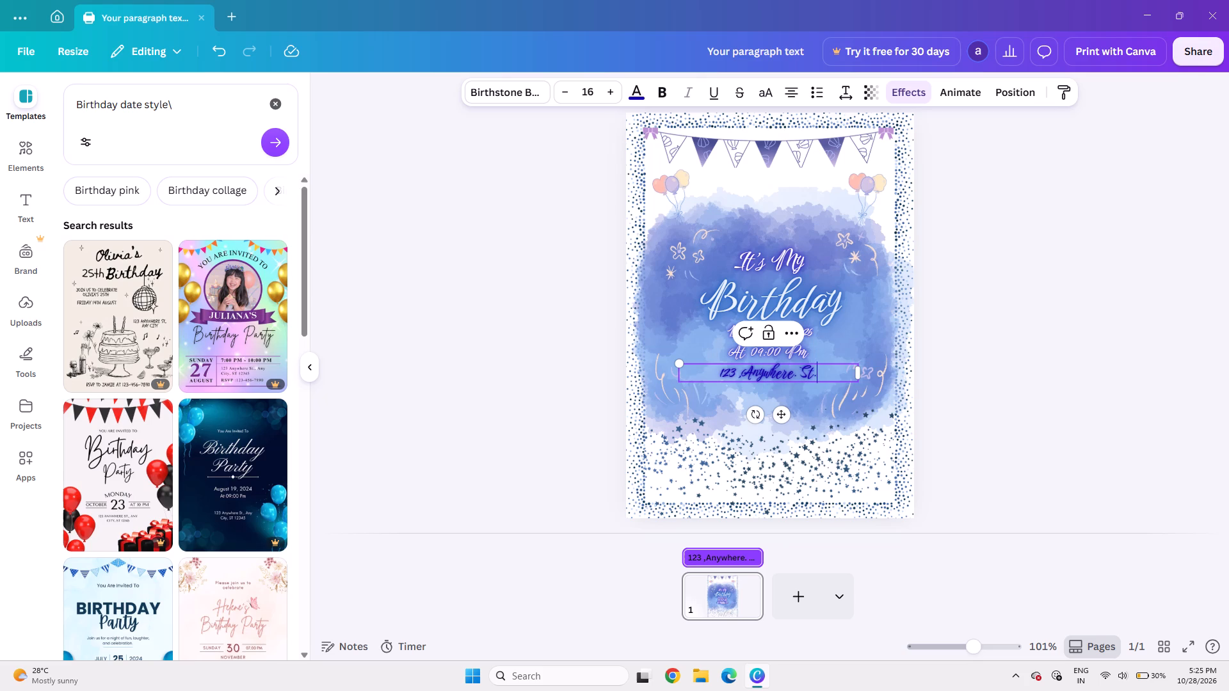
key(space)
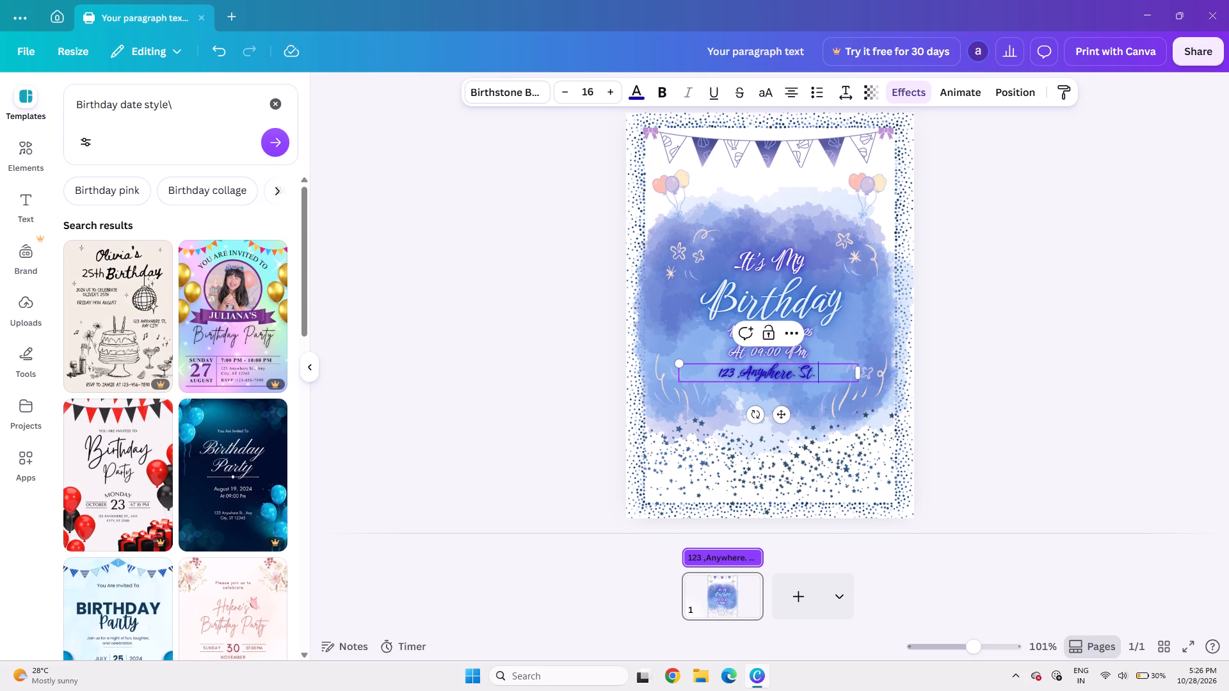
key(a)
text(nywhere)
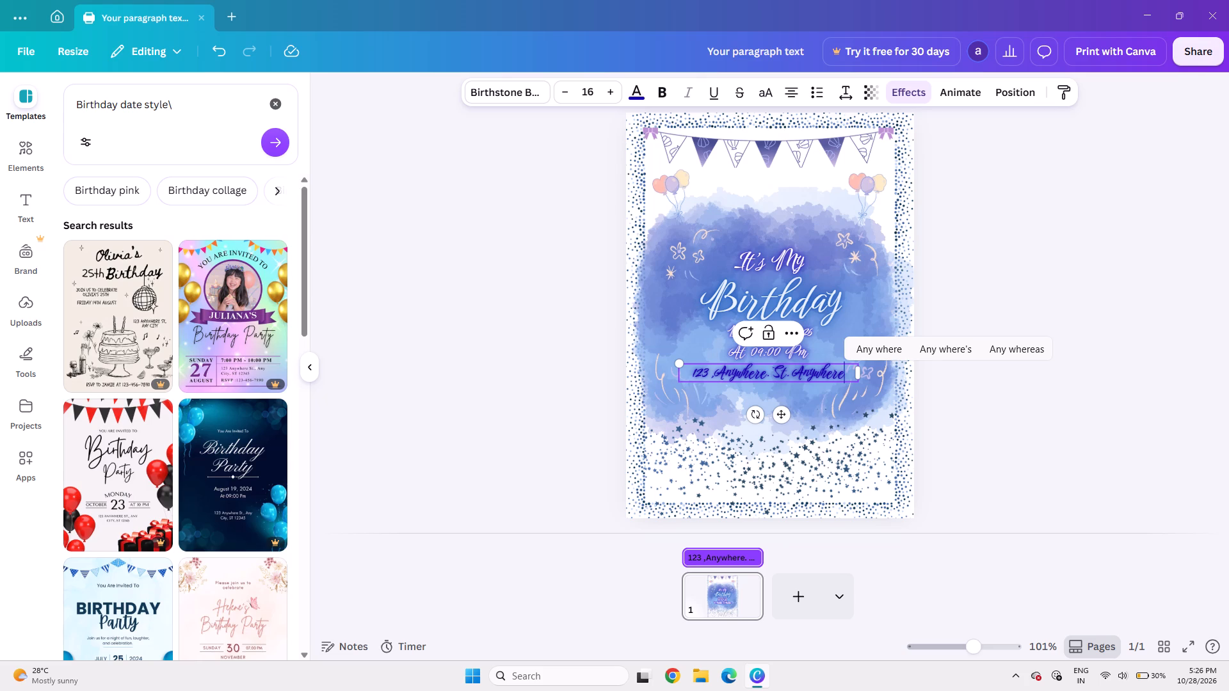
click(1087, 223)
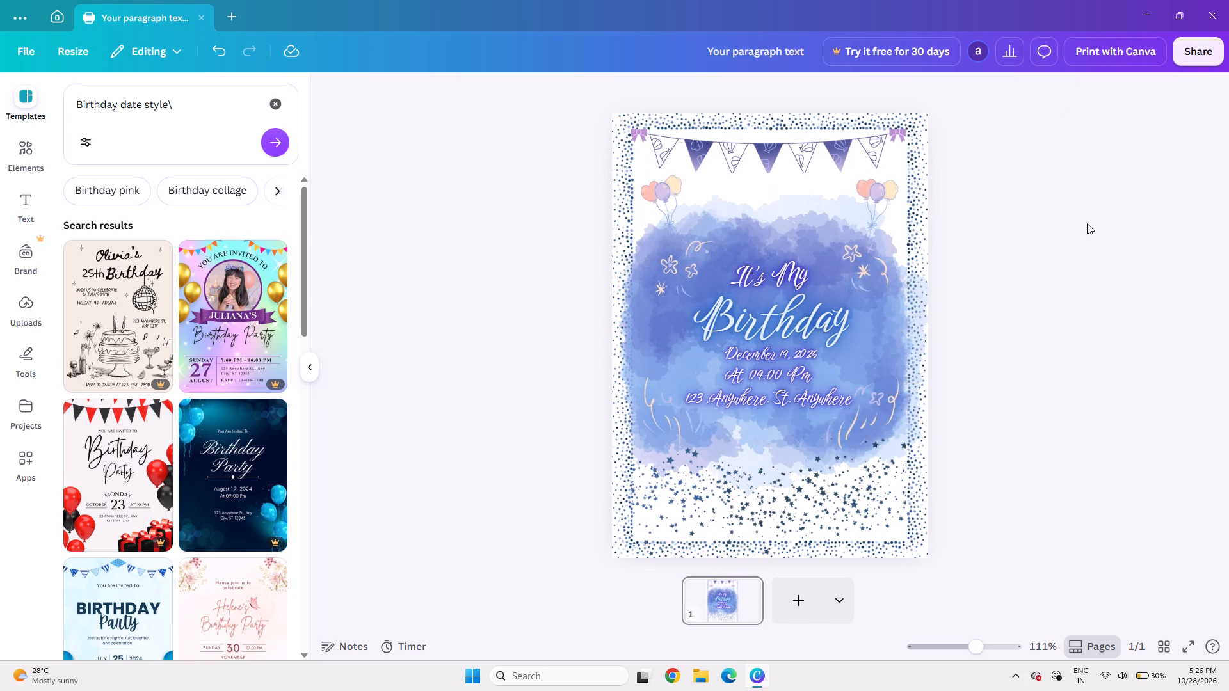
Nudge the address line slightly to the right and a little further down from the time line.
click(828, 404)
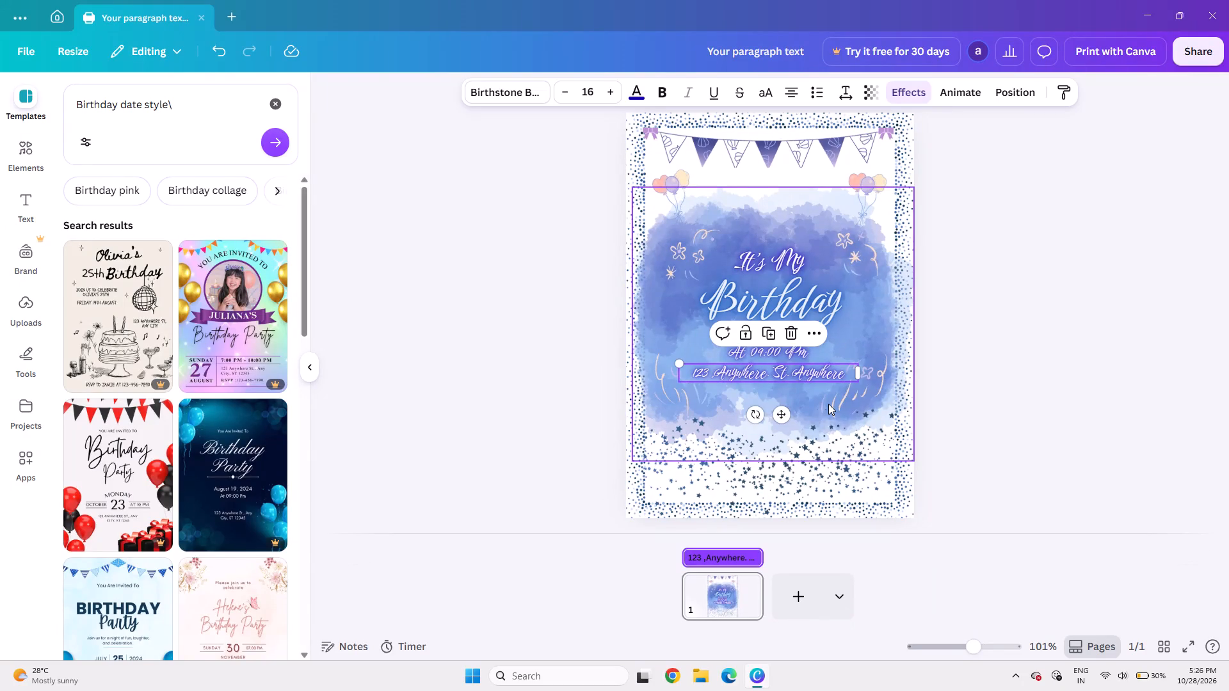
key(Right)
key(Right)
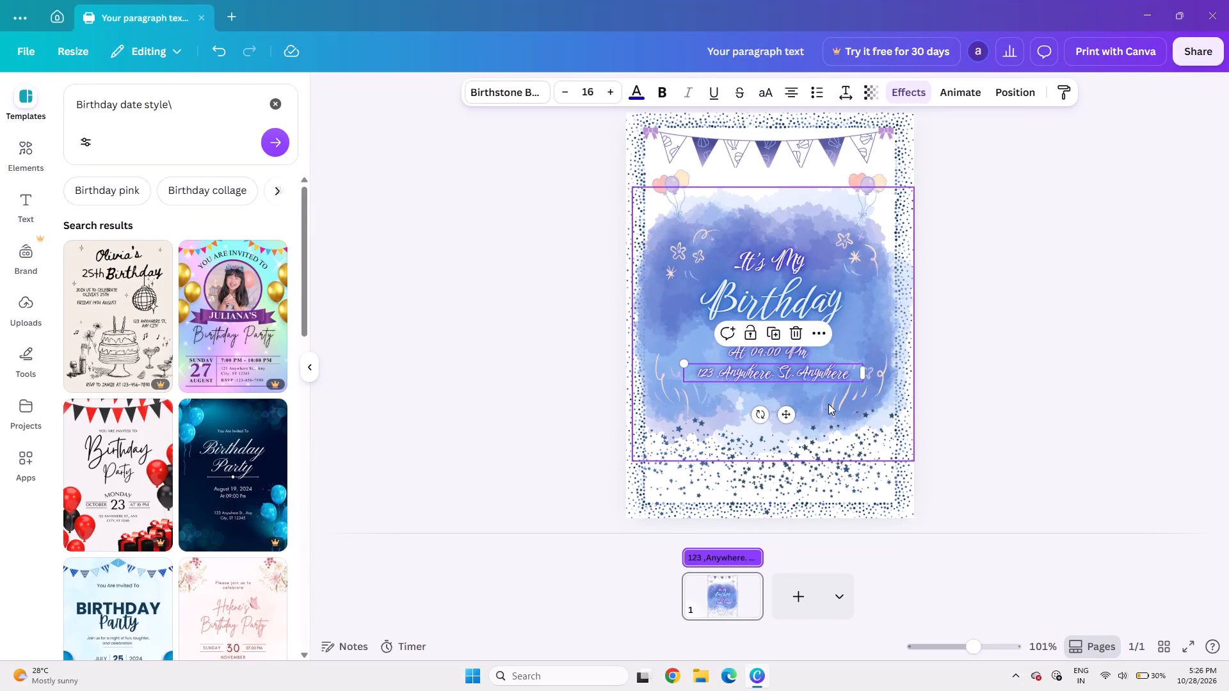
key(Down)
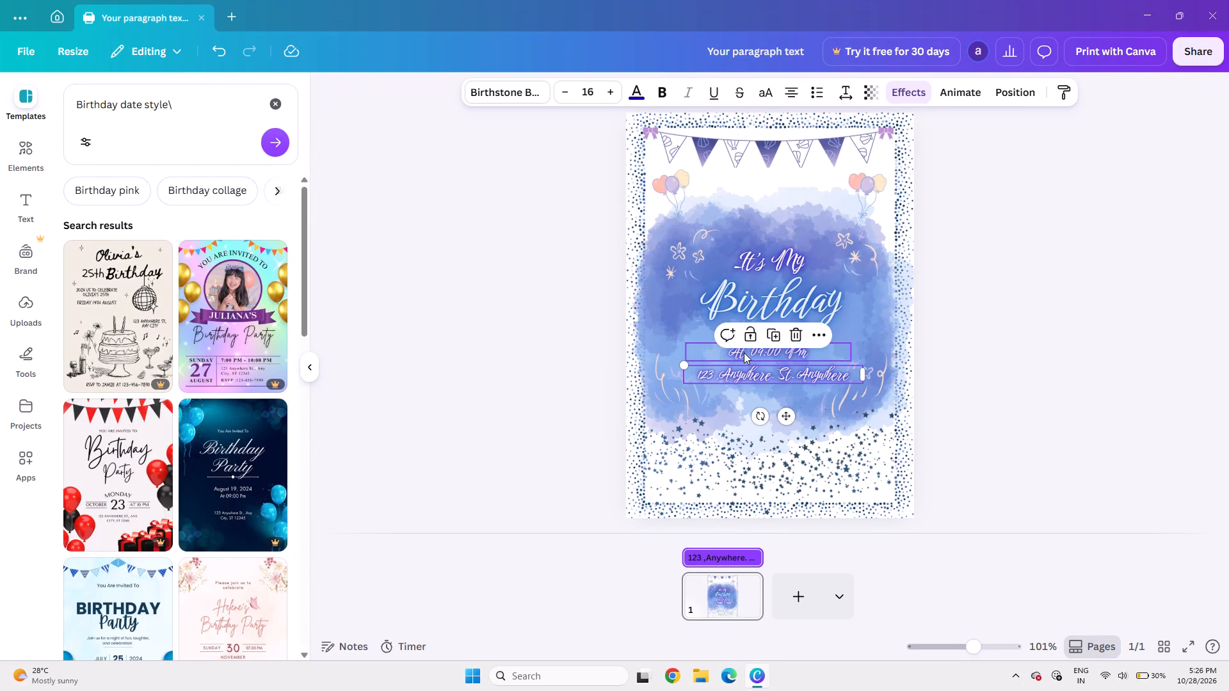
Set the font size of both the "At 09:00 Pm" line and the address line to 17.
click(744, 353)
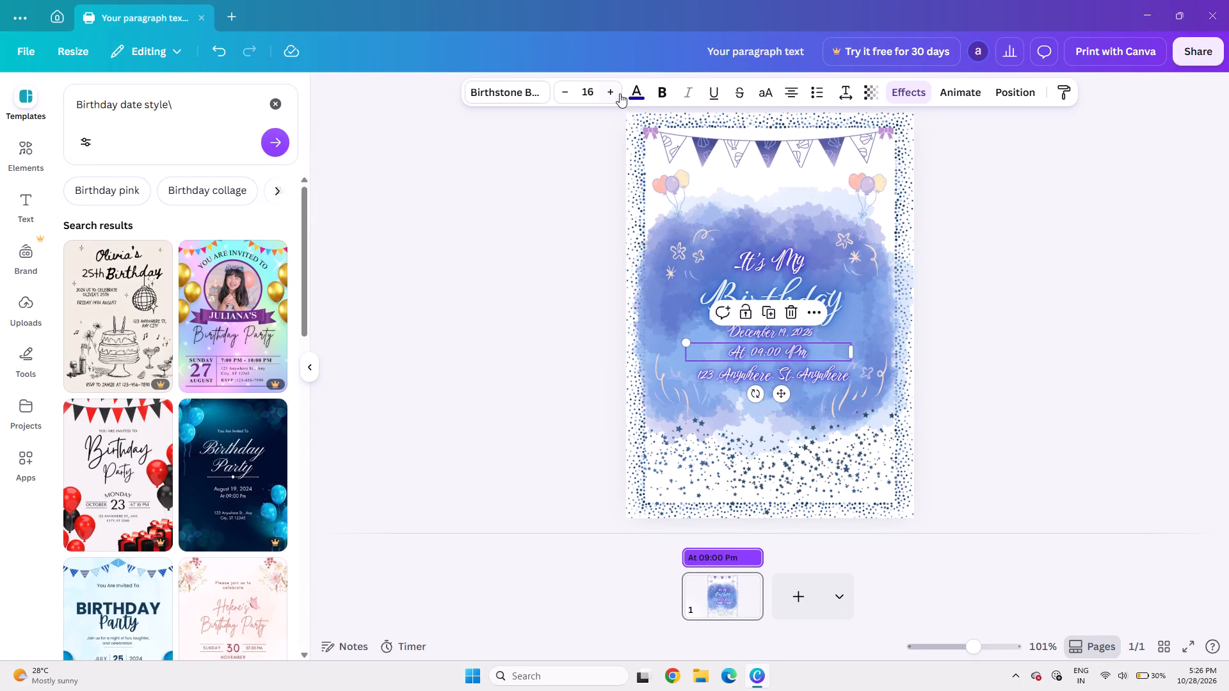
click(615, 91)
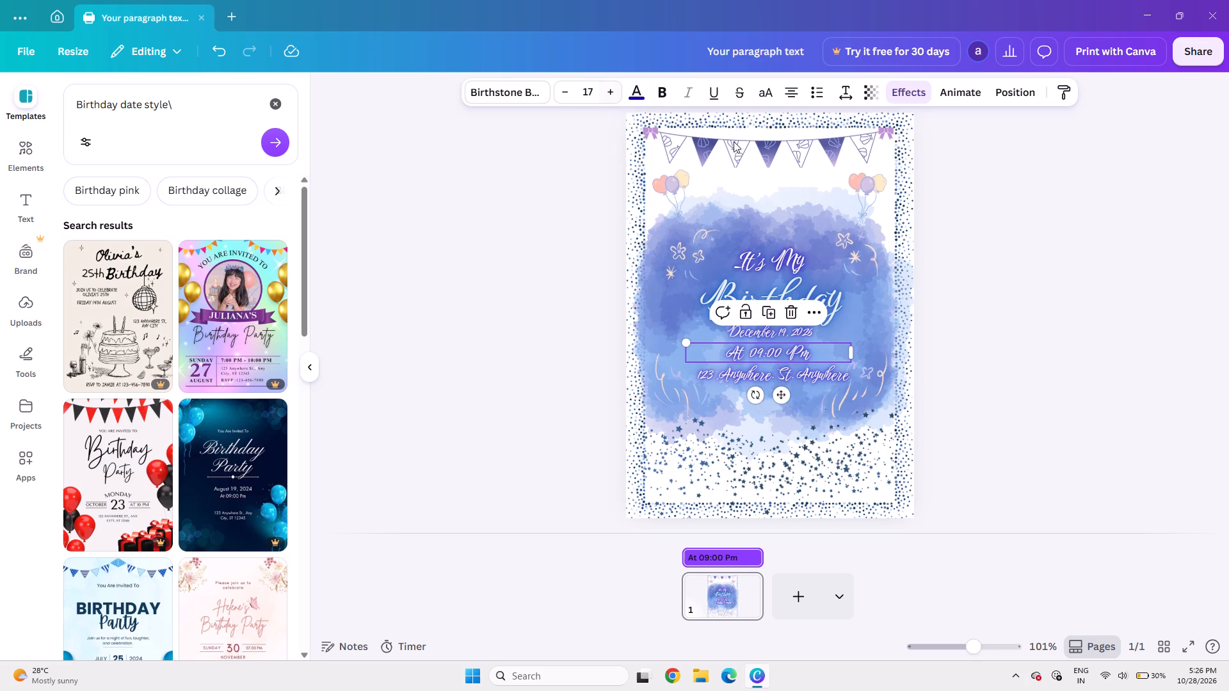
click(818, 369)
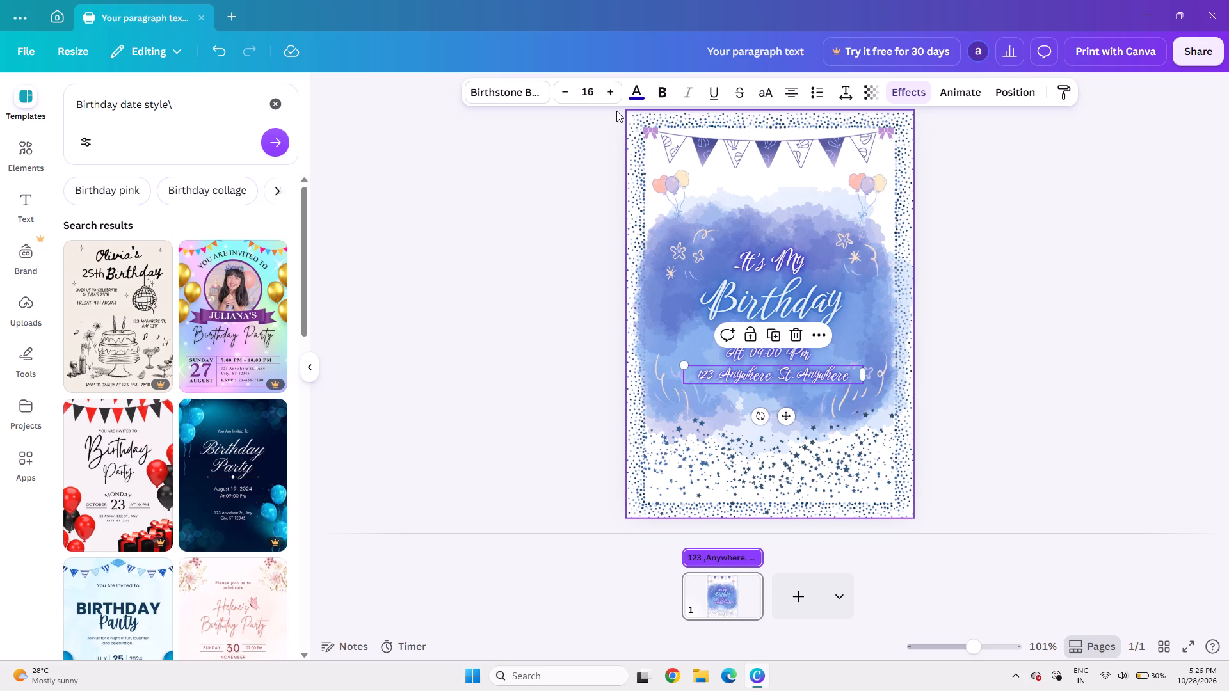
click(611, 95)
click(1021, 289)
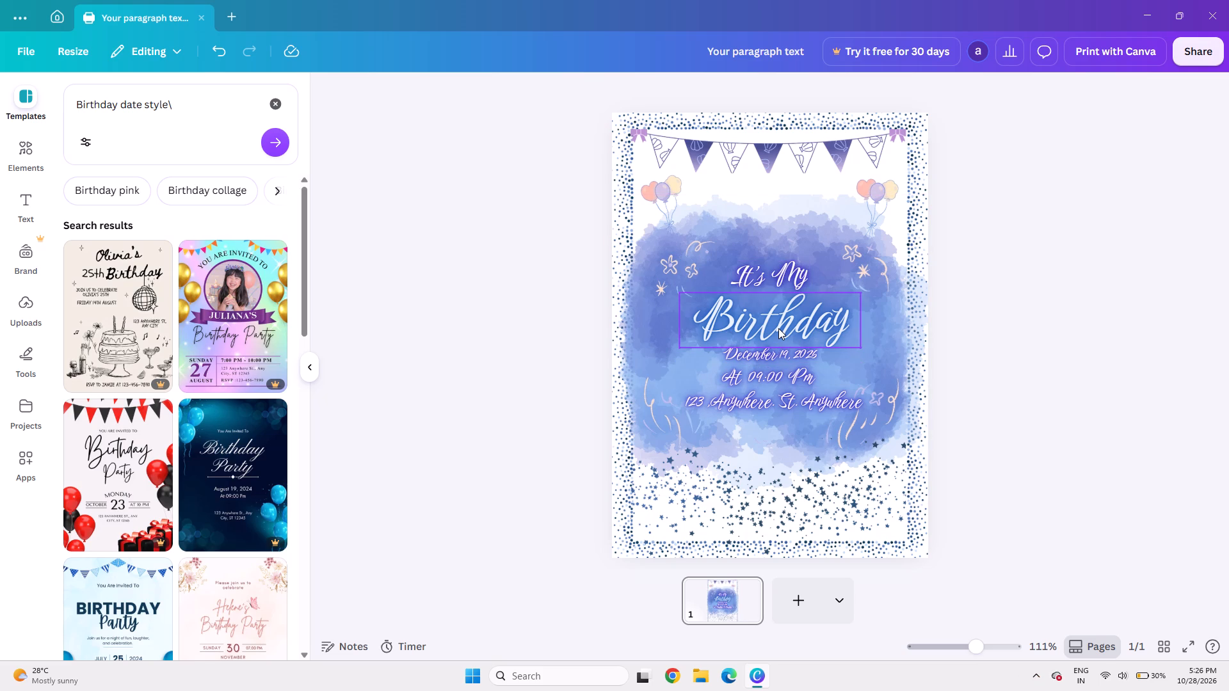
Preview the whole invitation in full screen to check its layout, and return to the editor.
click(778, 328)
click(1045, 293)
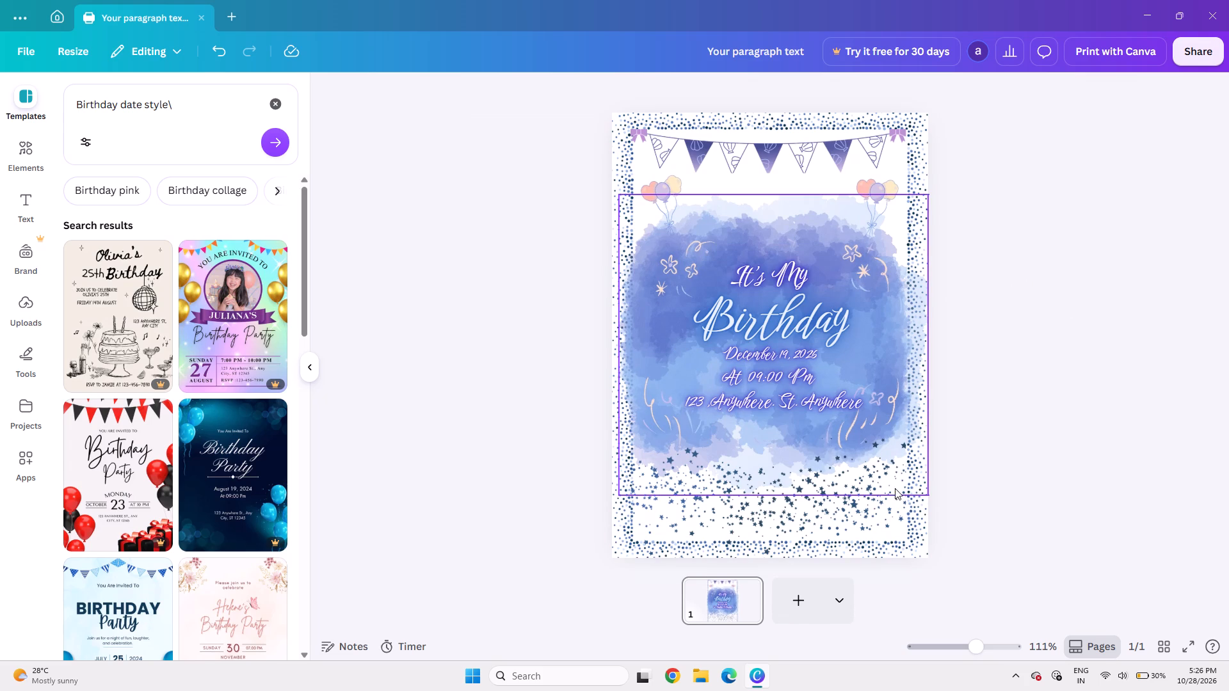
click(830, 500)
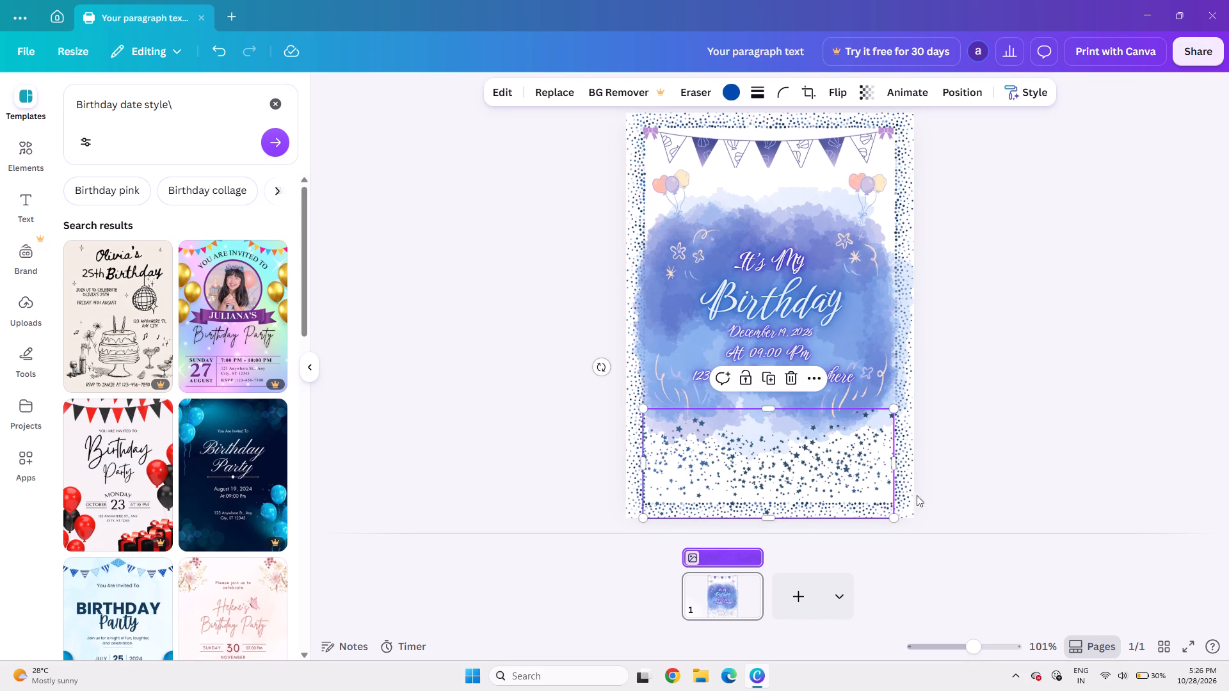
click(1189, 642)
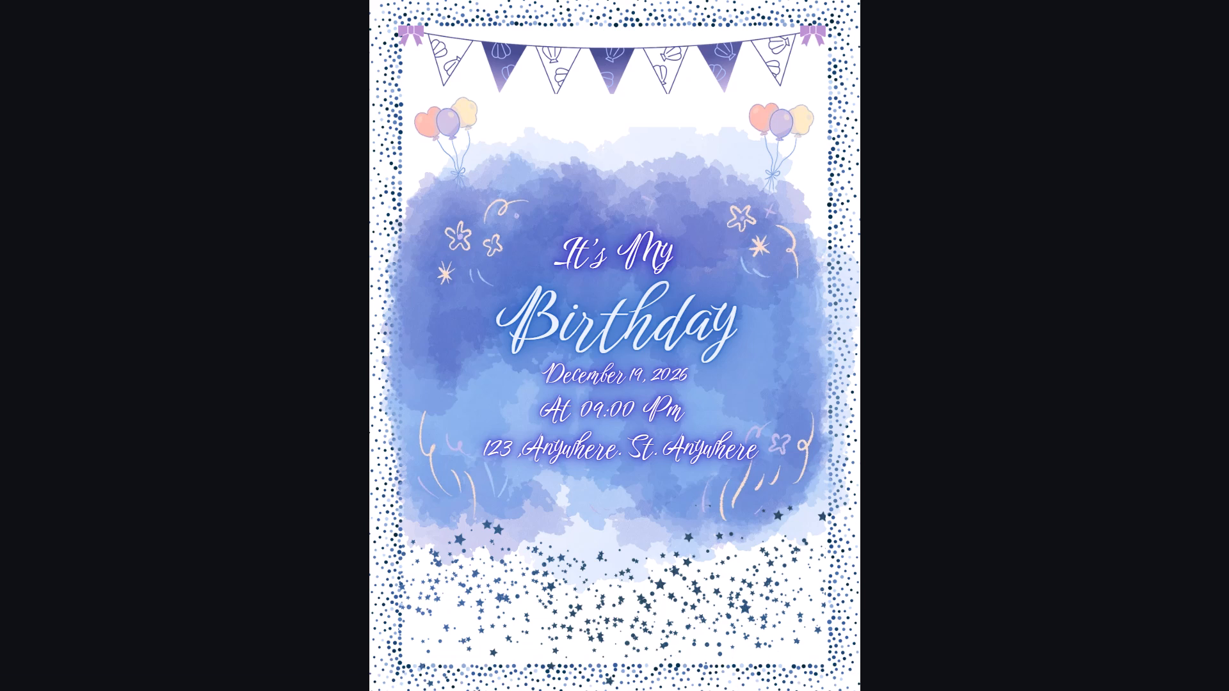
click(1085, 509)
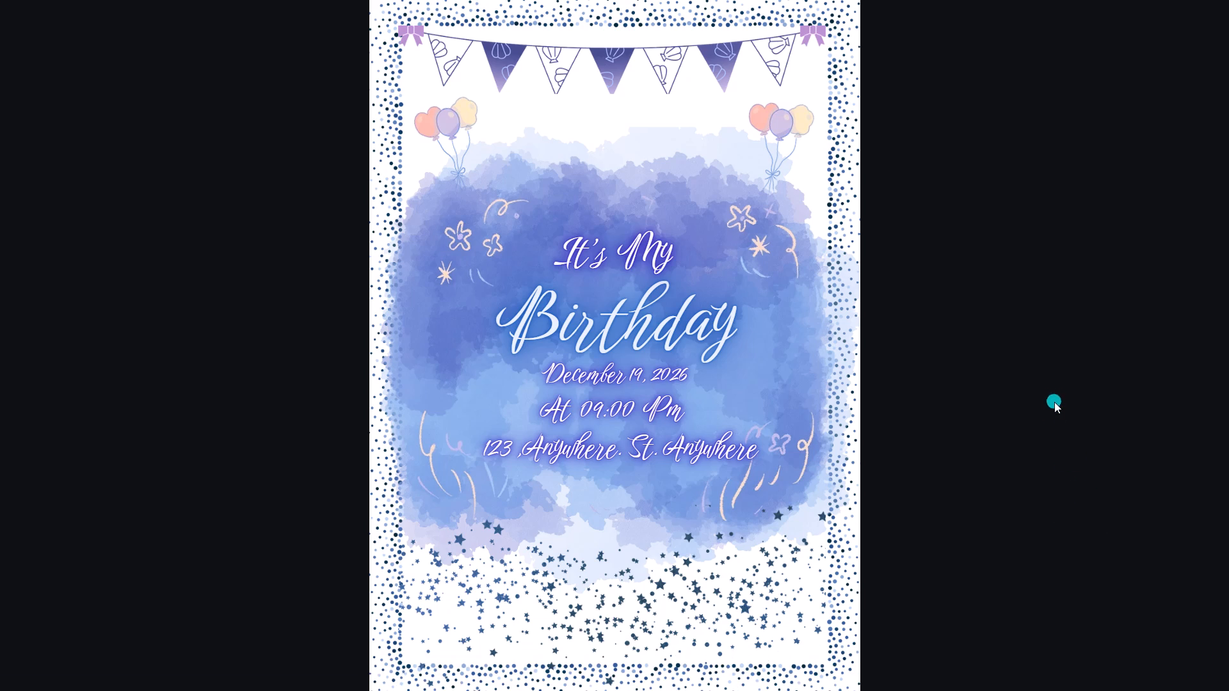
click(1054, 402)
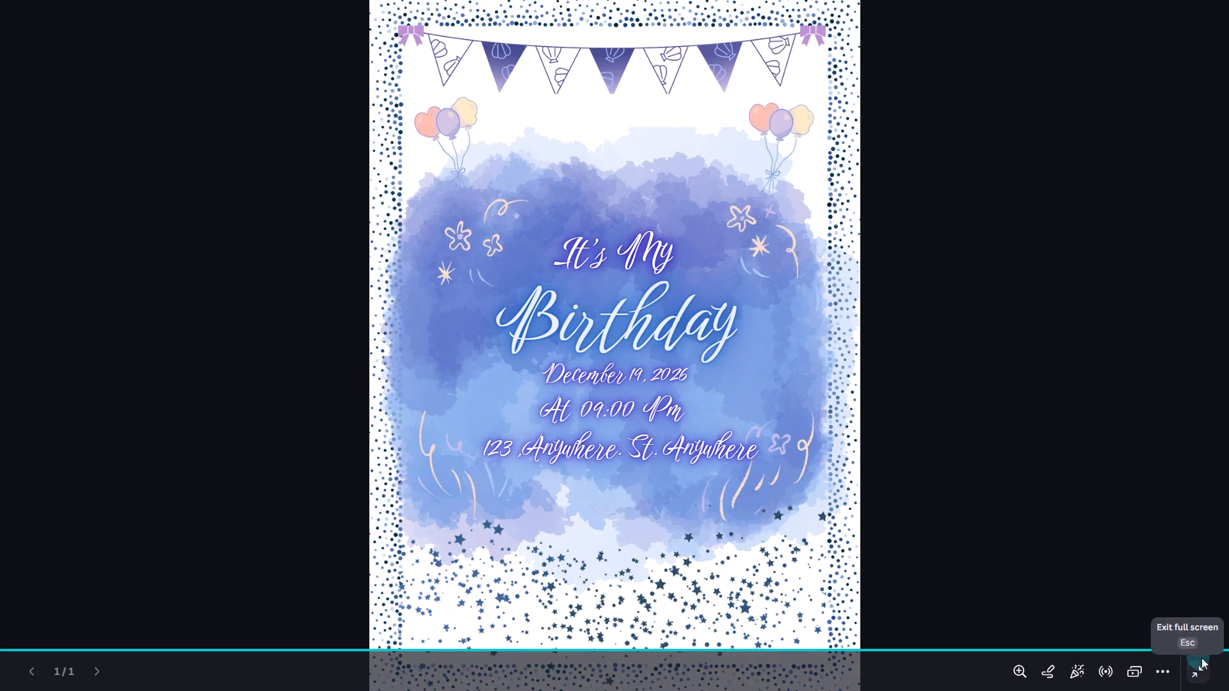
click(1202, 657)
click(1200, 667)
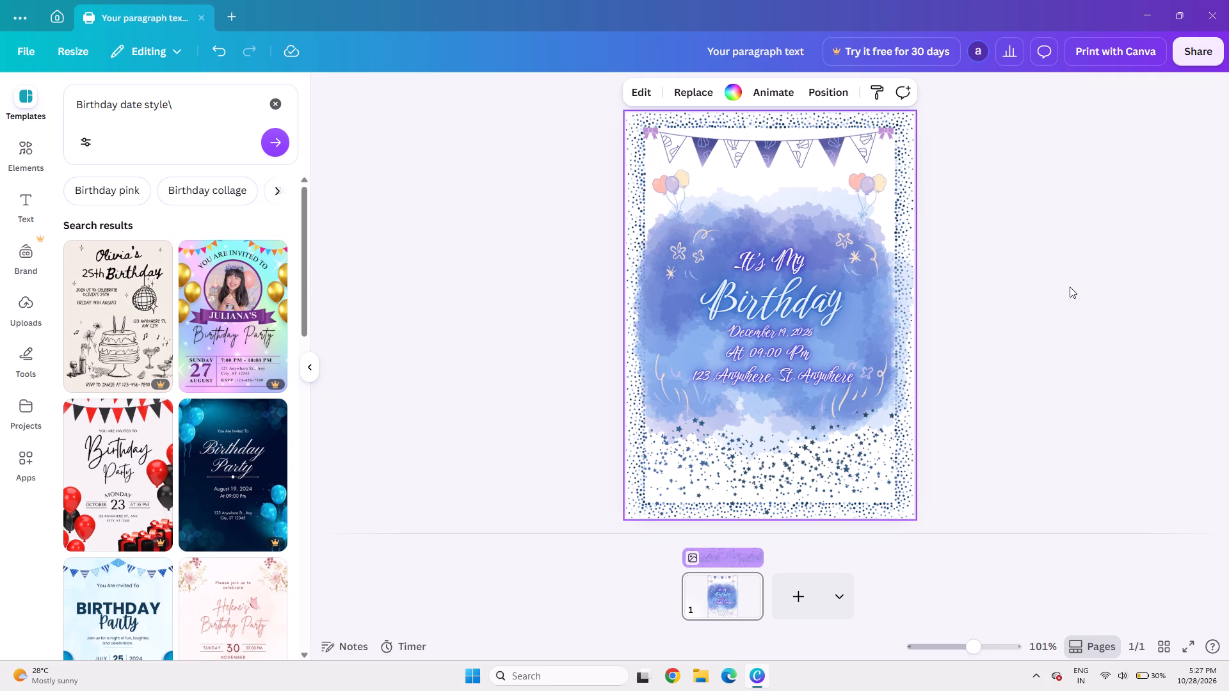
Duplicate the address line and place the copy just above the "It's My" title line, aligned with the original.
click(834, 382)
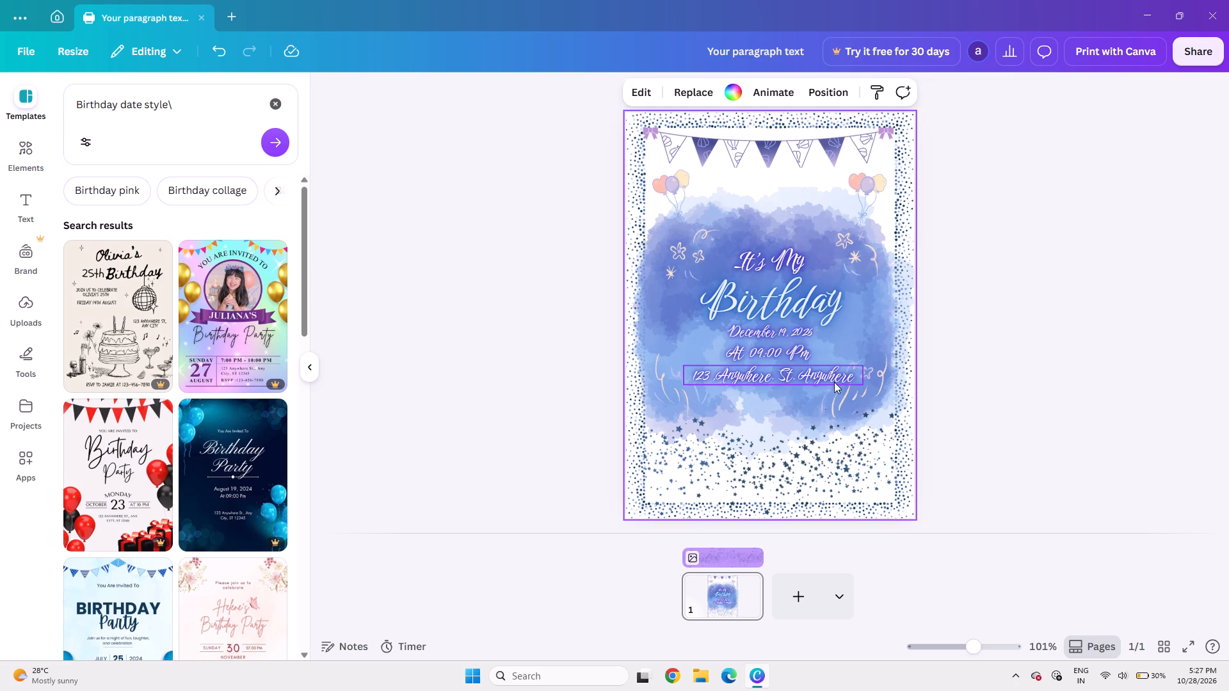
click(778, 336)
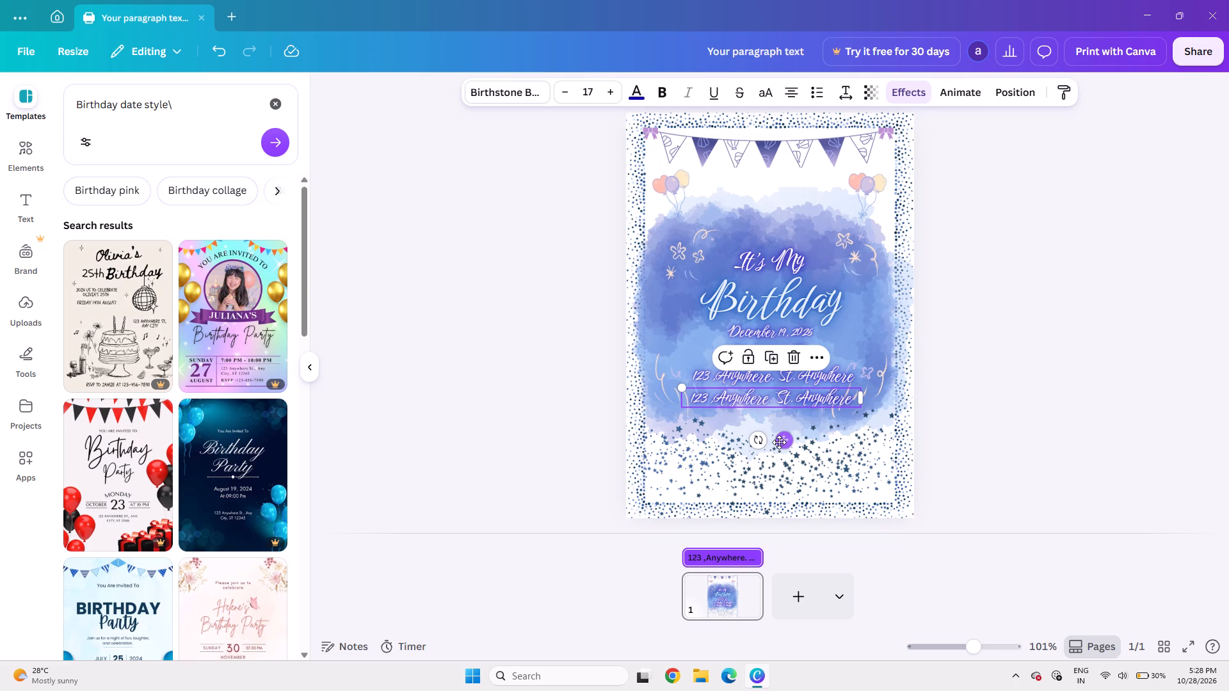
double_click(779, 442)
drag(779, 442, 769, 278)
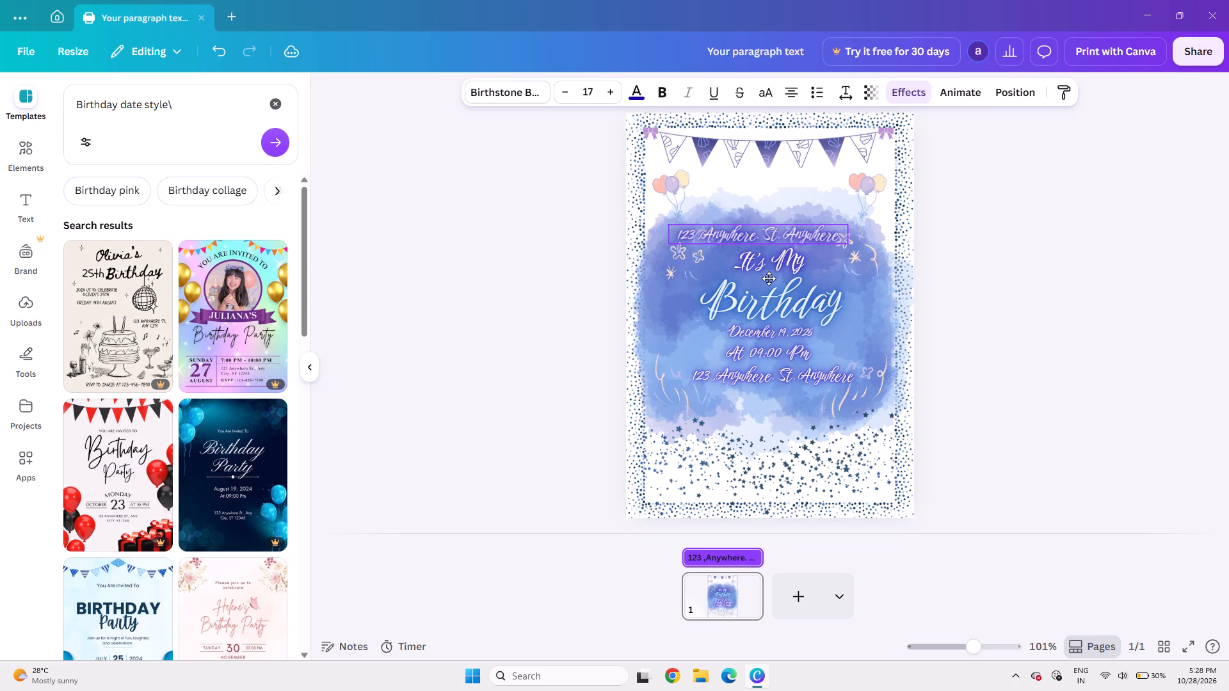
drag(769, 278, 780, 279)
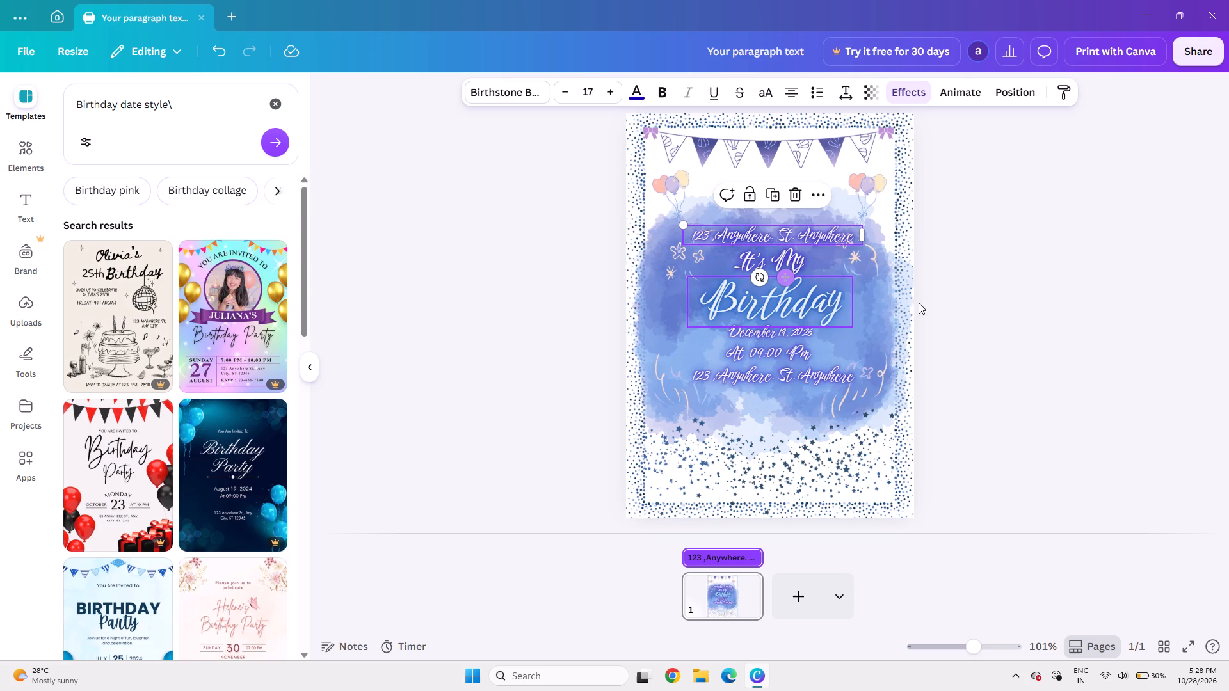
click(977, 242)
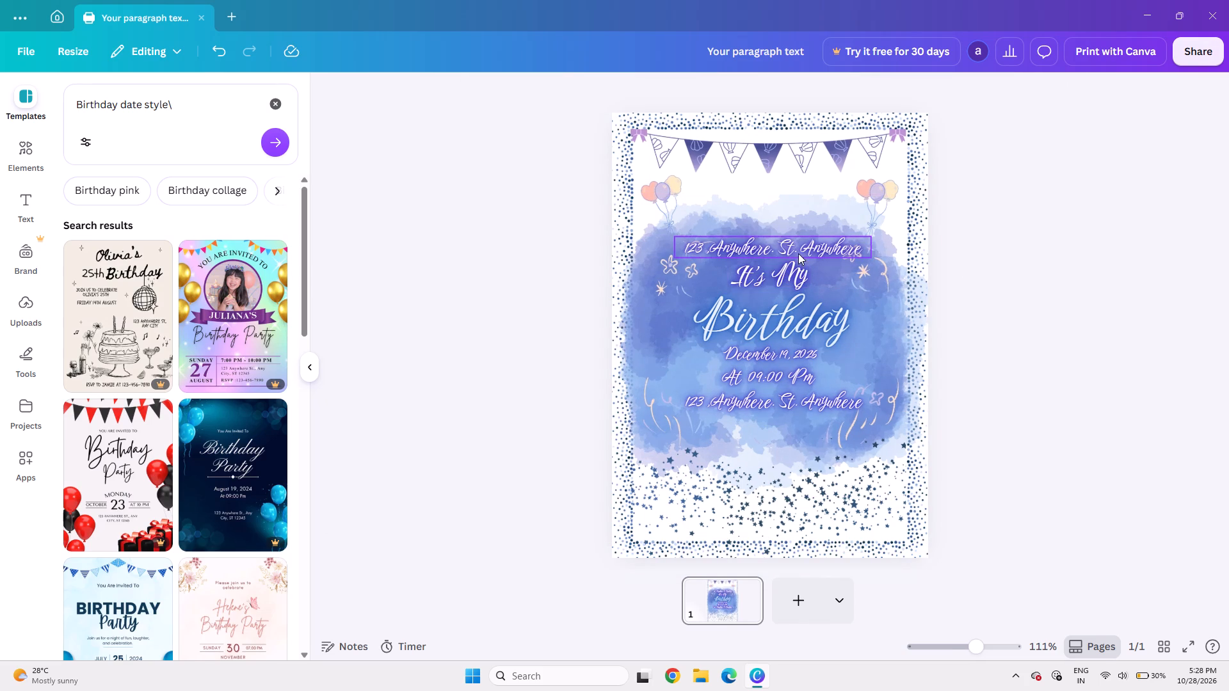
click(798, 247)
key(Up)
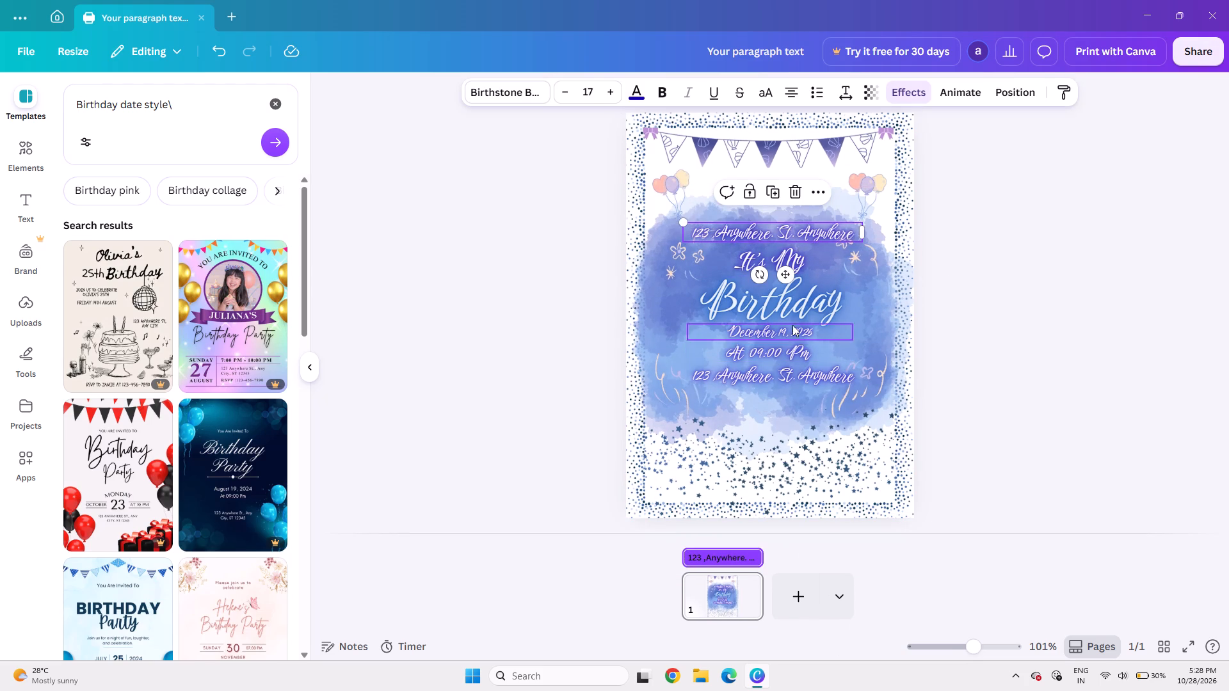
Nudge the blue watercolour backdrop slightly up so it sits behind the added top text line.
click(880, 308)
key(Up)
key(Up)
key(Up)
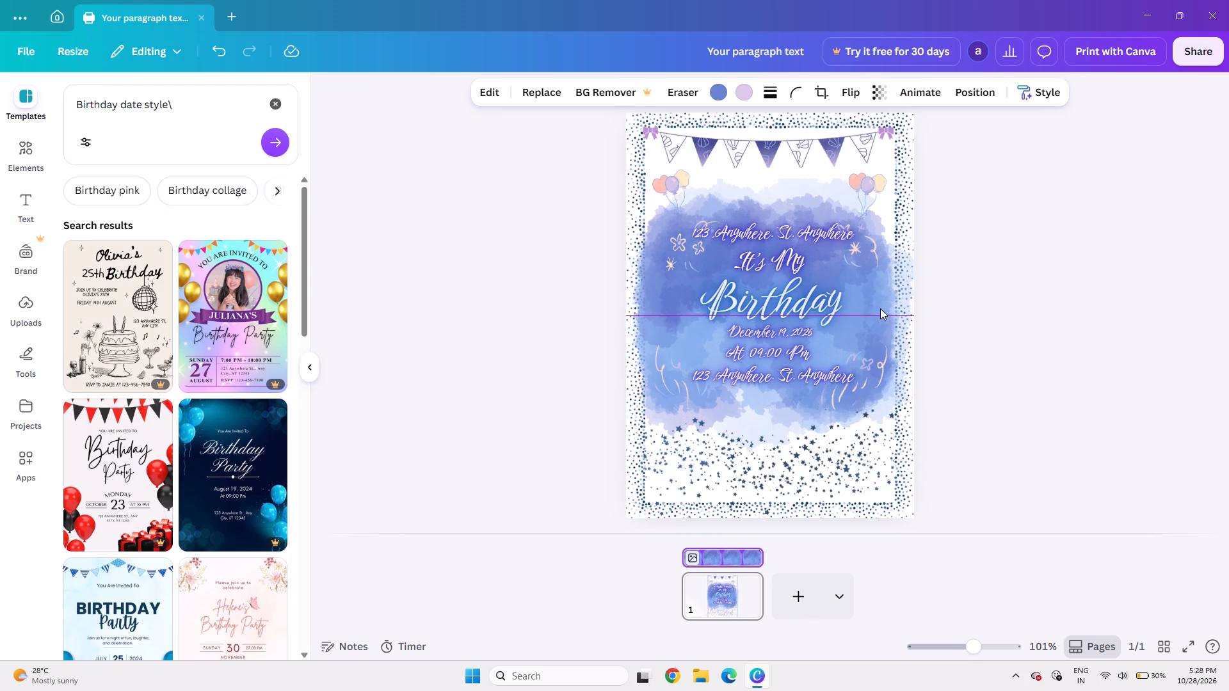
key(Up)
key(Up)
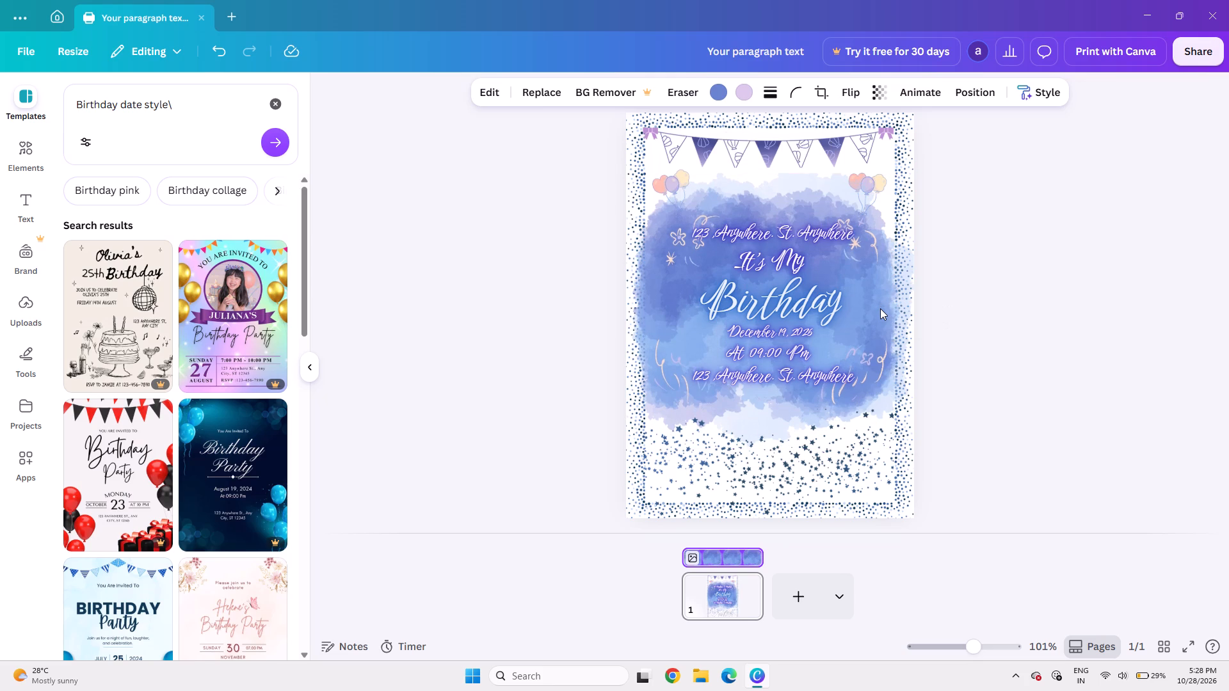
key(Down)
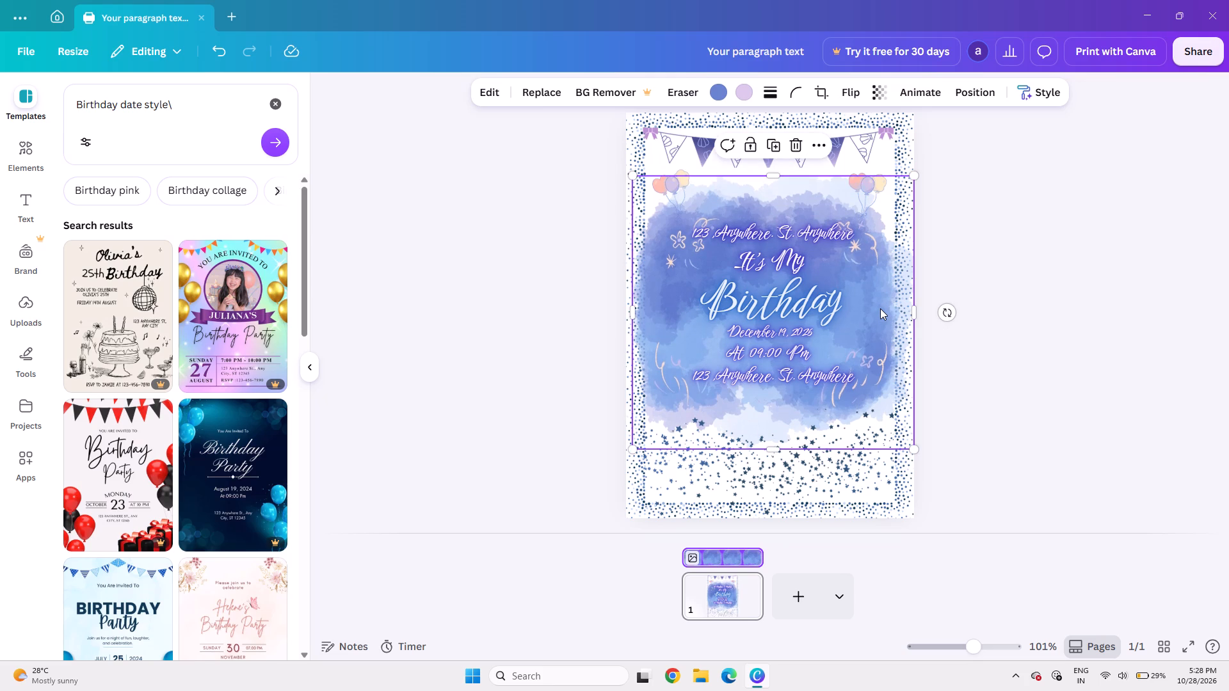
click(1066, 245)
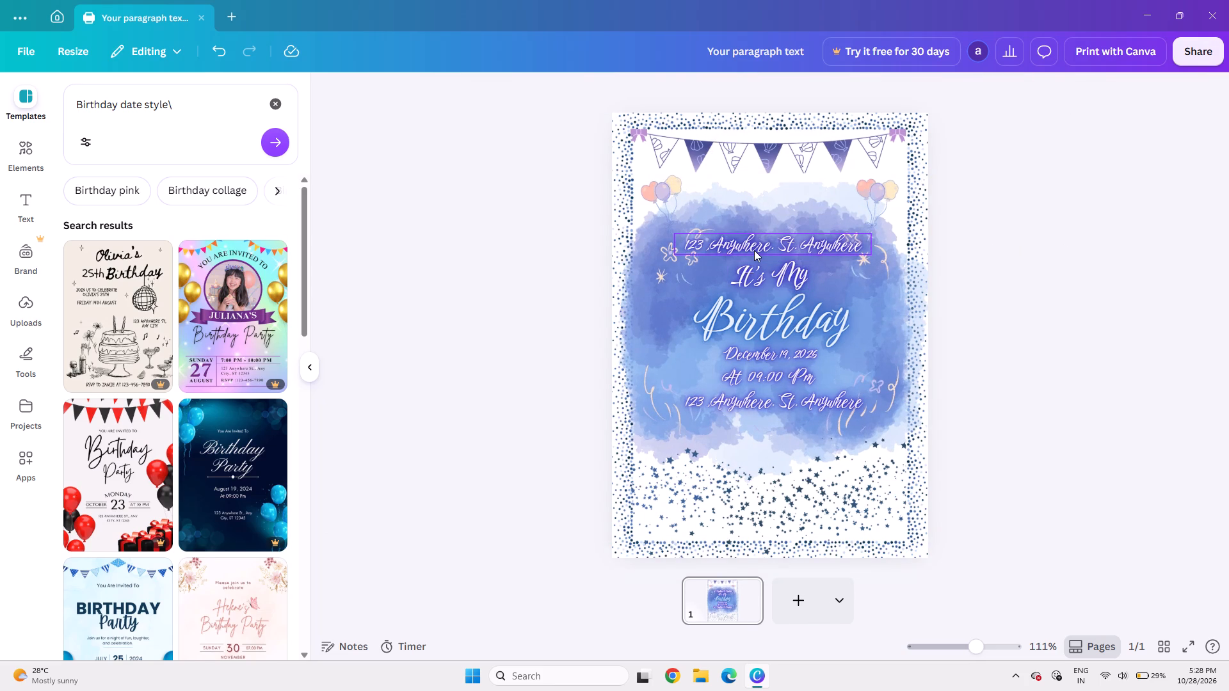
Replace the duplicated address text above the "It's My" line with "You Are Invited to".
click(754, 250)
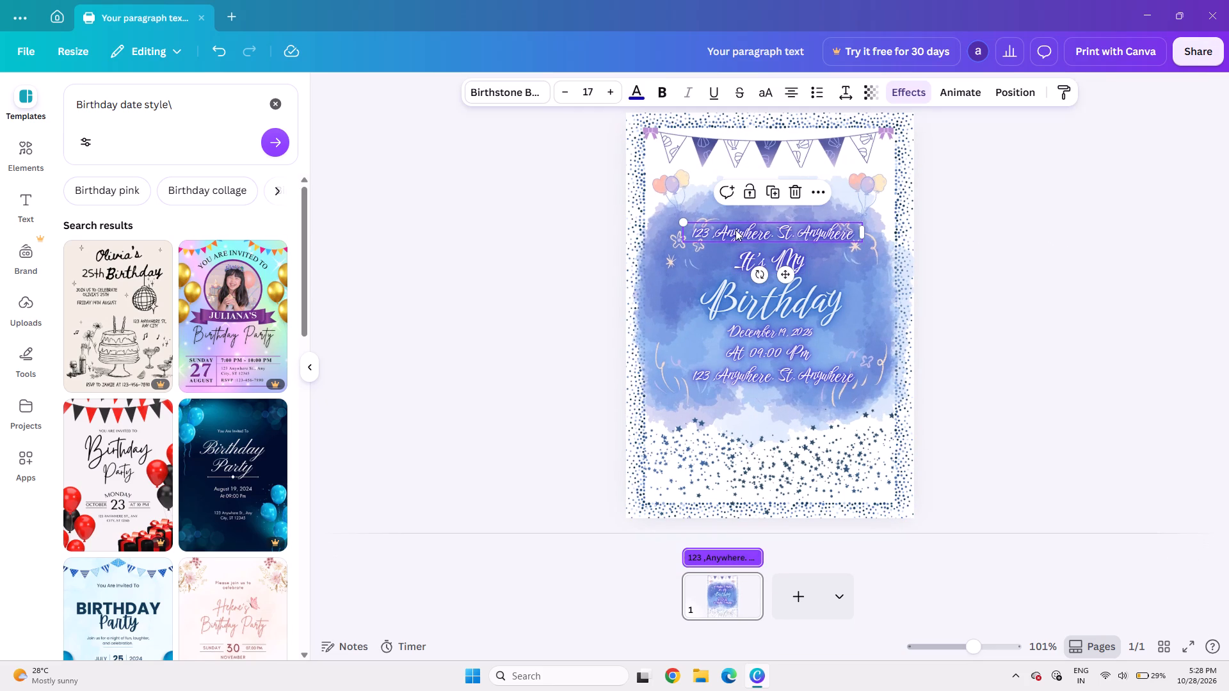
double_click(764, 232)
key(BackSpace)
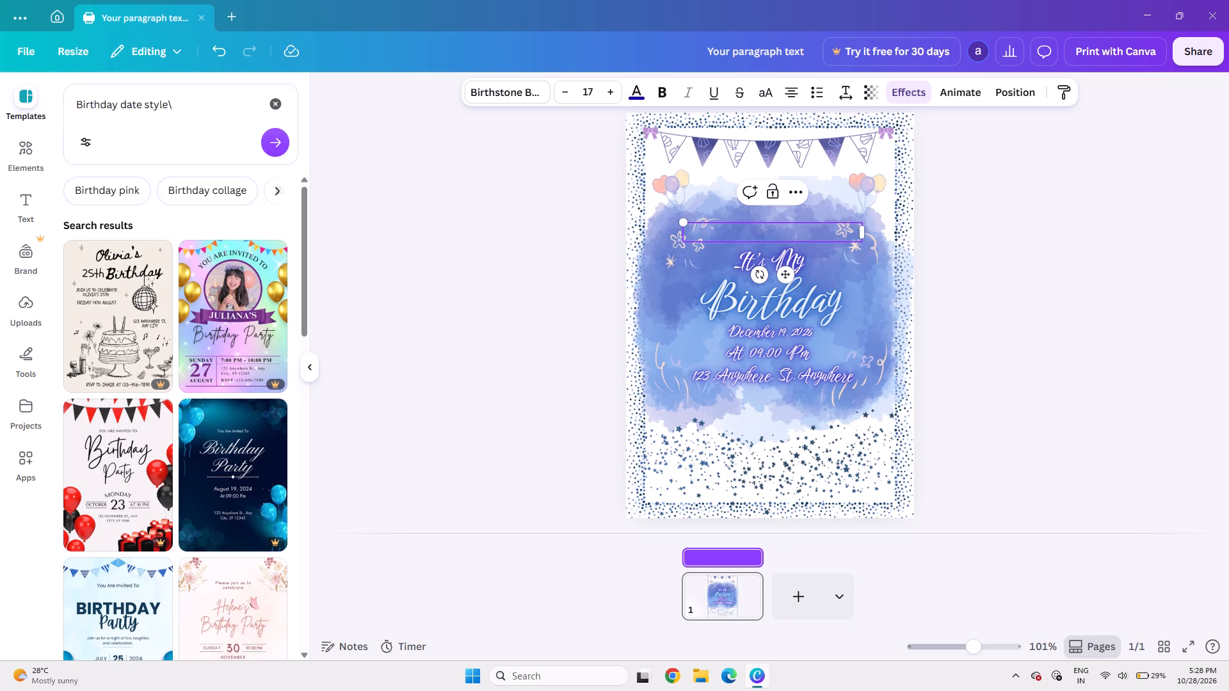
key(y)
text(OU)
key(BackSpace)
key(BackSpace)
text(ou)
key(space)
key(a)
text(re)
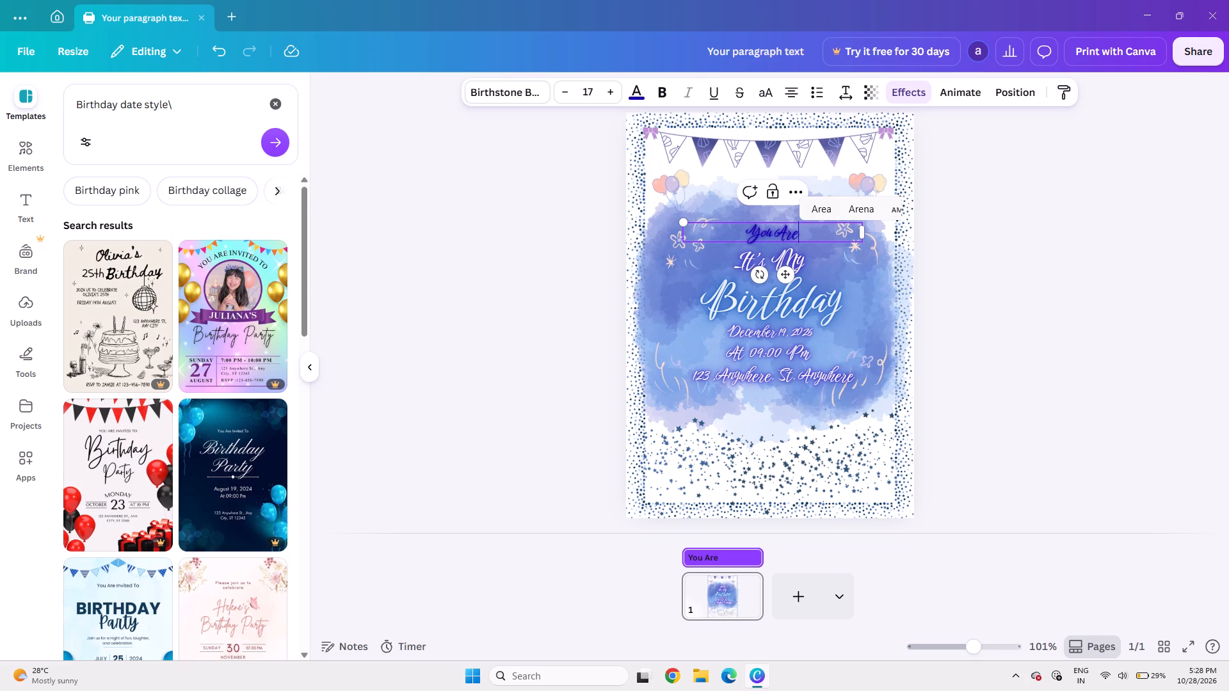
key(space)
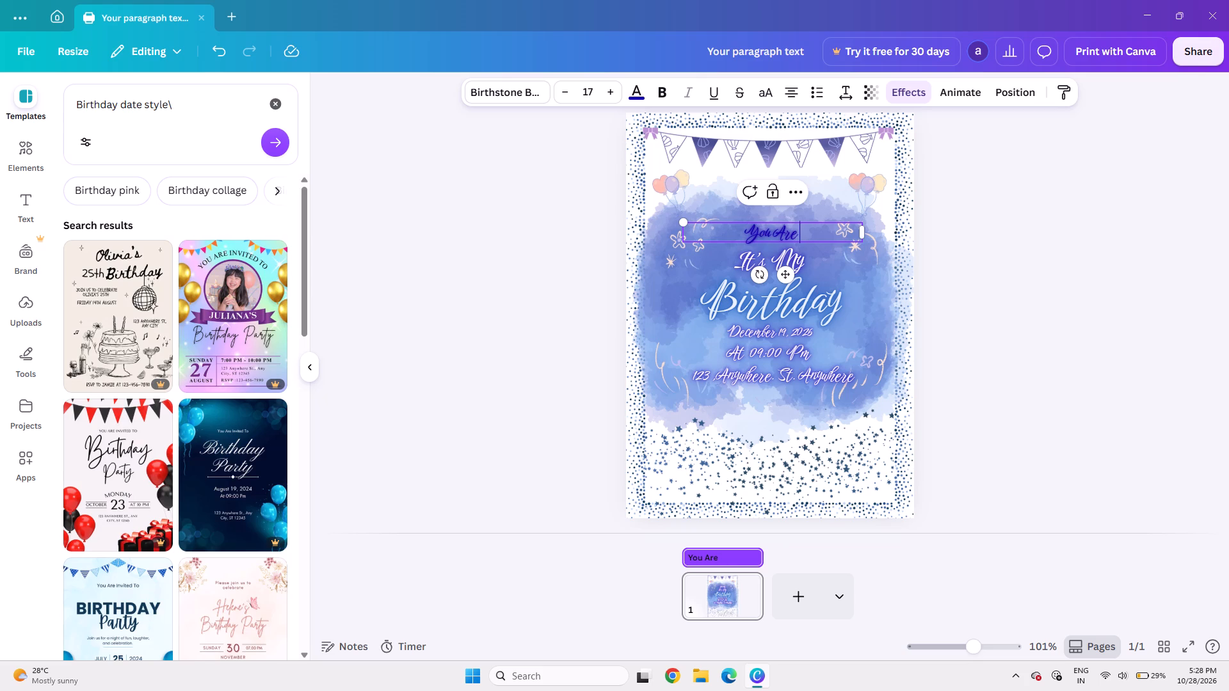
key(i)
text(nvited)
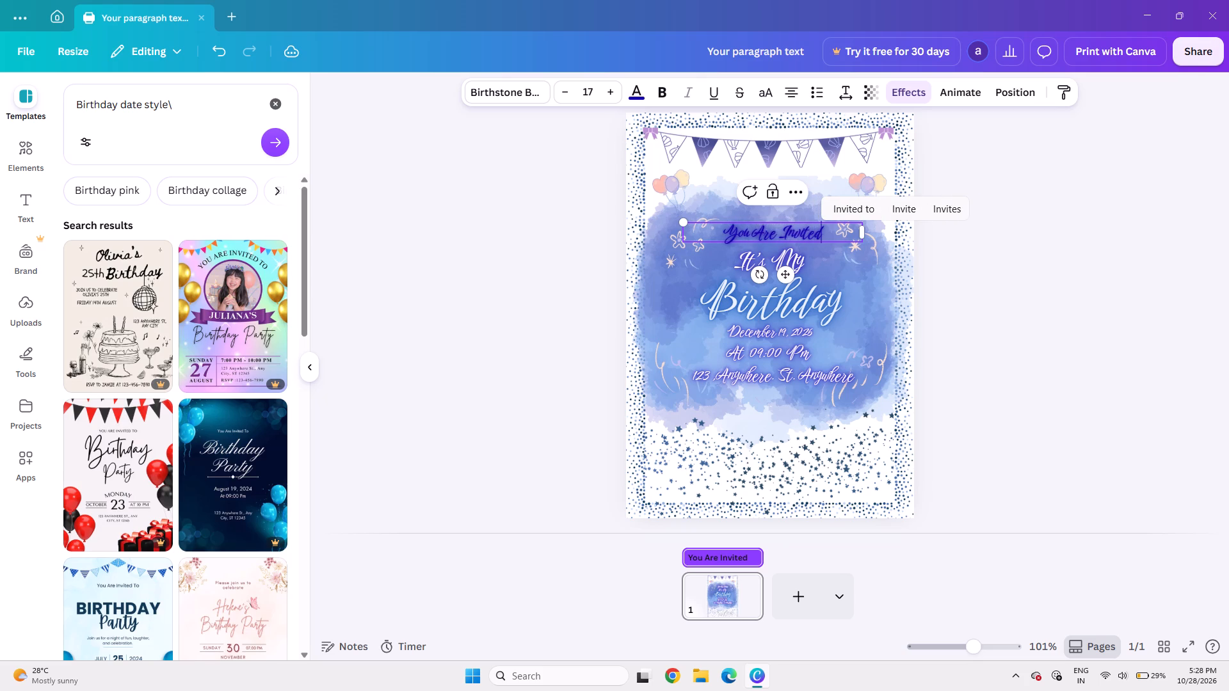
click(840, 202)
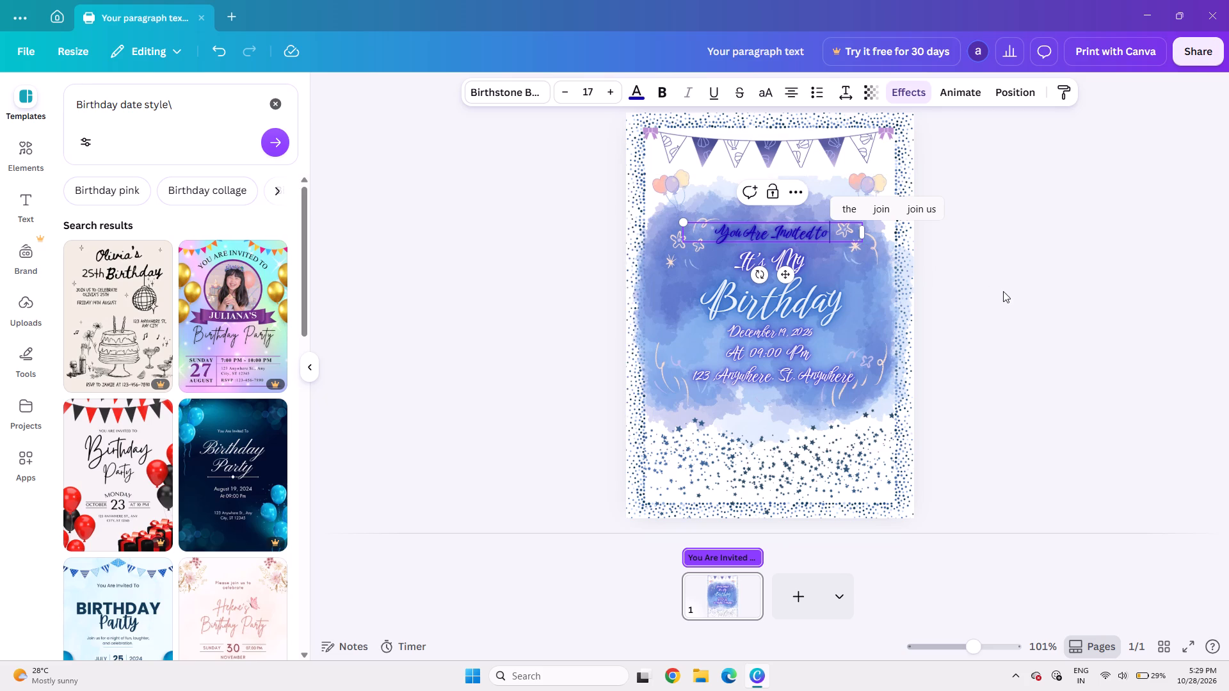
click(995, 267)
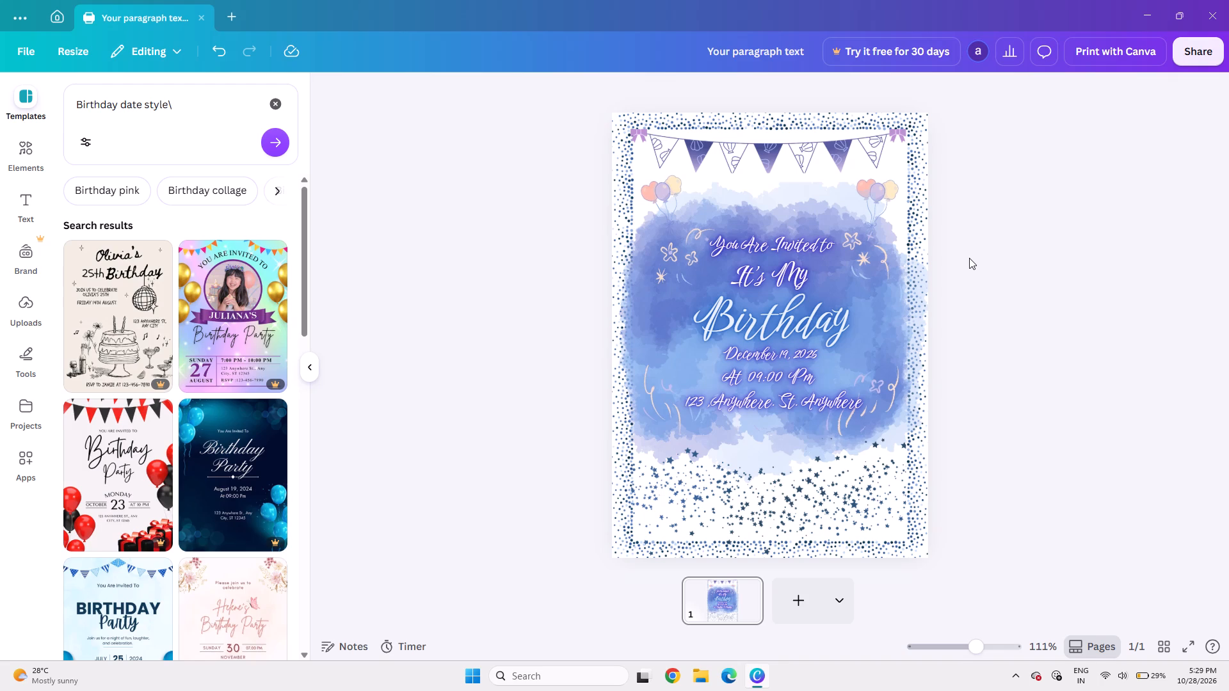
Remove "It's" from the "It's My" title line so it reads only "My".
click(750, 273)
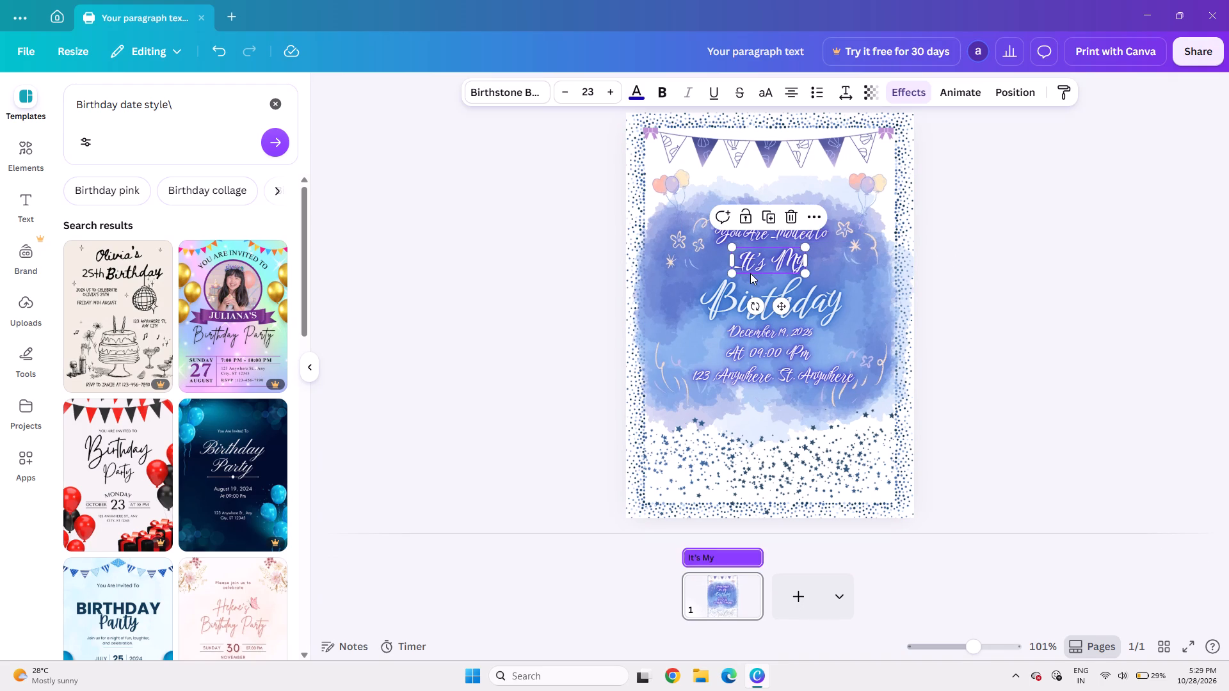
click(763, 252)
key(BackSpace)
key(BackSpace)
key(BackSpace)
key(BackSpace)
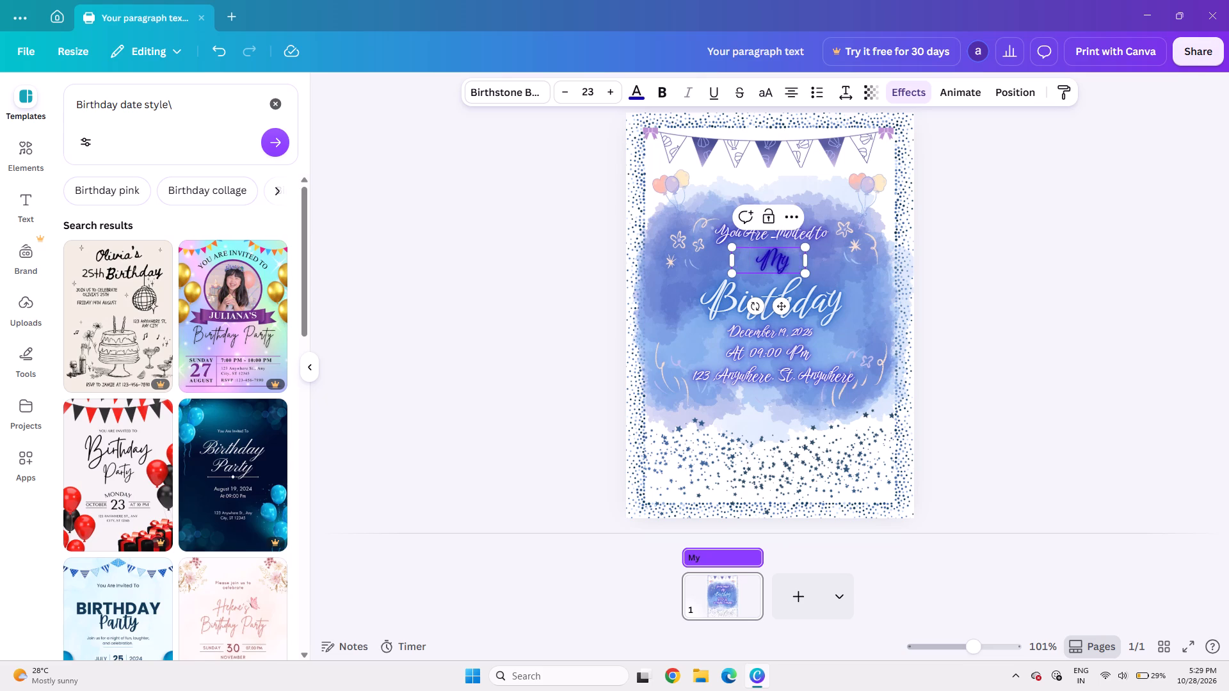
click(1129, 281)
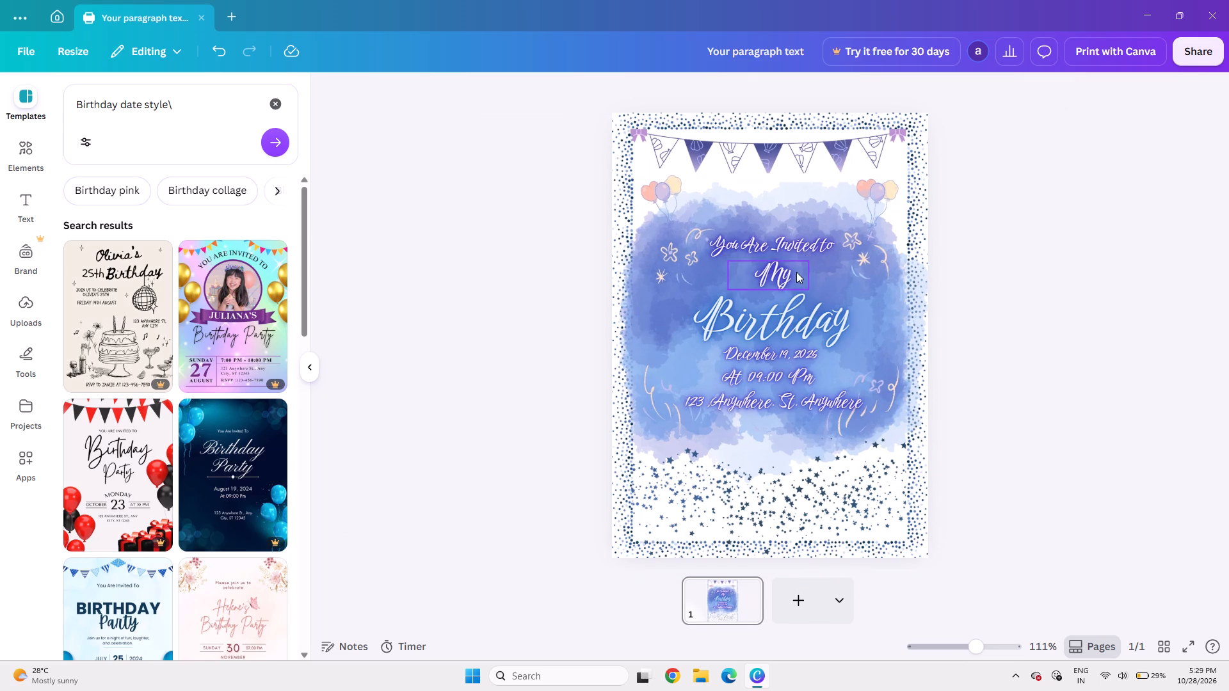
Nudge the "My" line slightly left to centre it above the "Birthday" title.
click(796, 272)
key(Left)
key(Left)
key(Left)
key(Left)
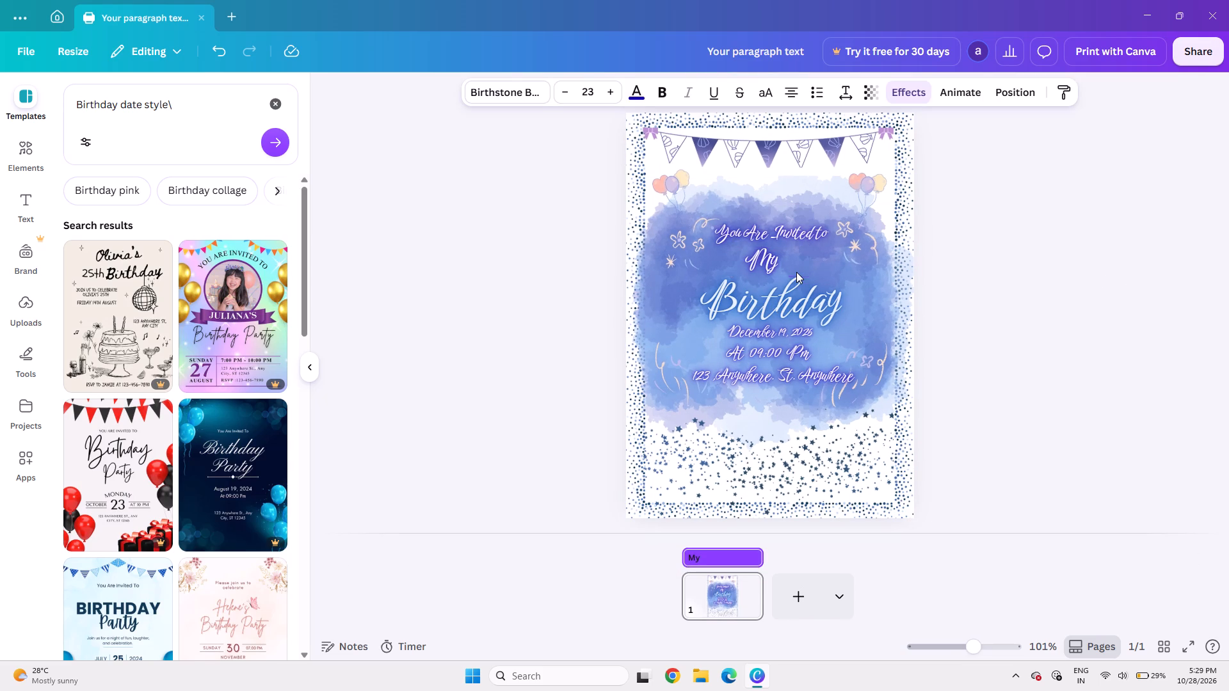
key(Right)
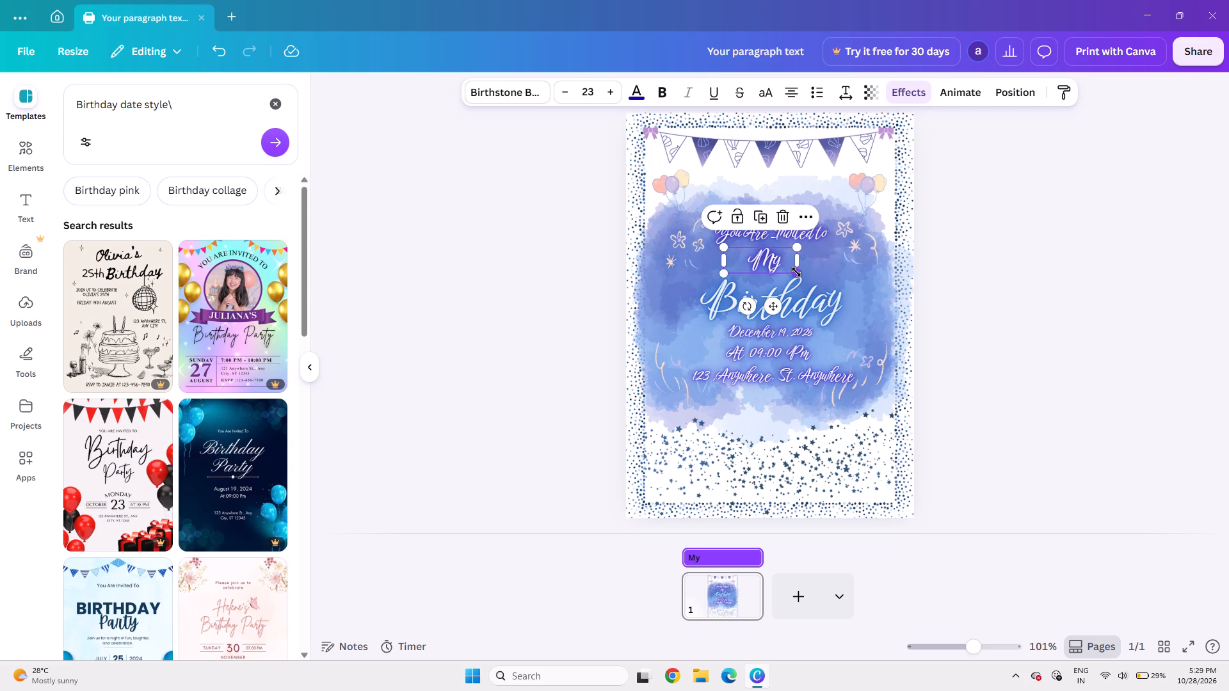
click(972, 269)
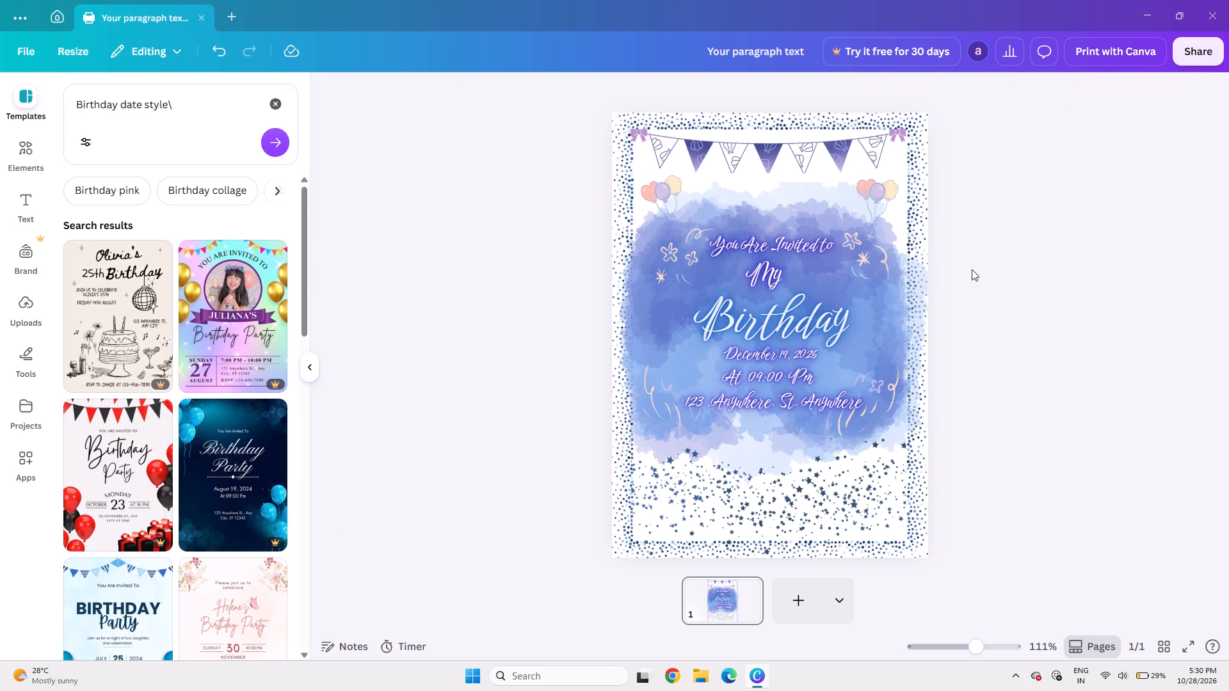
Set the font size of the "My" line to 26 and of the "You Are Invited to" line to 20.
click(775, 278)
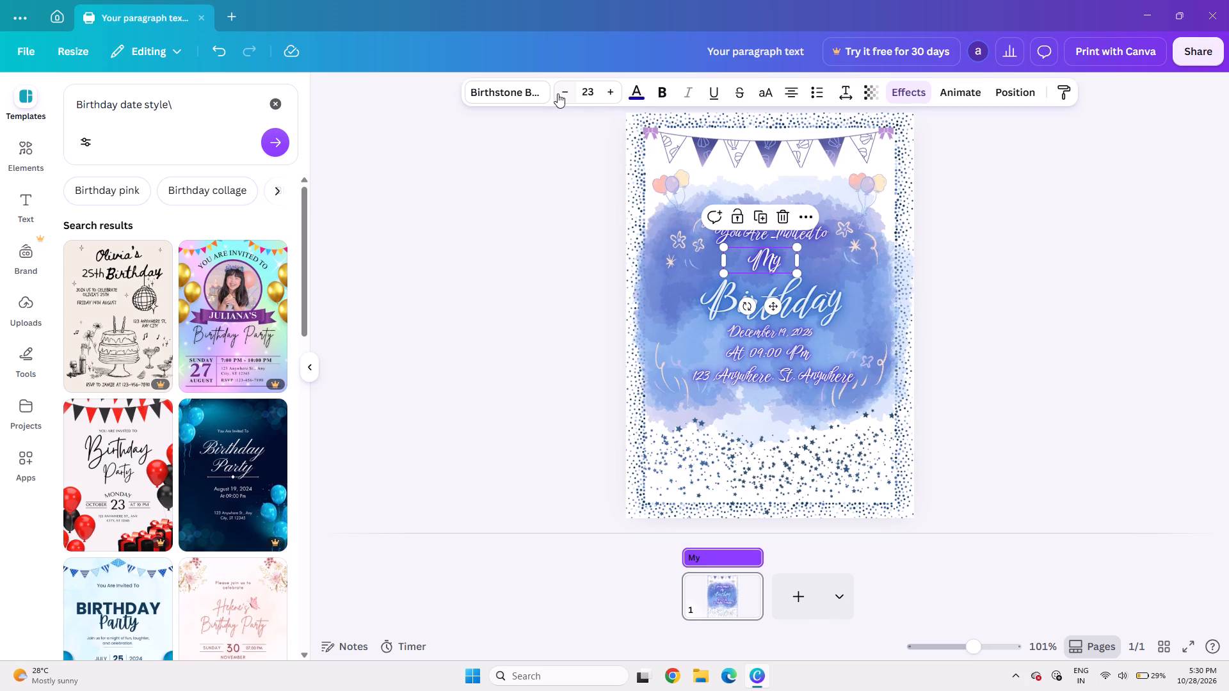
click(607, 99)
click(607, 99)
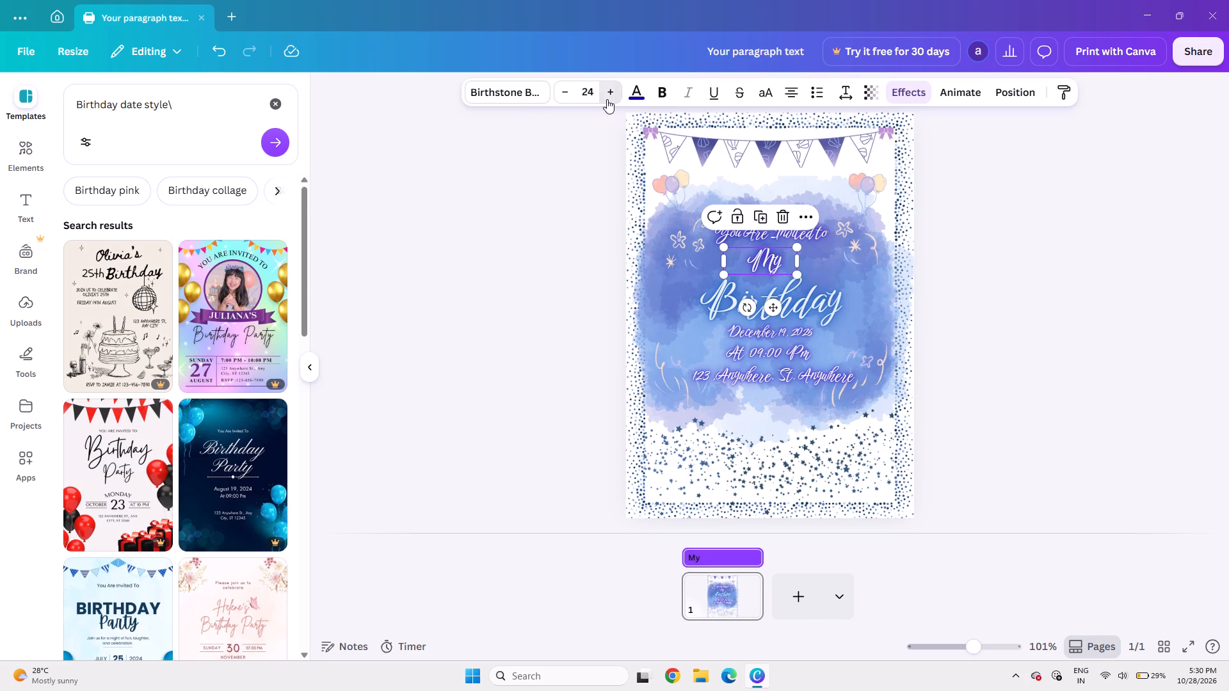
click(607, 99)
click(1185, 190)
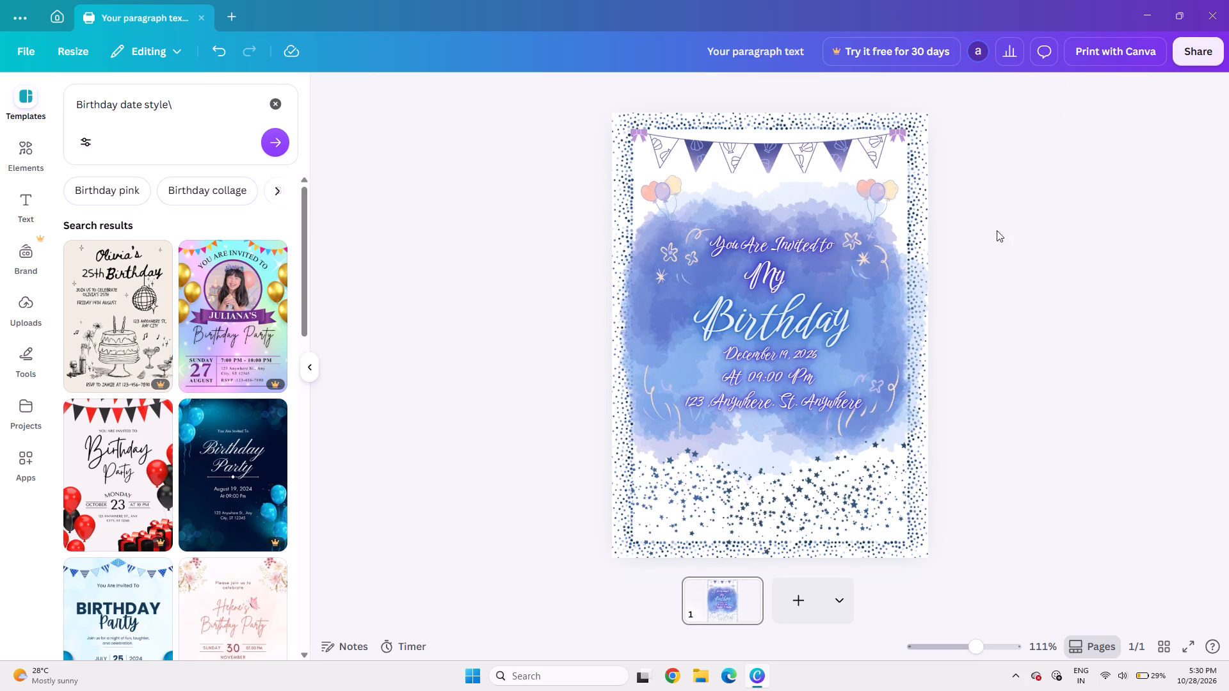
click(719, 244)
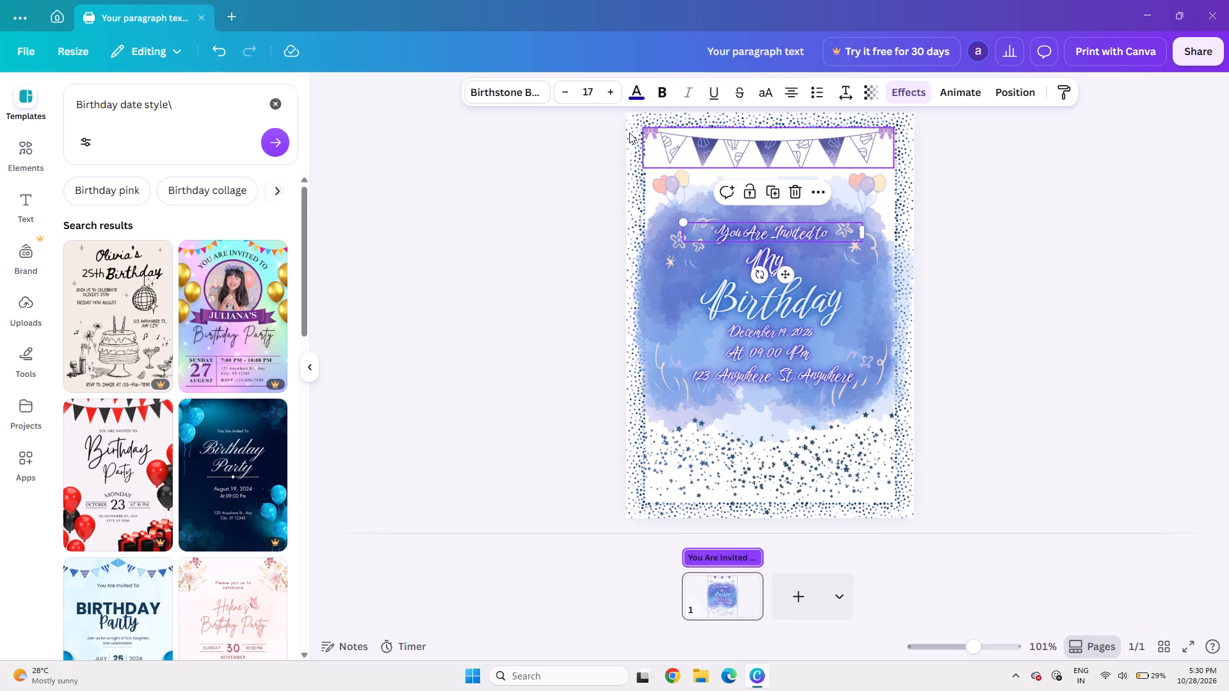
triple_click(613, 84)
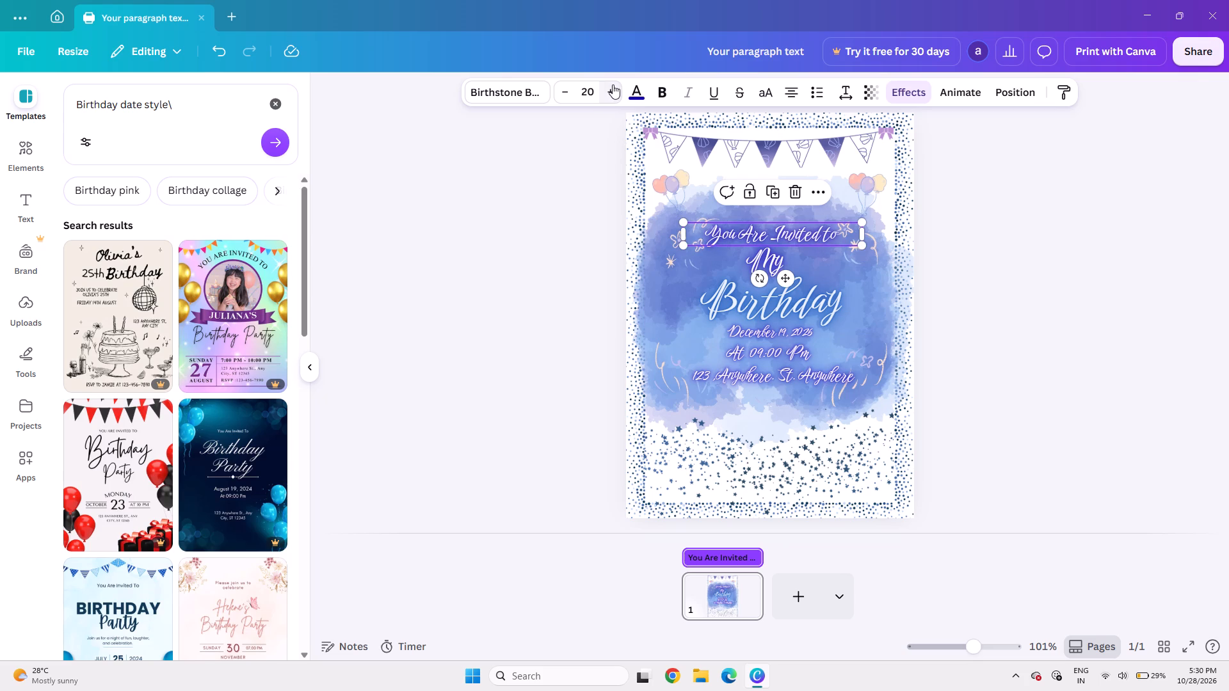
click(1133, 263)
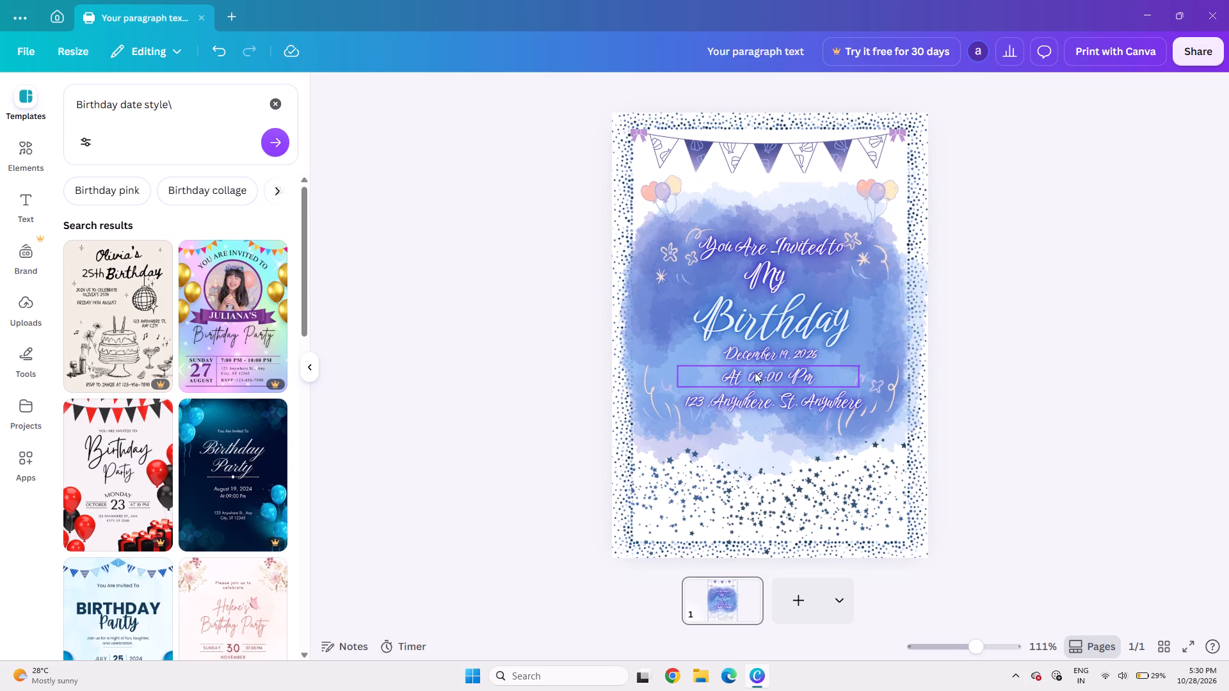
Nudge the "My" line slightly down, away from the "You Are Invited to" line.
click(753, 282)
key(Down)
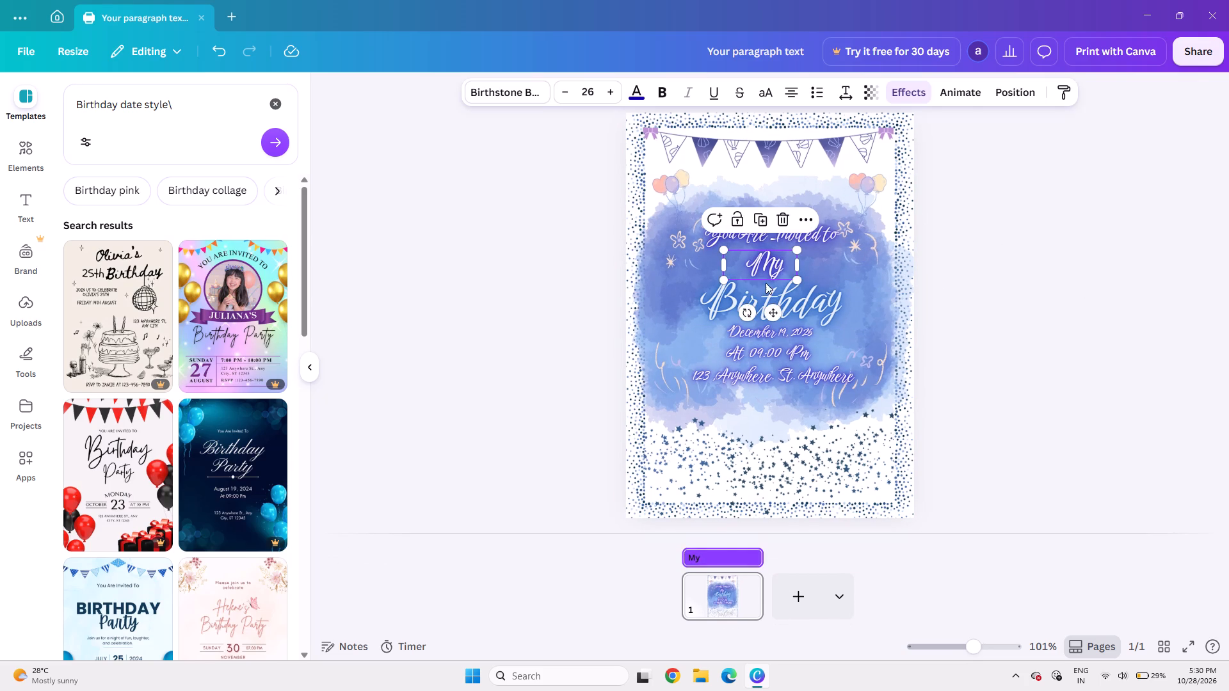
click(1066, 234)
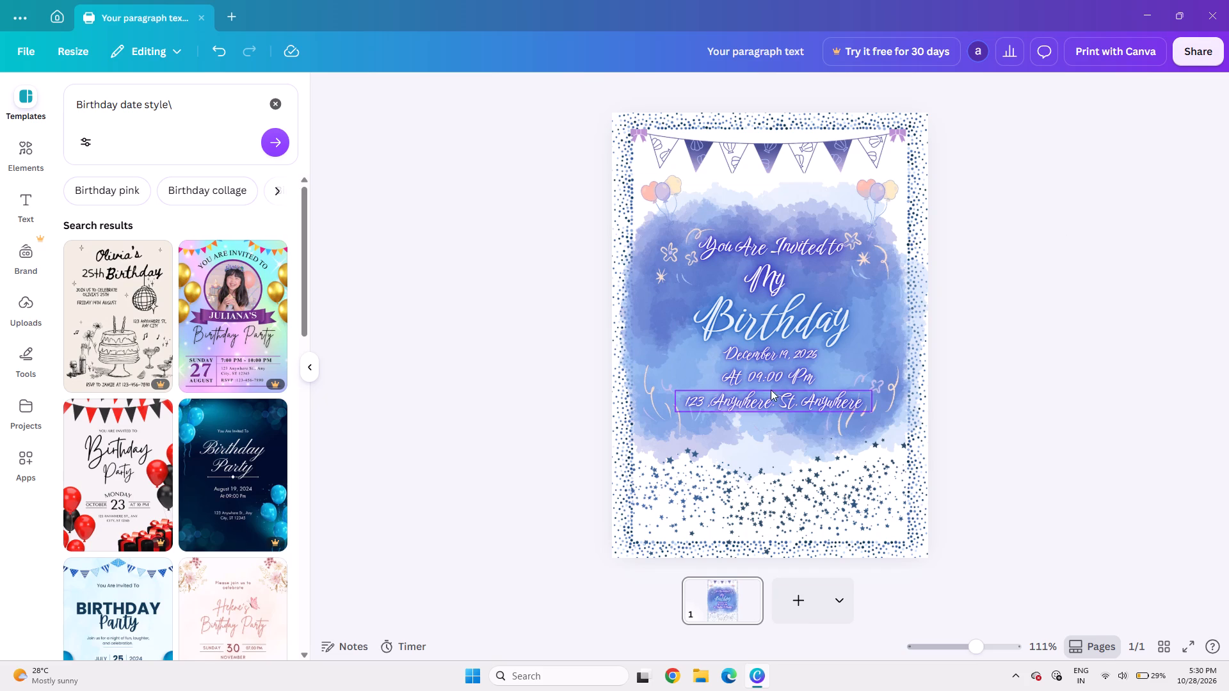
Nudge all six text lines, from "You Are Invited to" down to the address, slightly left by the same small amount.
click(732, 246)
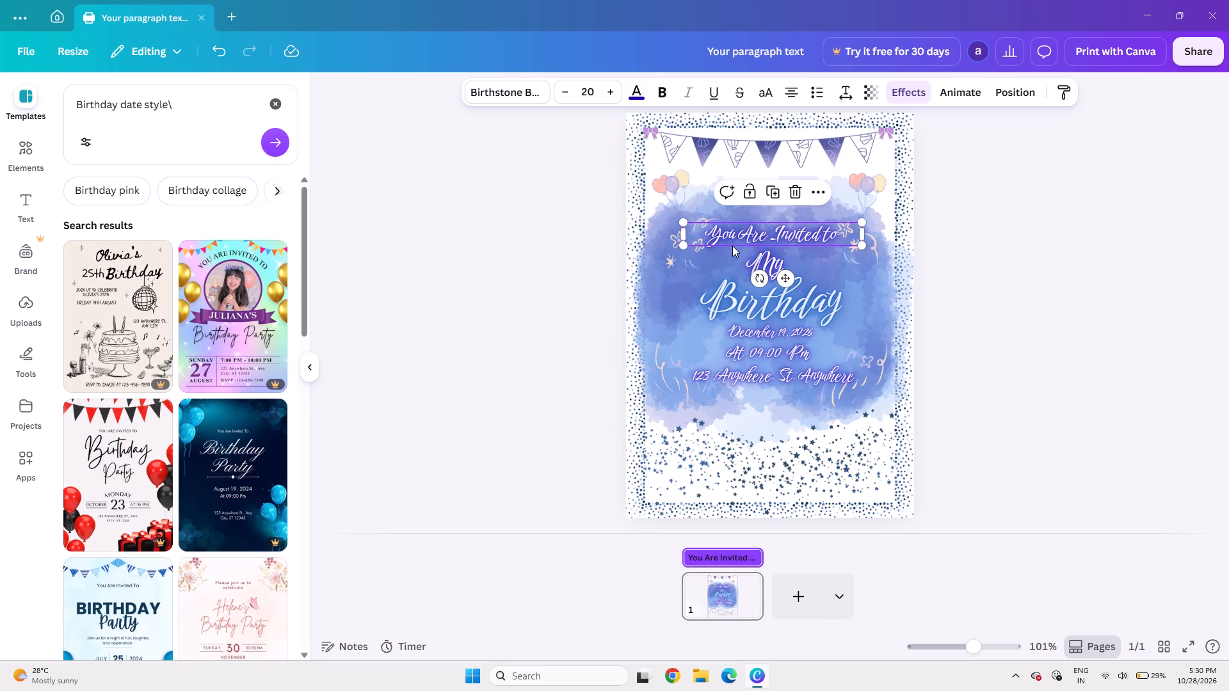
key(Left)
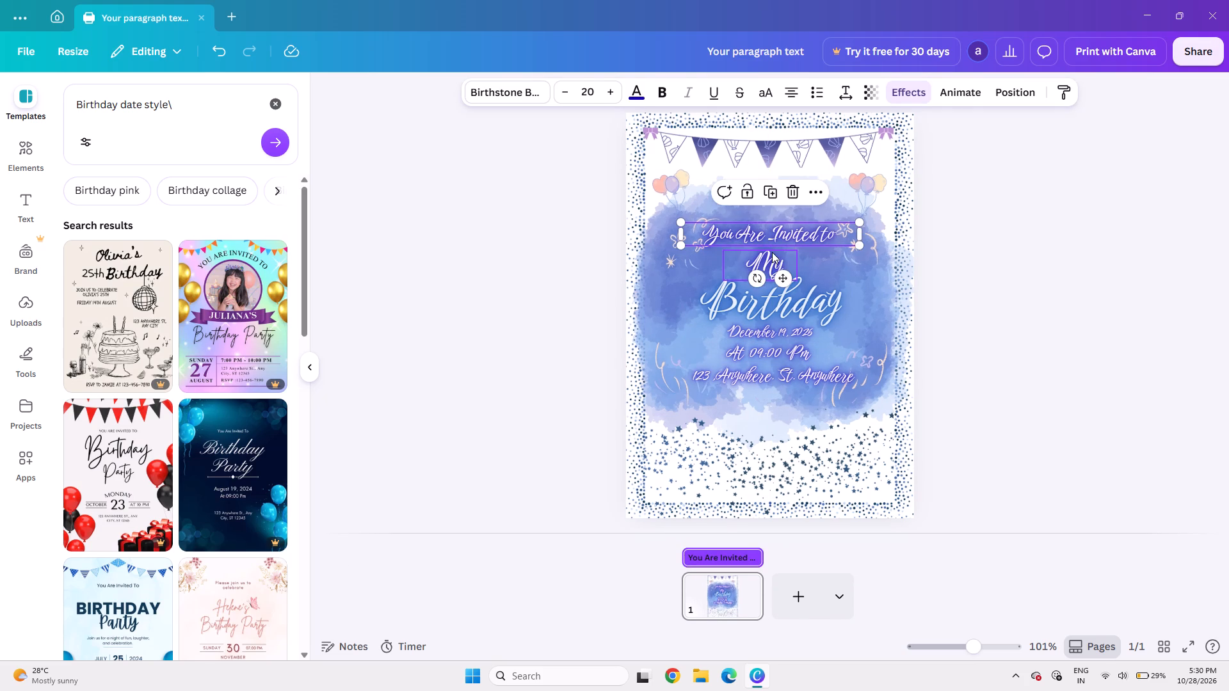
click(772, 252)
key(Left)
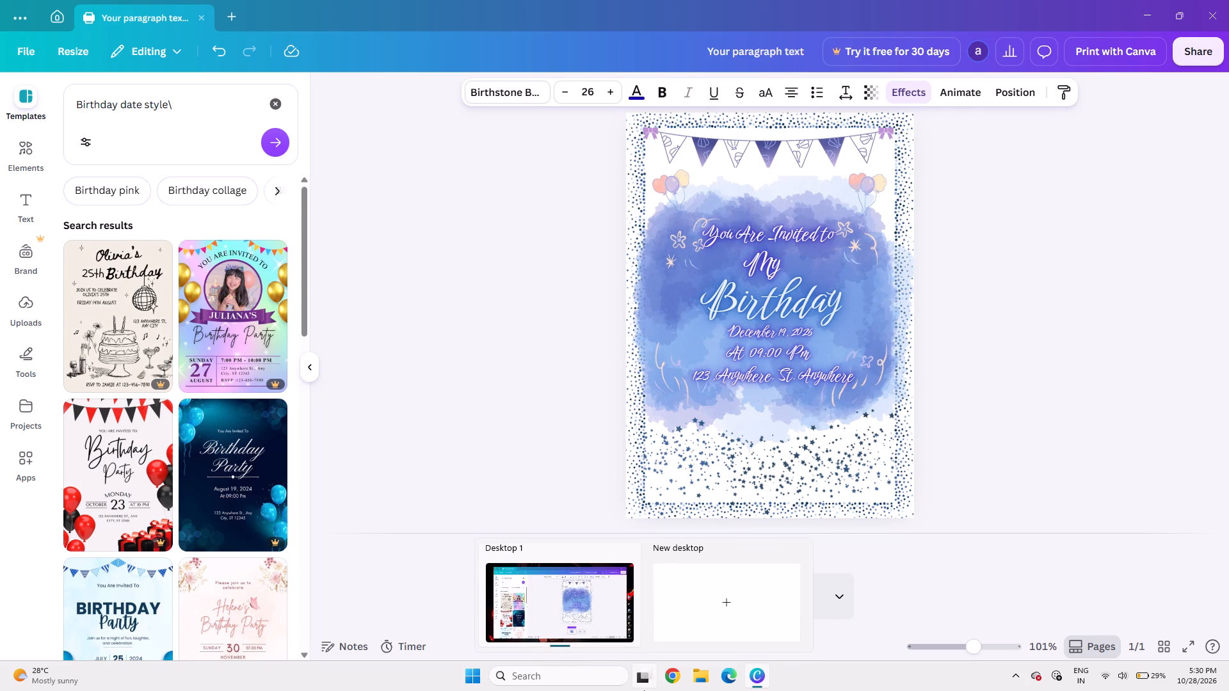
click(817, 296)
key(Left)
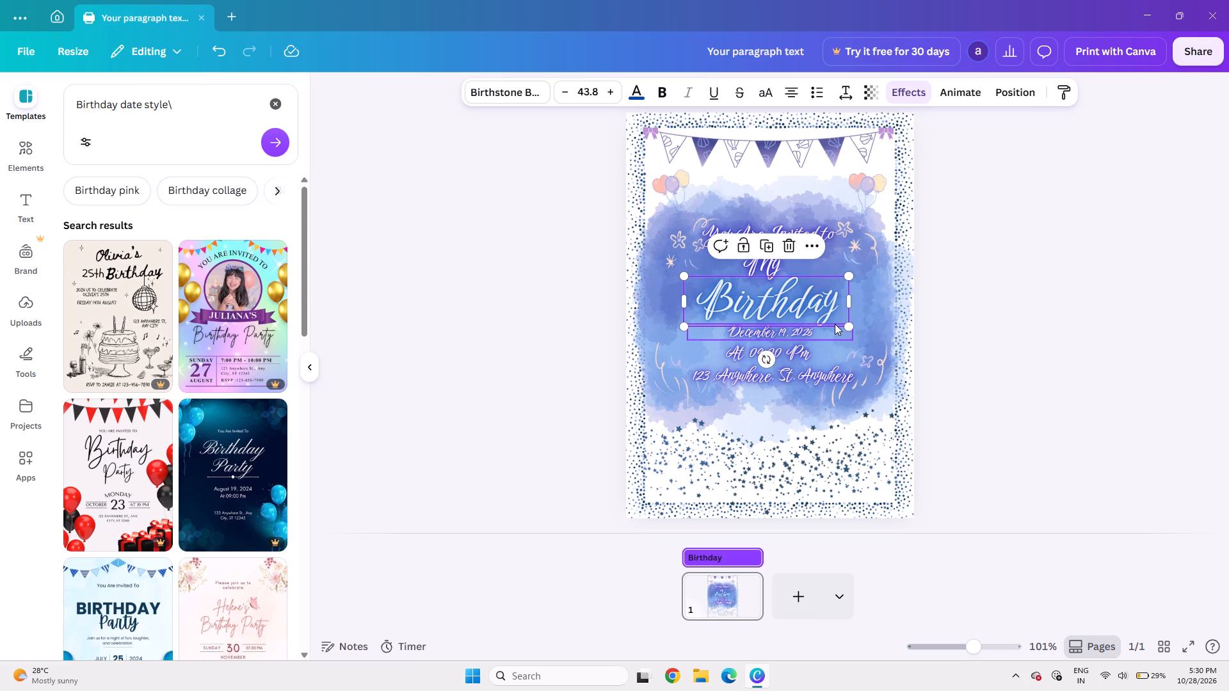
click(807, 338)
key(Left)
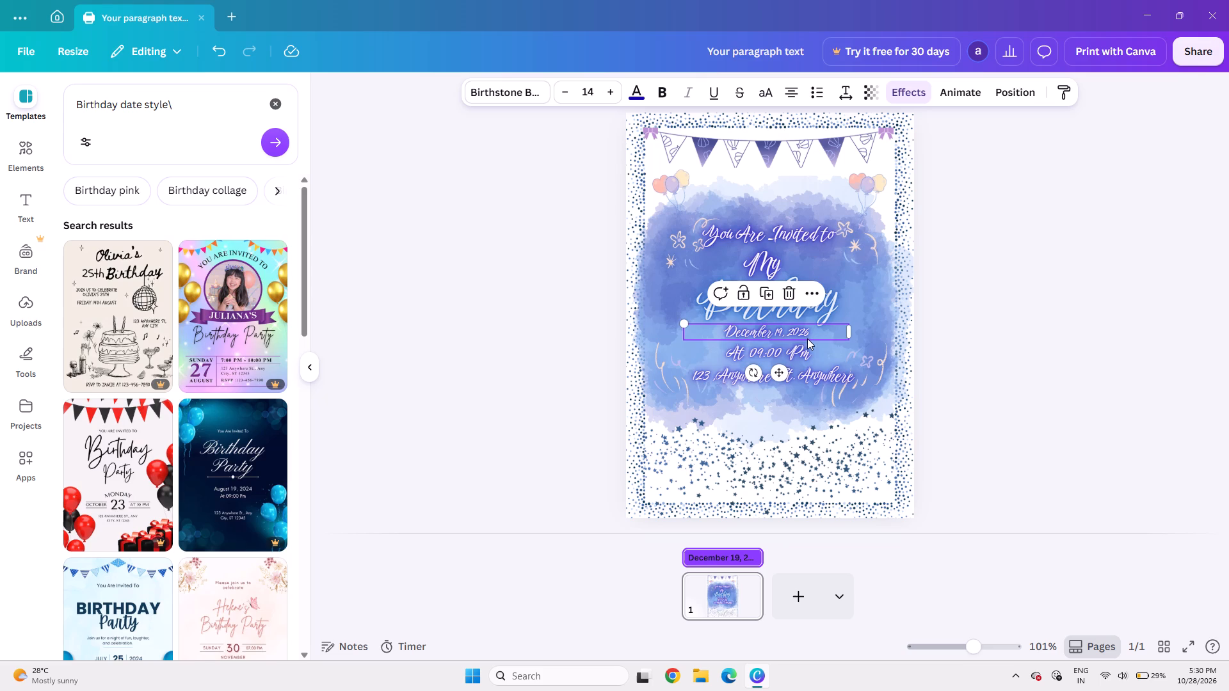
click(801, 353)
key(Left)
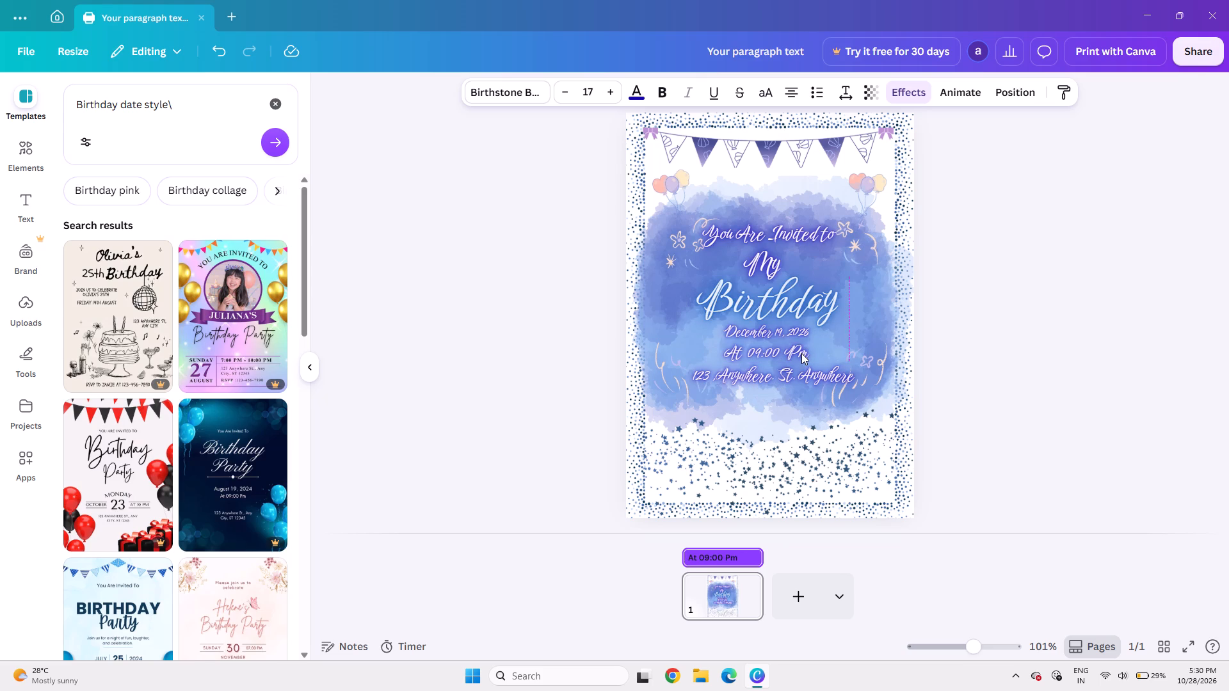
click(817, 374)
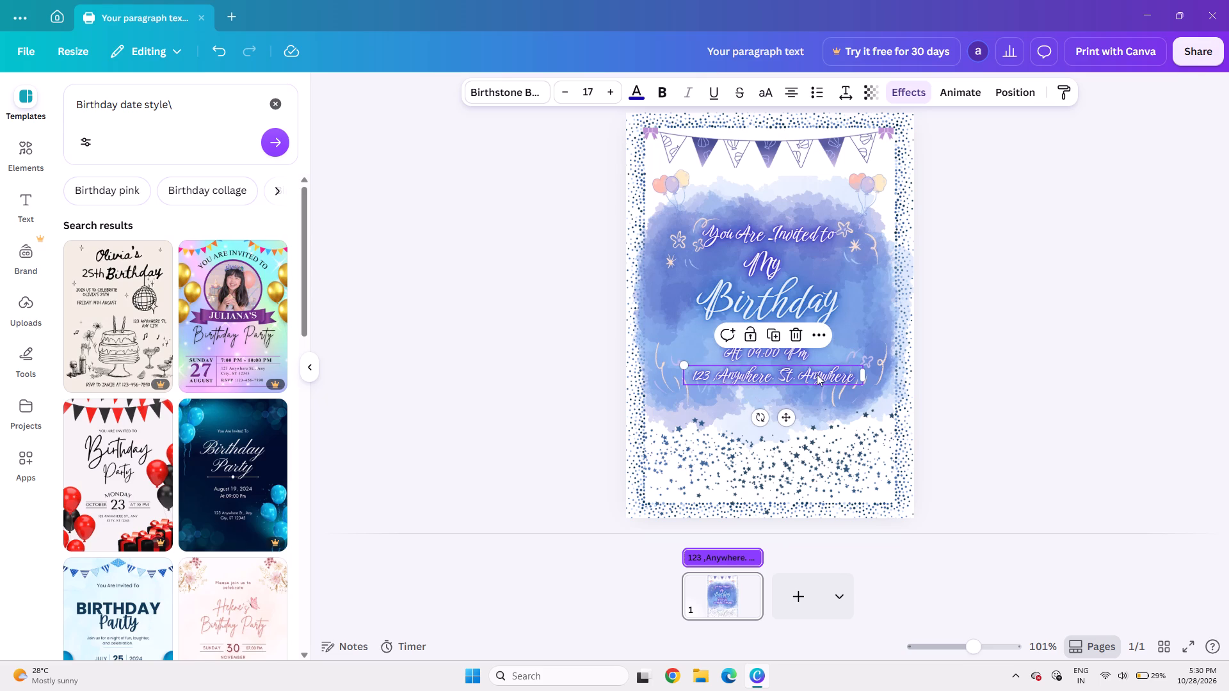
key(Left)
click(986, 312)
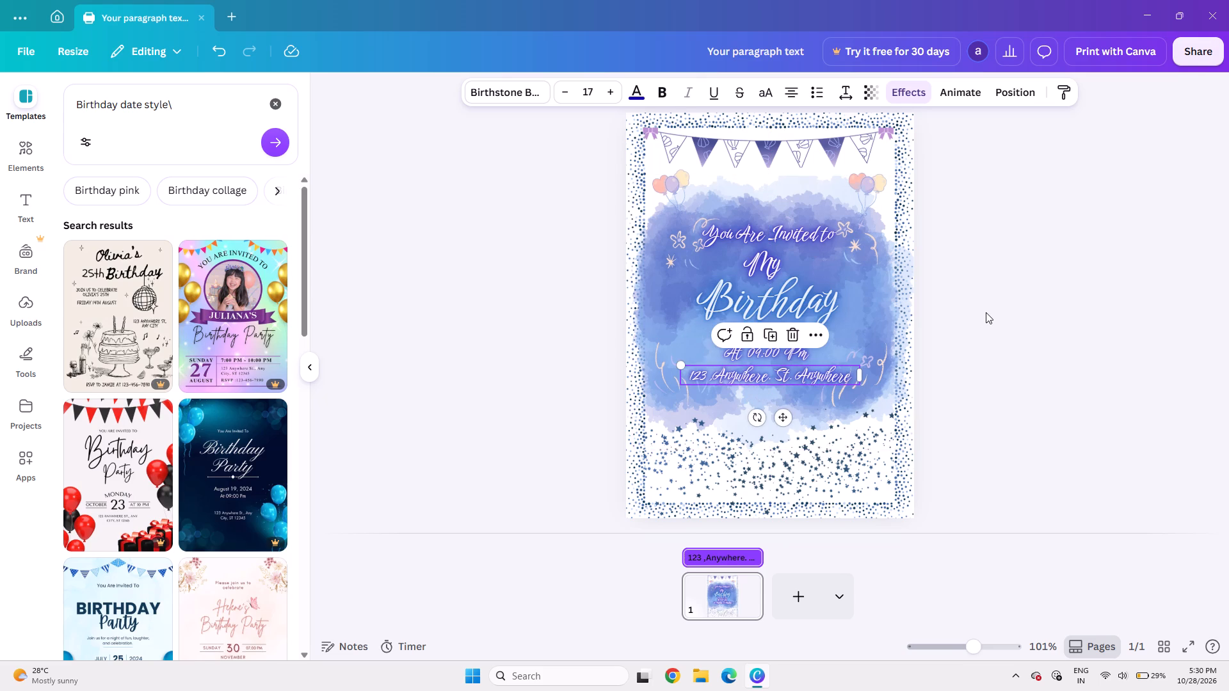
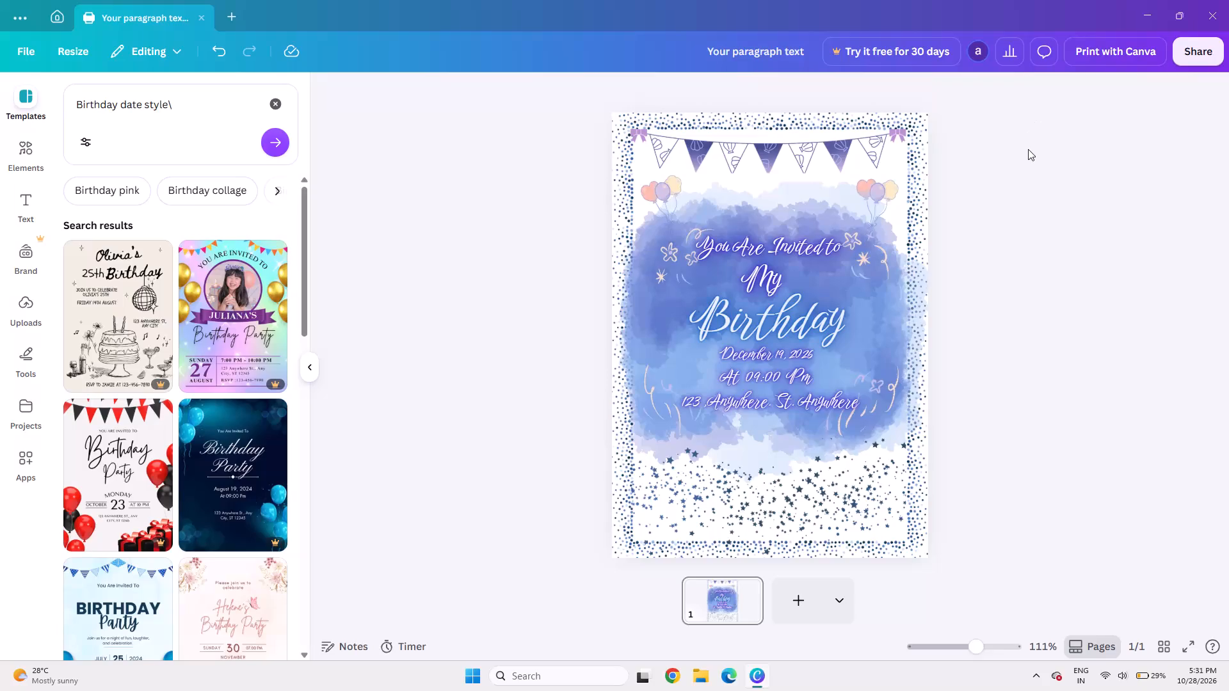
Nudge the blue watercolour backdrop slightly up behind the invitation text.
click(882, 314)
key(Up)
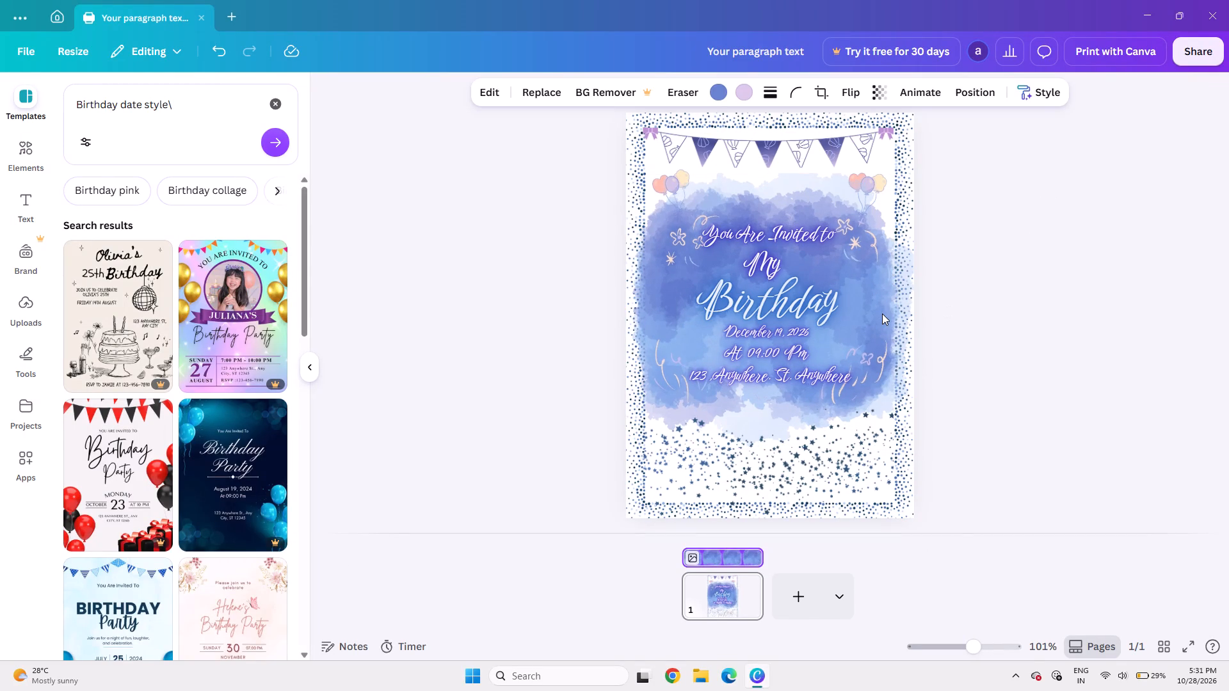
click(1005, 271)
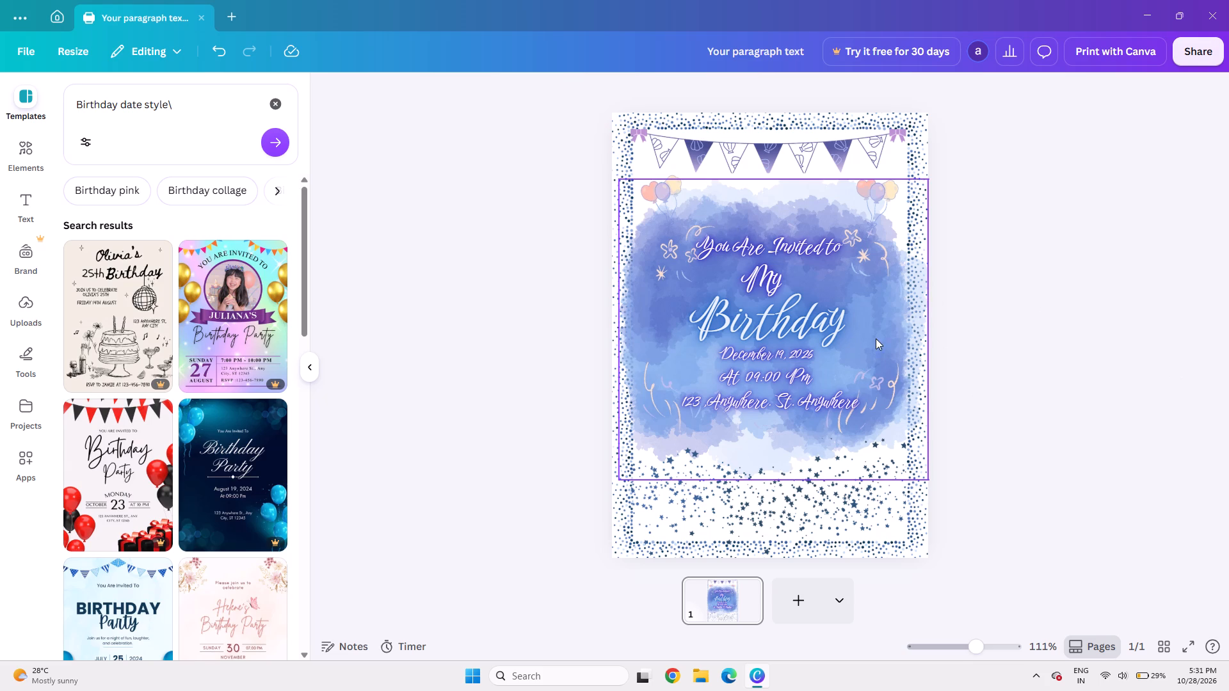
Search the invitation templates for "moving element for birthday".
click(280, 99)
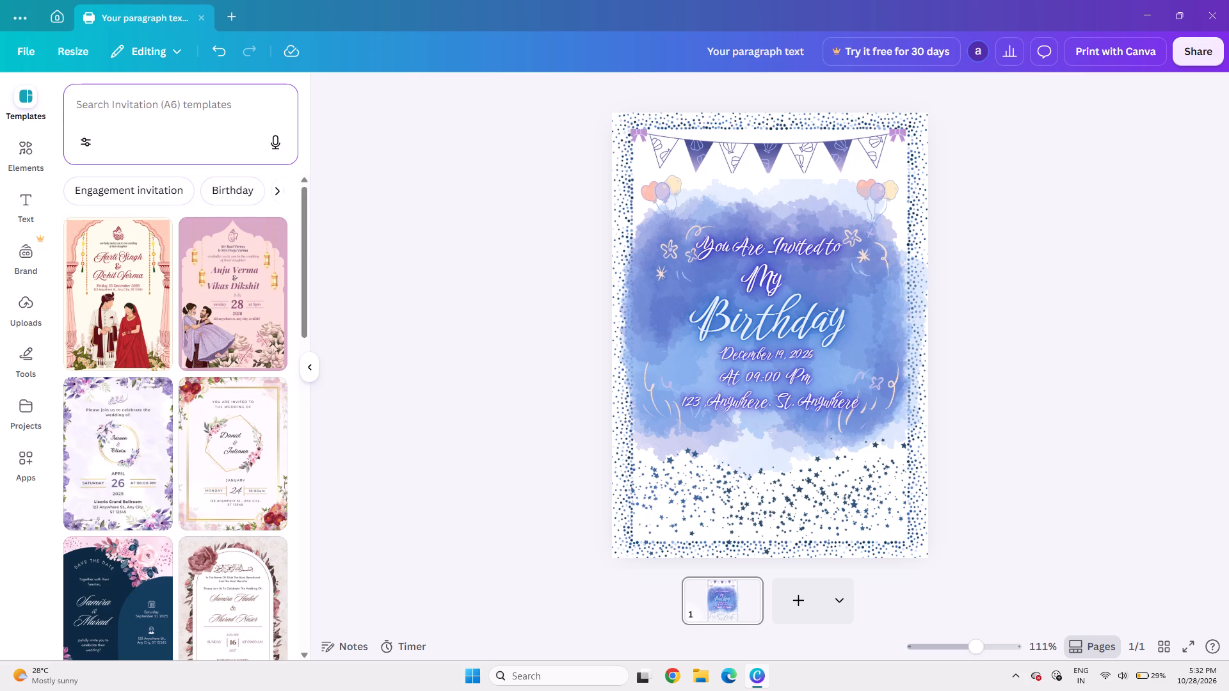
text(moving)
key(space)
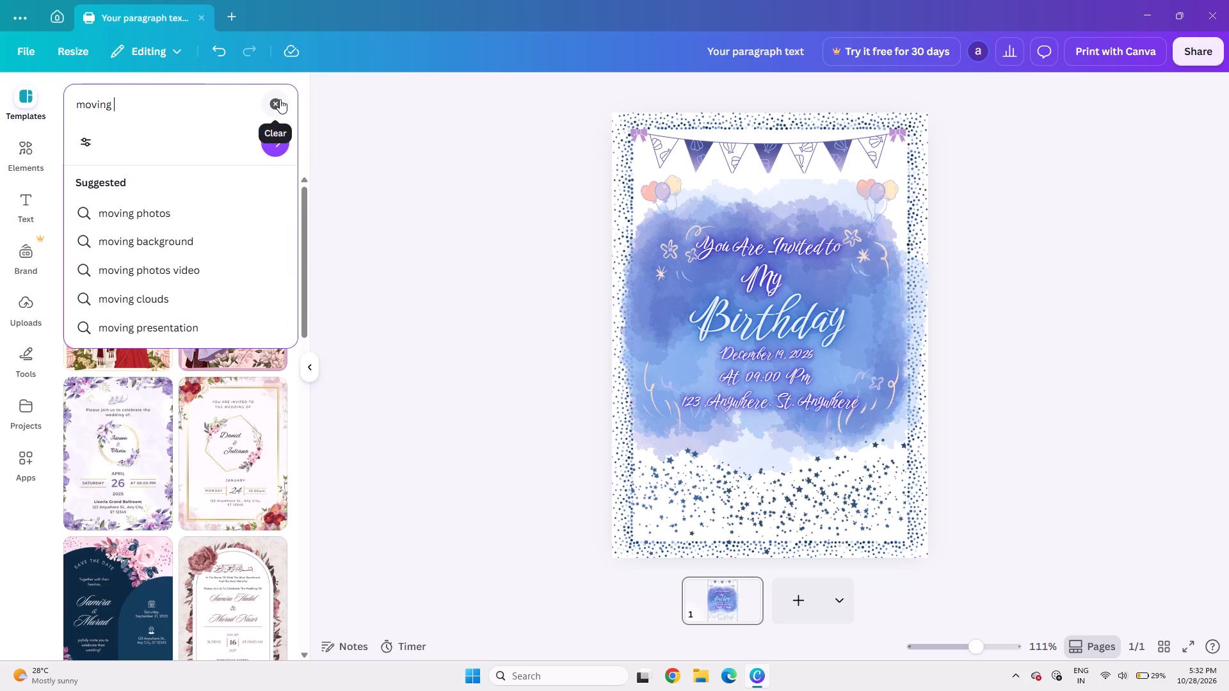
text(el)
key(e)
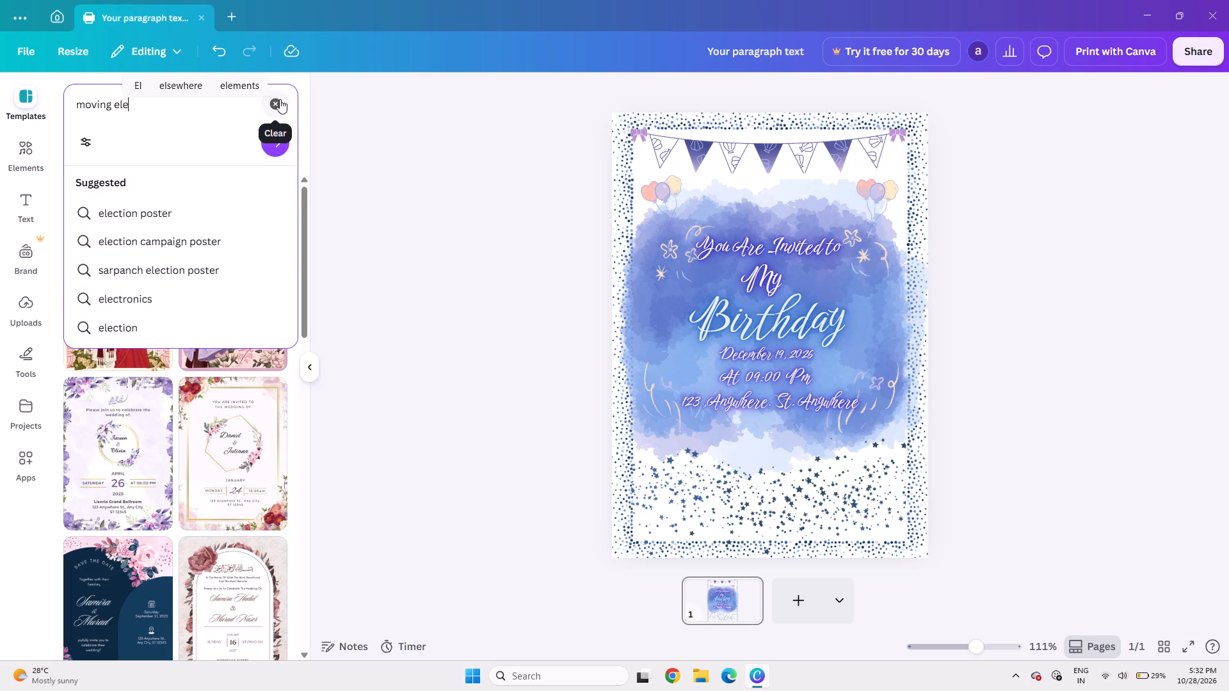
text(ment for)
key(space)
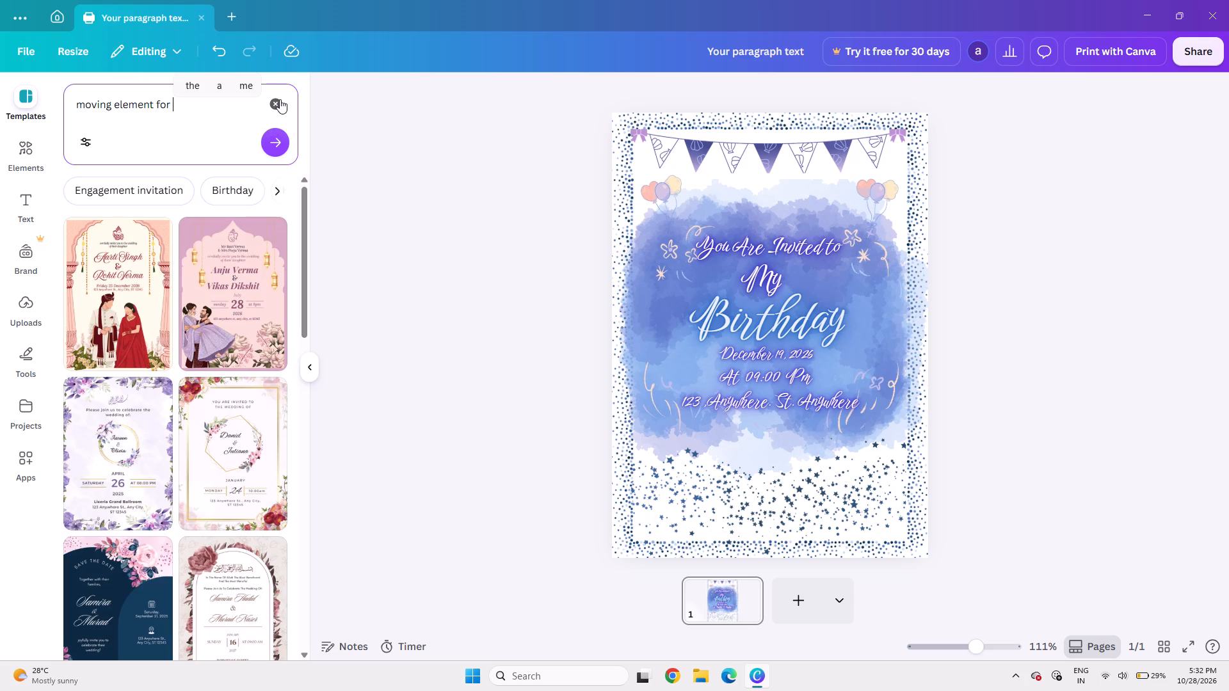
text(birtday)
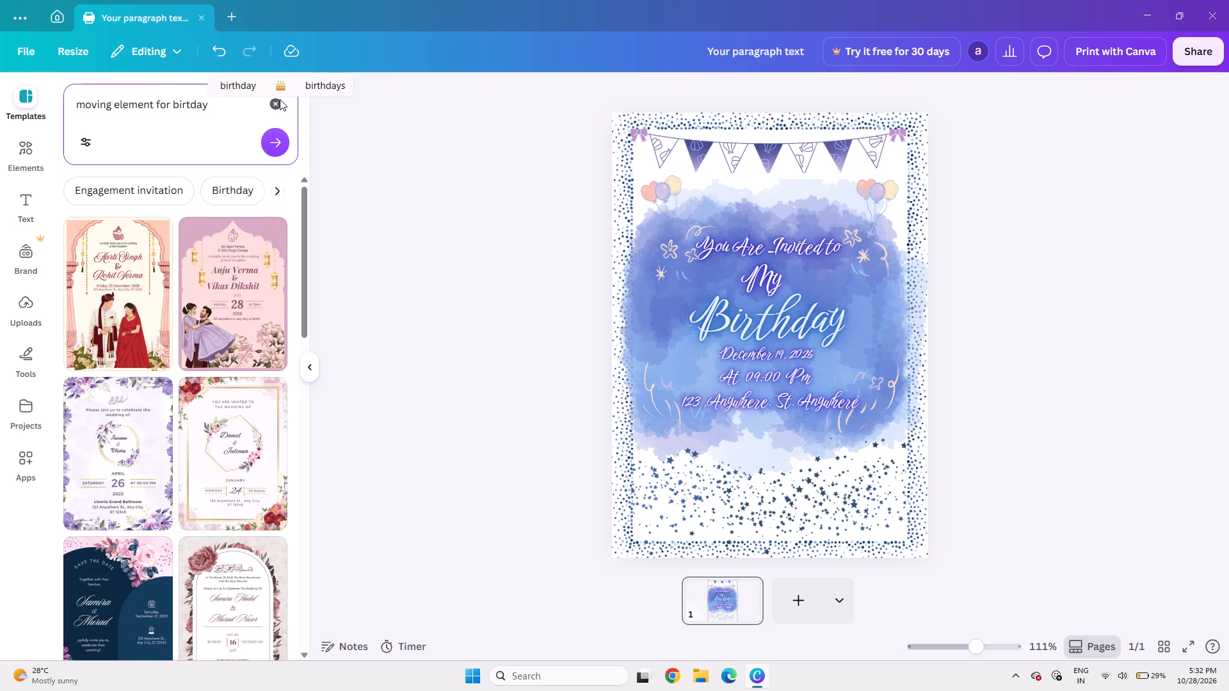
click(248, 87)
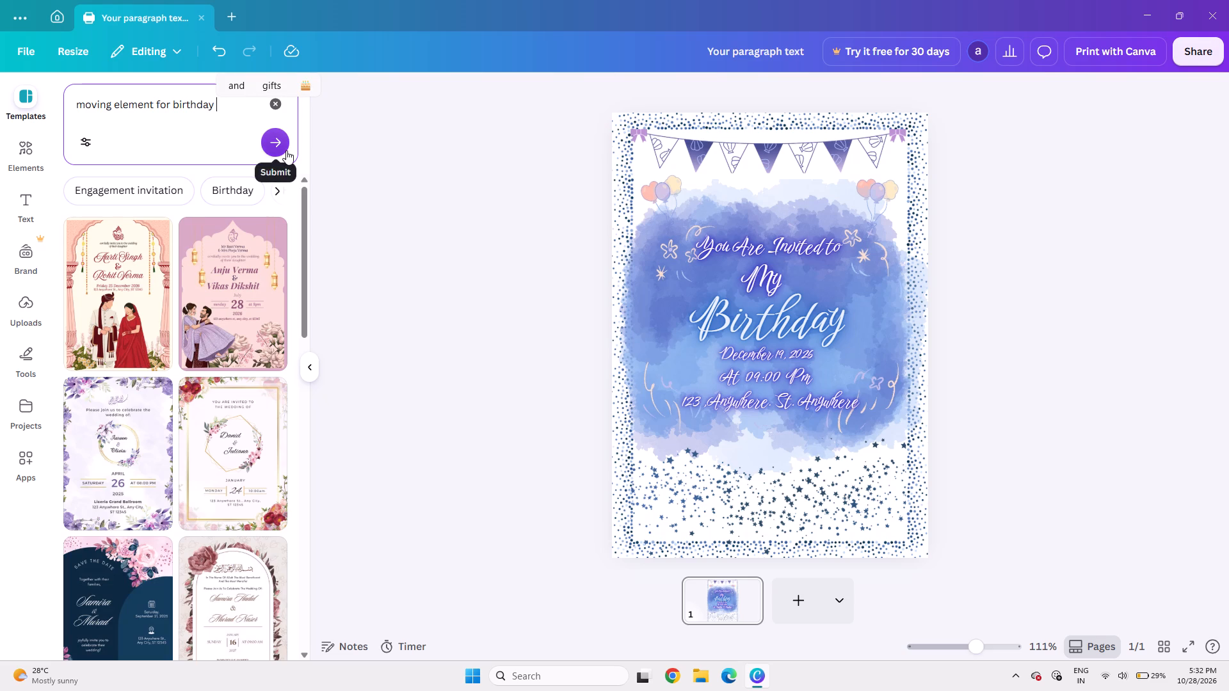
click(286, 150)
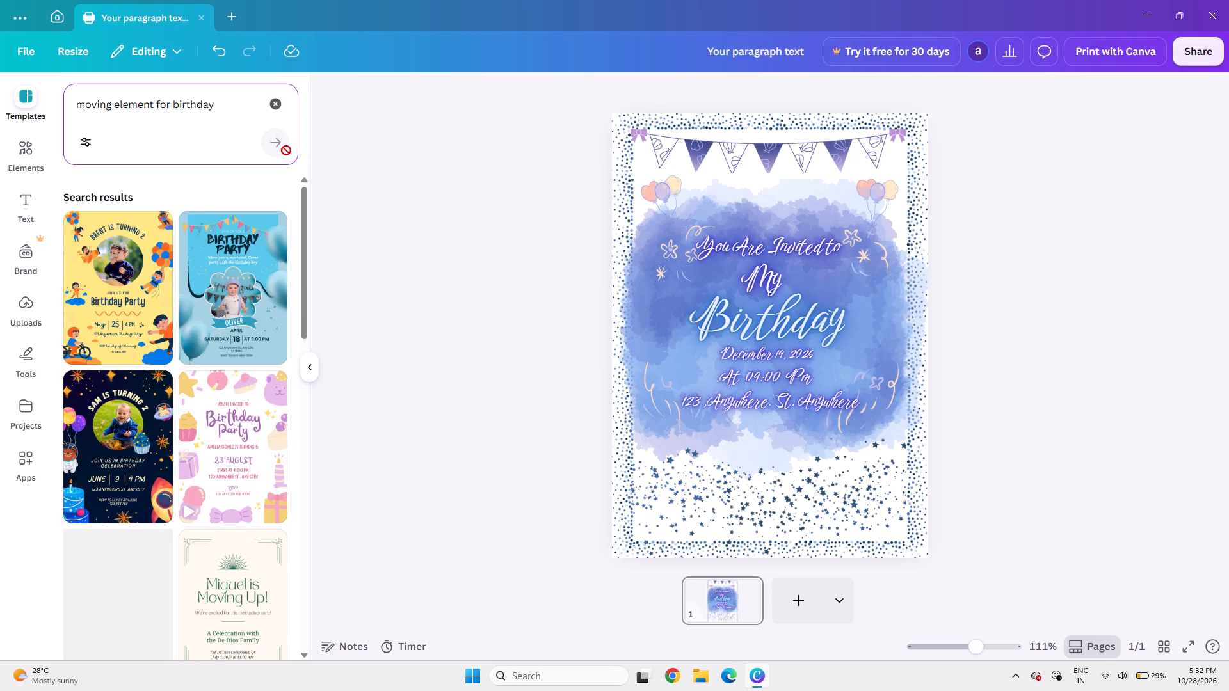
triple_click(84, 105)
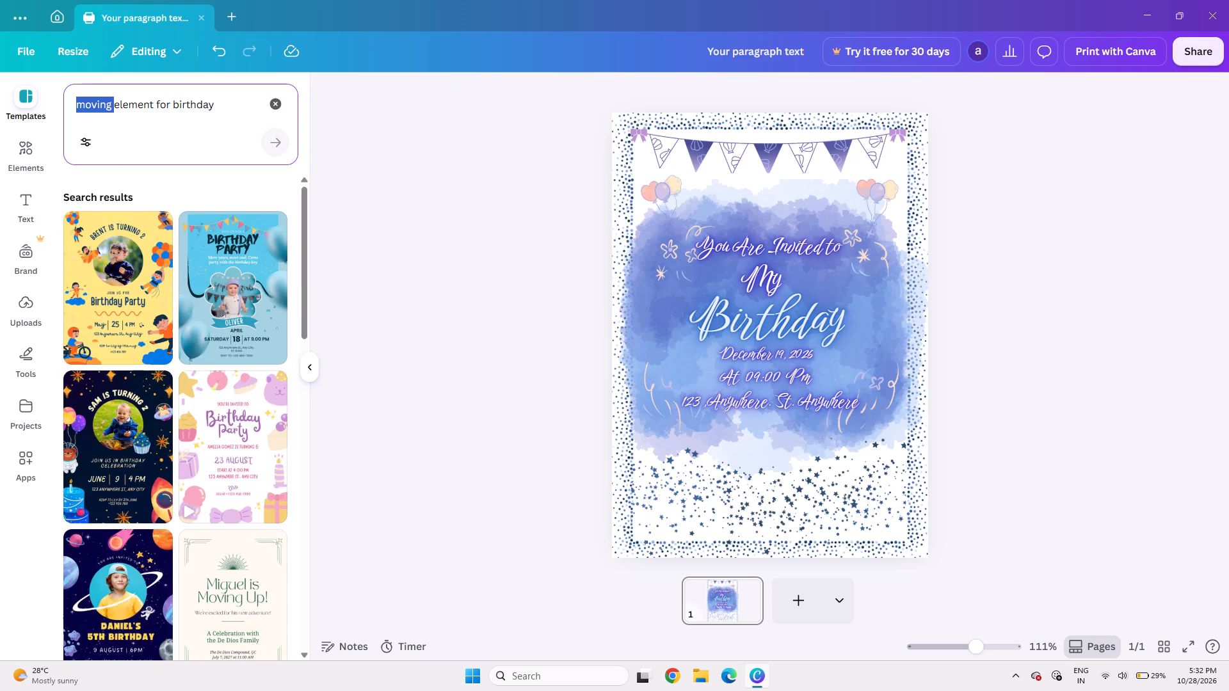
right_click(84, 105)
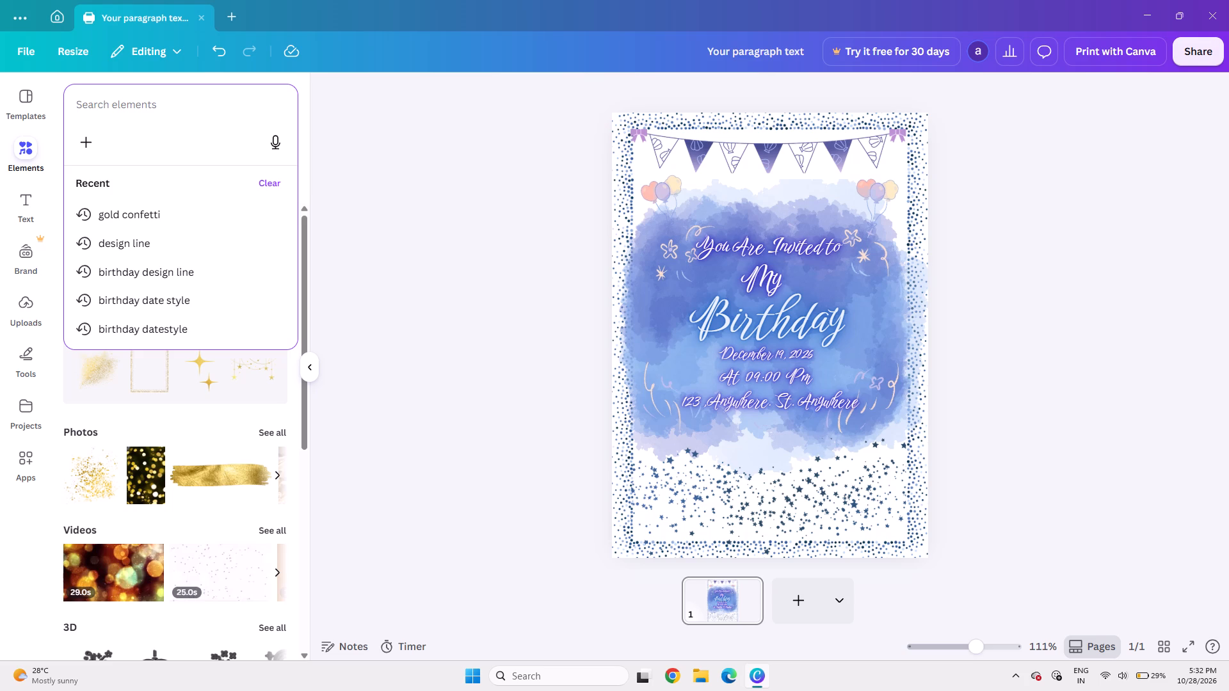
key(ctrl+v)
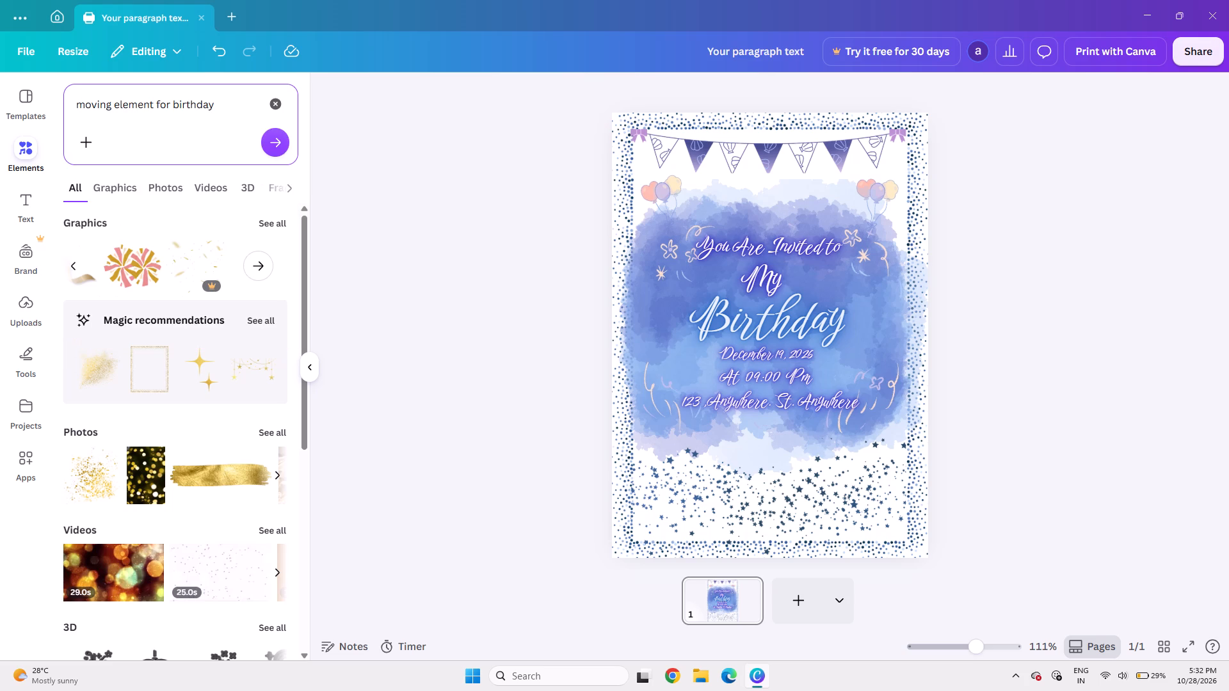
key(Return)
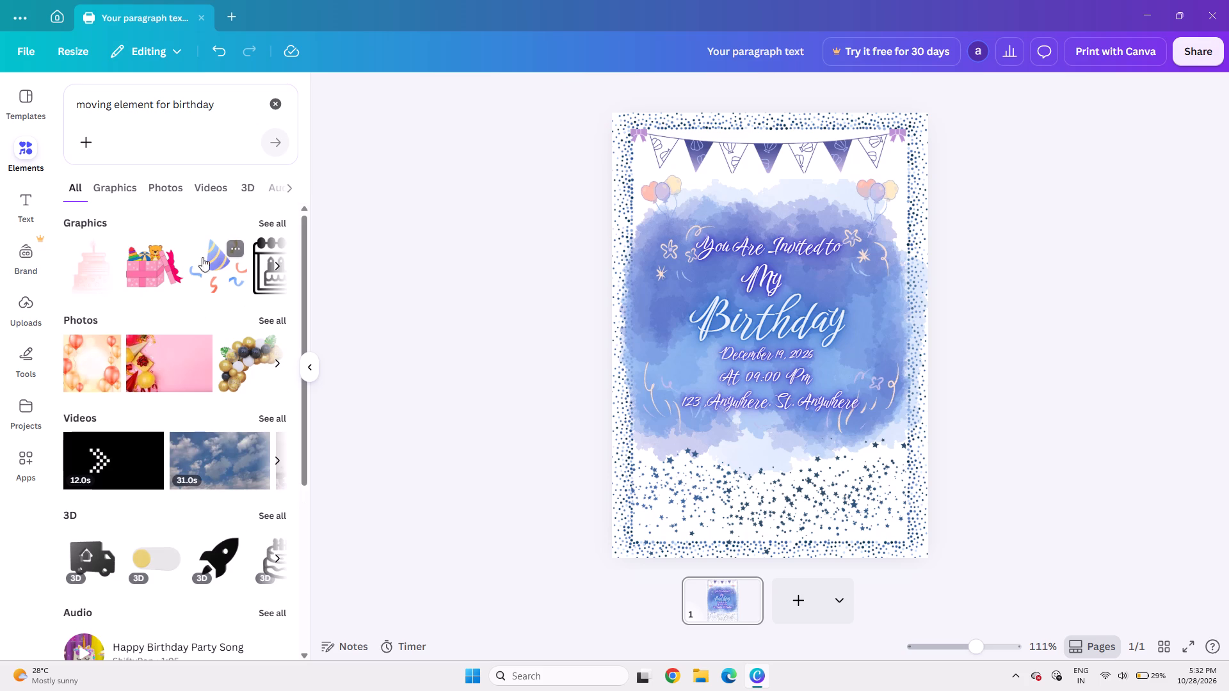
scroll(184, 274, down, 3)
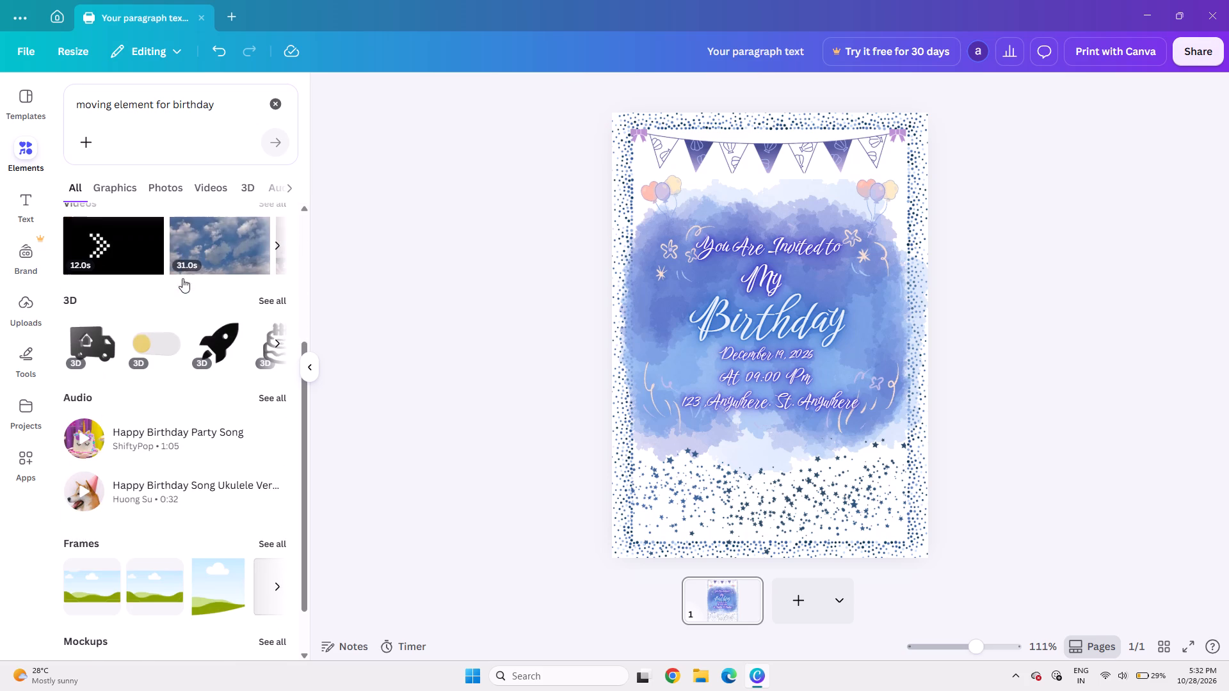
scroll(175, 292, down, 4)
scroll(161, 335, up, 3)
scroll(151, 273, up, 1)
scroll(187, 328, up, 1)
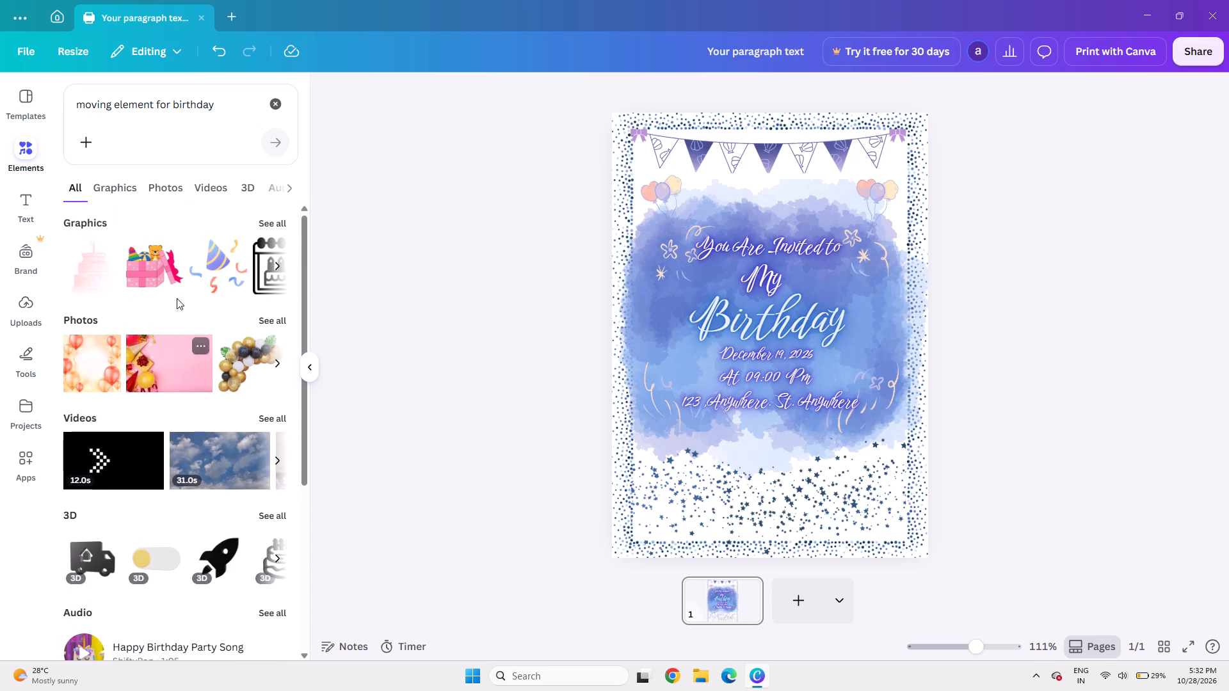
scroll(177, 298, up, 2)
Replace the elements search with "one side balloon".
click(232, 113)
key(BackSpace)
key(BackSpace)
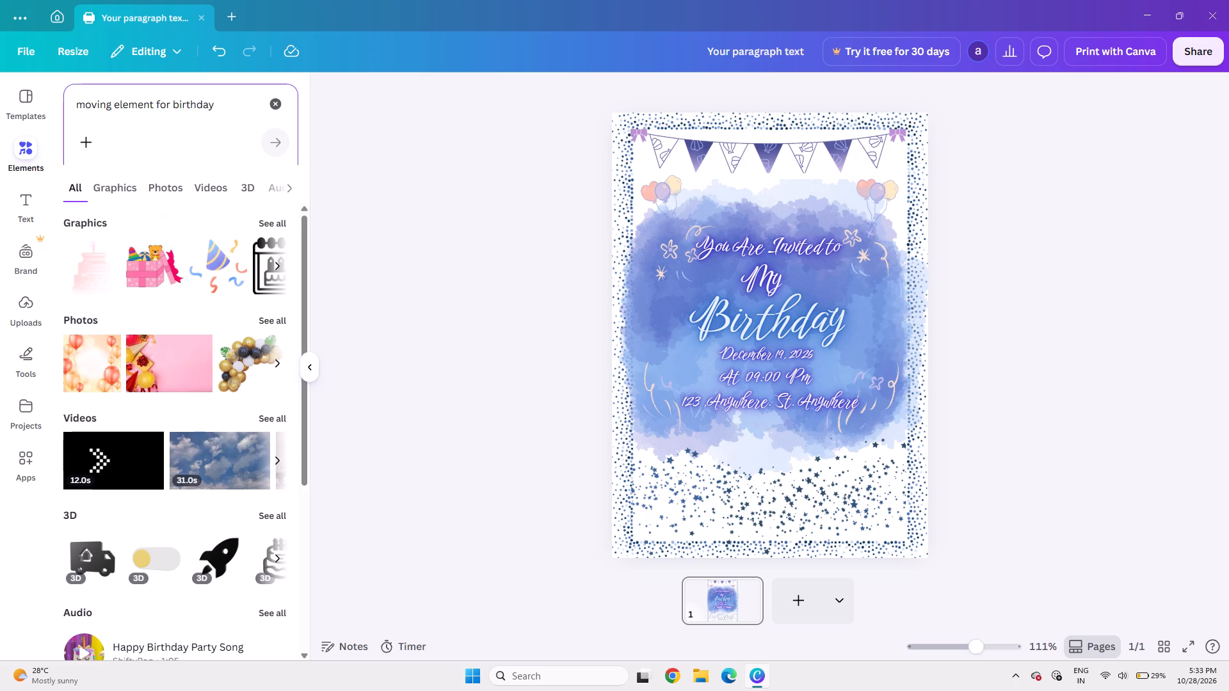
key(BackSpace)
key(BackSpace)
key(BackSpace)
key(BackSpace)
key(BackSpace)
key(BackSpace)
key(BackSpace)
key(BackSpace)
key(BackSpace)
key(BackSpace)
key(BackSpace)
key(BackSpace)
key(BackSpace)
key(BackSpace)
key(BackSpace)
key(BackSpace)
key(BackSpace)
key(BackSpace)
key(BackSpace)
key(BackSpace)
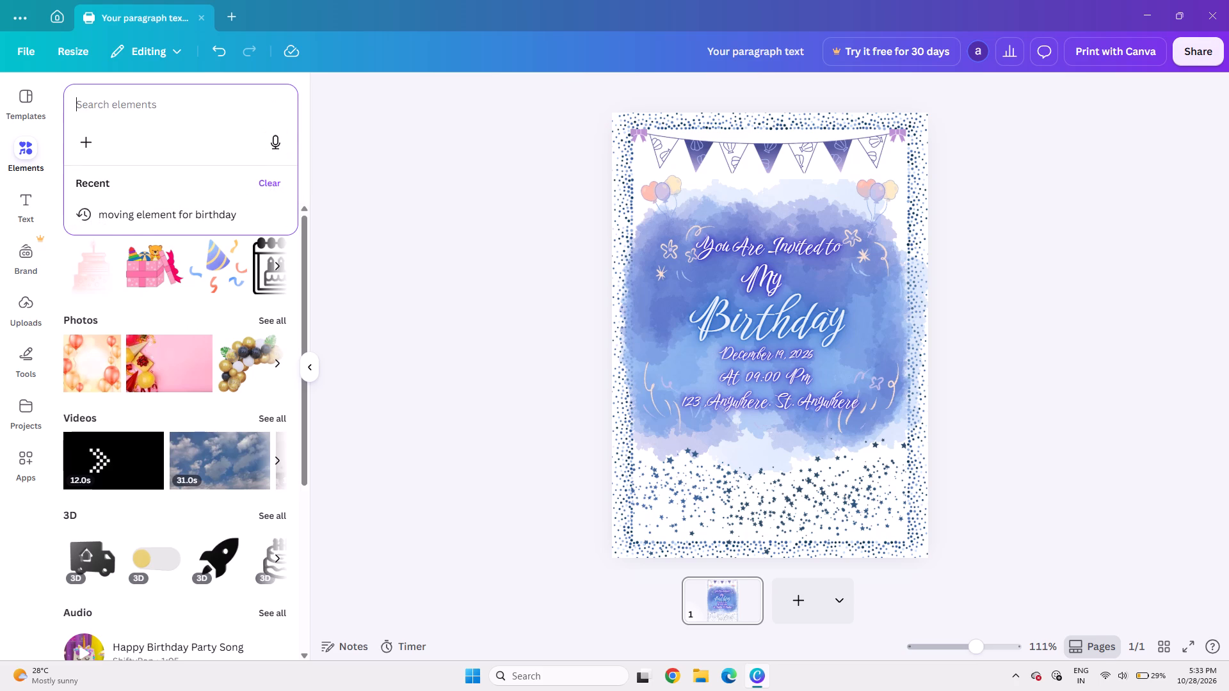
text(one side)
key(space)
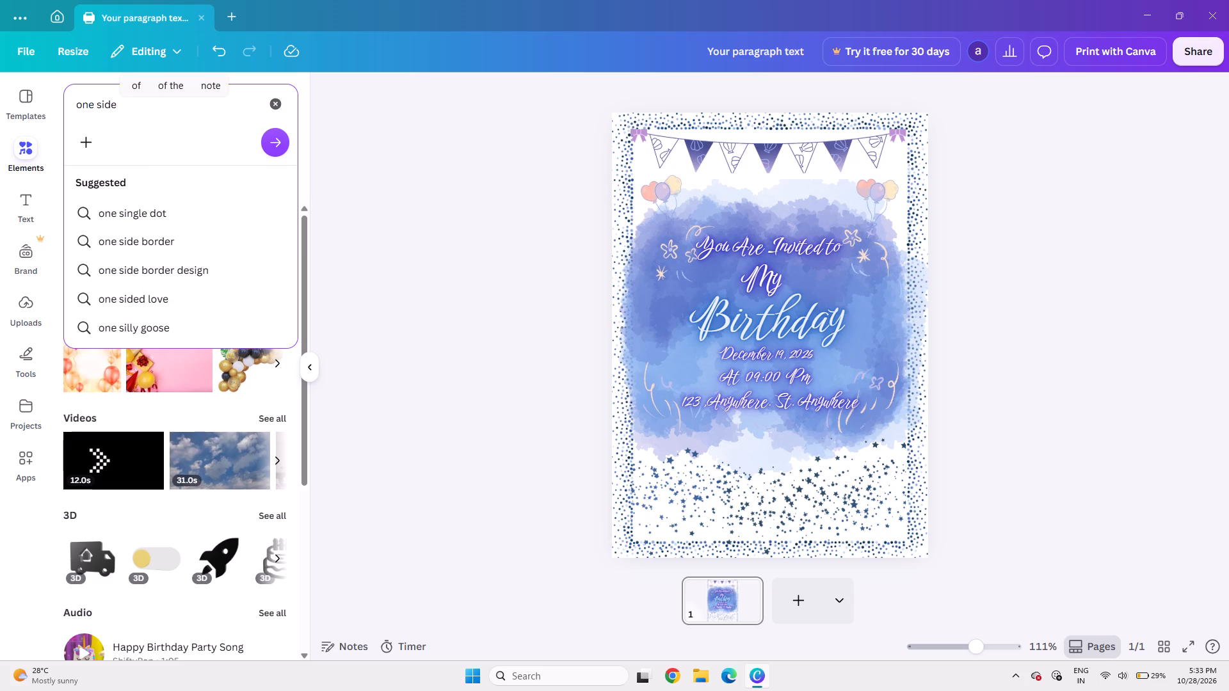
text(bl)
key(BackSpace)
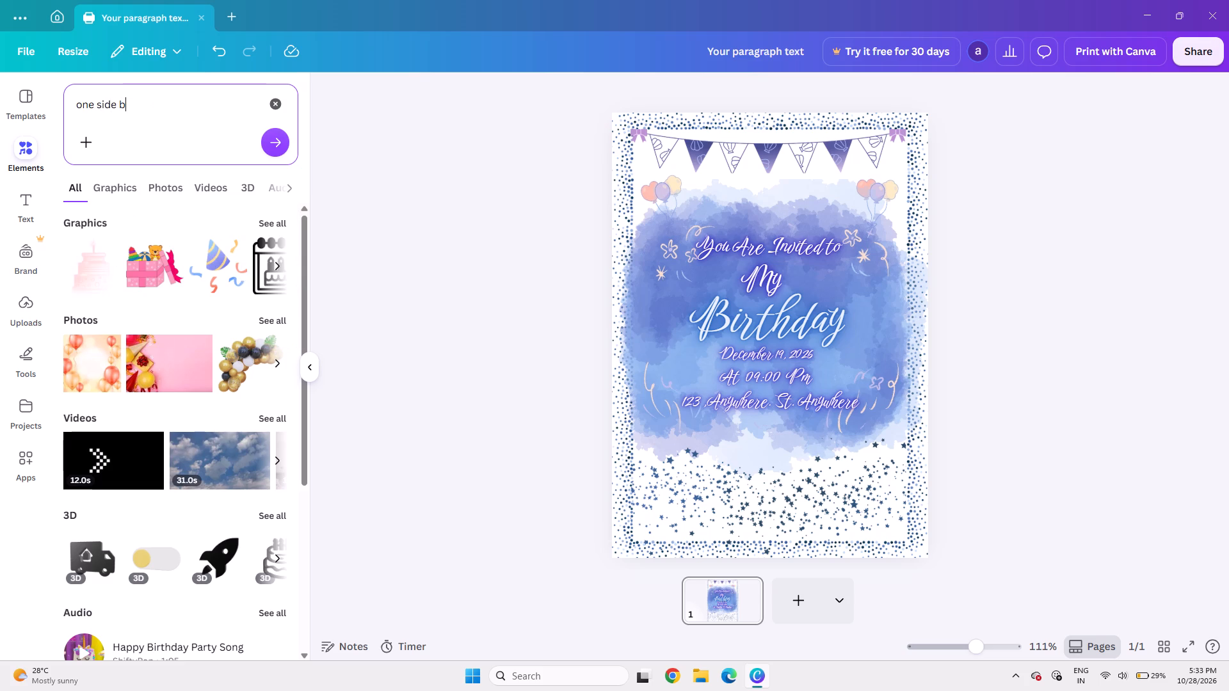
text(aloon)
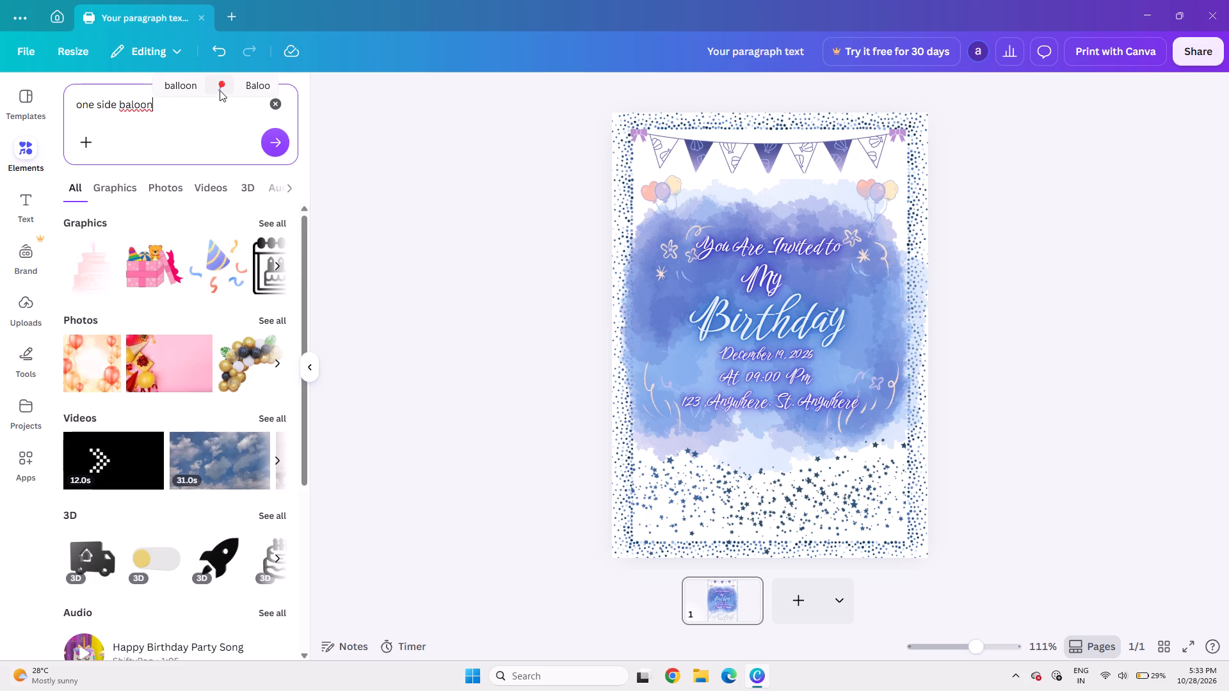
click(190, 88)
key(backslash)
key(BackSpace)
key(Return)
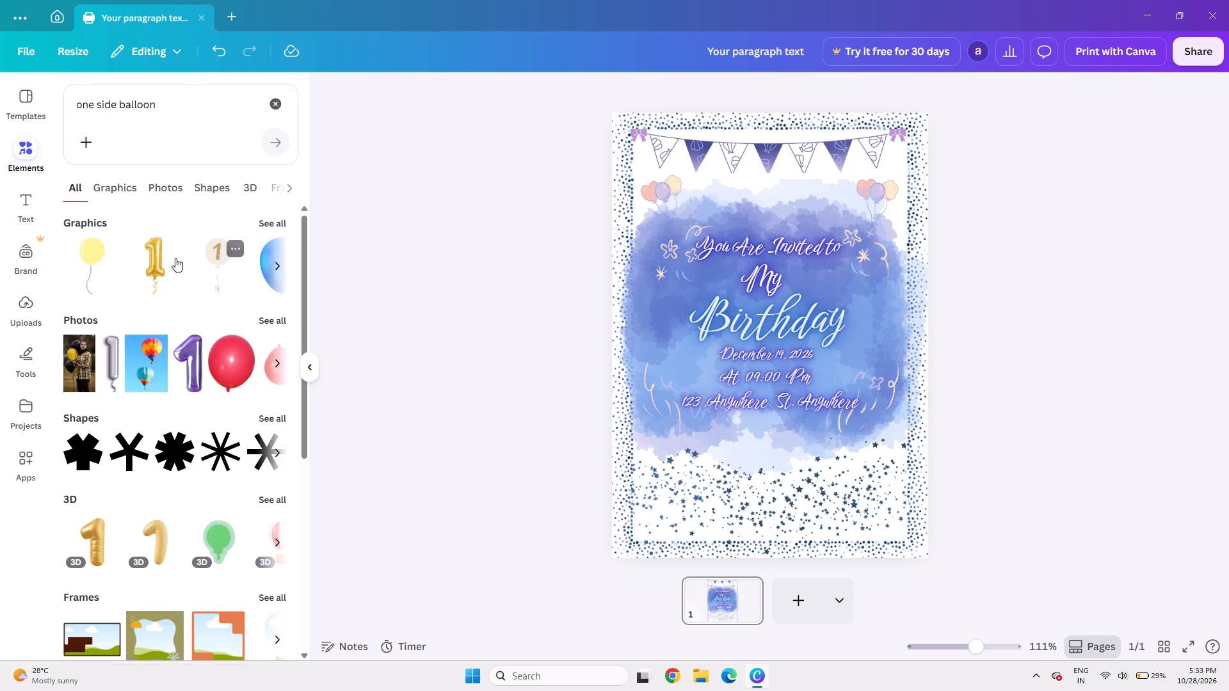
Extend the elements search to "one side balloon in gloden" and browse the graphics results for a suitable balloon.
click(176, 119)
click(163, 100)
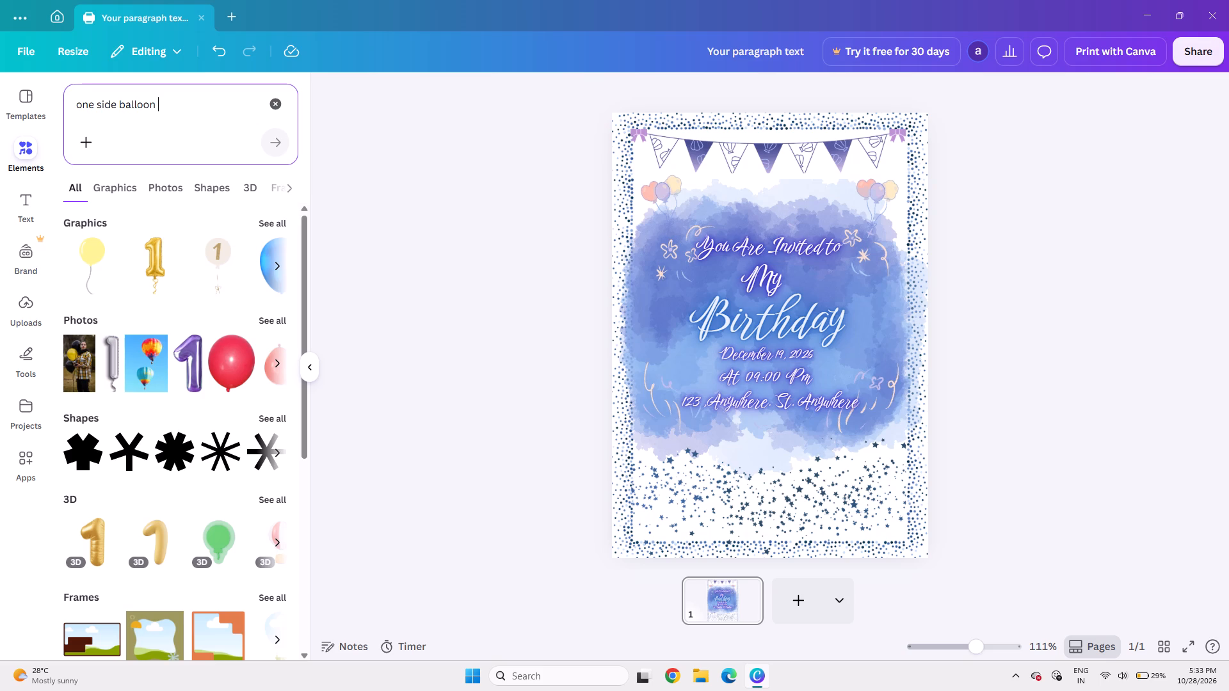
text(in)
key(space)
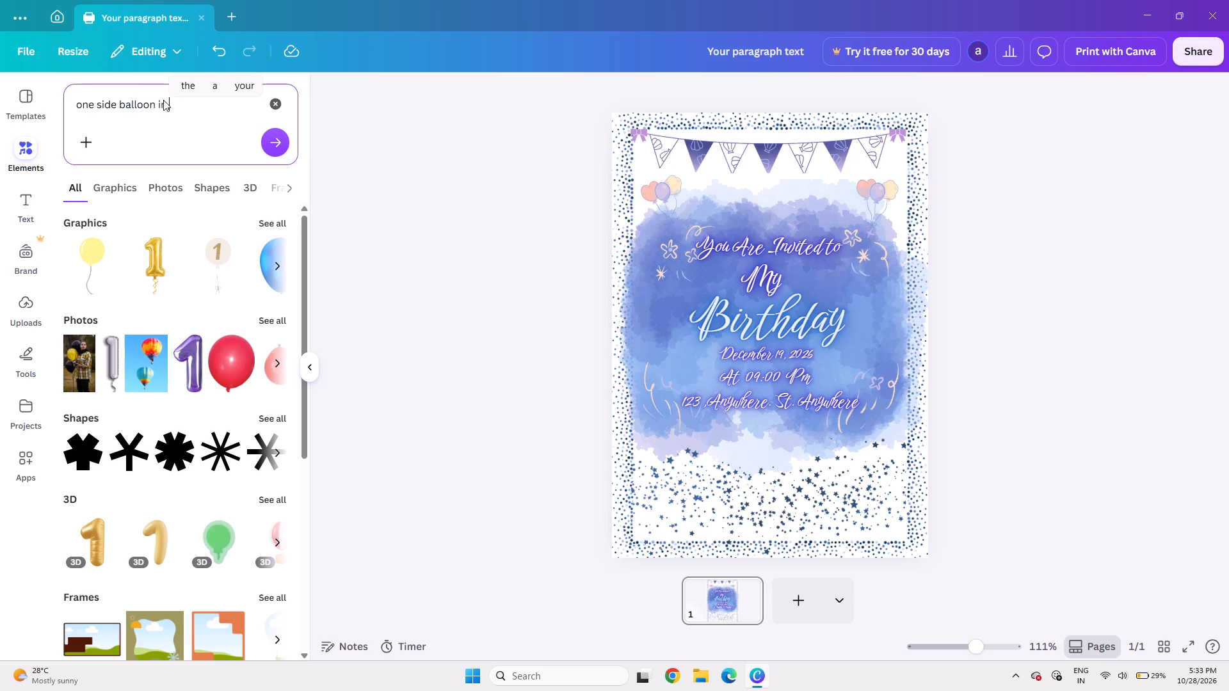
text(gloden)
key(space)
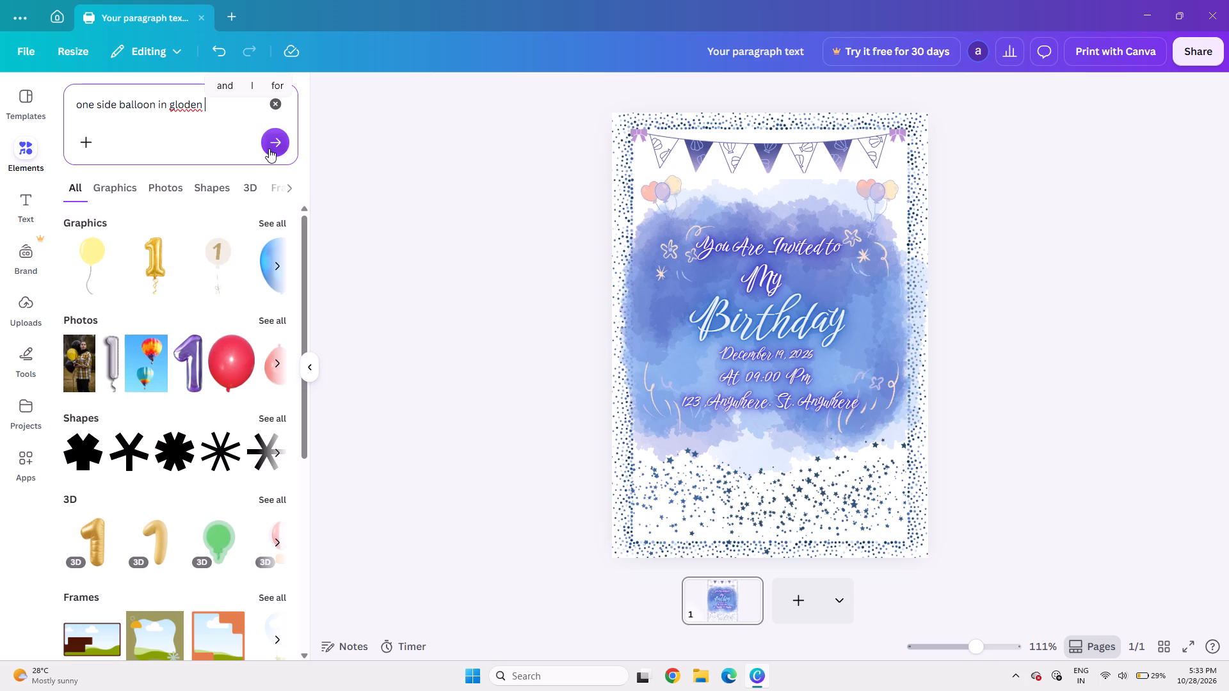
click(269, 148)
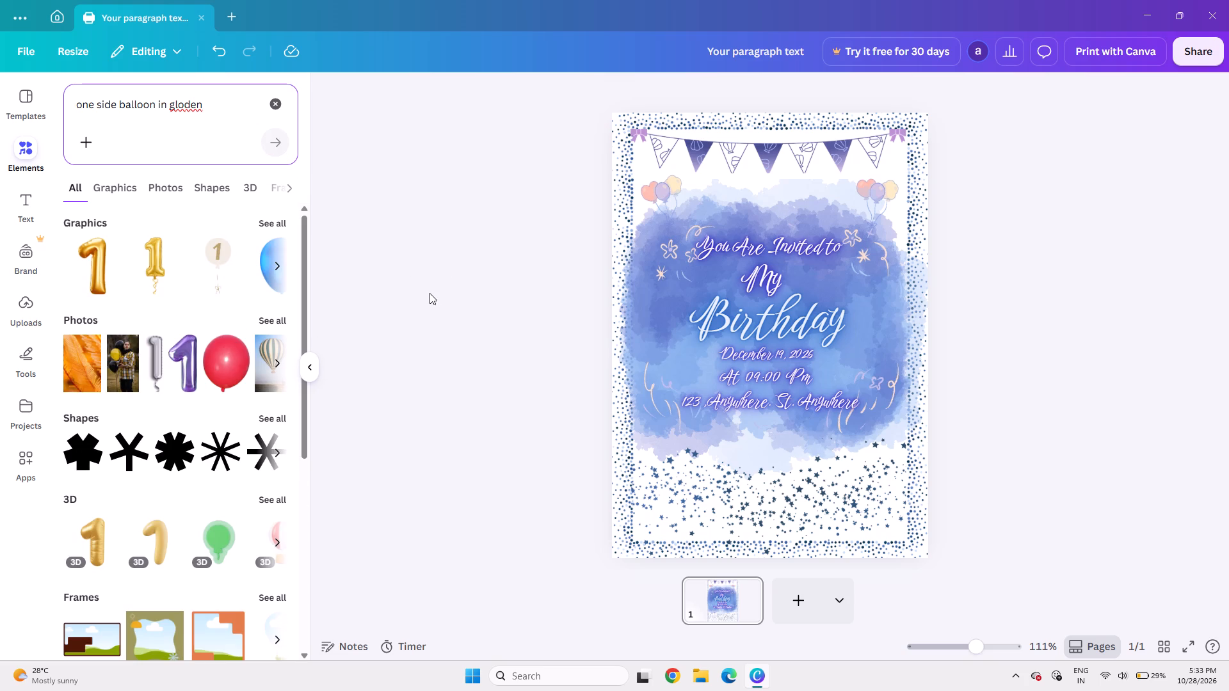
double_click(273, 269)
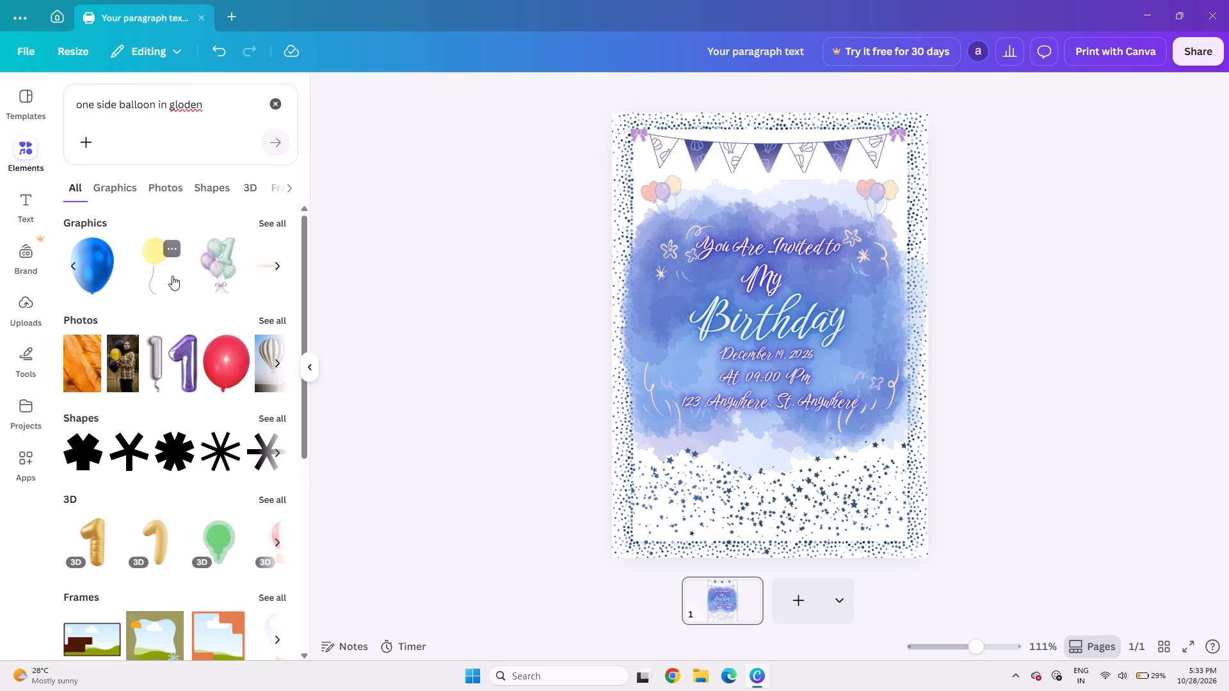
click(208, 104)
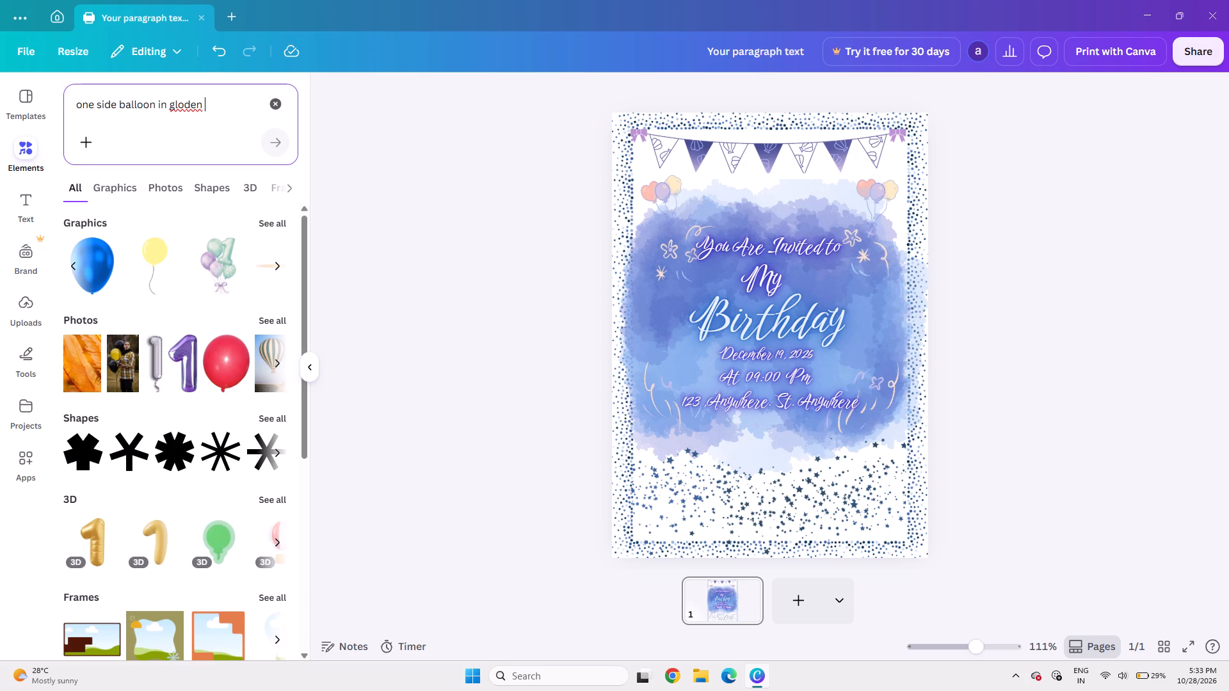
click(277, 268)
click(277, 268)
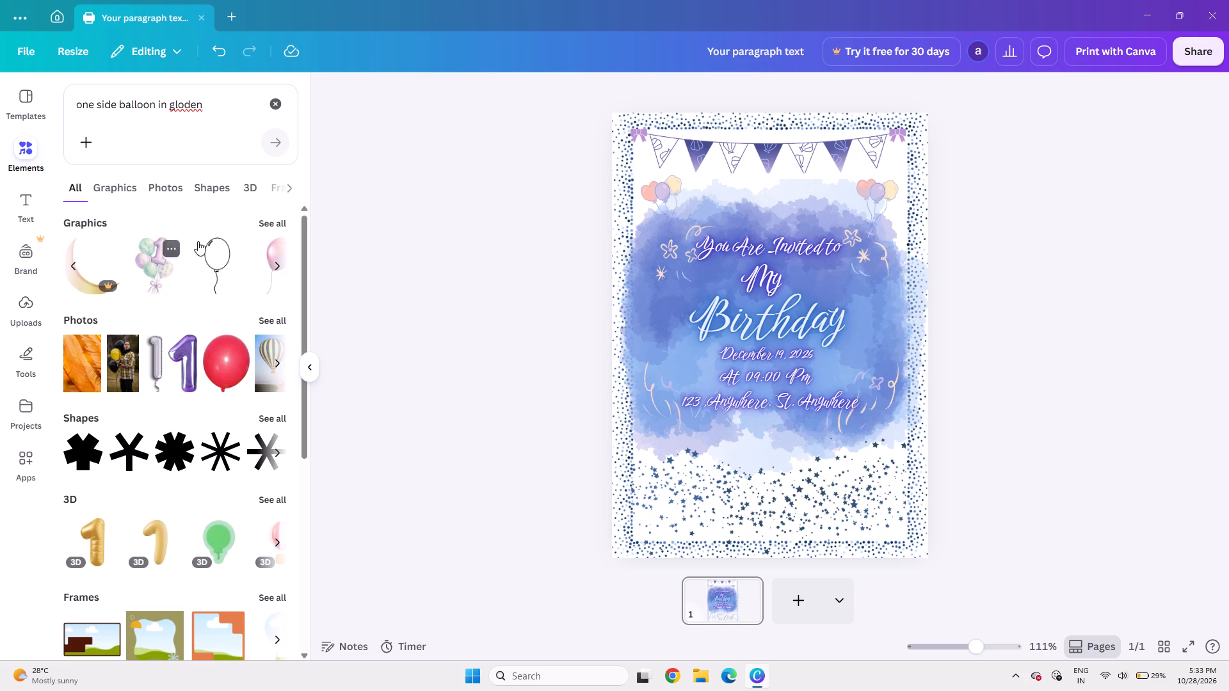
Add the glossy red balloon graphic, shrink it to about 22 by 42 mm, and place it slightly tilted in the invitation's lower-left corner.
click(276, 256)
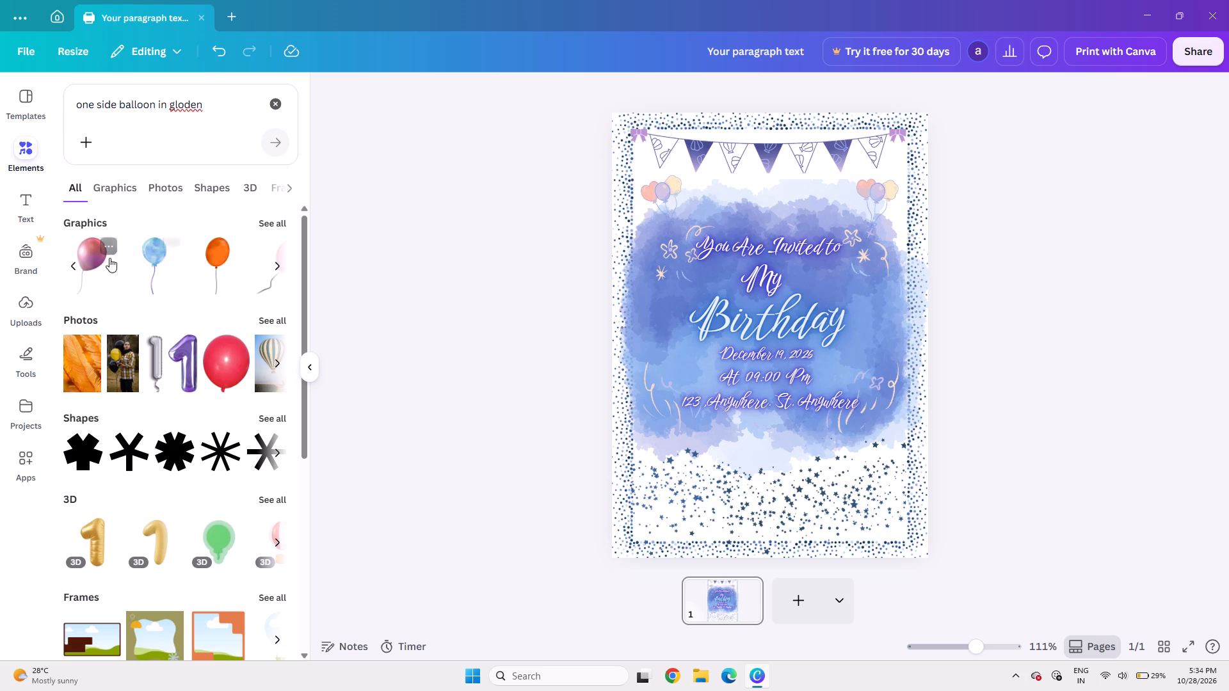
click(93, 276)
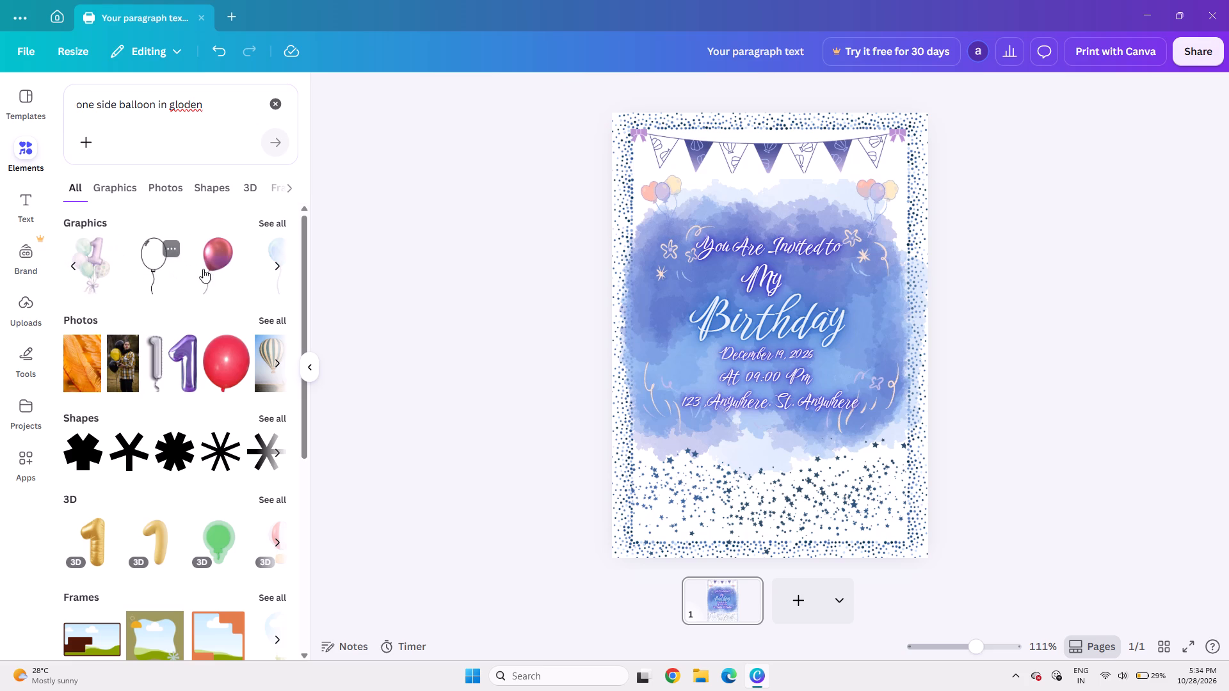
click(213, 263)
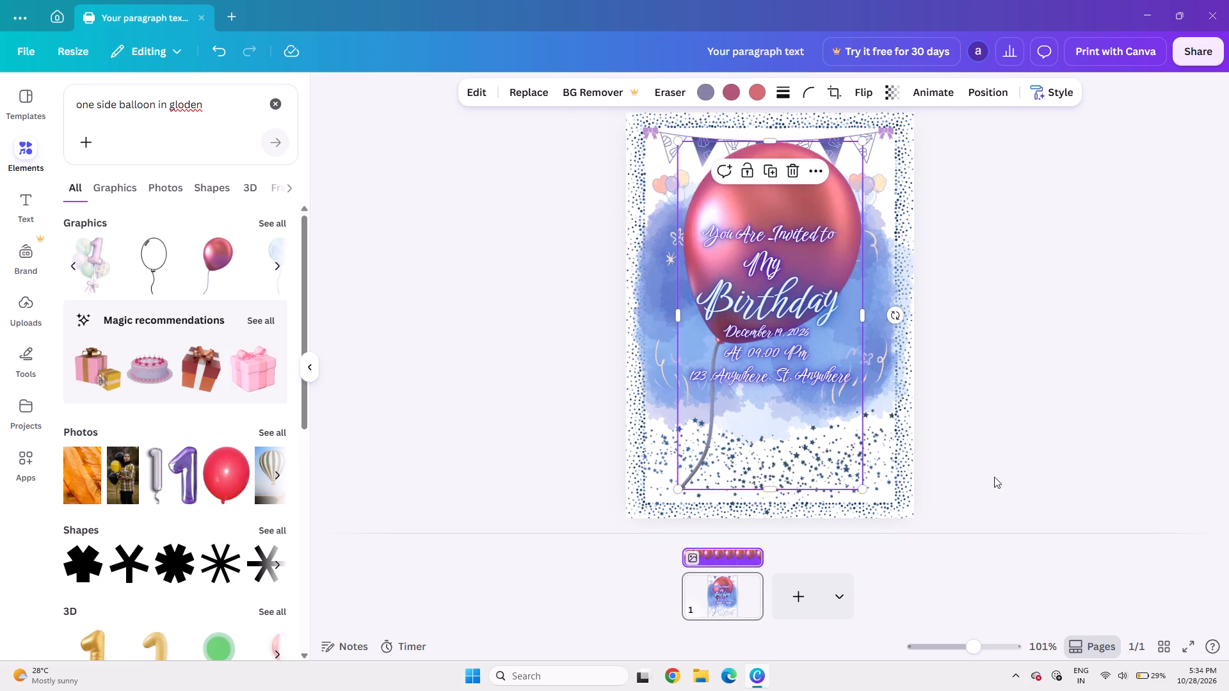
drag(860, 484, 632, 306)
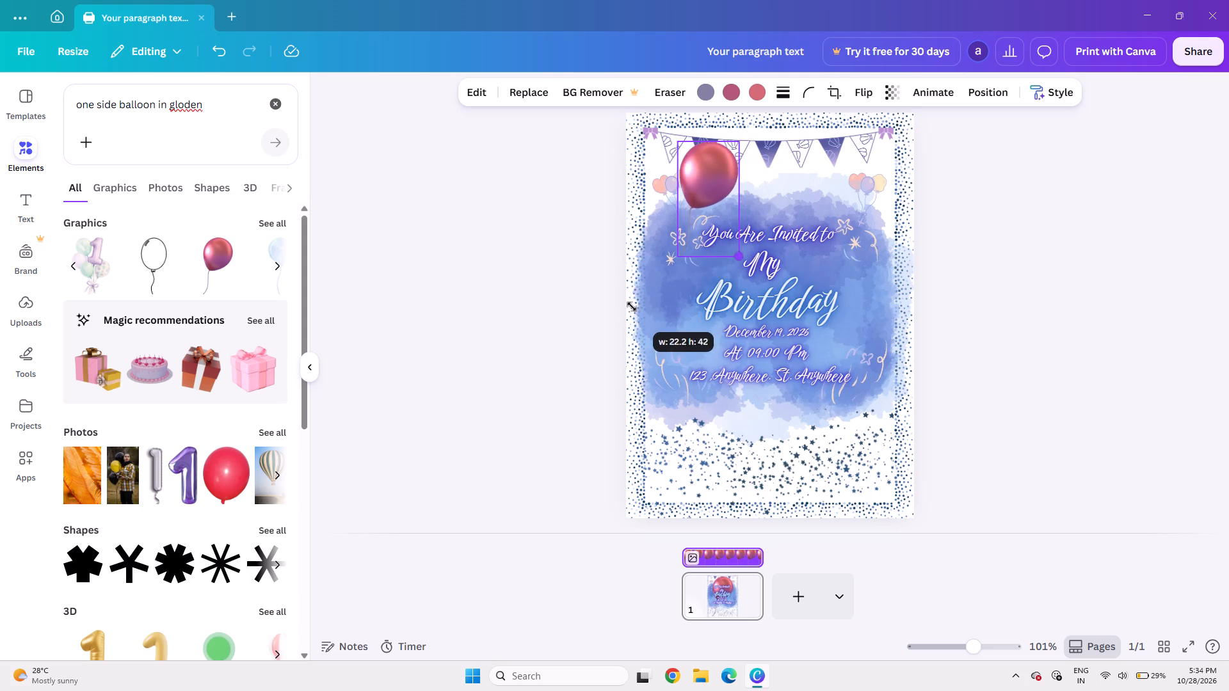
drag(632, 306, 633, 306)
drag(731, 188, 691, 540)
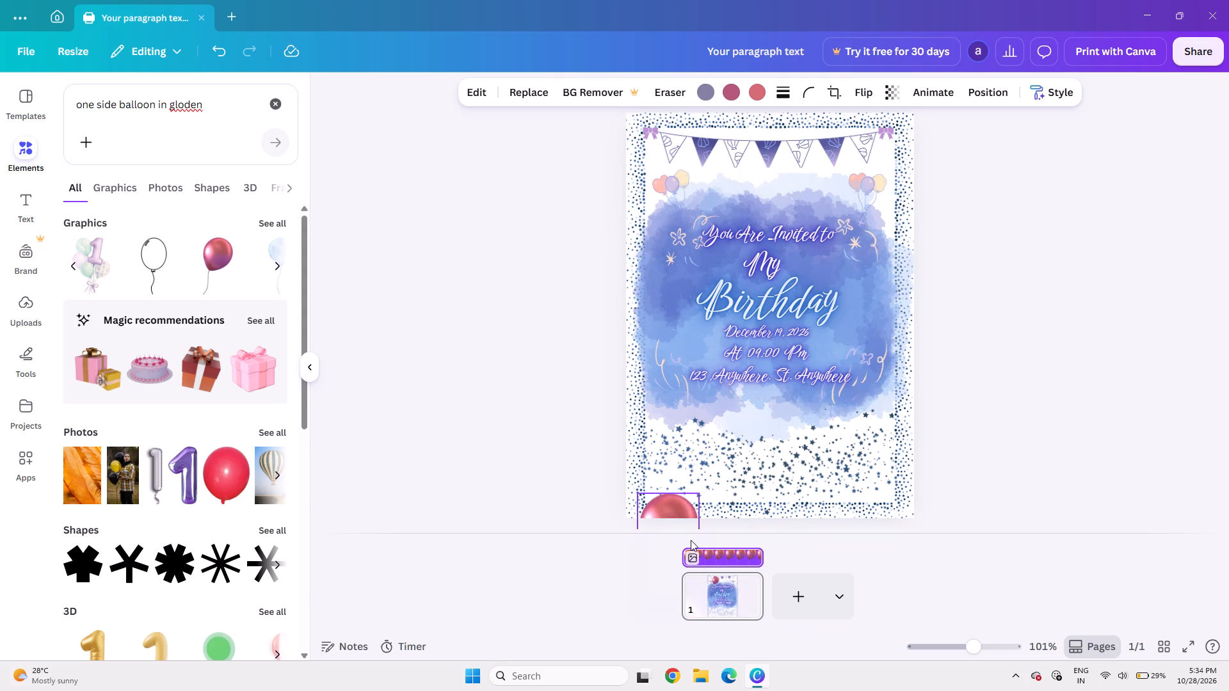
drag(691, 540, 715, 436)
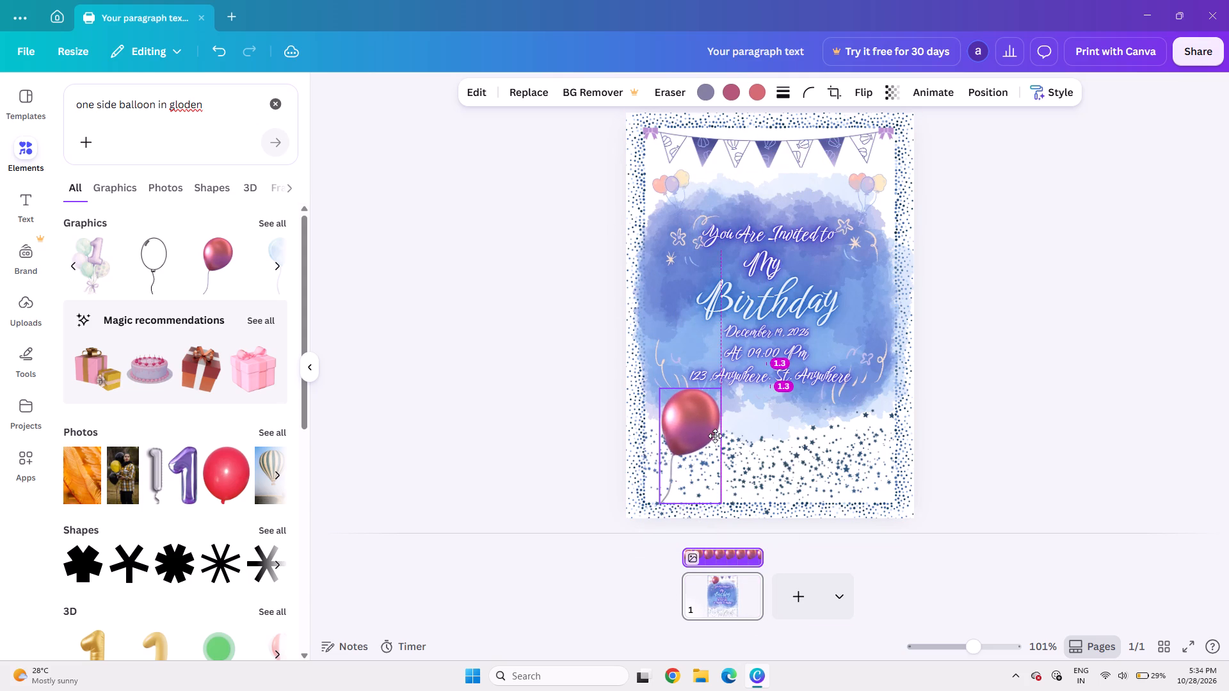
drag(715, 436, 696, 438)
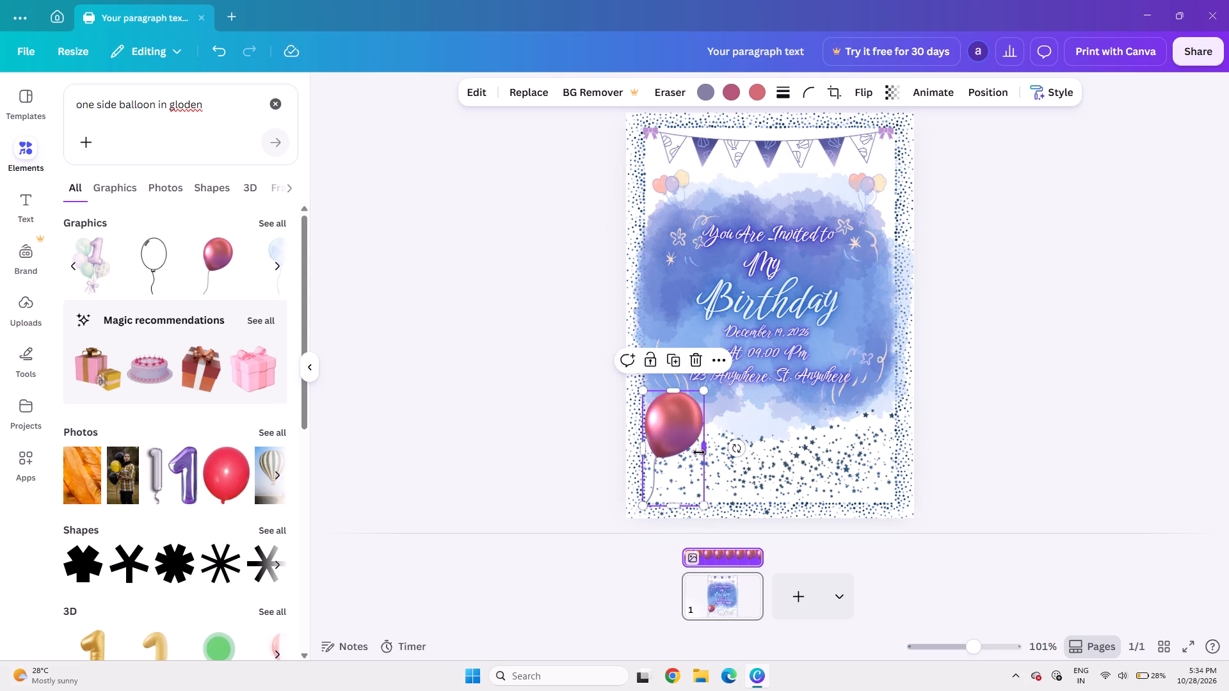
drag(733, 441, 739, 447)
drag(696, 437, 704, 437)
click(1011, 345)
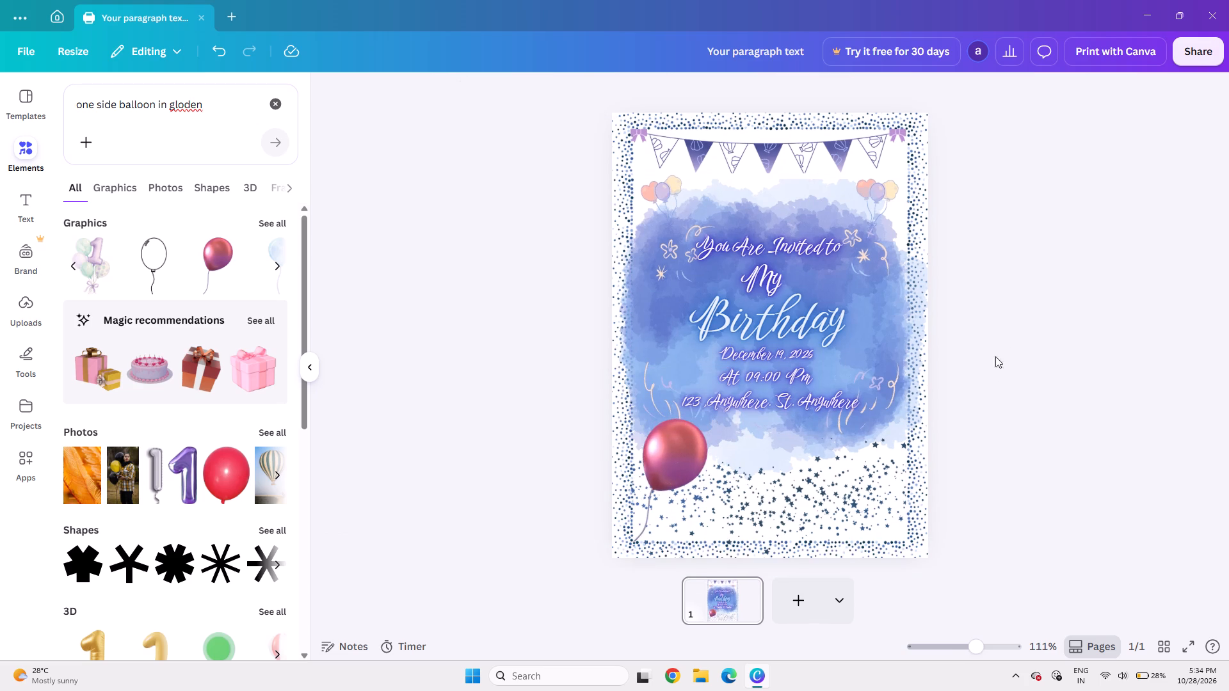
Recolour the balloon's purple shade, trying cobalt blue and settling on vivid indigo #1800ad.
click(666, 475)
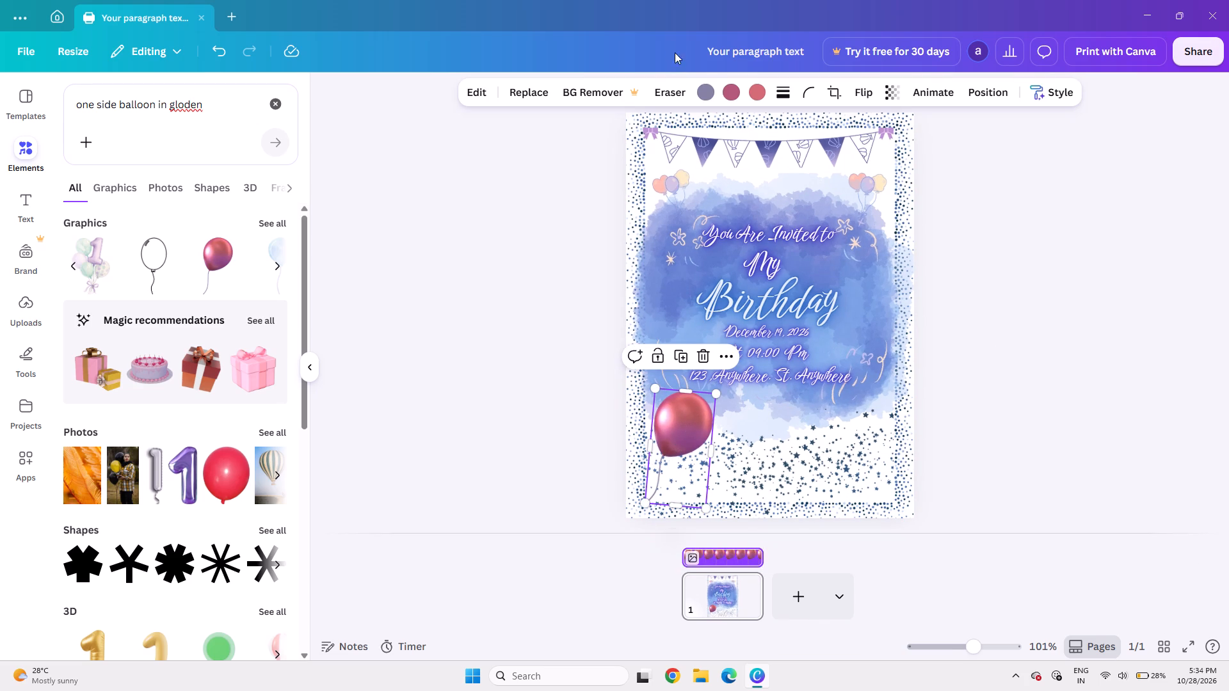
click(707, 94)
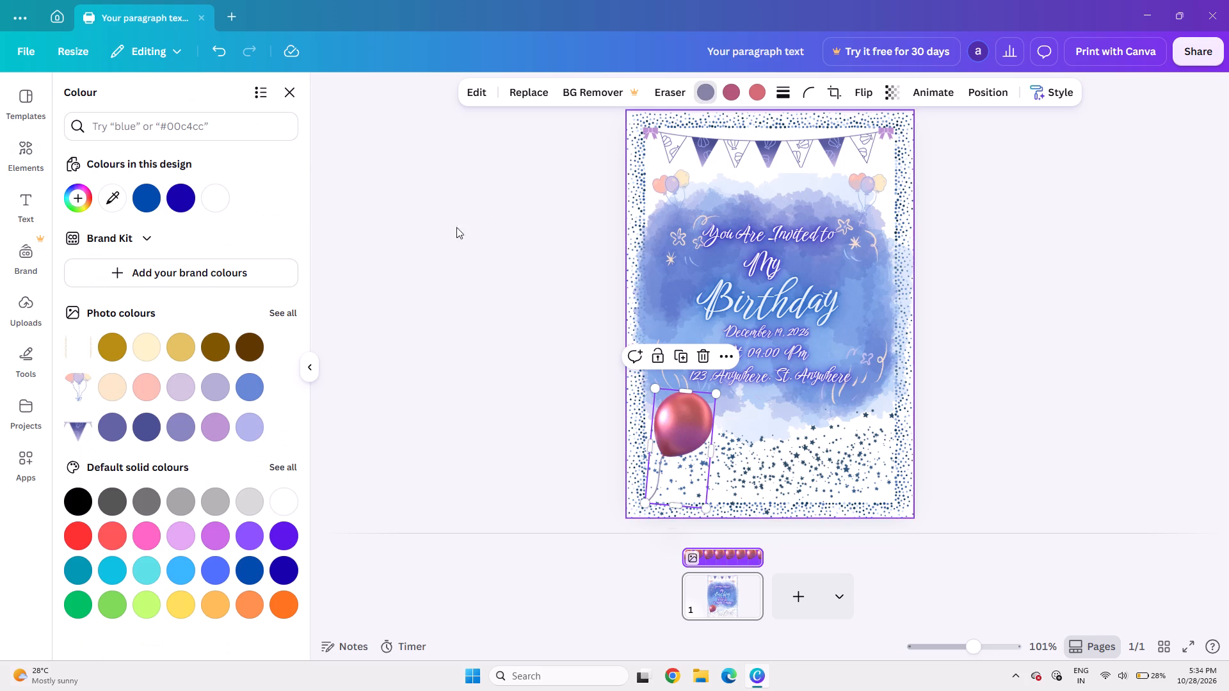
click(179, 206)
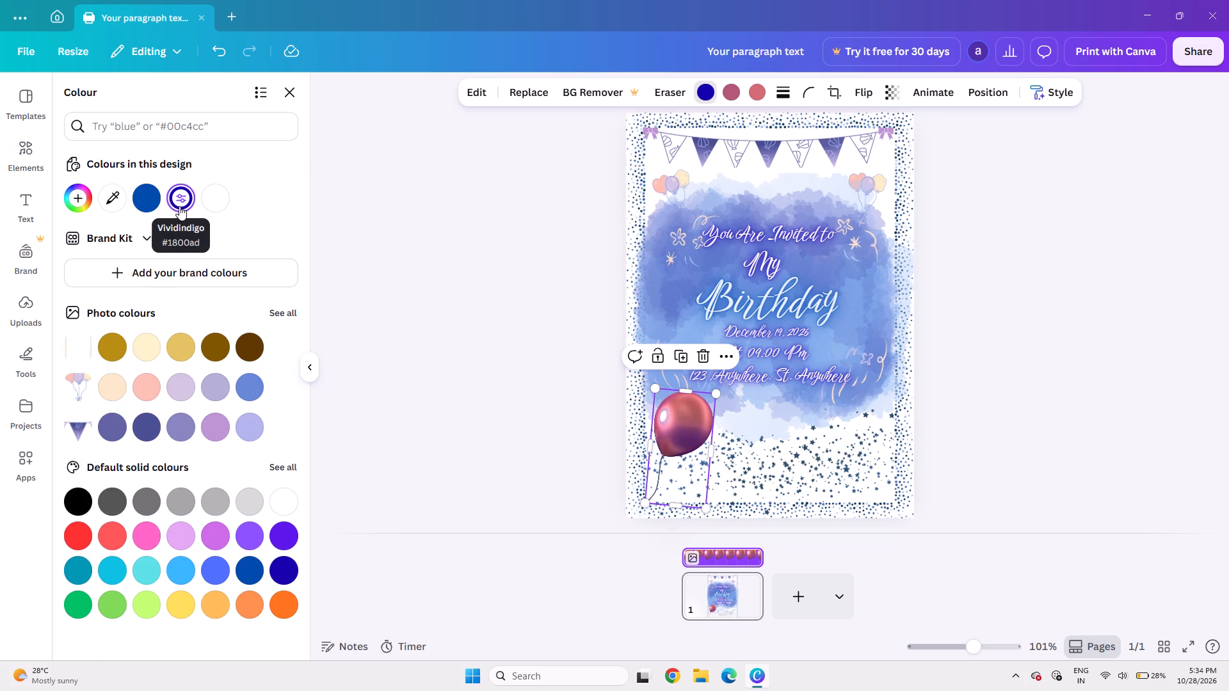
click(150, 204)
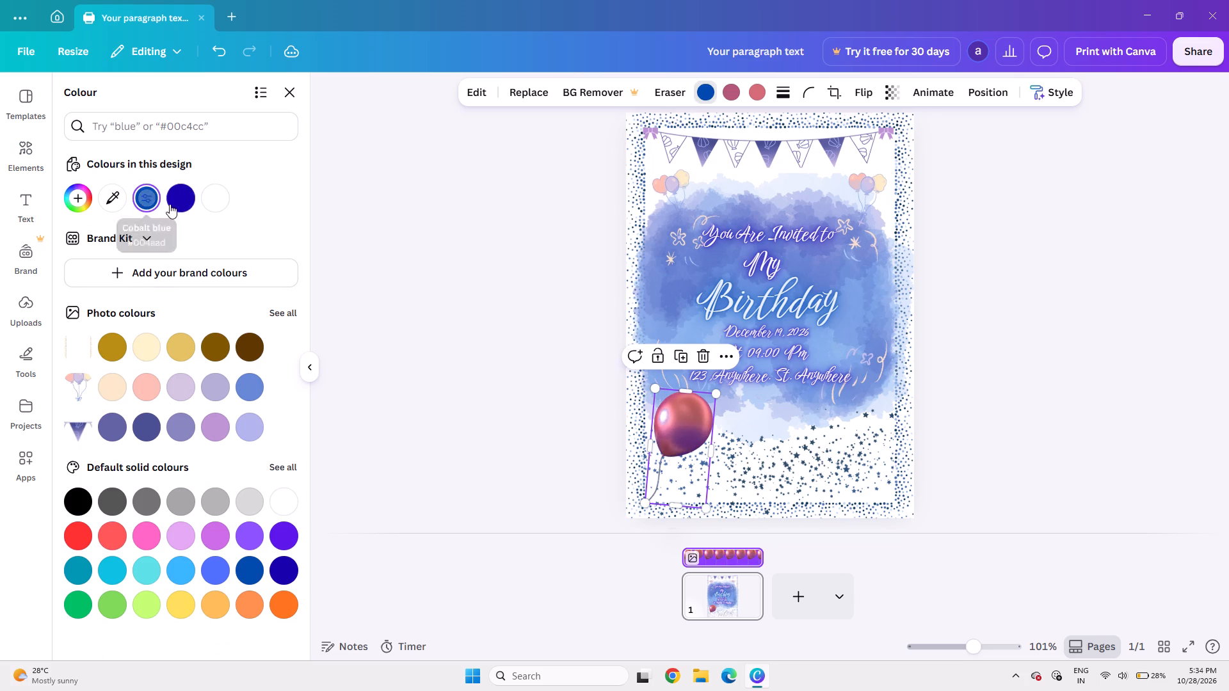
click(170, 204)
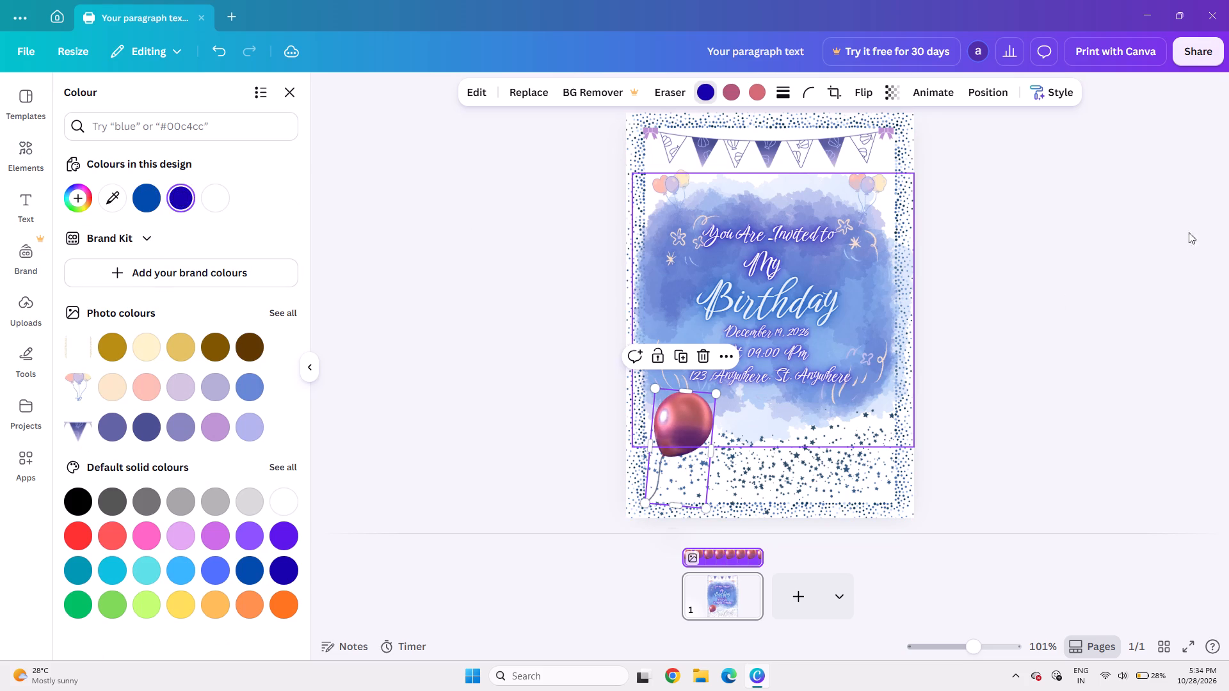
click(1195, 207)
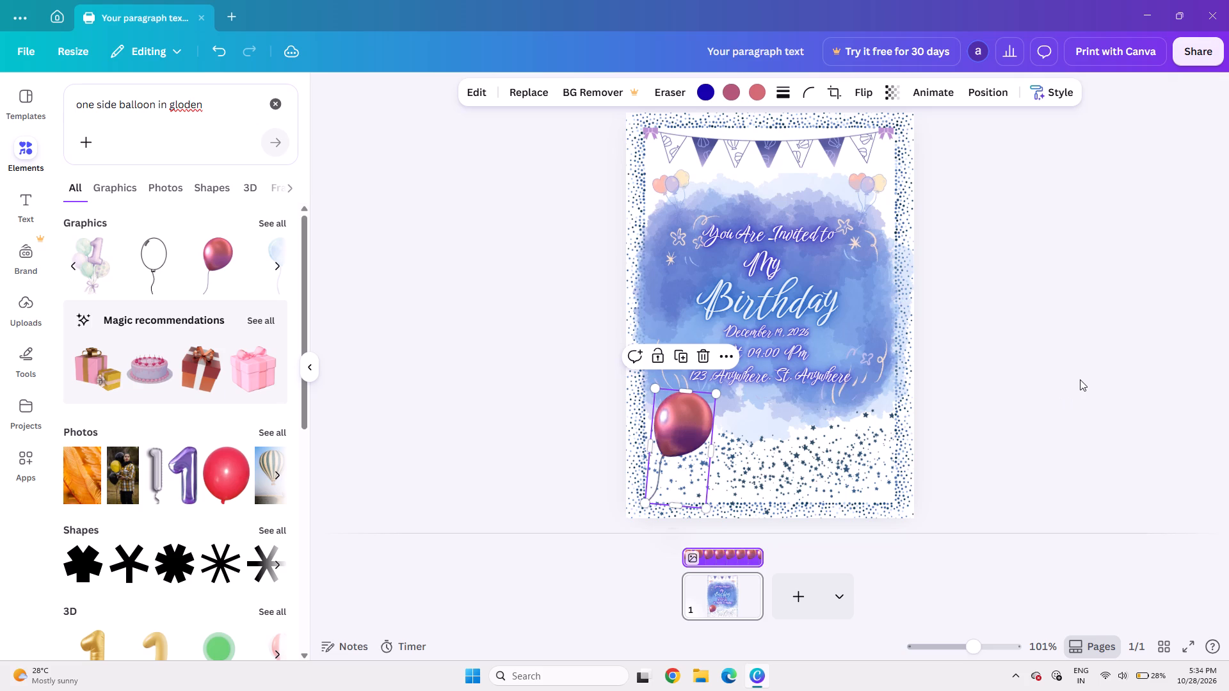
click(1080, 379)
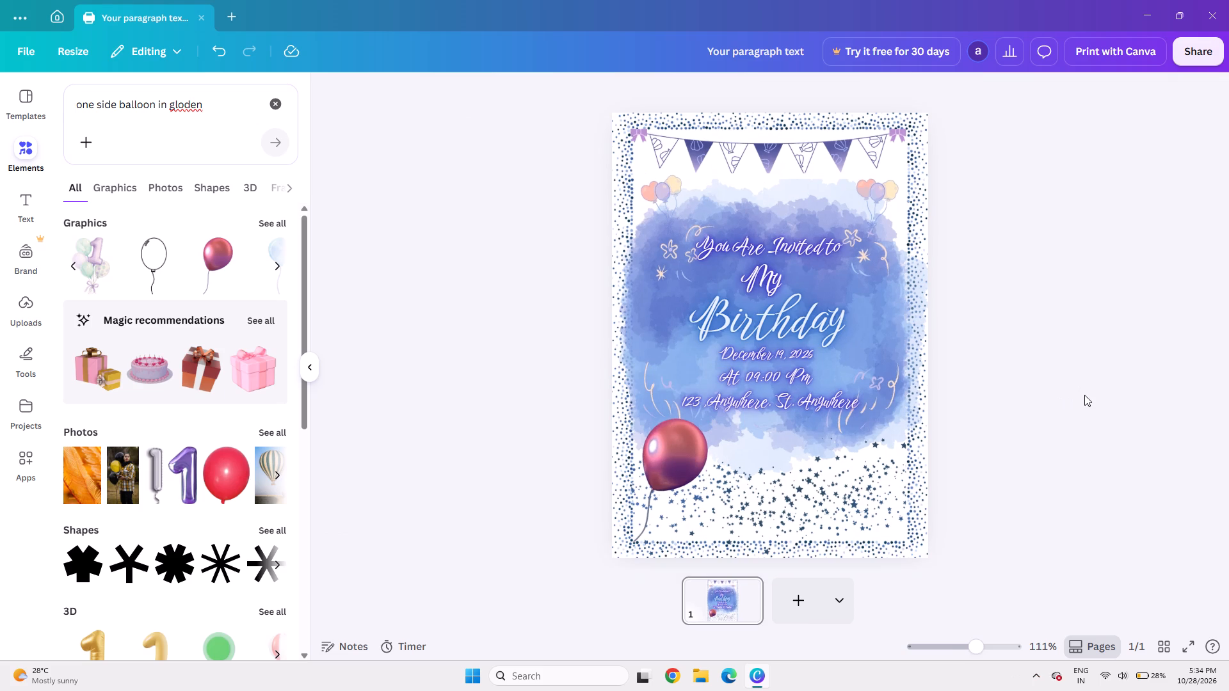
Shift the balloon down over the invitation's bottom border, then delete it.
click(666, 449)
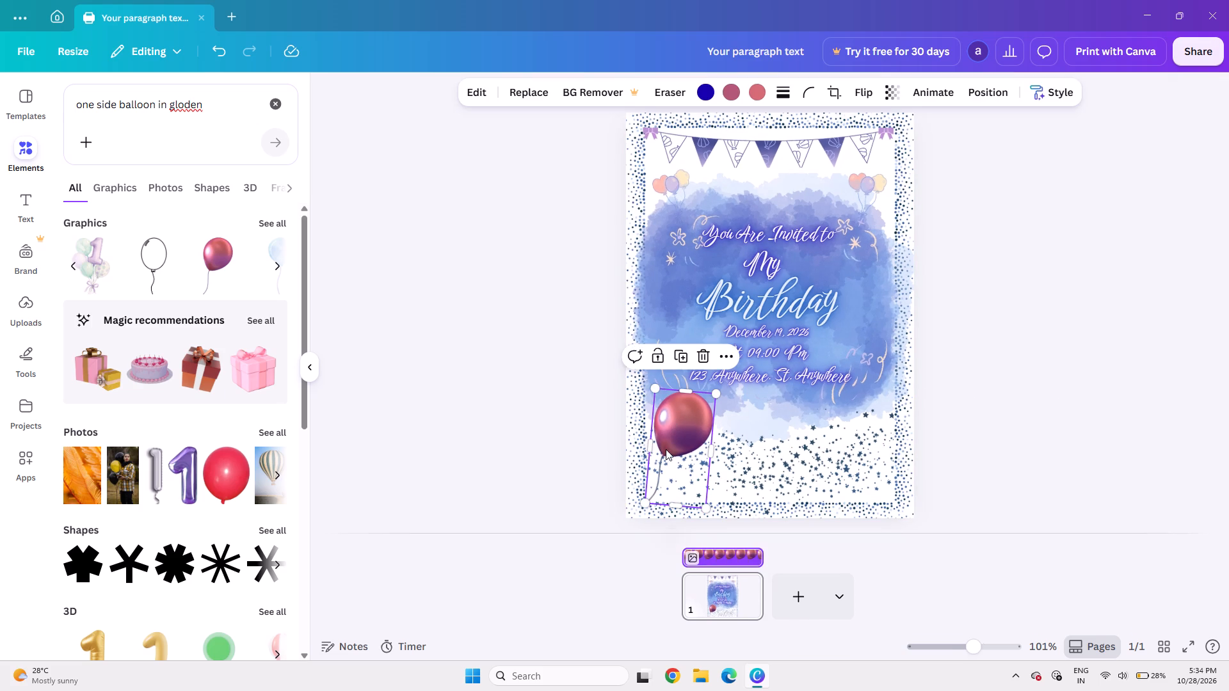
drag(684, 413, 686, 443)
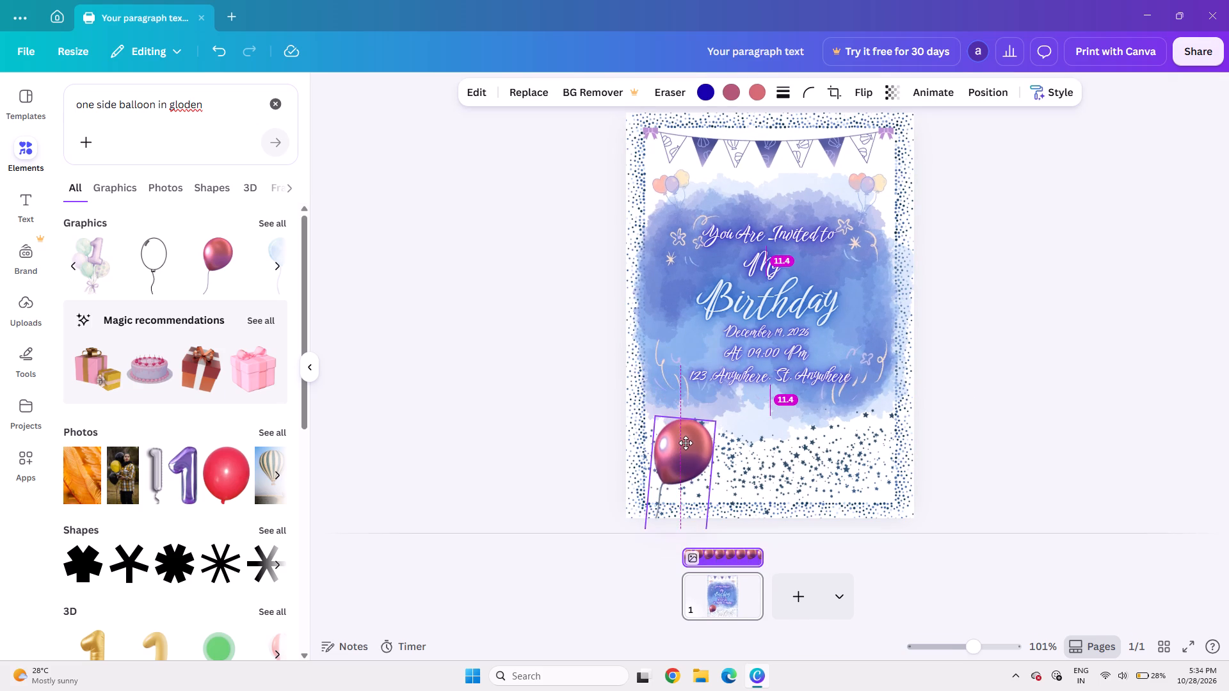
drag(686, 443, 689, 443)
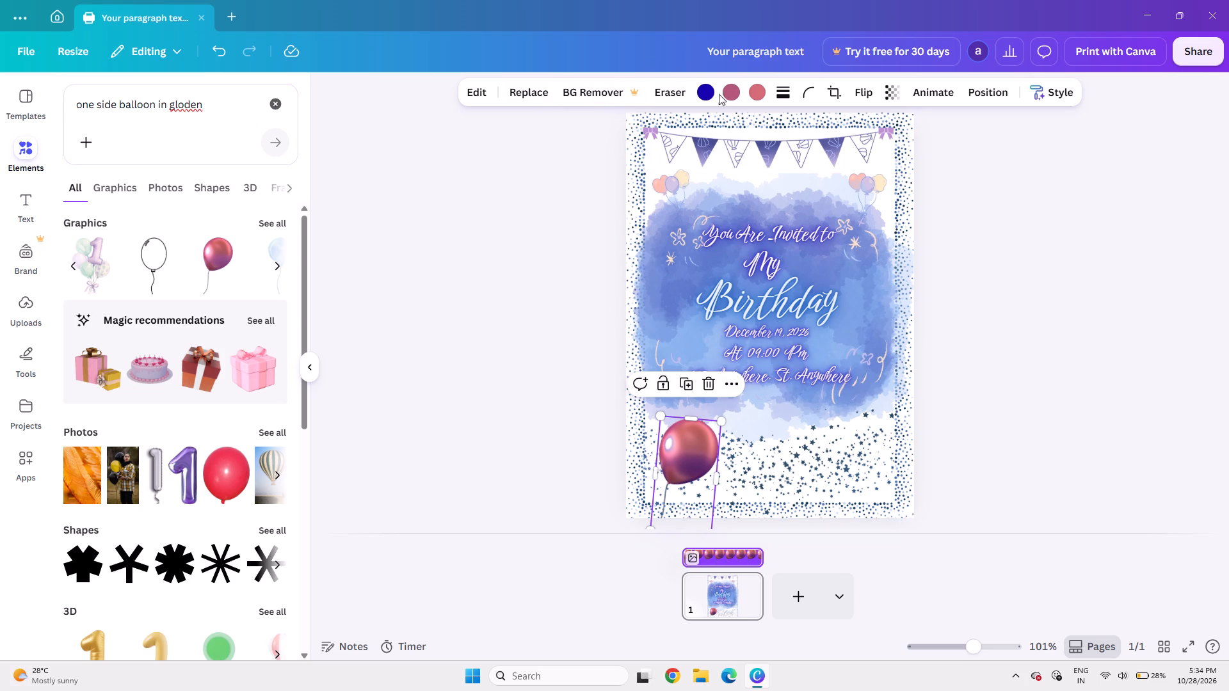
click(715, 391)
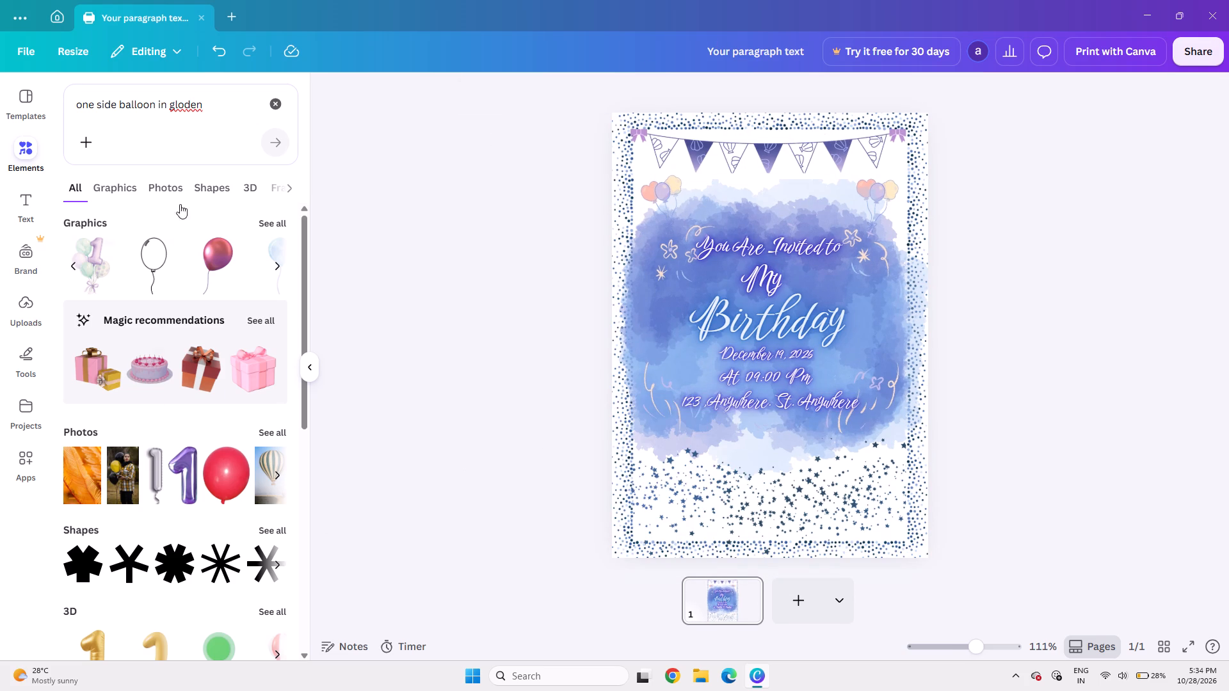
Replace the elements search with "blue design line".
click(214, 111)
key(BackSpace)
key(BackSpace)
key(BackSpace)
key(BackSpace)
key(BackSpace)
key(BackSpace)
key(BackSpace)
key(BackSpace)
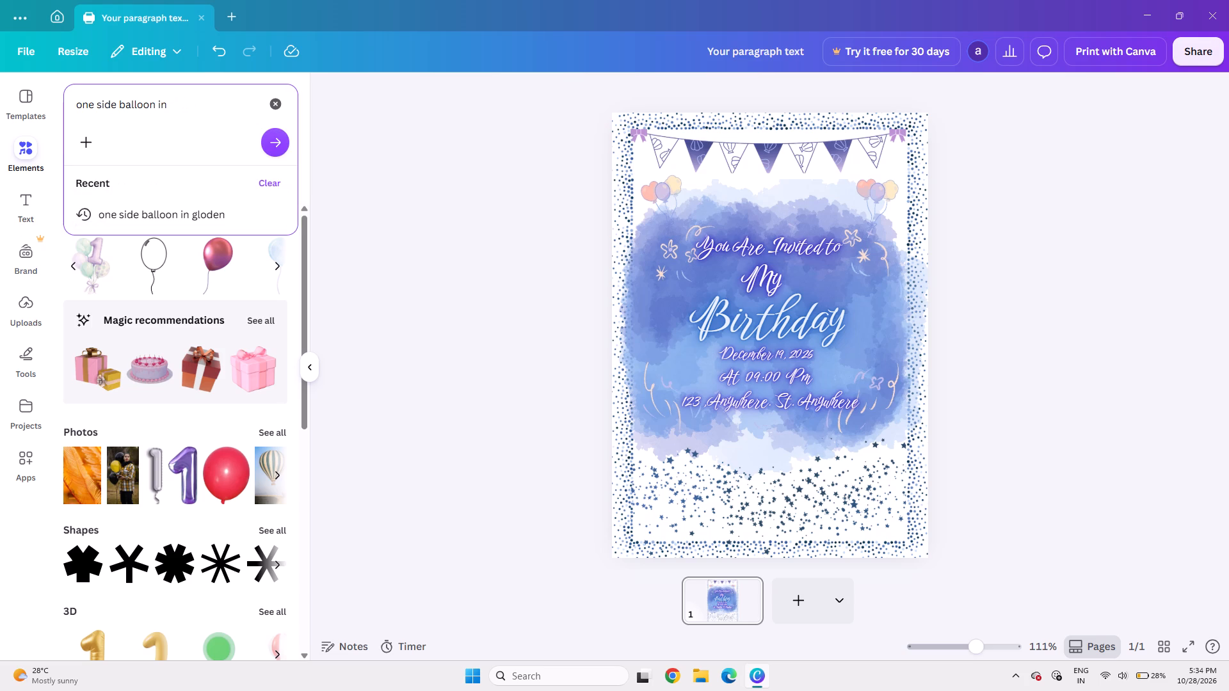
key(BackSpace)
key(BackSpace)
key(BackSpace)
key(BackSpace)
key(BackSpace)
key(BackSpace)
key(BackSpace)
key(BackSpace)
key(BackSpace)
key(BackSpace)
key(BackSpace)
key(BackSpace)
key(BackSpace)
key(BackSpace)
key(BackSpace)
key(BackSpace)
key(BackSpace)
key(BackSpace)
key(BackSpace)
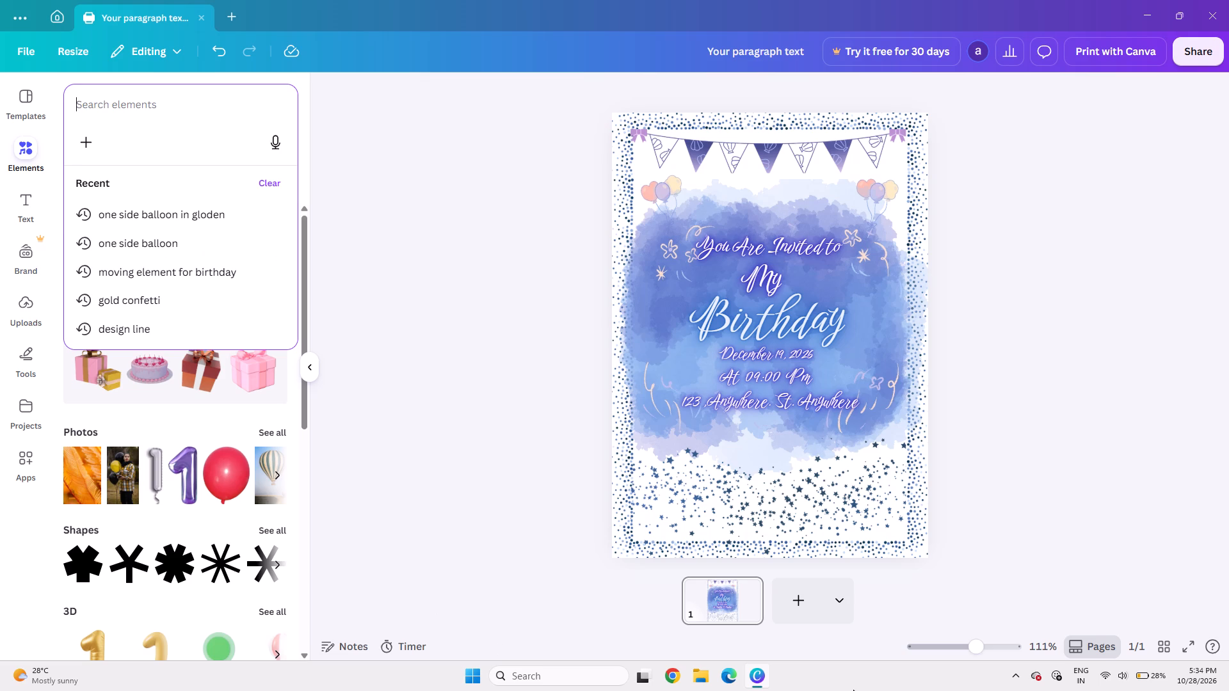
text(blue desing)
key(space)
key(BackSpace)
key(BackSpace)
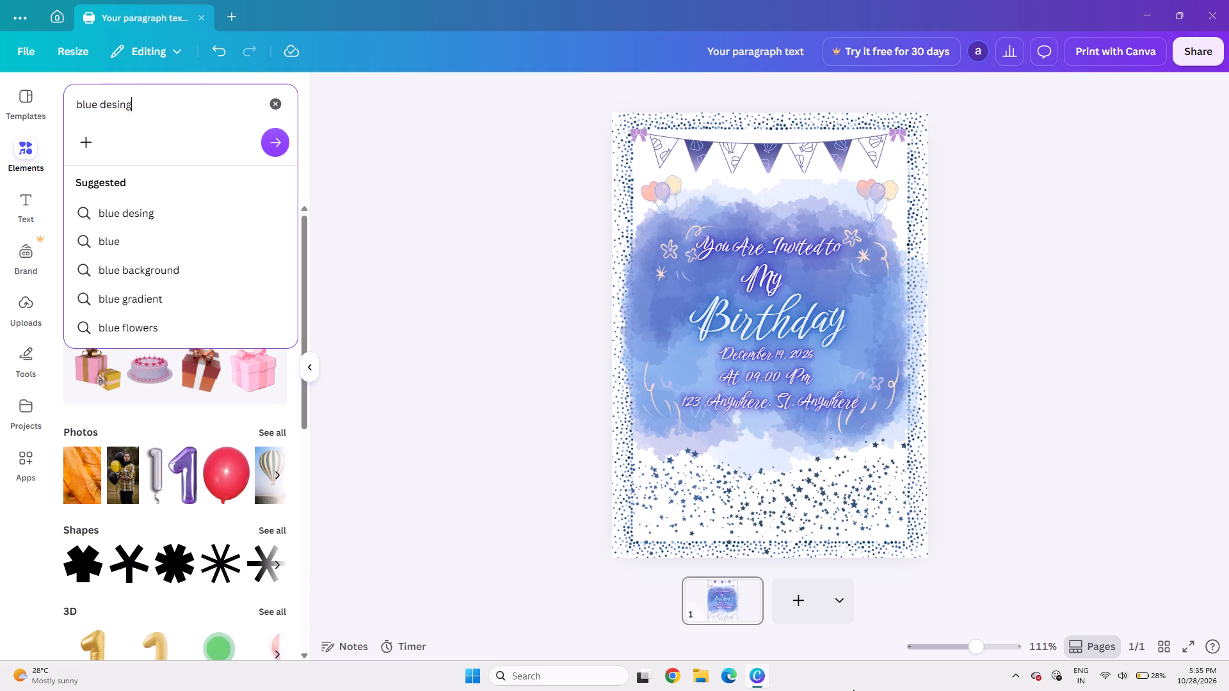
key(BackSpace)
key(BackSpace)
key(BackSpace)
key(s)
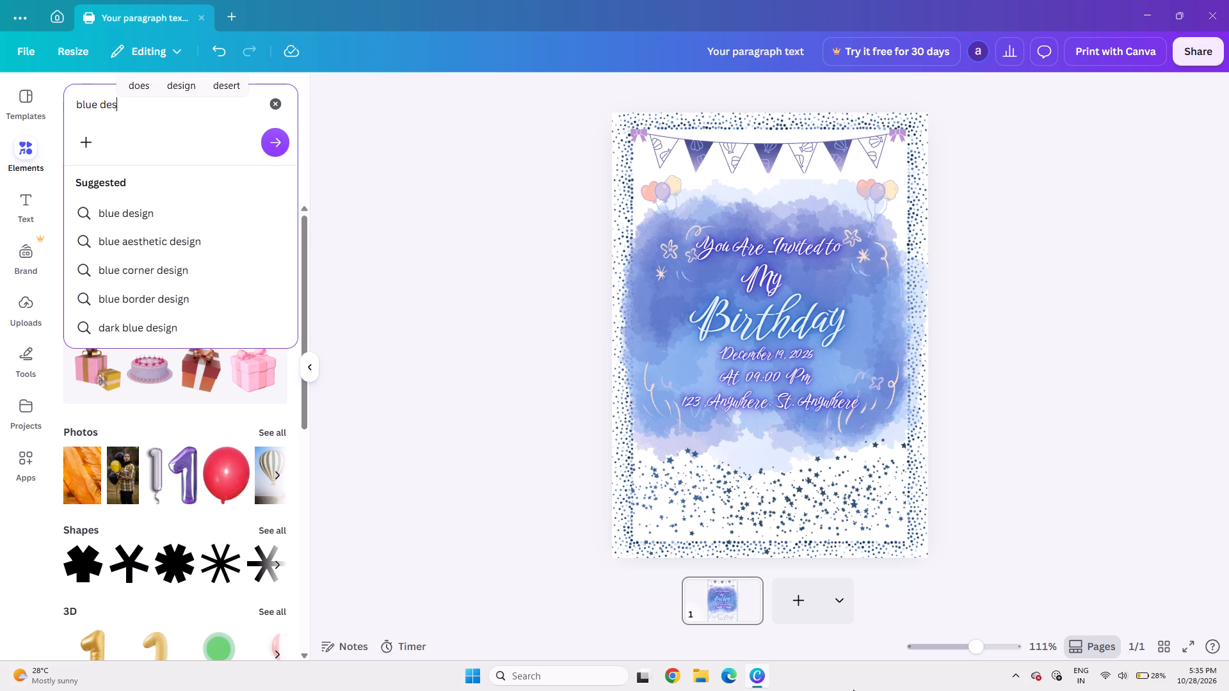
text(ign line)
key(Return)
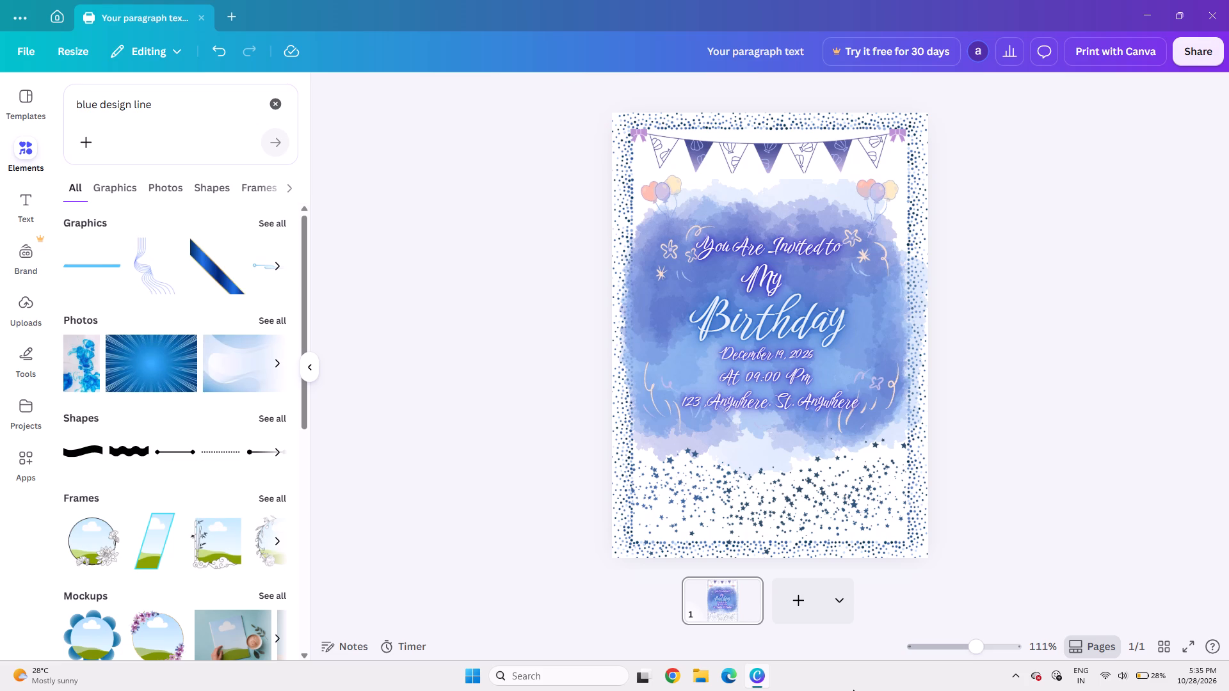
Browse the graphics results forward and back for a suitable blue line decoration.
click(279, 273)
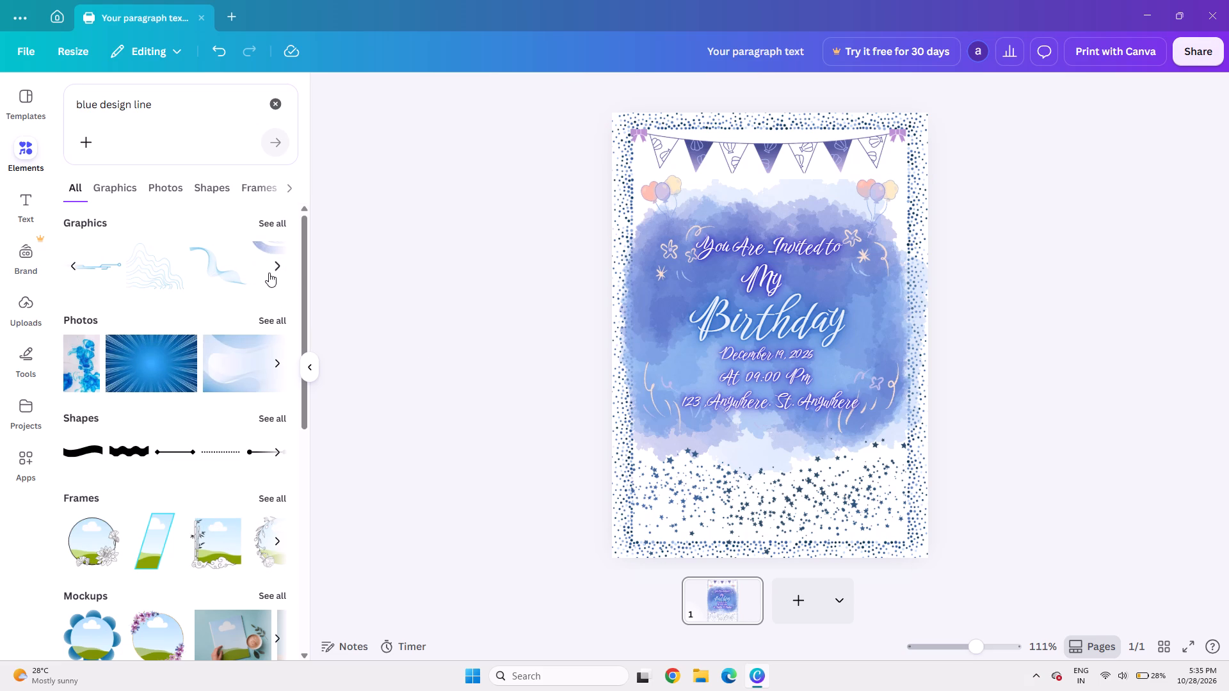
click(273, 267)
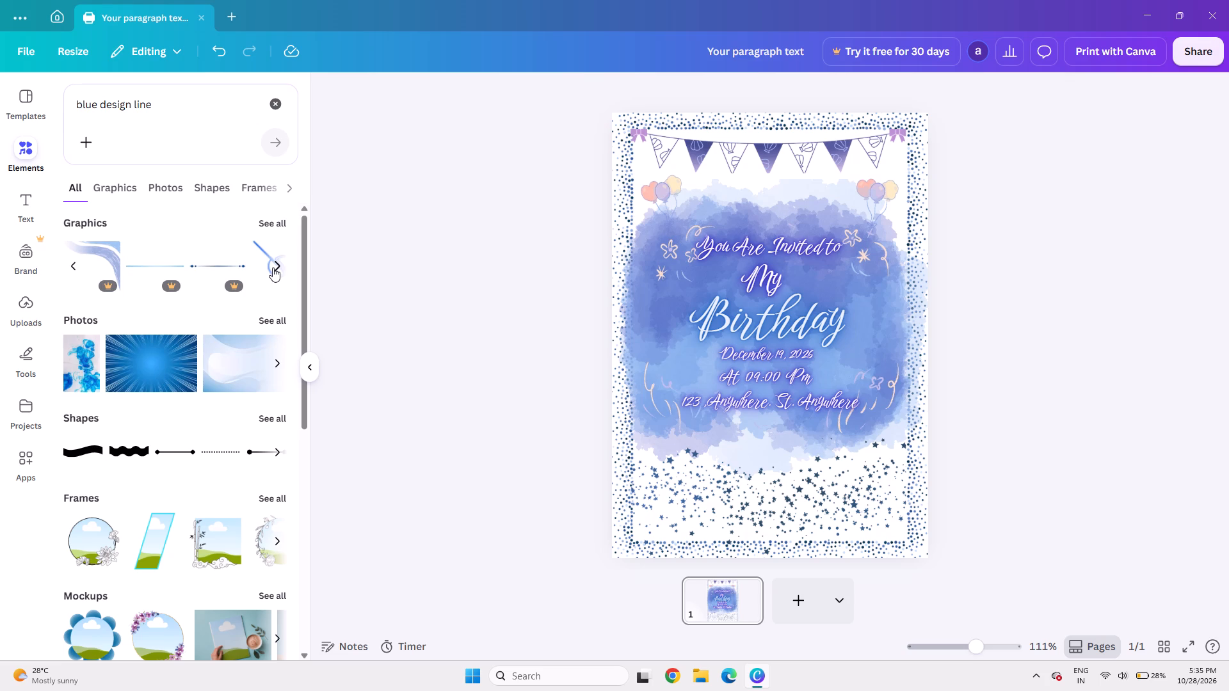
click(273, 267)
click(276, 267)
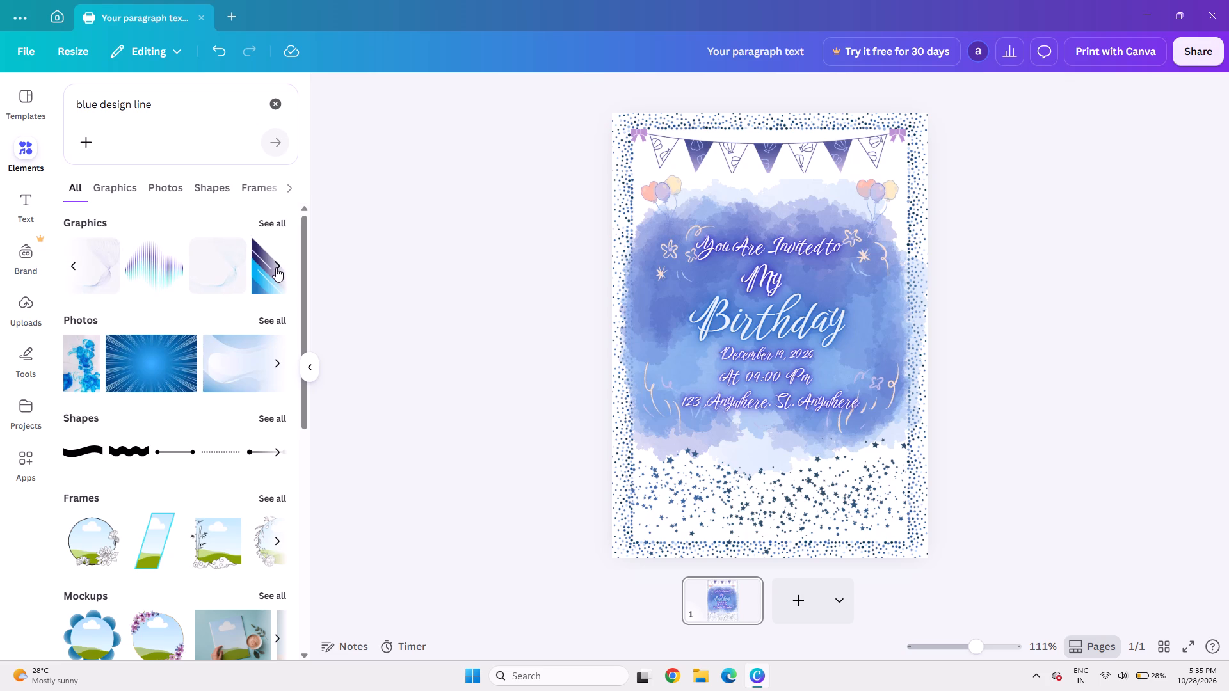
click(276, 267)
click(276, 267)
click(276, 267)
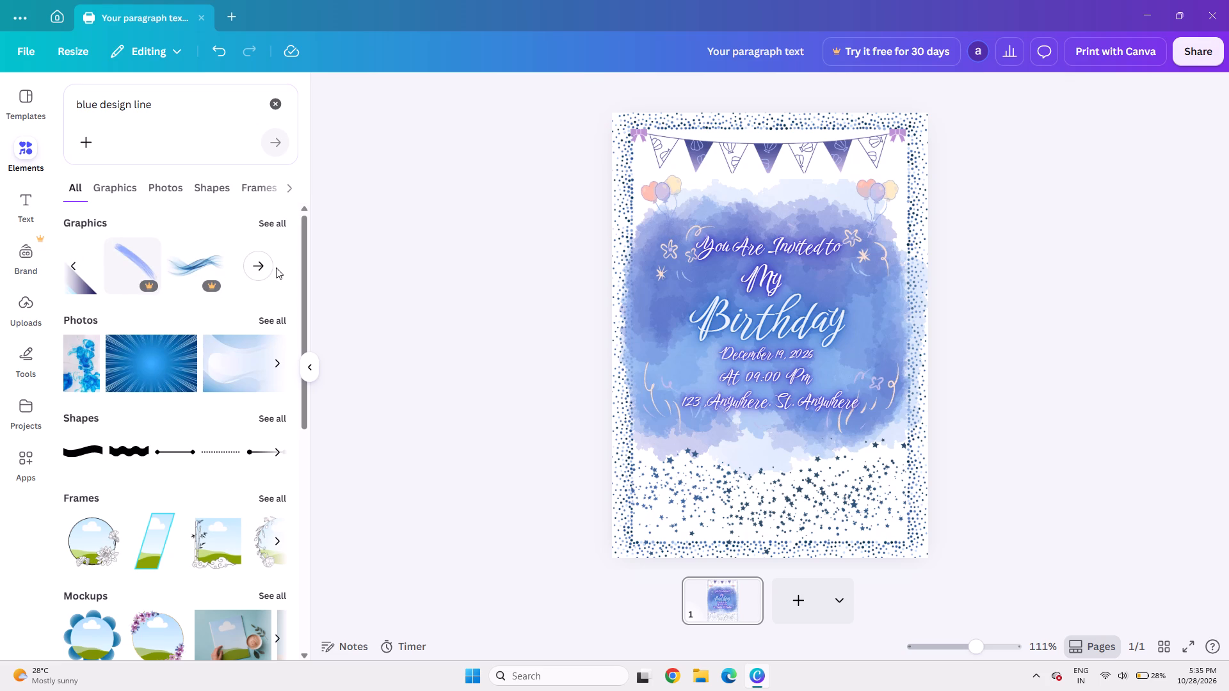
click(75, 267)
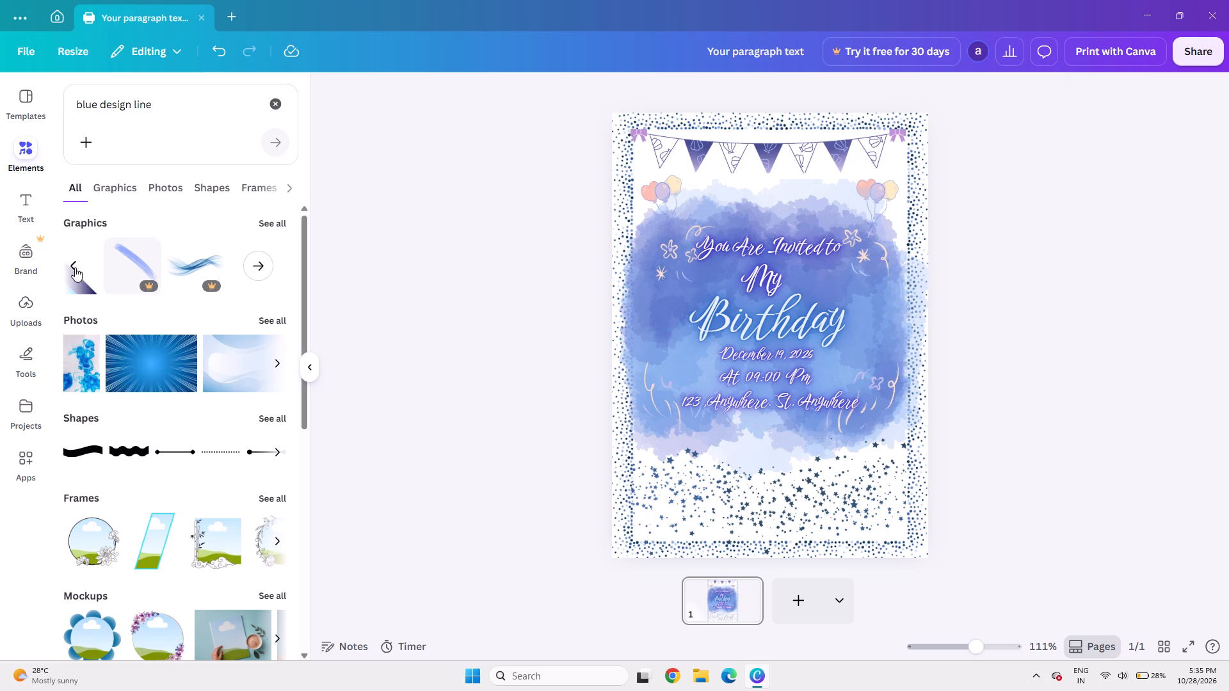
click(75, 267)
triple_click(75, 267)
click(75, 267)
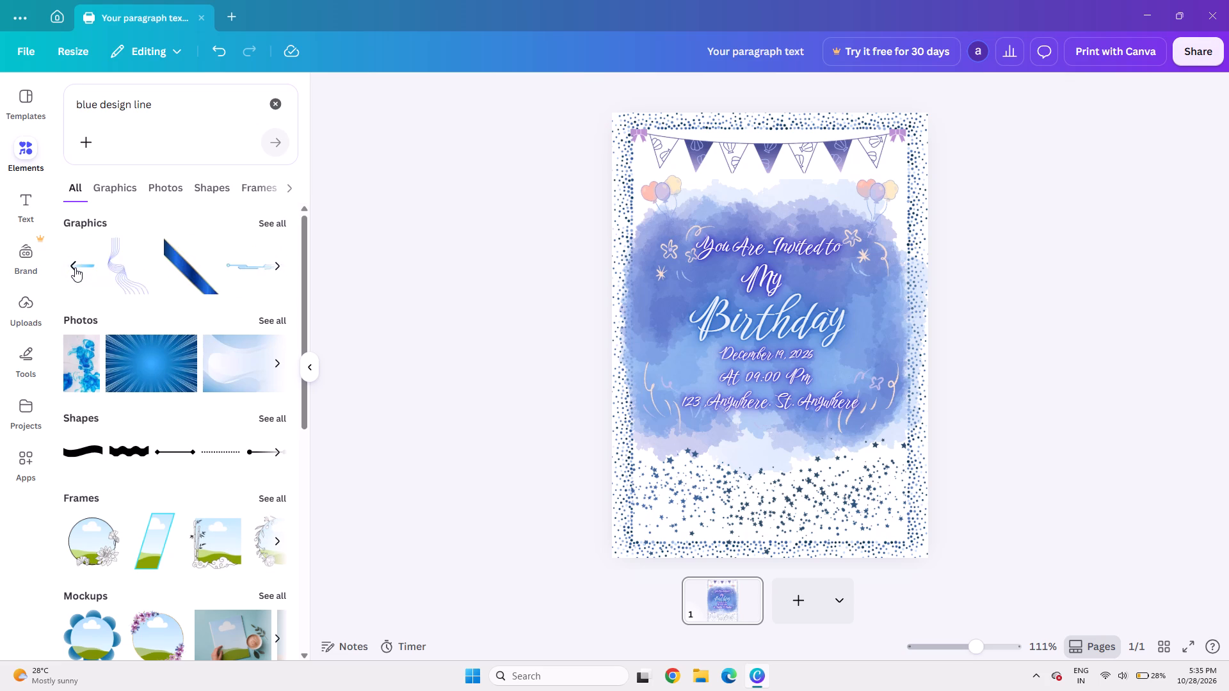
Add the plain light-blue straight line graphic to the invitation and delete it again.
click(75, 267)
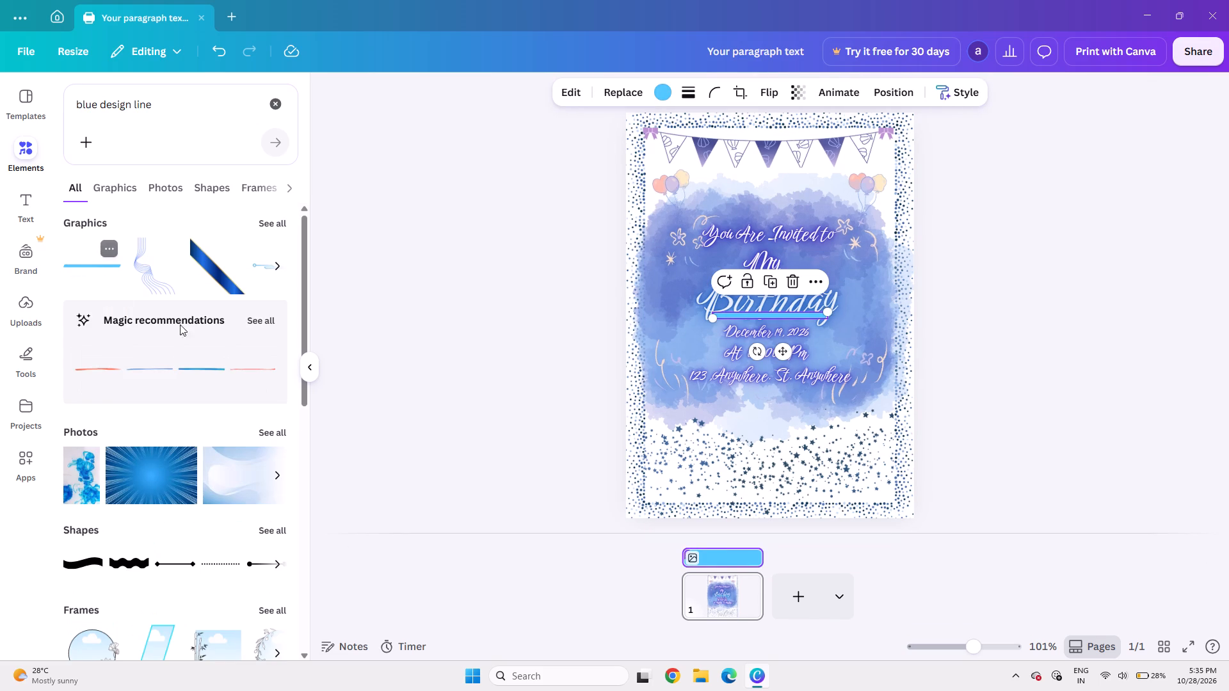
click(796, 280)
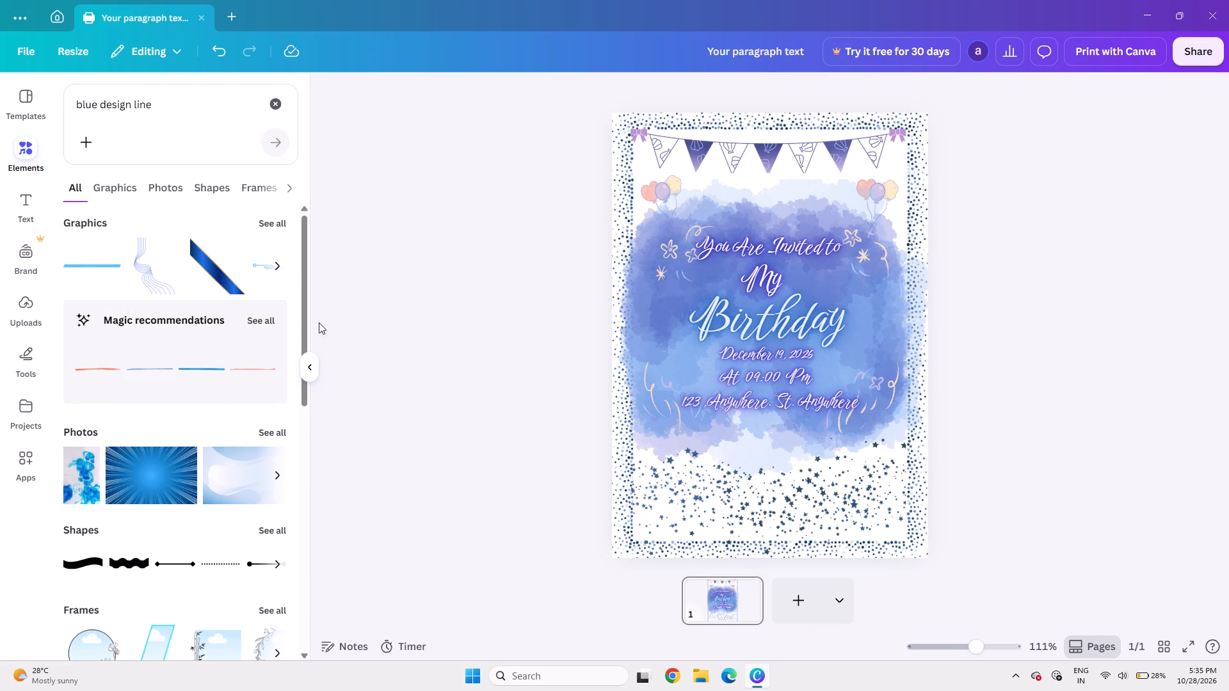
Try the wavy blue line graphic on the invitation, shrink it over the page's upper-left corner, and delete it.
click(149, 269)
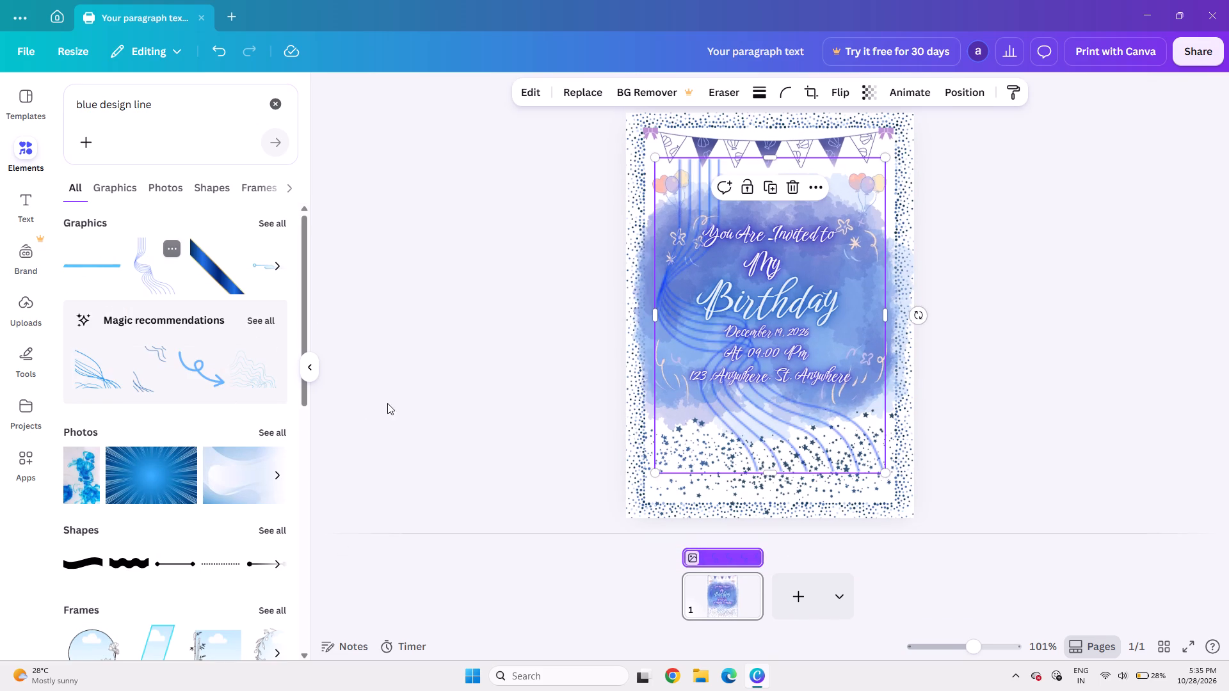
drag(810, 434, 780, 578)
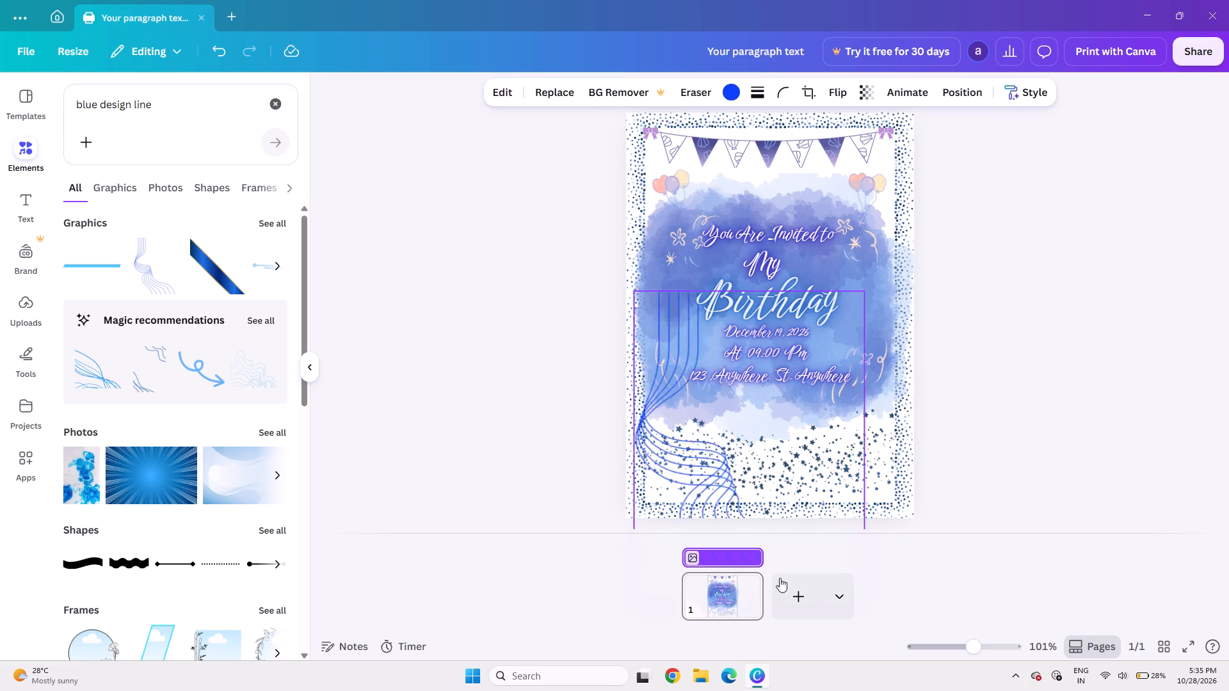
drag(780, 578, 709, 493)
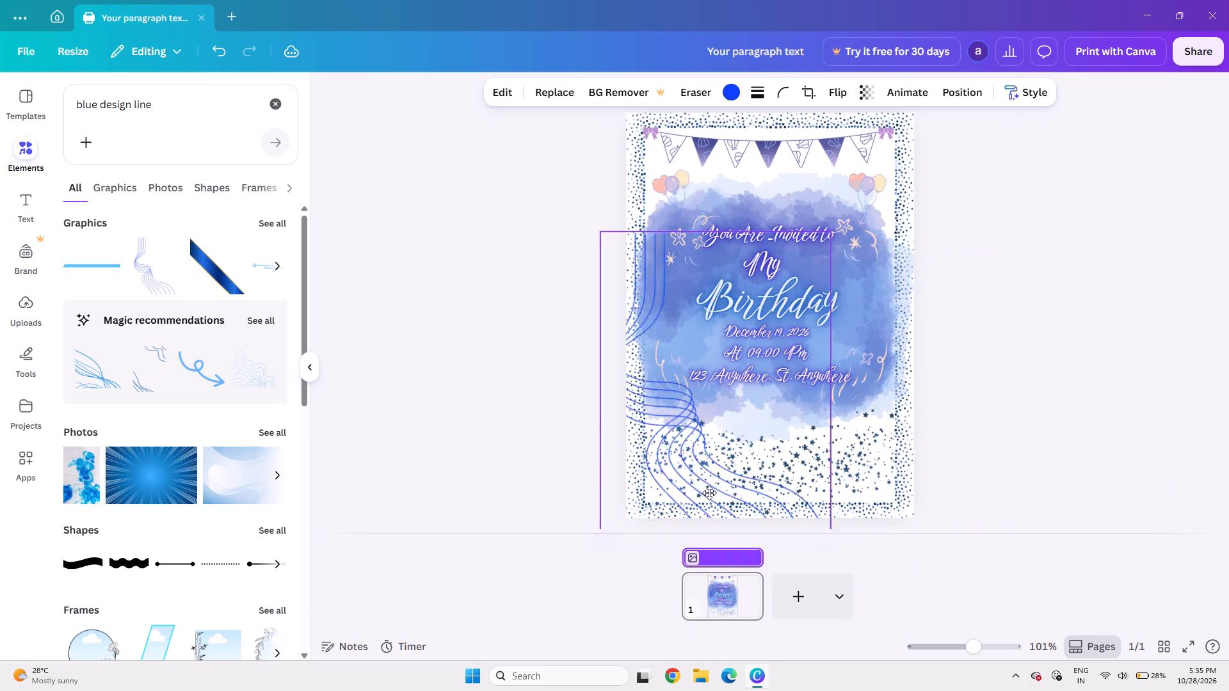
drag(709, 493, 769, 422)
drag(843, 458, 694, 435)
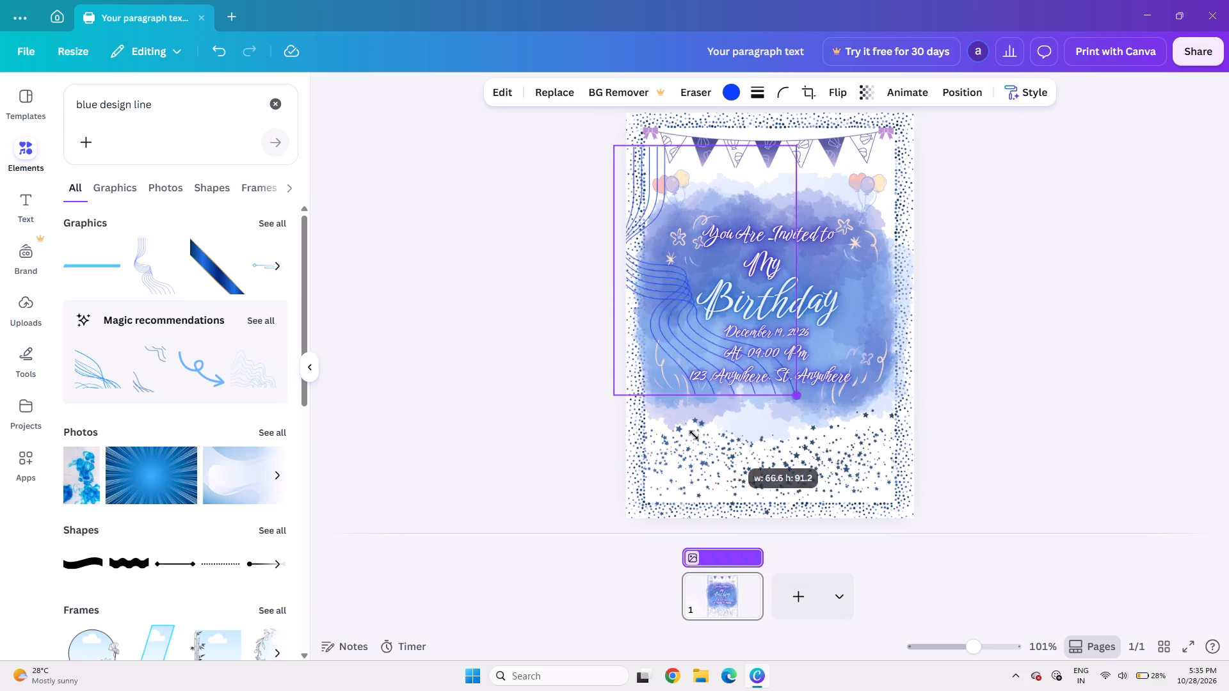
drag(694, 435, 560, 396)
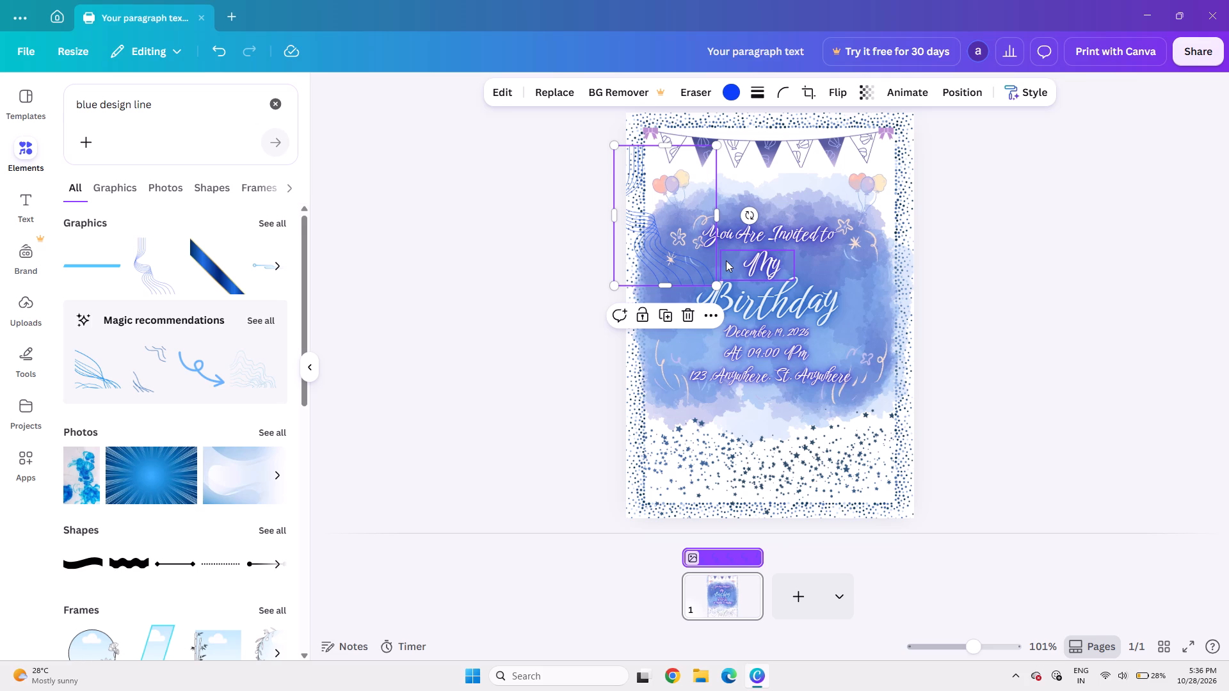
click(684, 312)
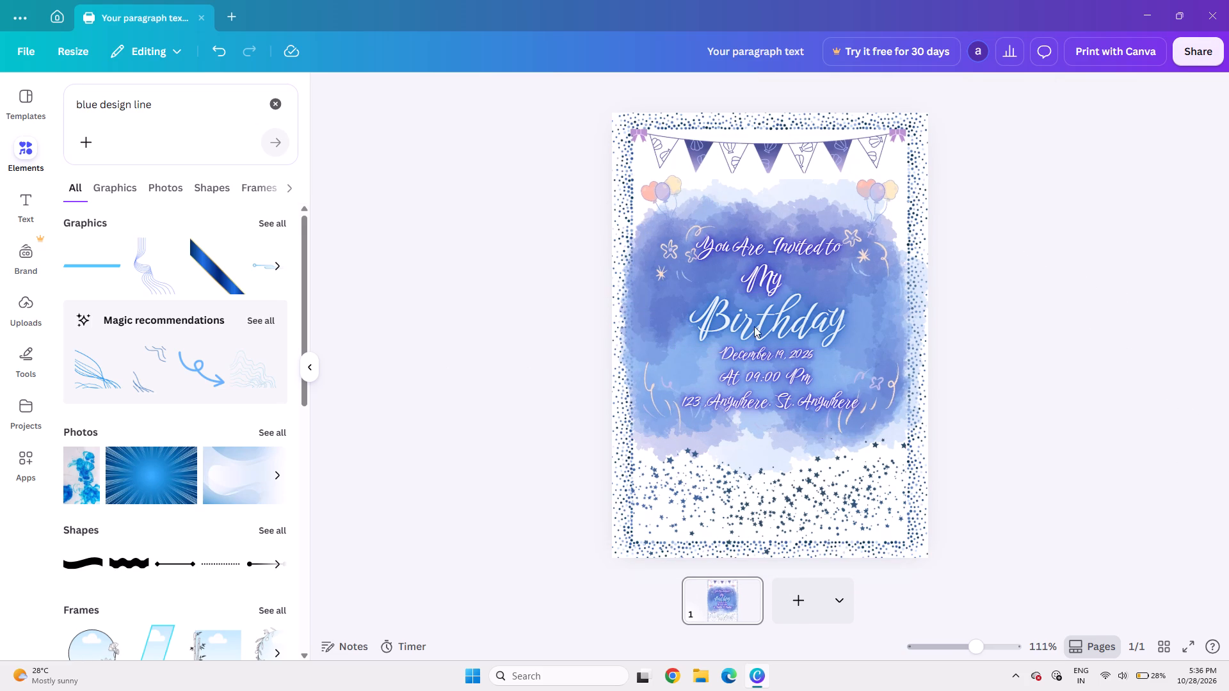
Collapse the element search results to view the finished invitation on its own.
click(309, 370)
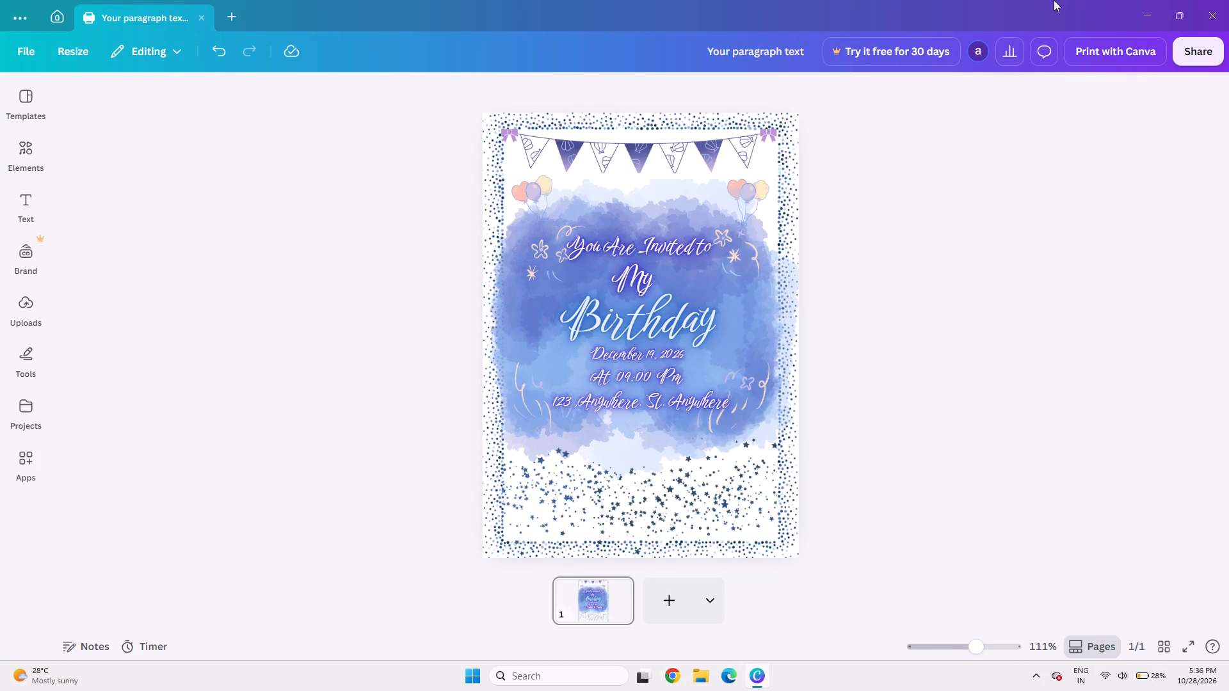
Minimise the Canva window and launch Kuro from the desktop.
click(1145, 12)
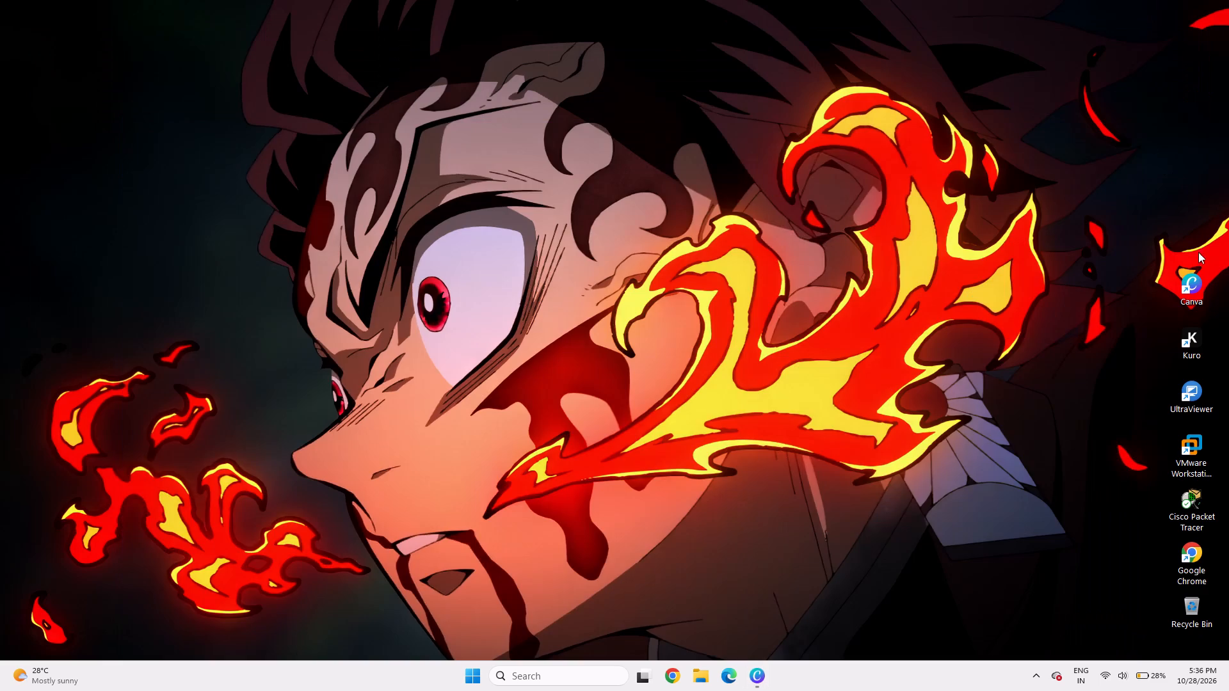
click(1196, 335)
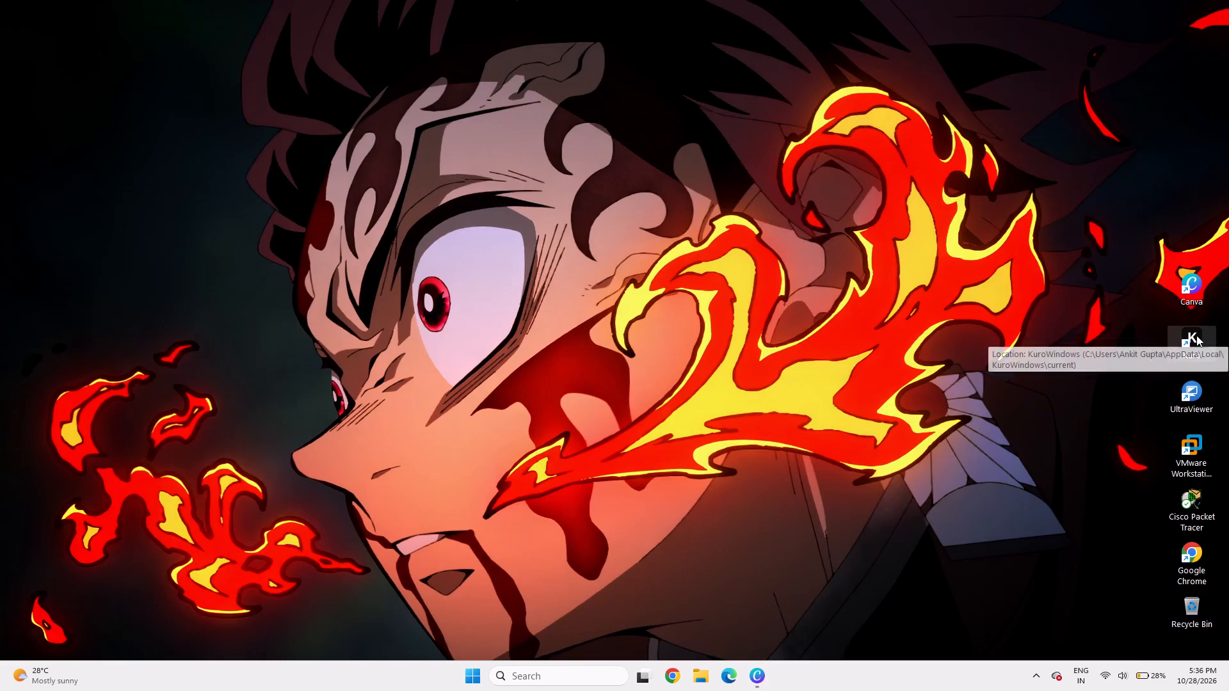
double_click(1196, 335)
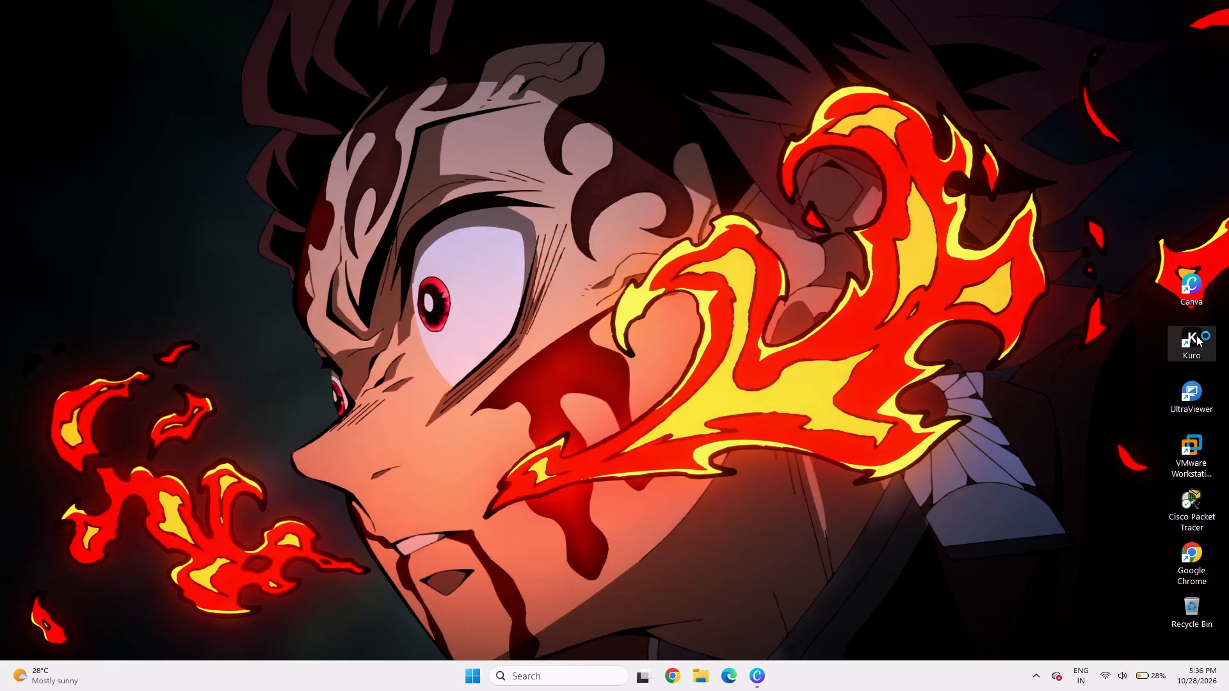